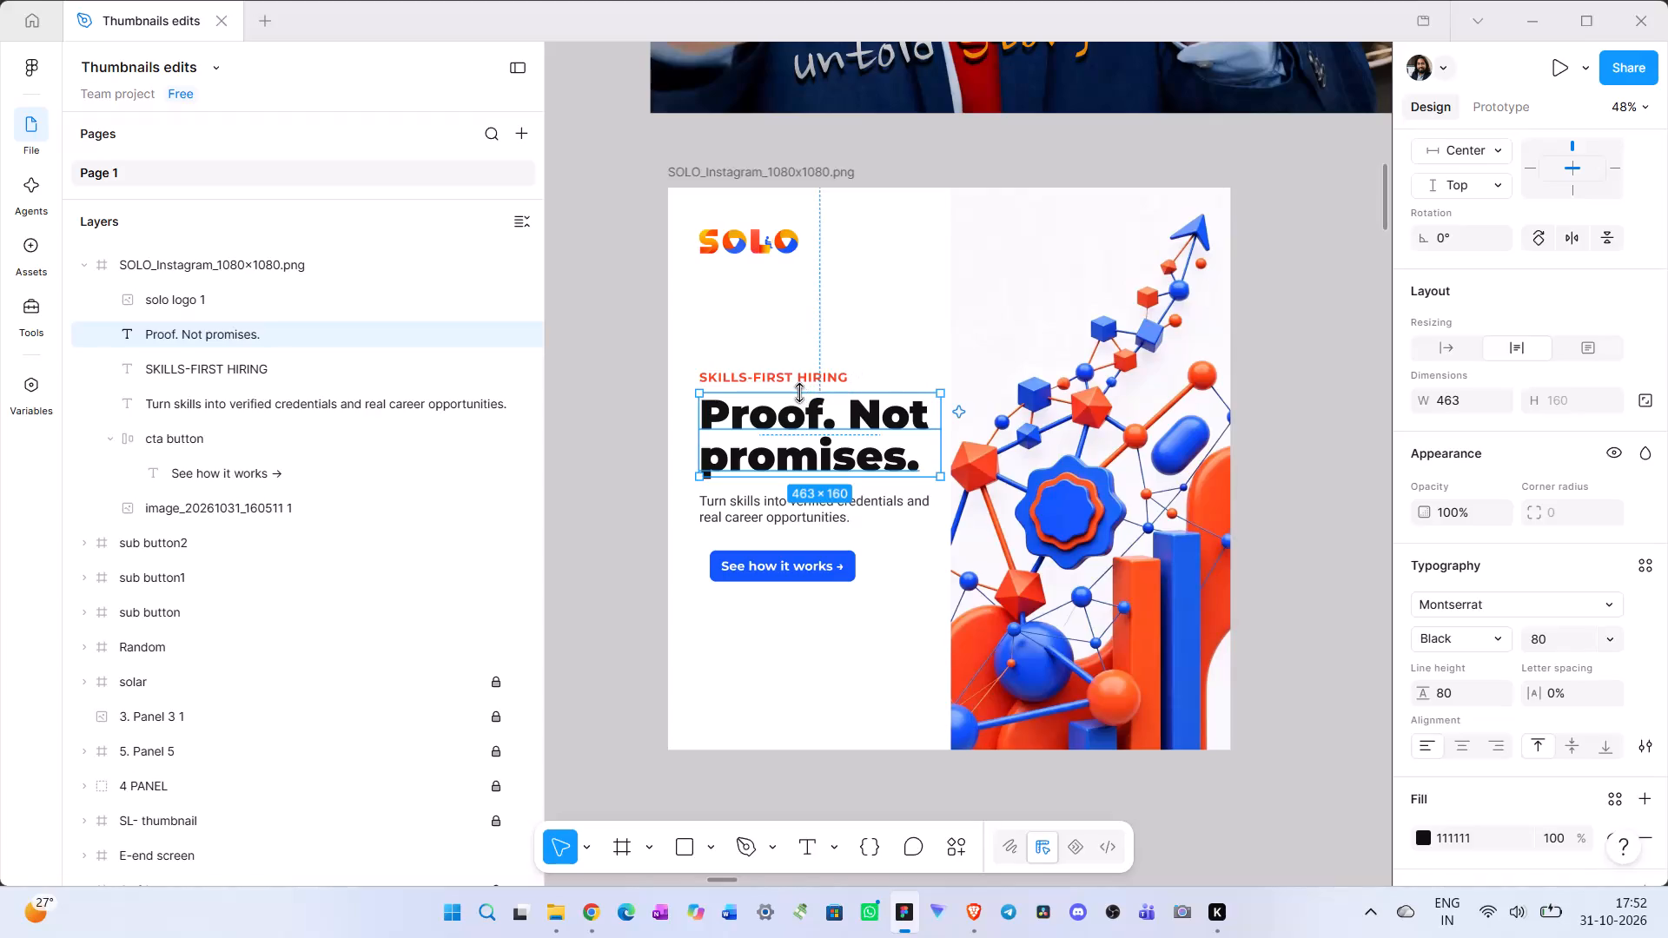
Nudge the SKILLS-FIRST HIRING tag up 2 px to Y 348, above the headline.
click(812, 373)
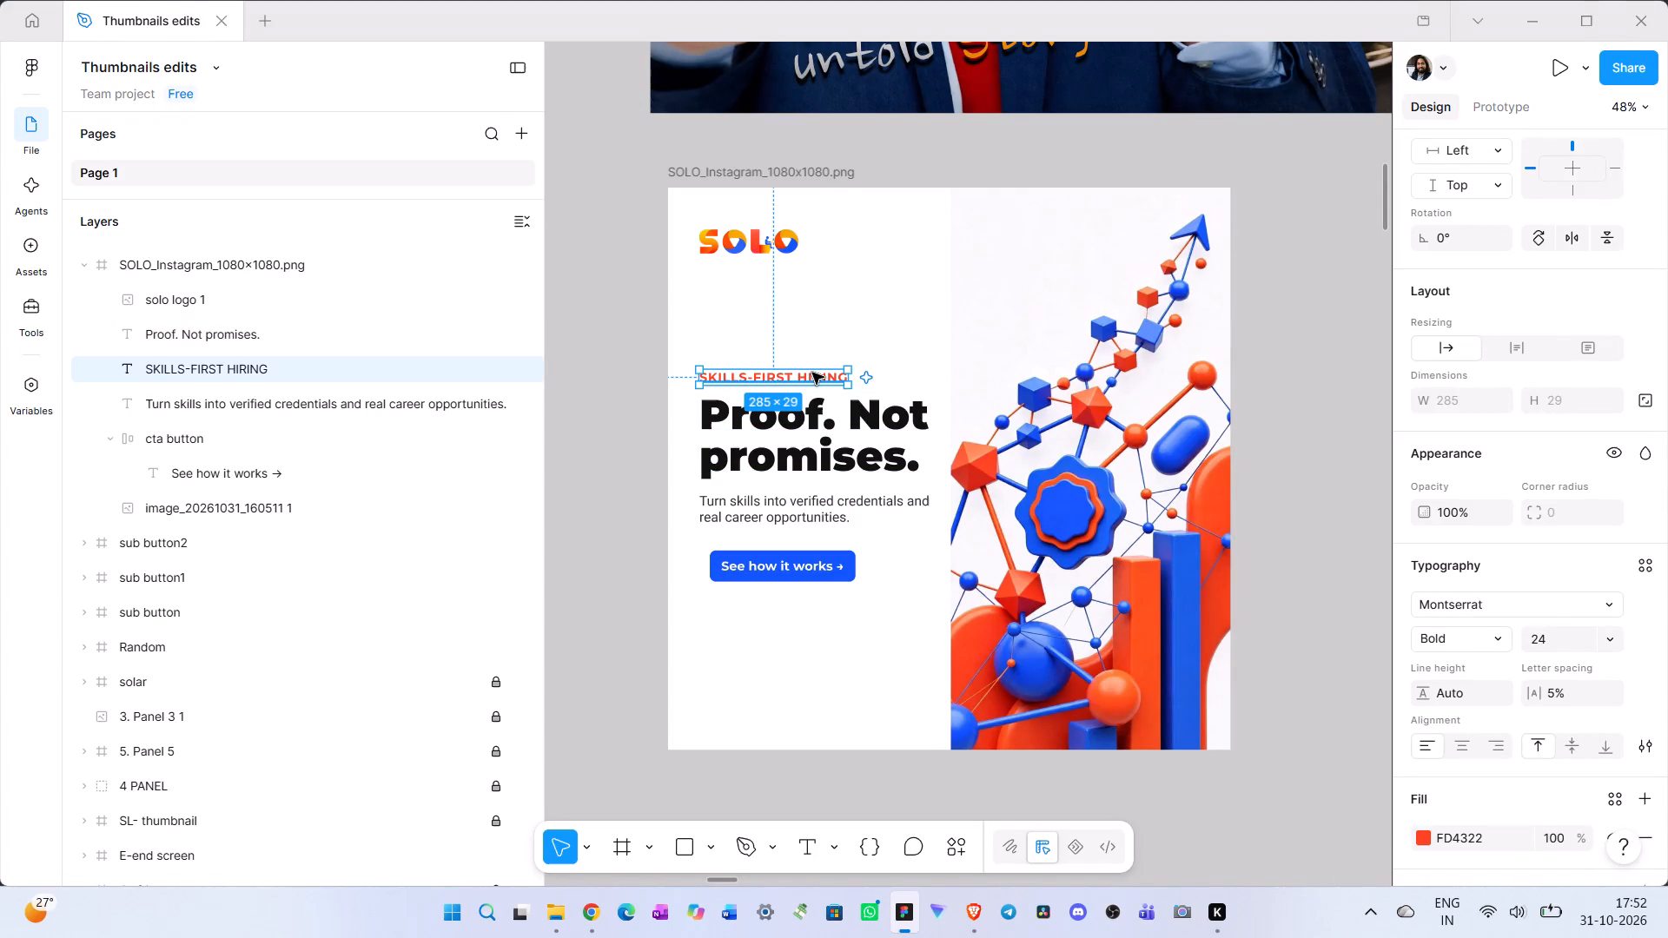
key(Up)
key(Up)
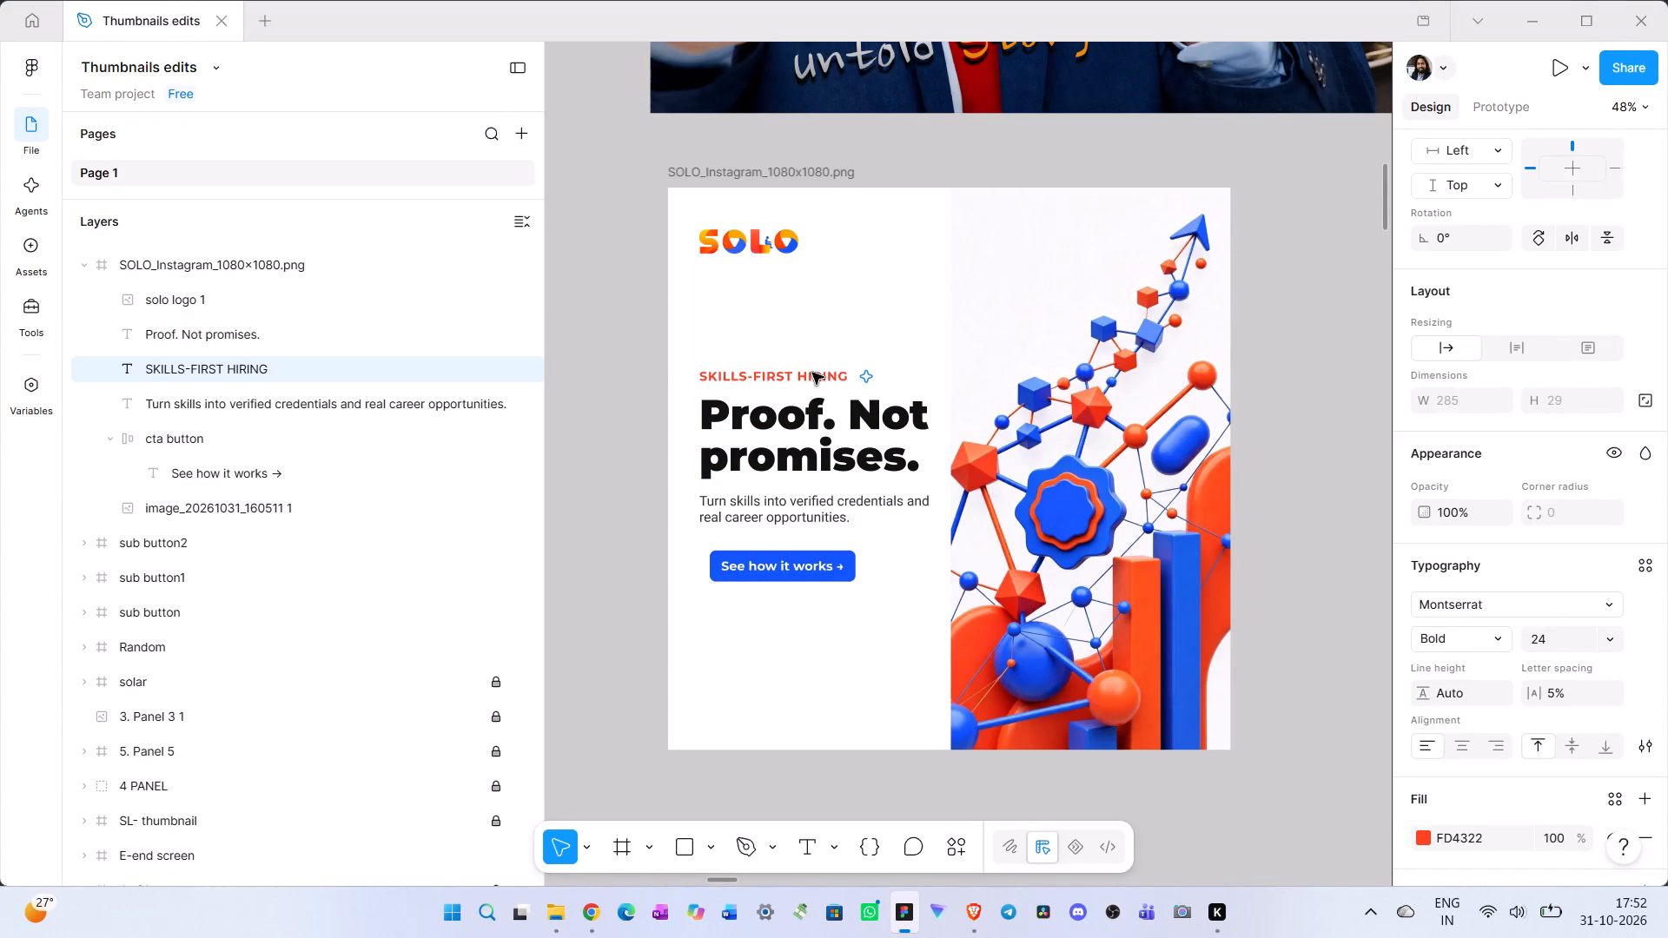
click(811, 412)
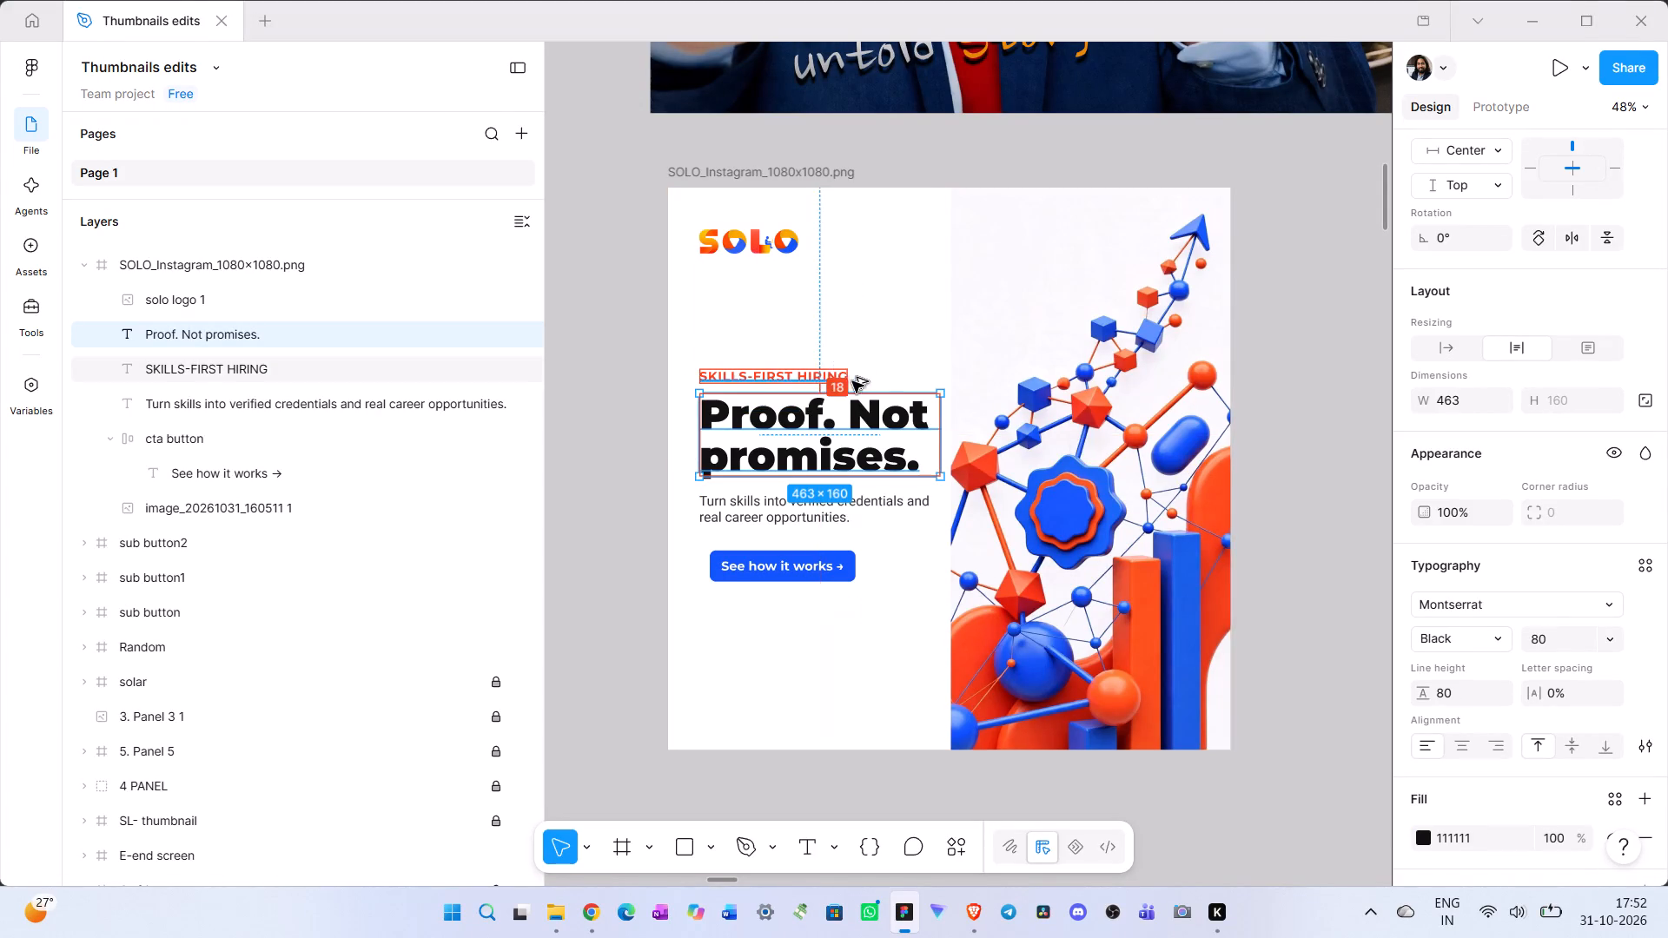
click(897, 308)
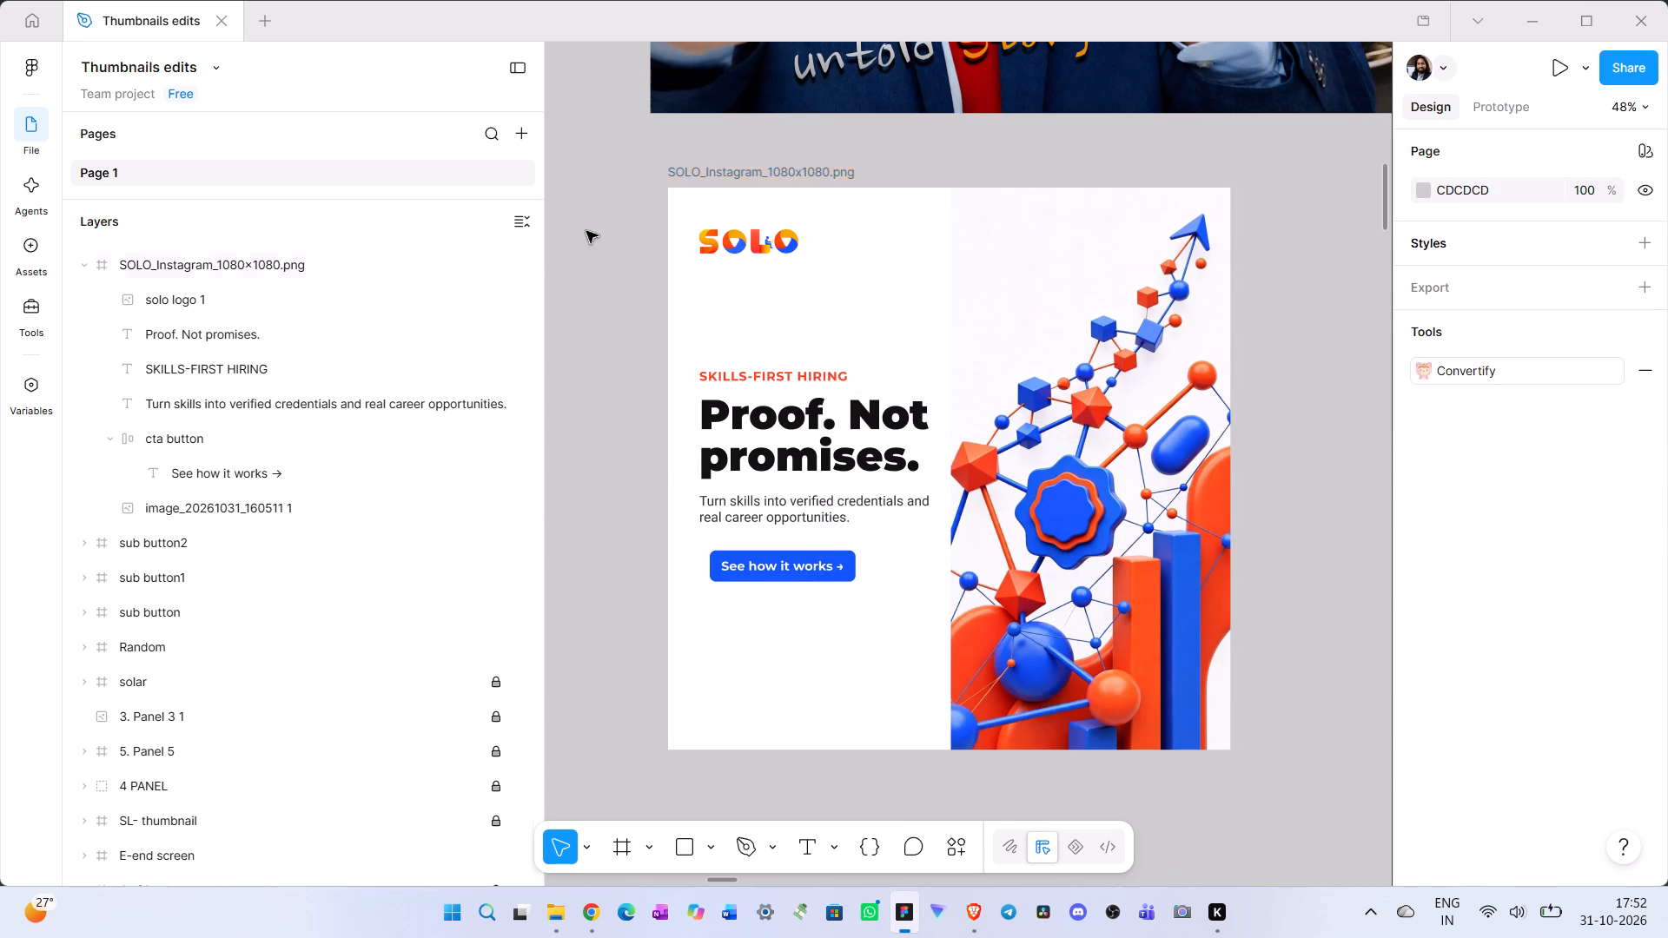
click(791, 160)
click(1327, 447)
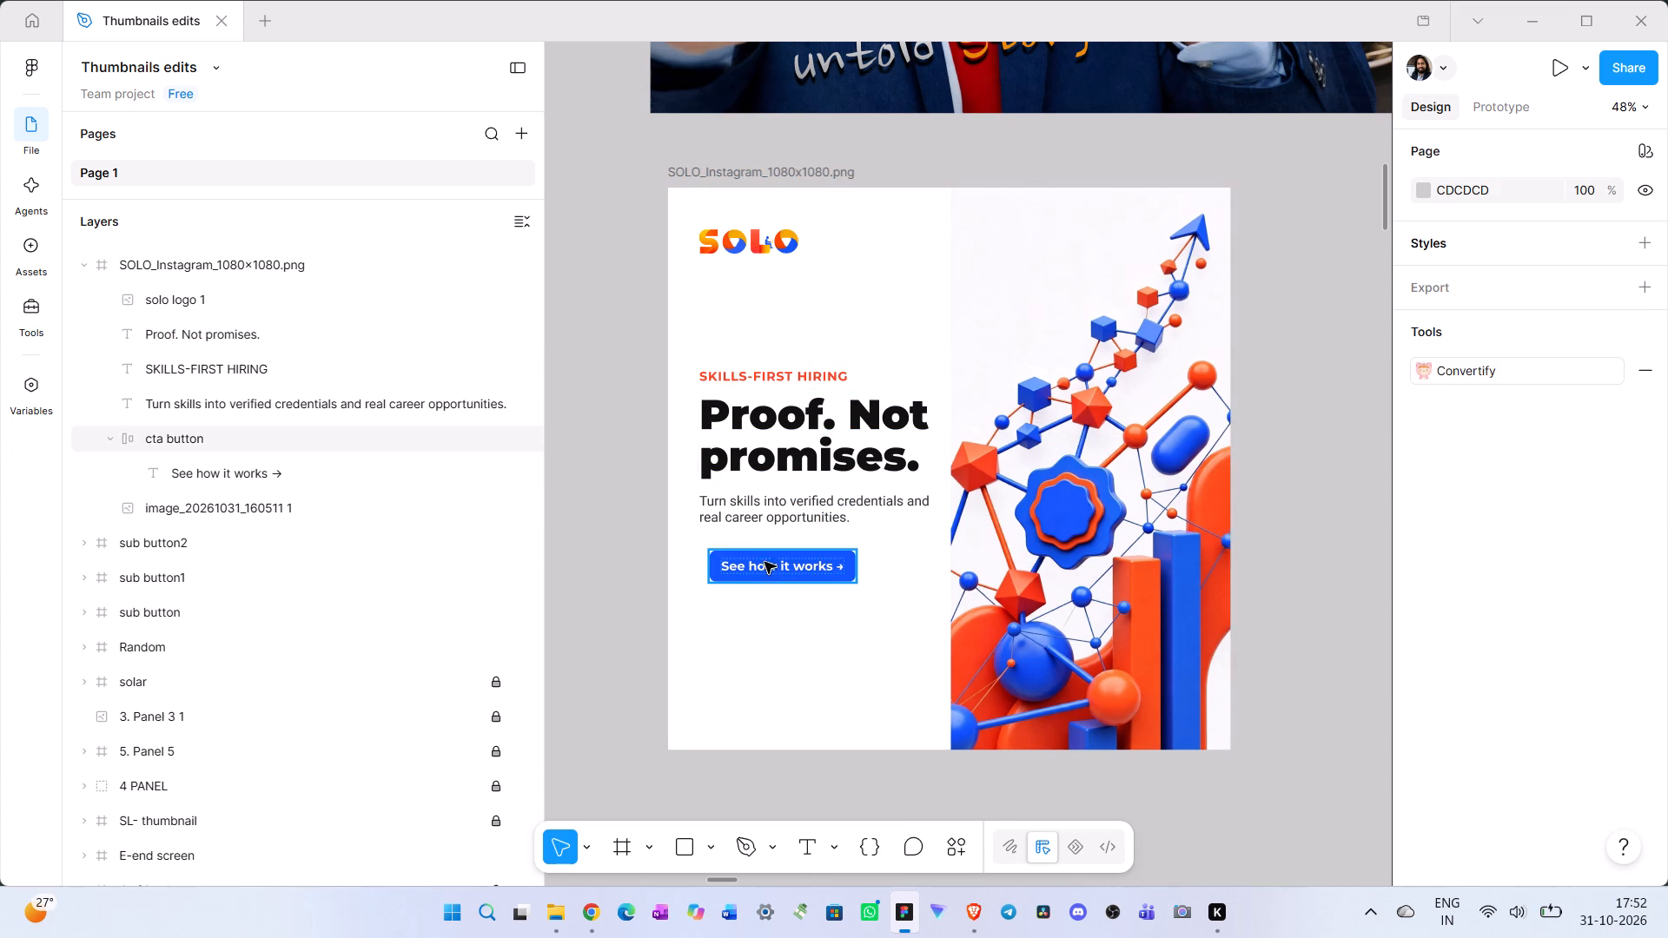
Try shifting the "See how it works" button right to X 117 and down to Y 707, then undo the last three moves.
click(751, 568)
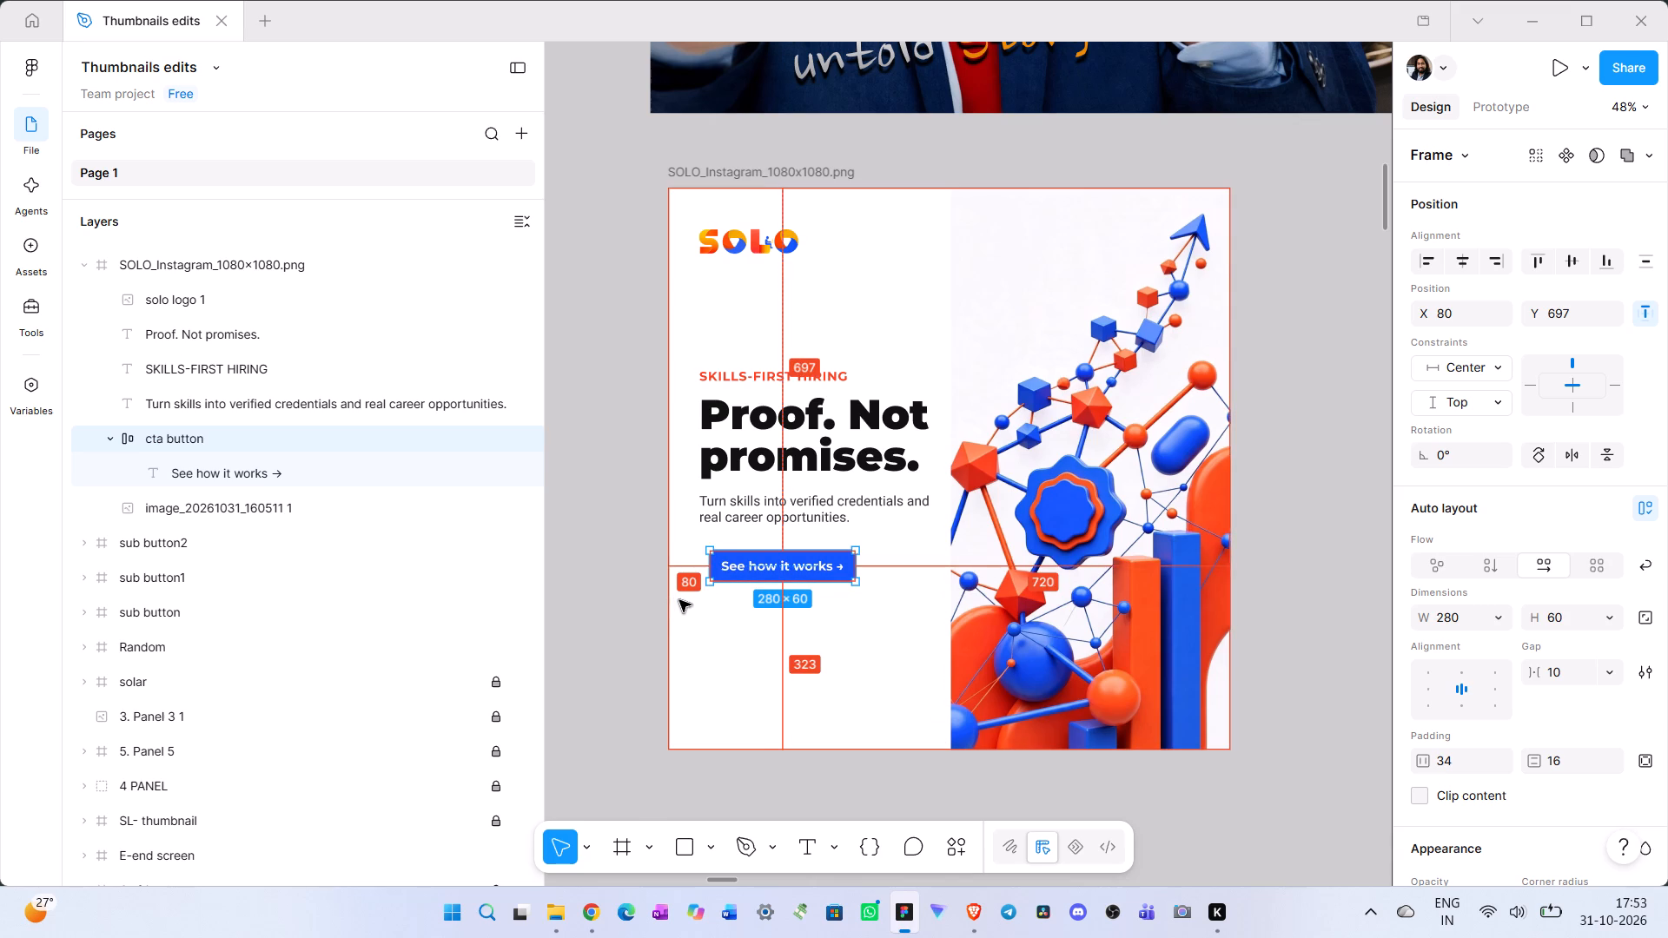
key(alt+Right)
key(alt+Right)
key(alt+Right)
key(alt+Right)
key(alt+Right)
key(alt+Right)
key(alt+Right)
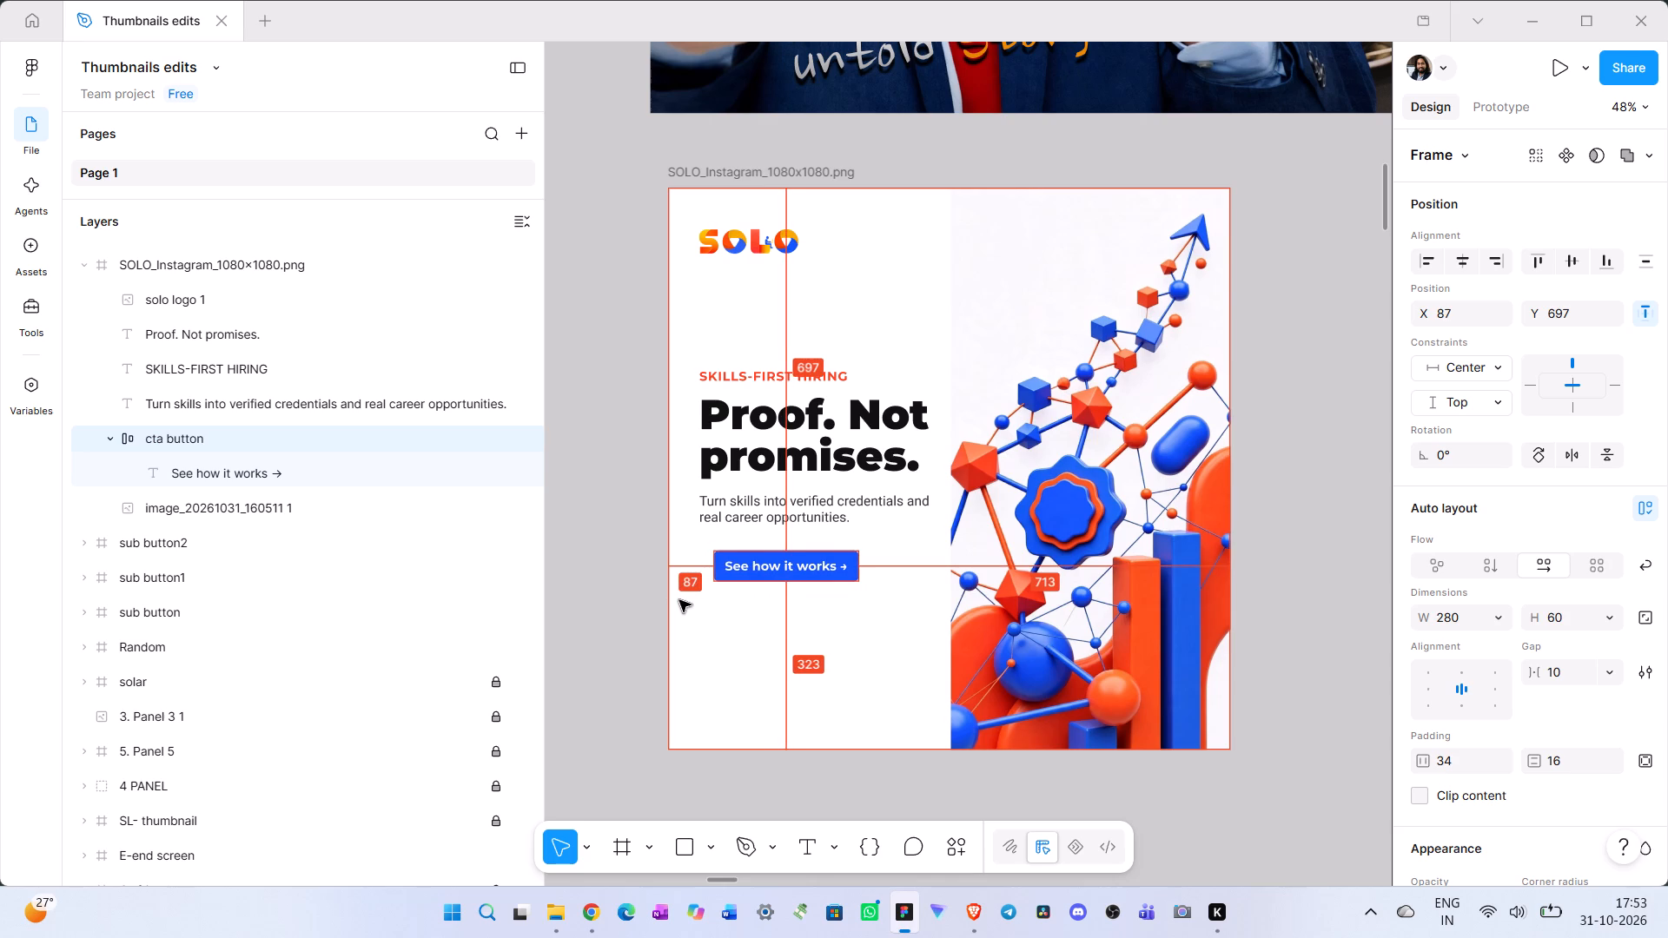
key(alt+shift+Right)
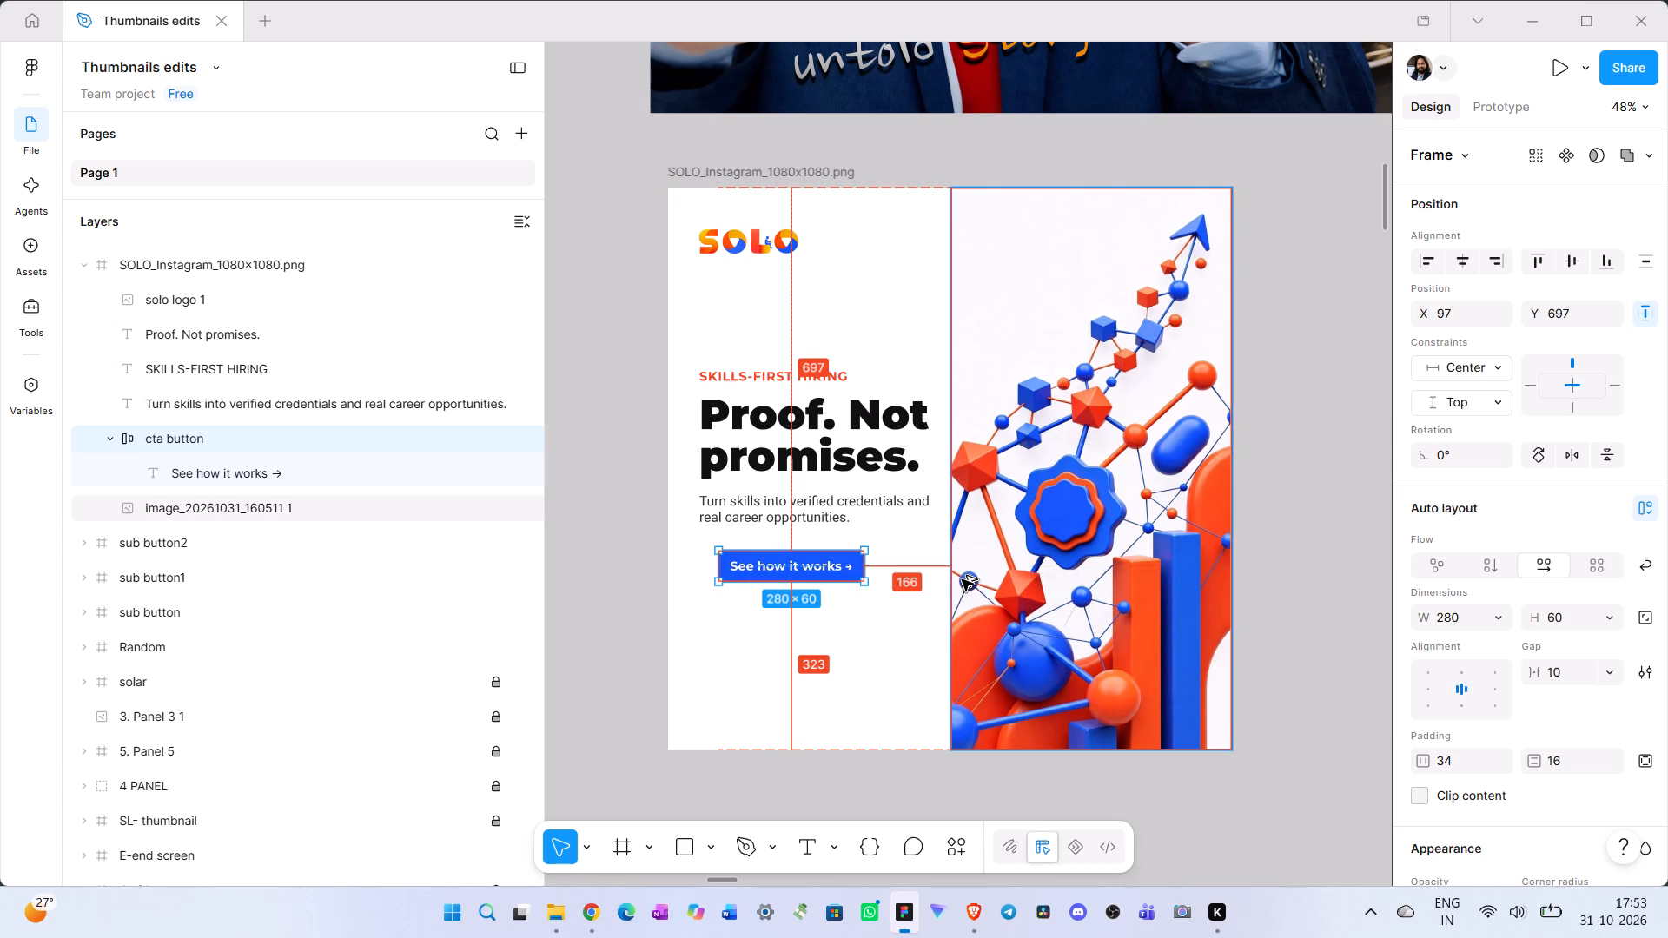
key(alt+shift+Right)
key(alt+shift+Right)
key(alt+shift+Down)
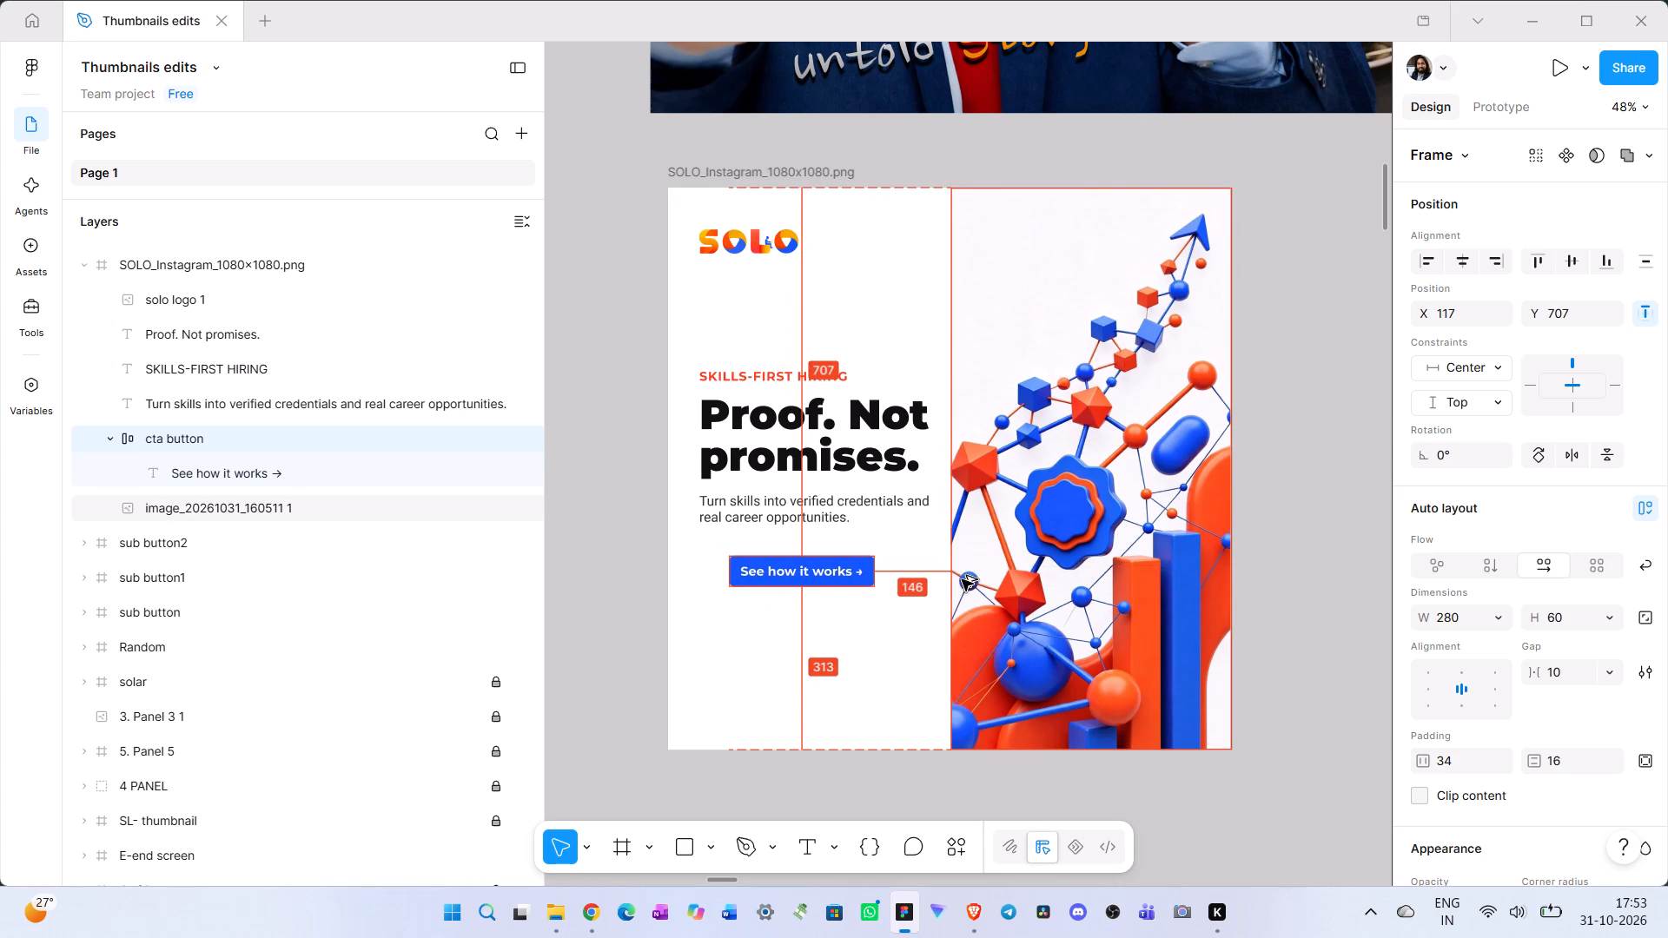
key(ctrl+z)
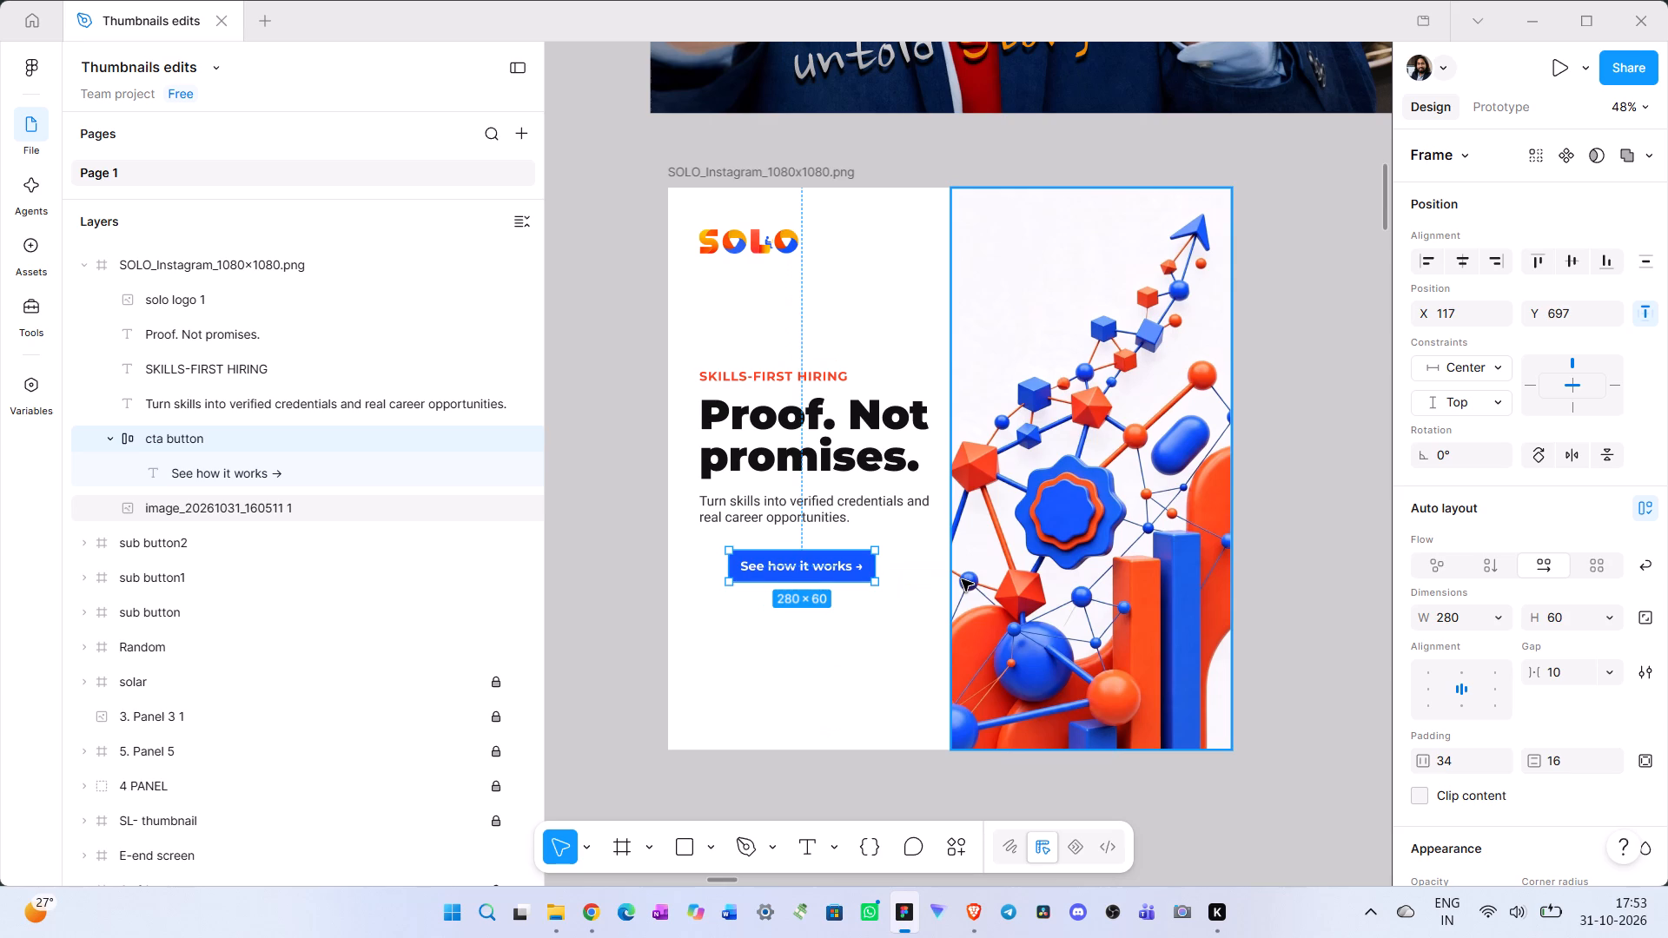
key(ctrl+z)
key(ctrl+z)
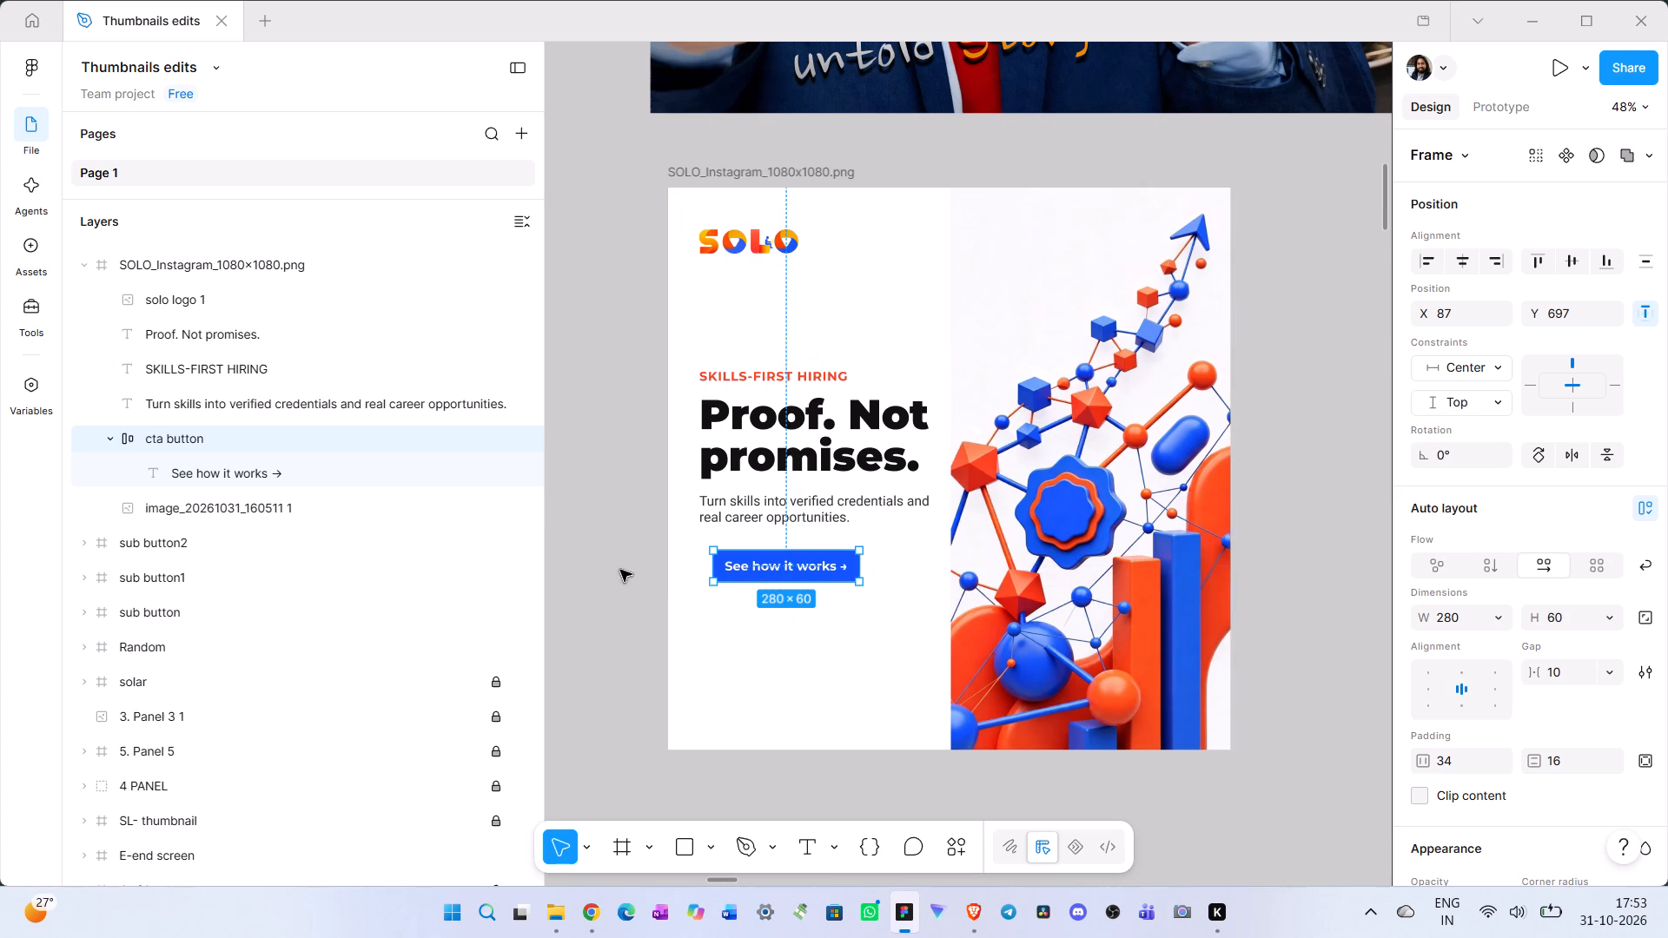
Move the "See how it works" button left to X 60 so it lines up with the text above.
key(alt+shift+Left)
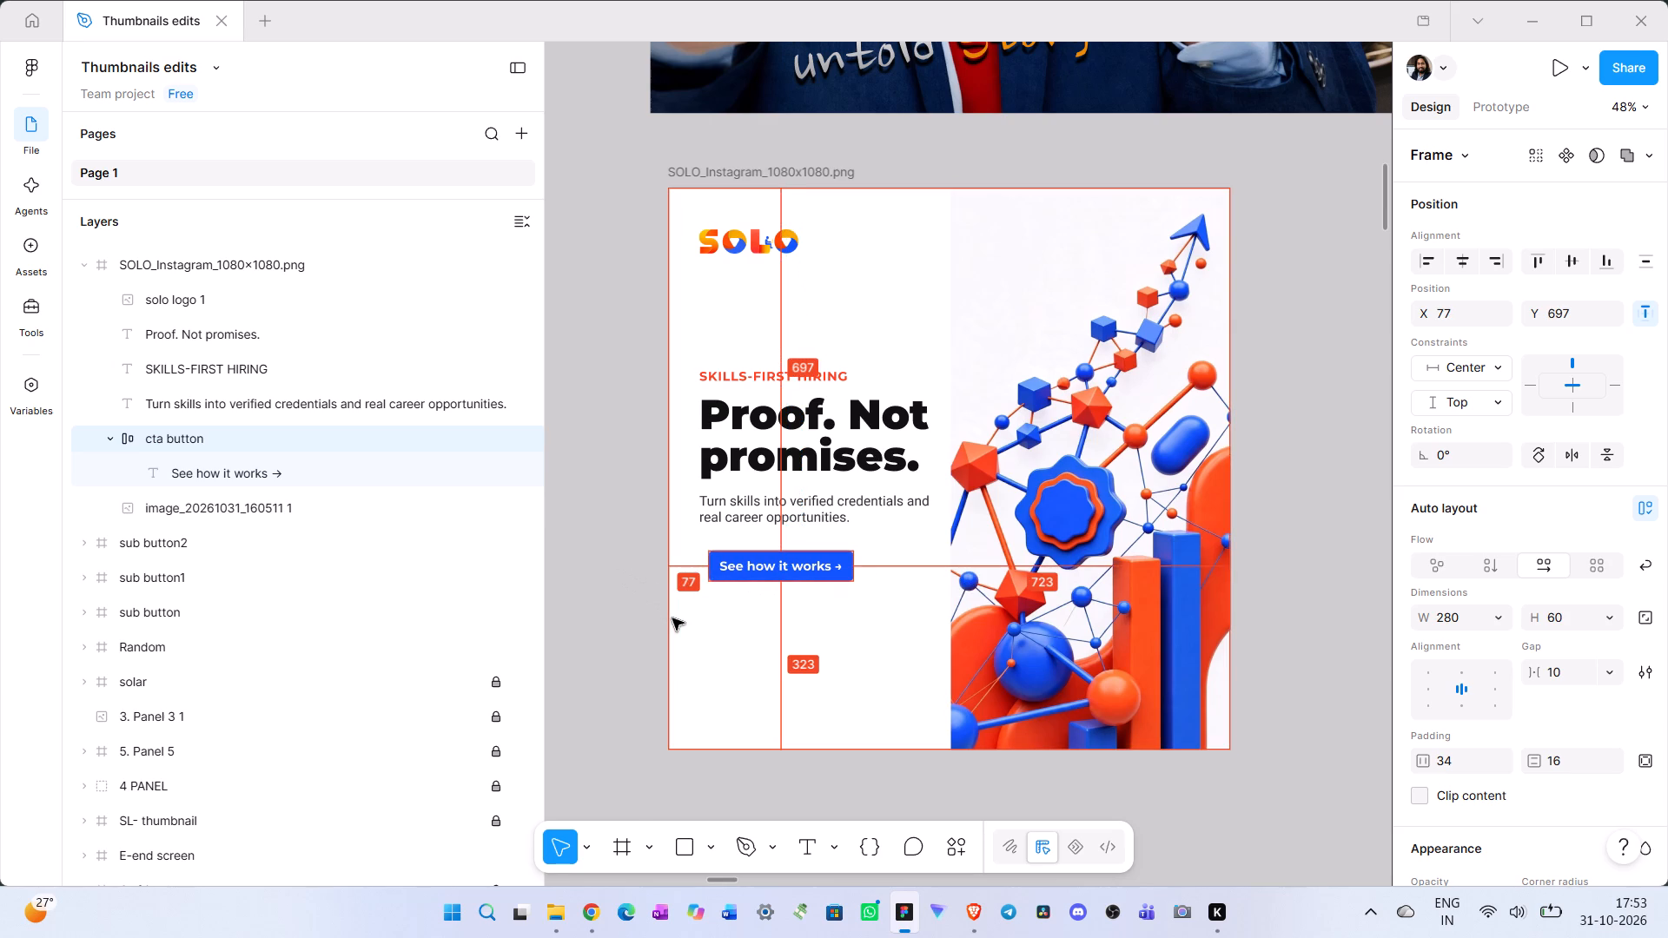
key(alt+Left)
key(alt+Left)
key(alt+Left)
key(alt+Left)
key(alt+Left)
key(alt+Left)
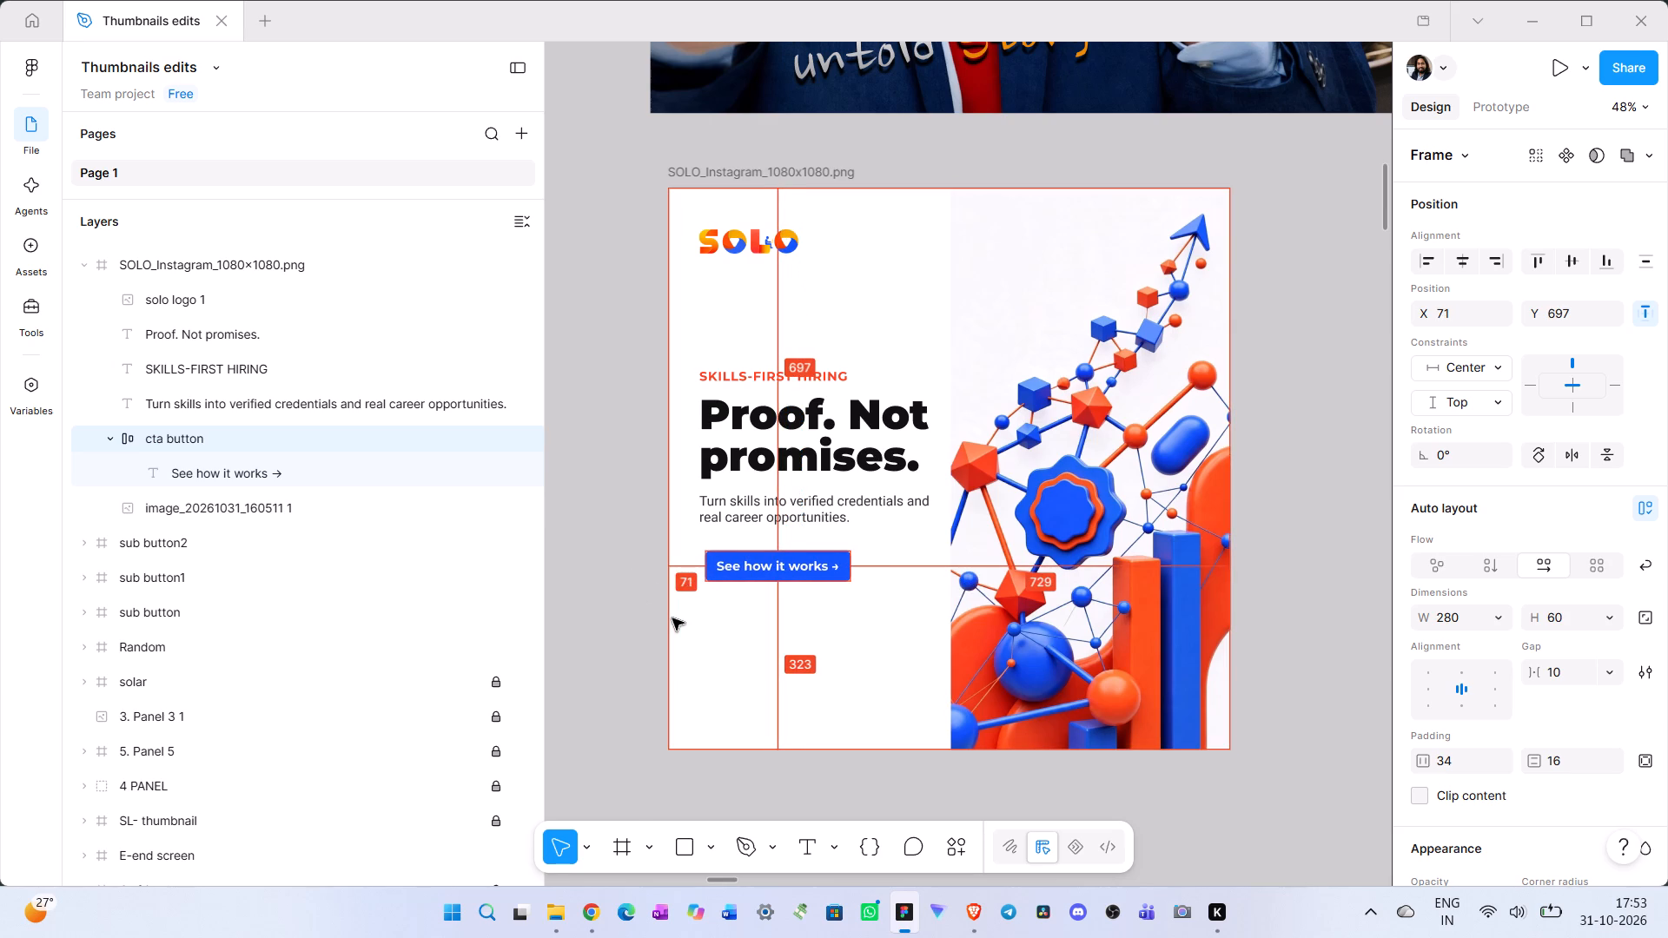
key(alt+Left)
key(alt+Left)
key(alt+Left)
key(alt+Left)
key(alt+Left)
key(alt+Left)
key(alt+Left)
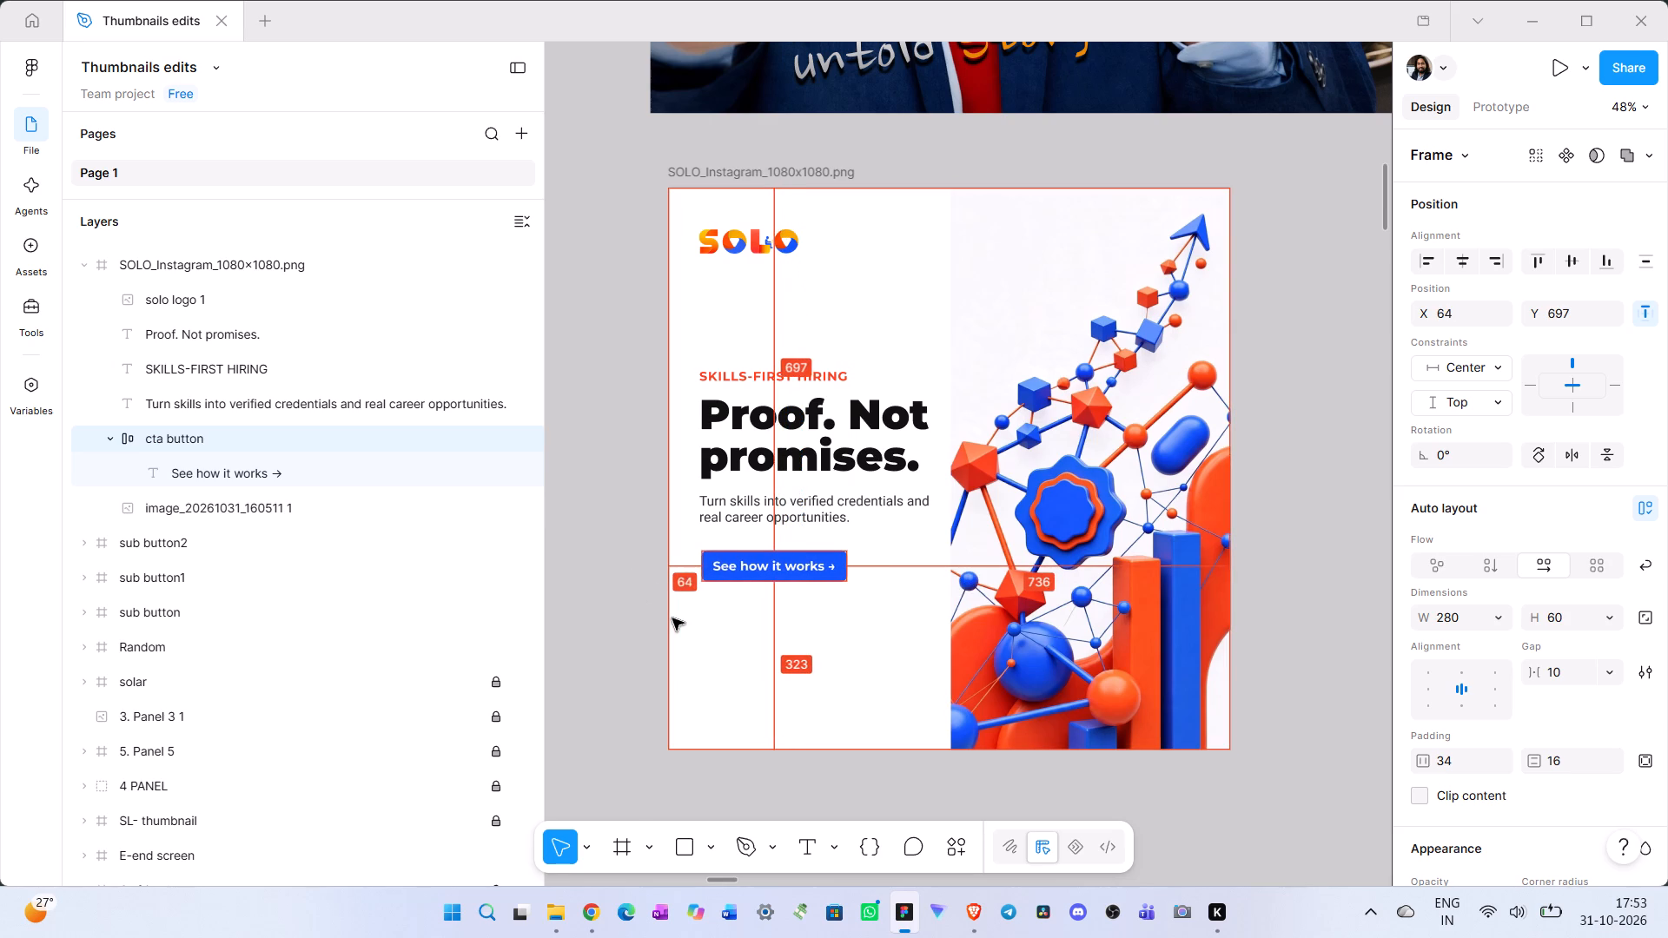
key(alt+Left)
key(alt+Left)
key(alt+Left)
key(alt+Left)
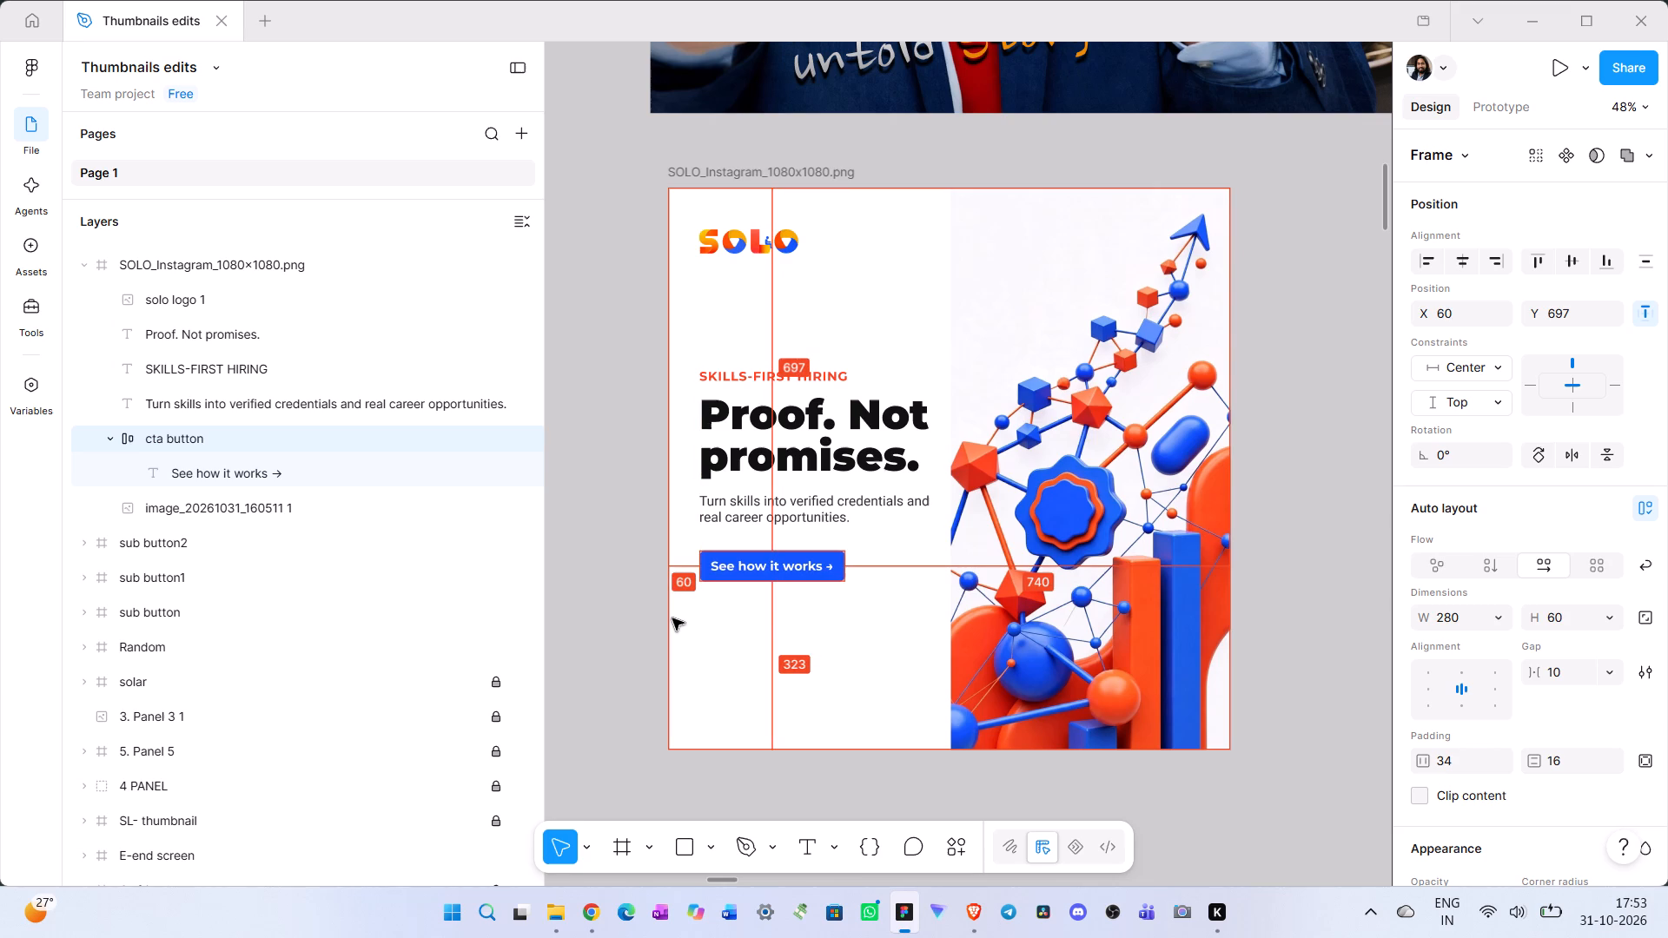
alt+click(694, 627)
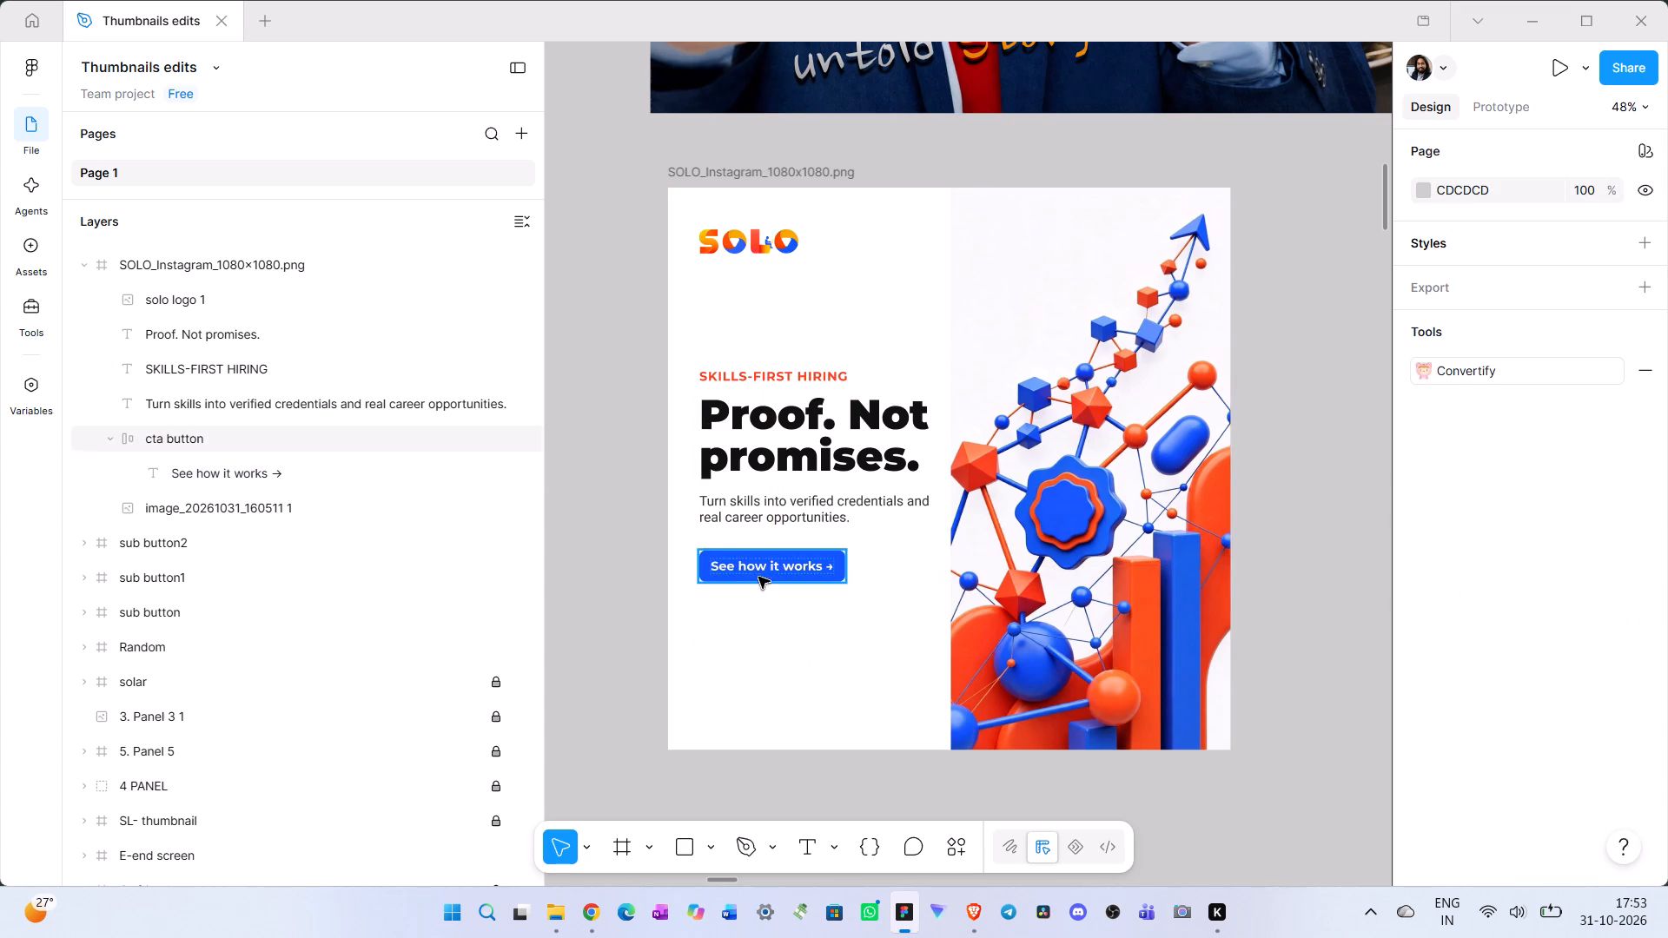
click(759, 569)
click(780, 685)
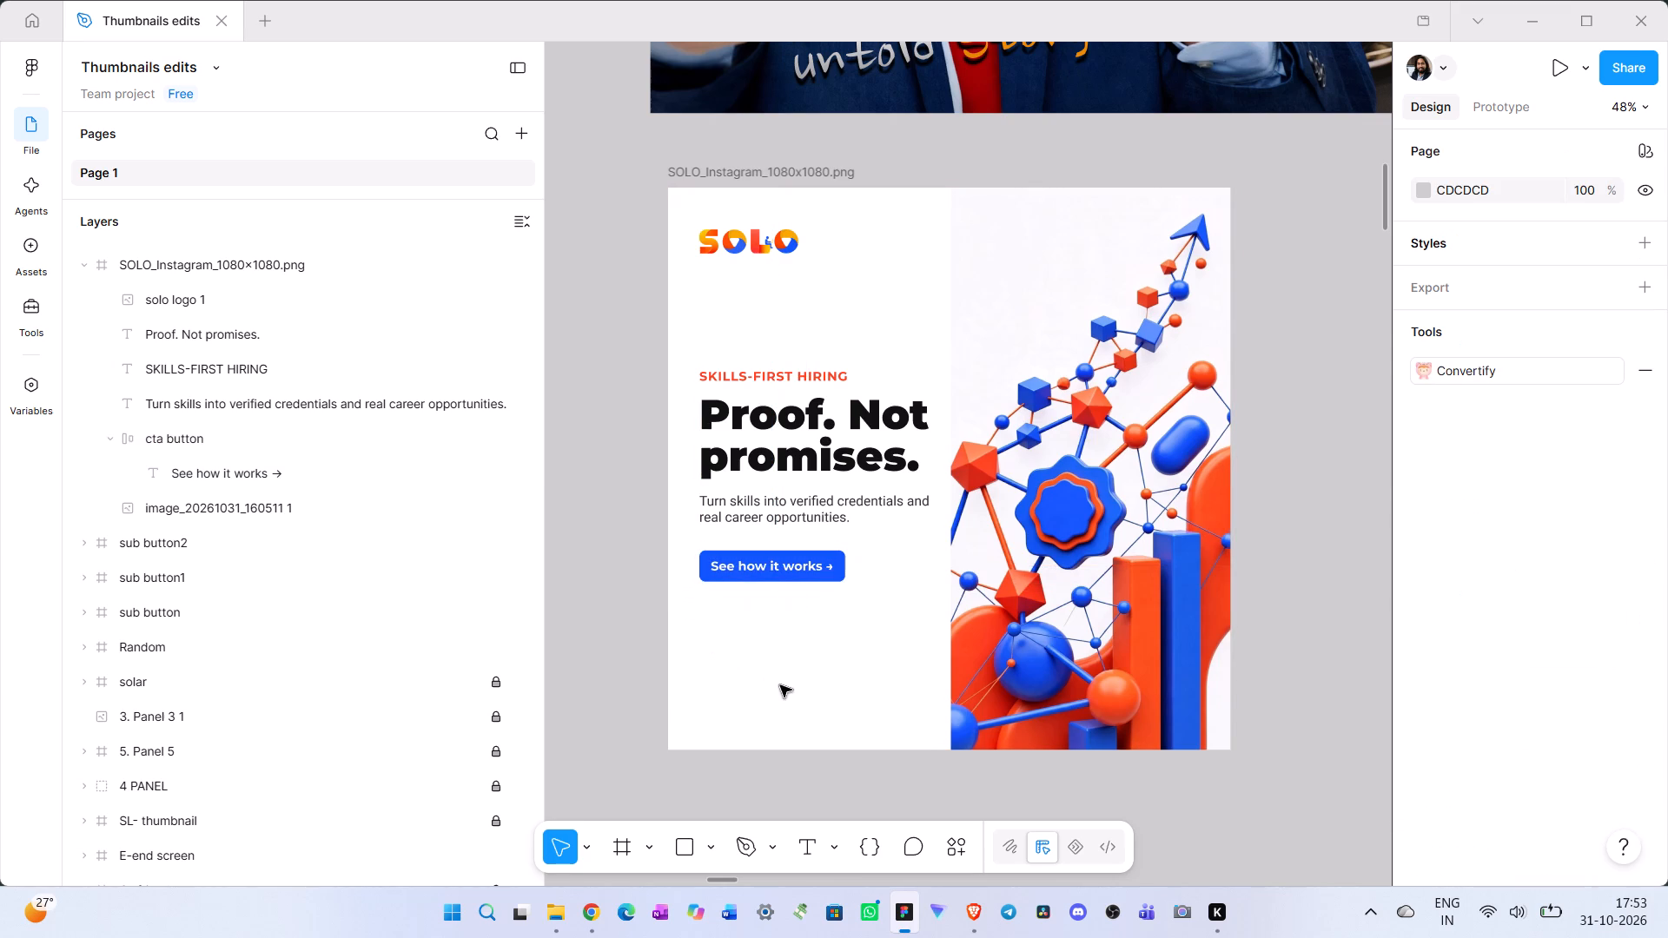
Move the SKILLS-FIRST HIRING tag down to Y 350, leaving a 16 px gap above the headline.
click(798, 442)
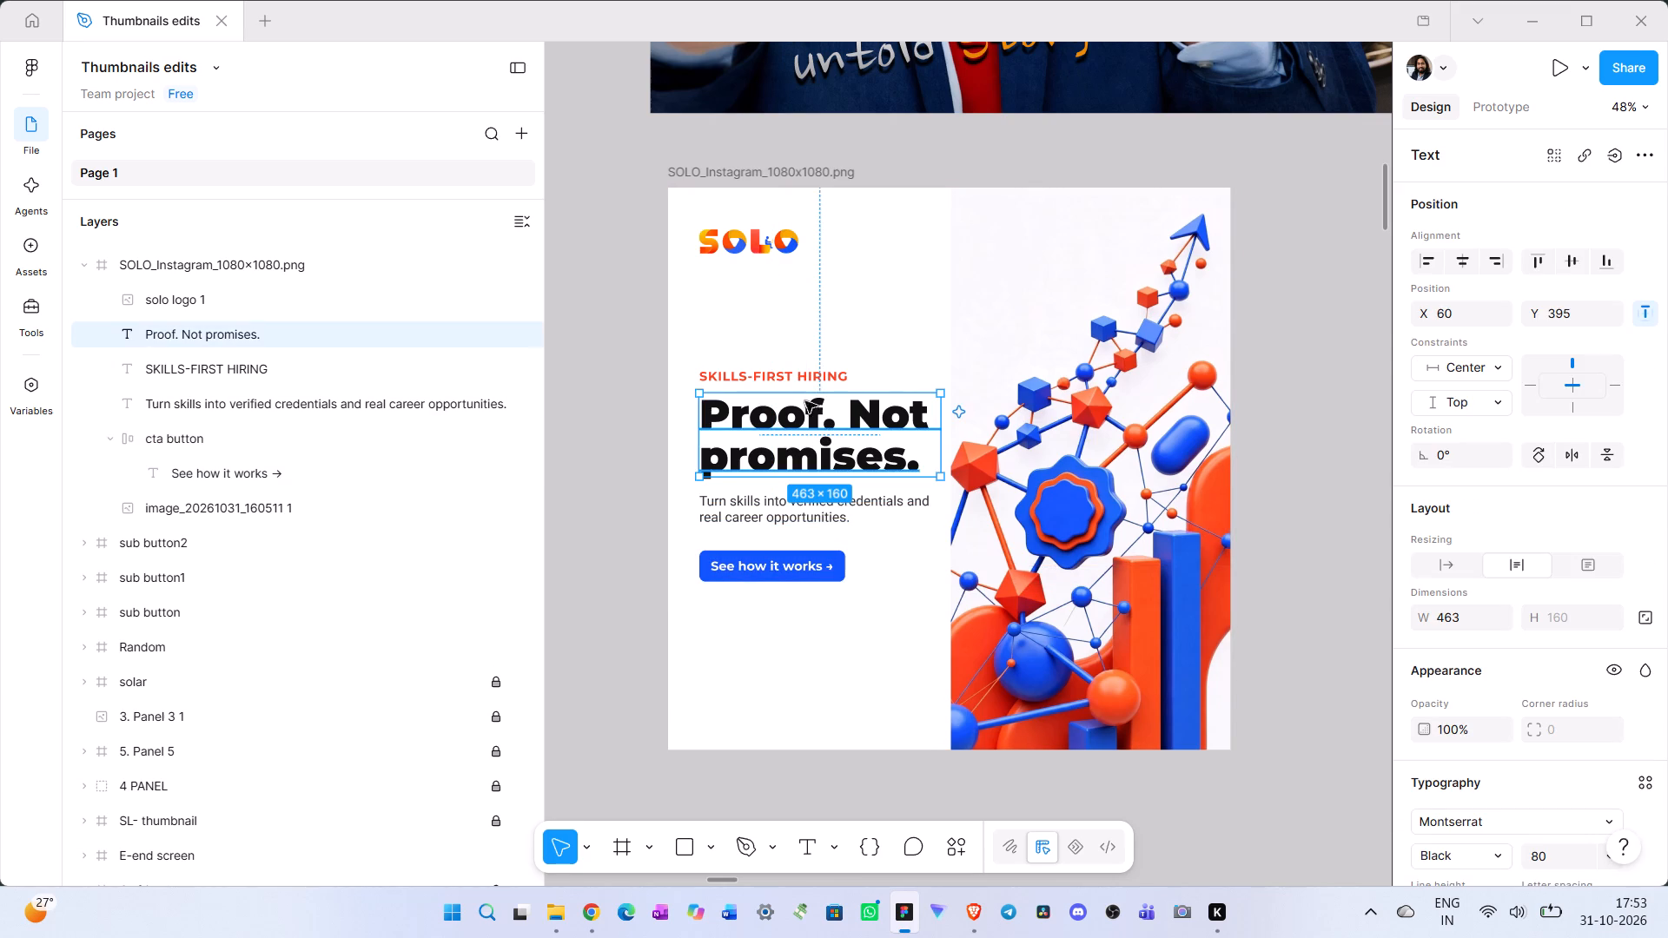
click(839, 314)
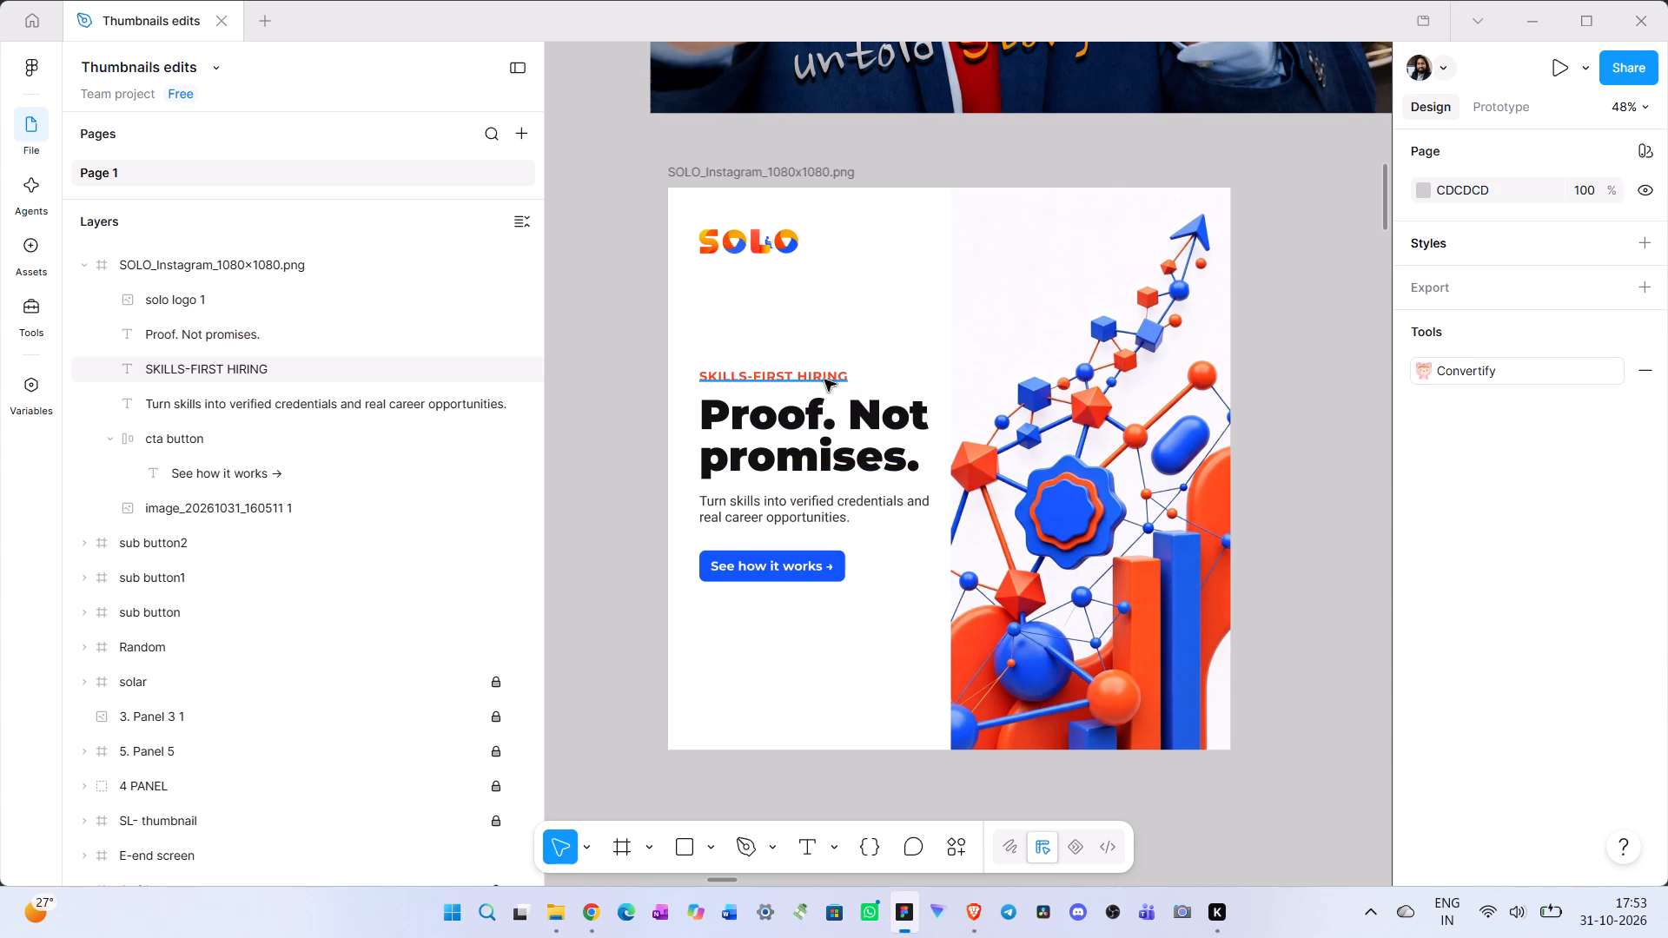
click(802, 425)
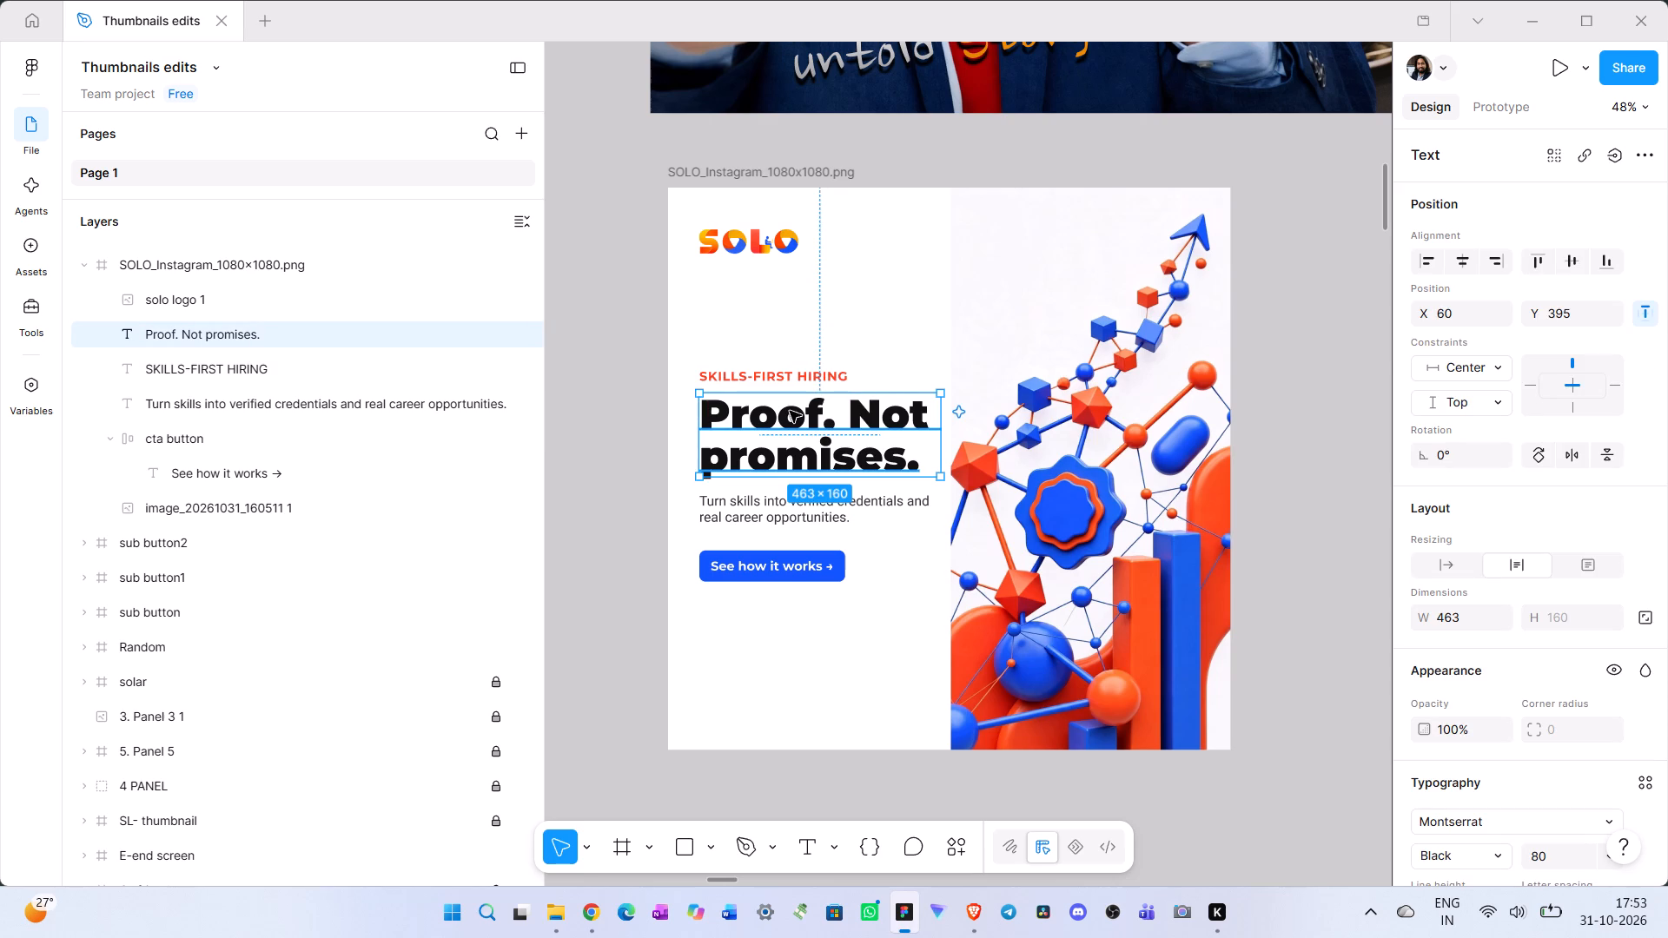
click(832, 320)
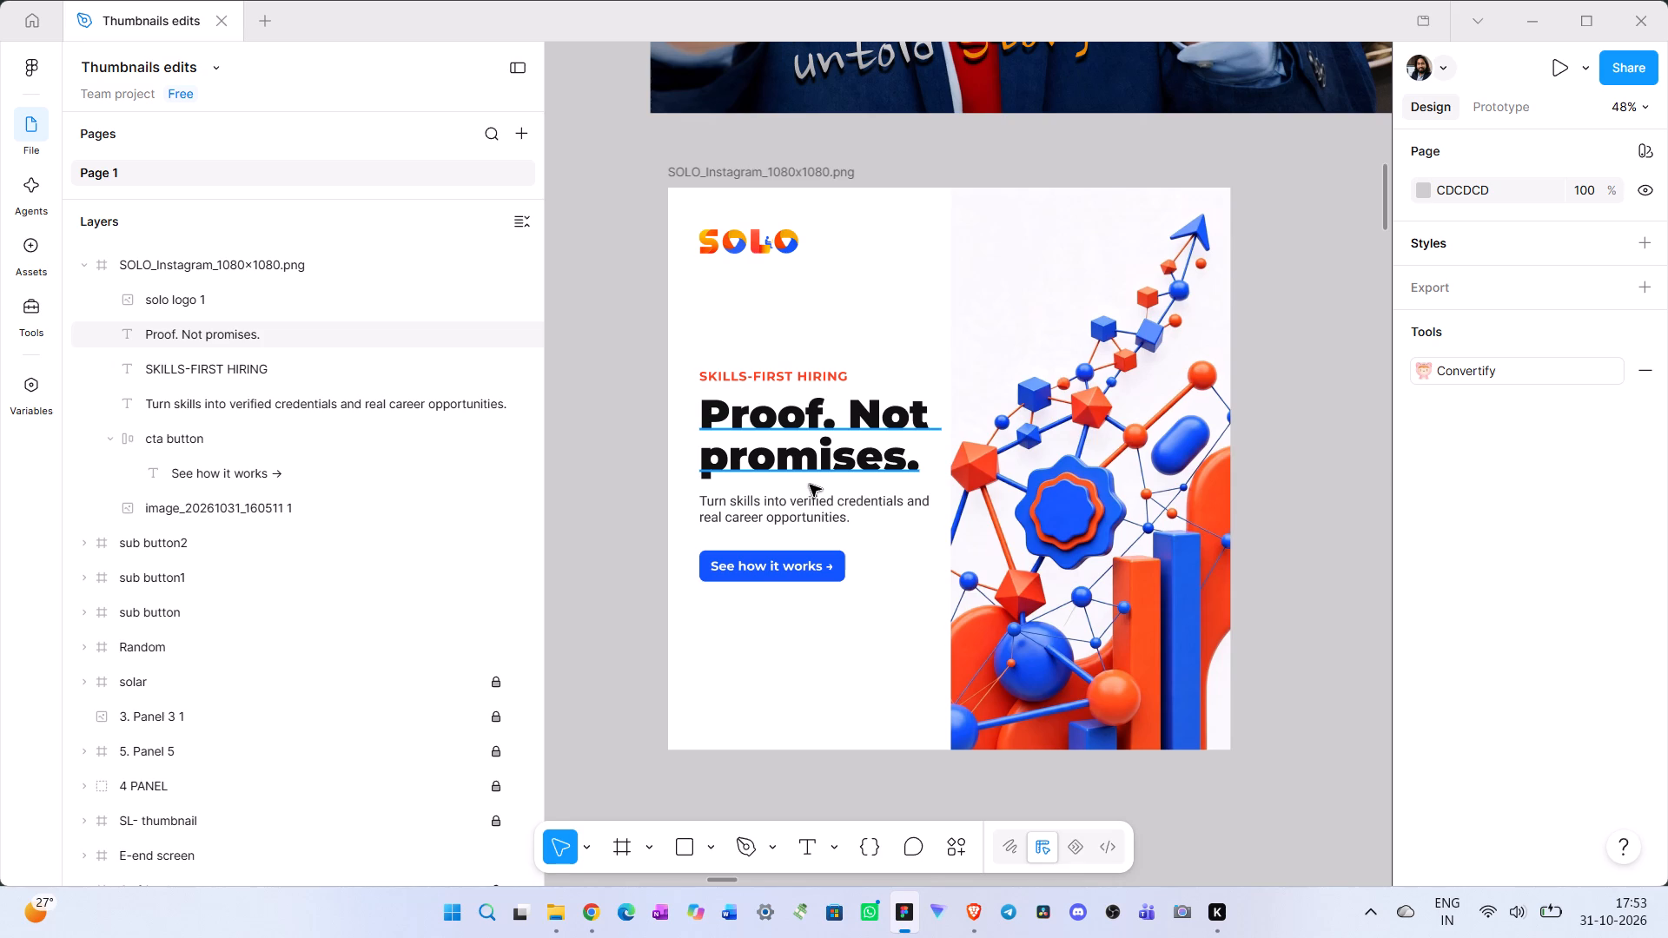
click(773, 370)
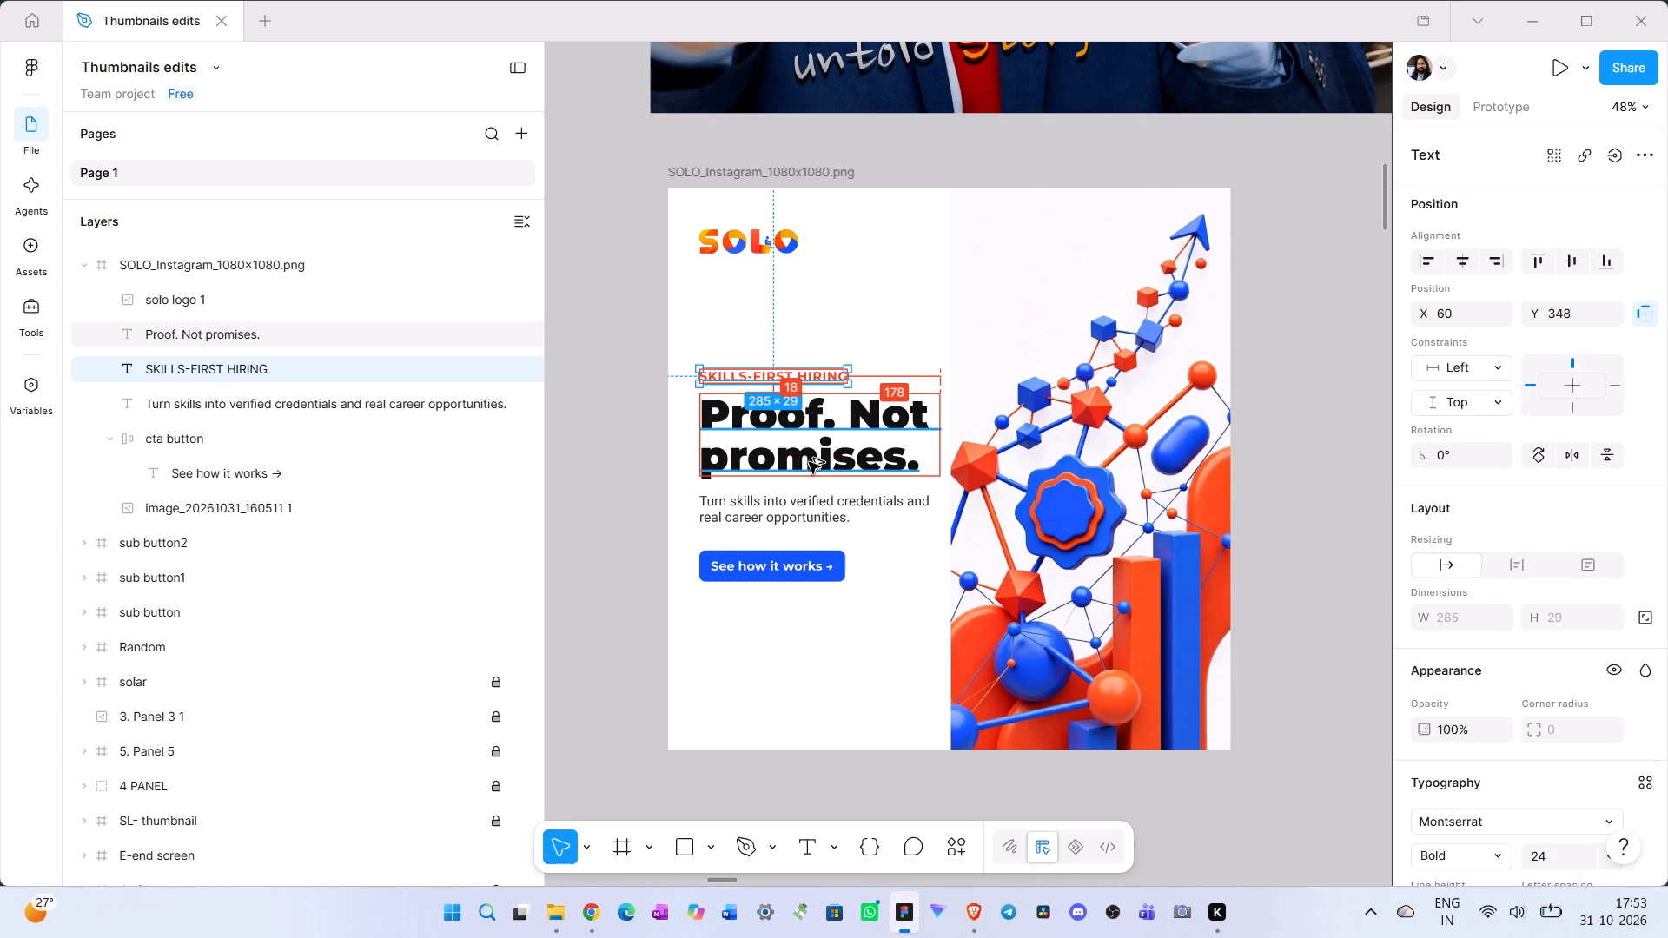
key(alt+Down)
key(alt+Down)
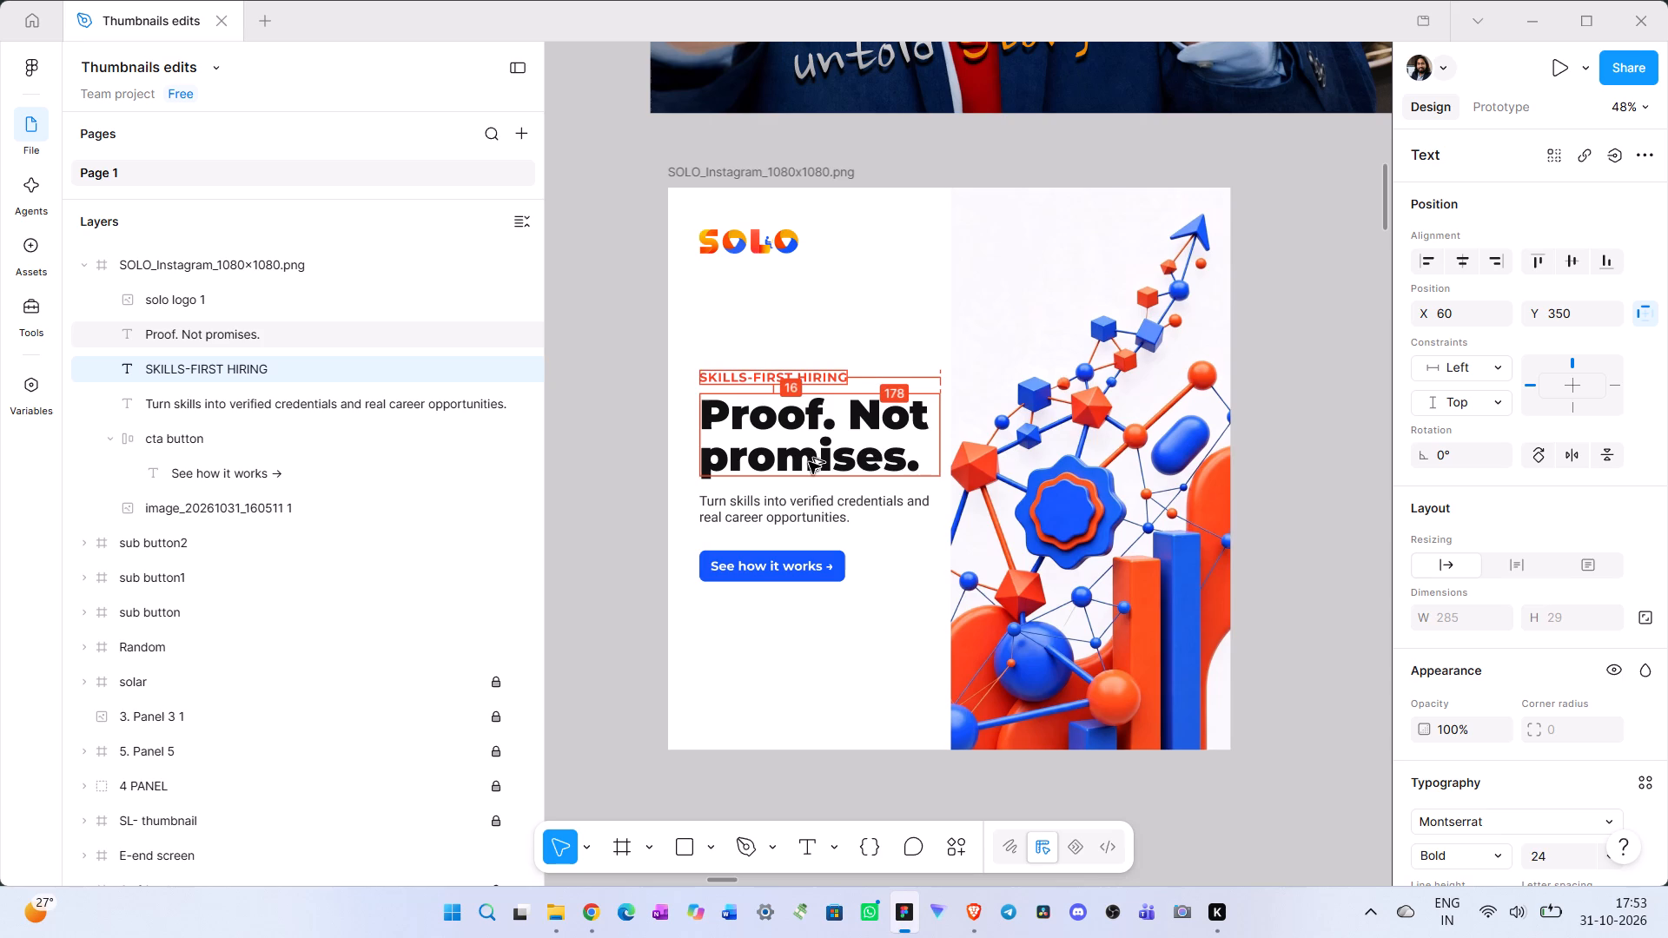
click(812, 336)
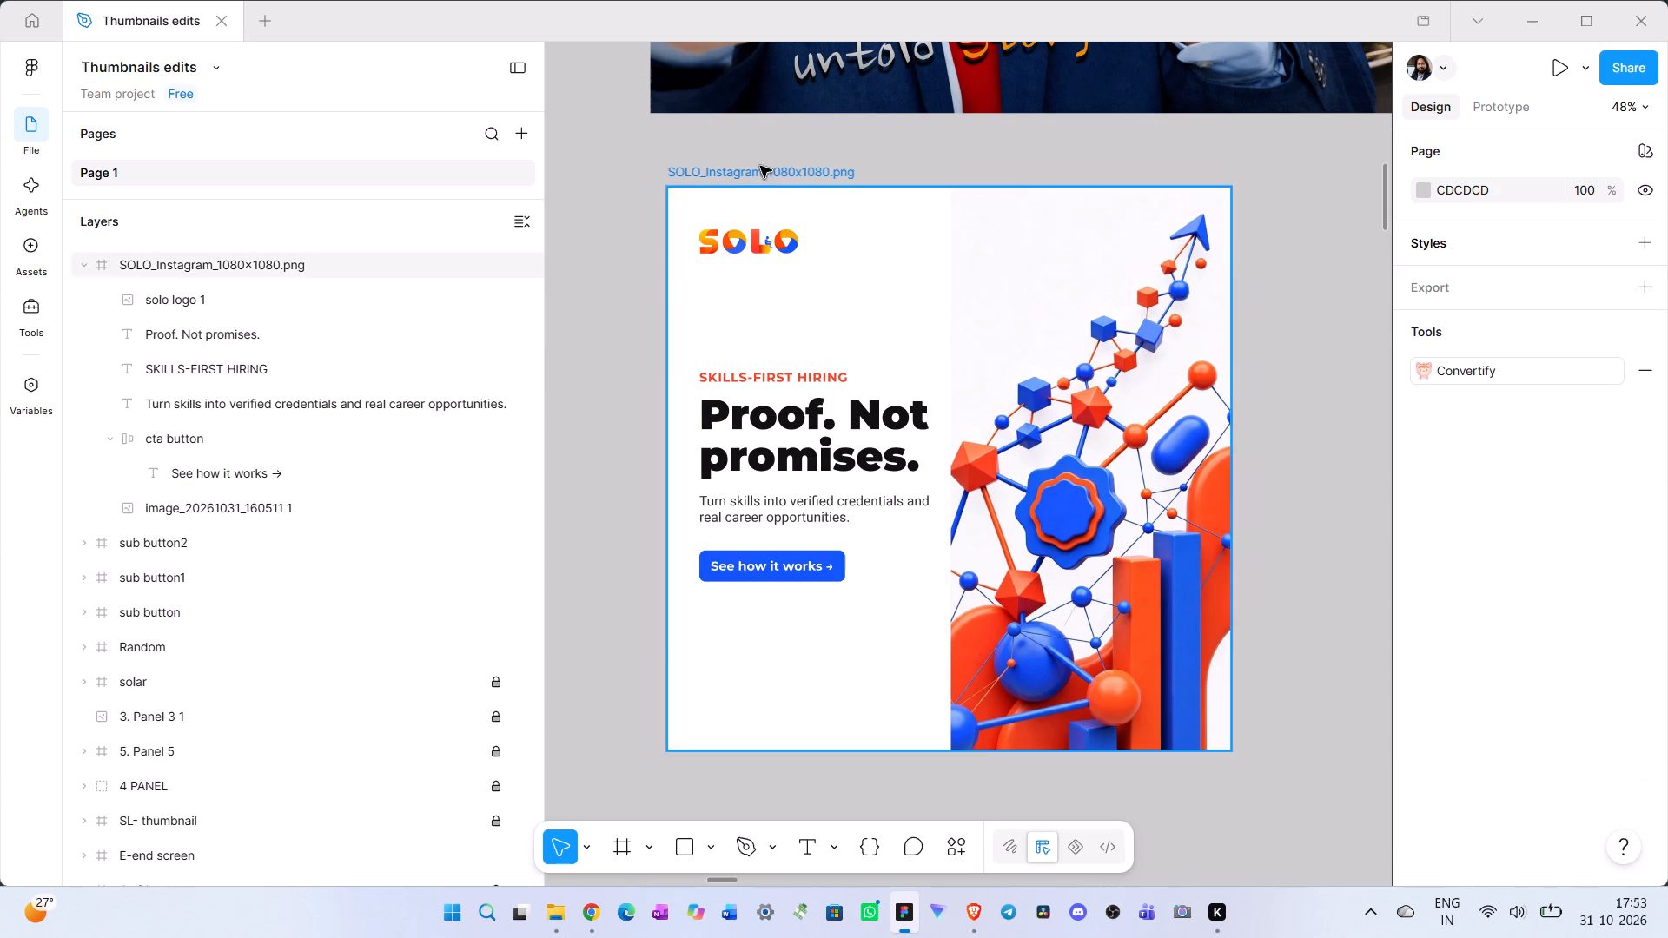
click(760, 166)
click(1318, 638)
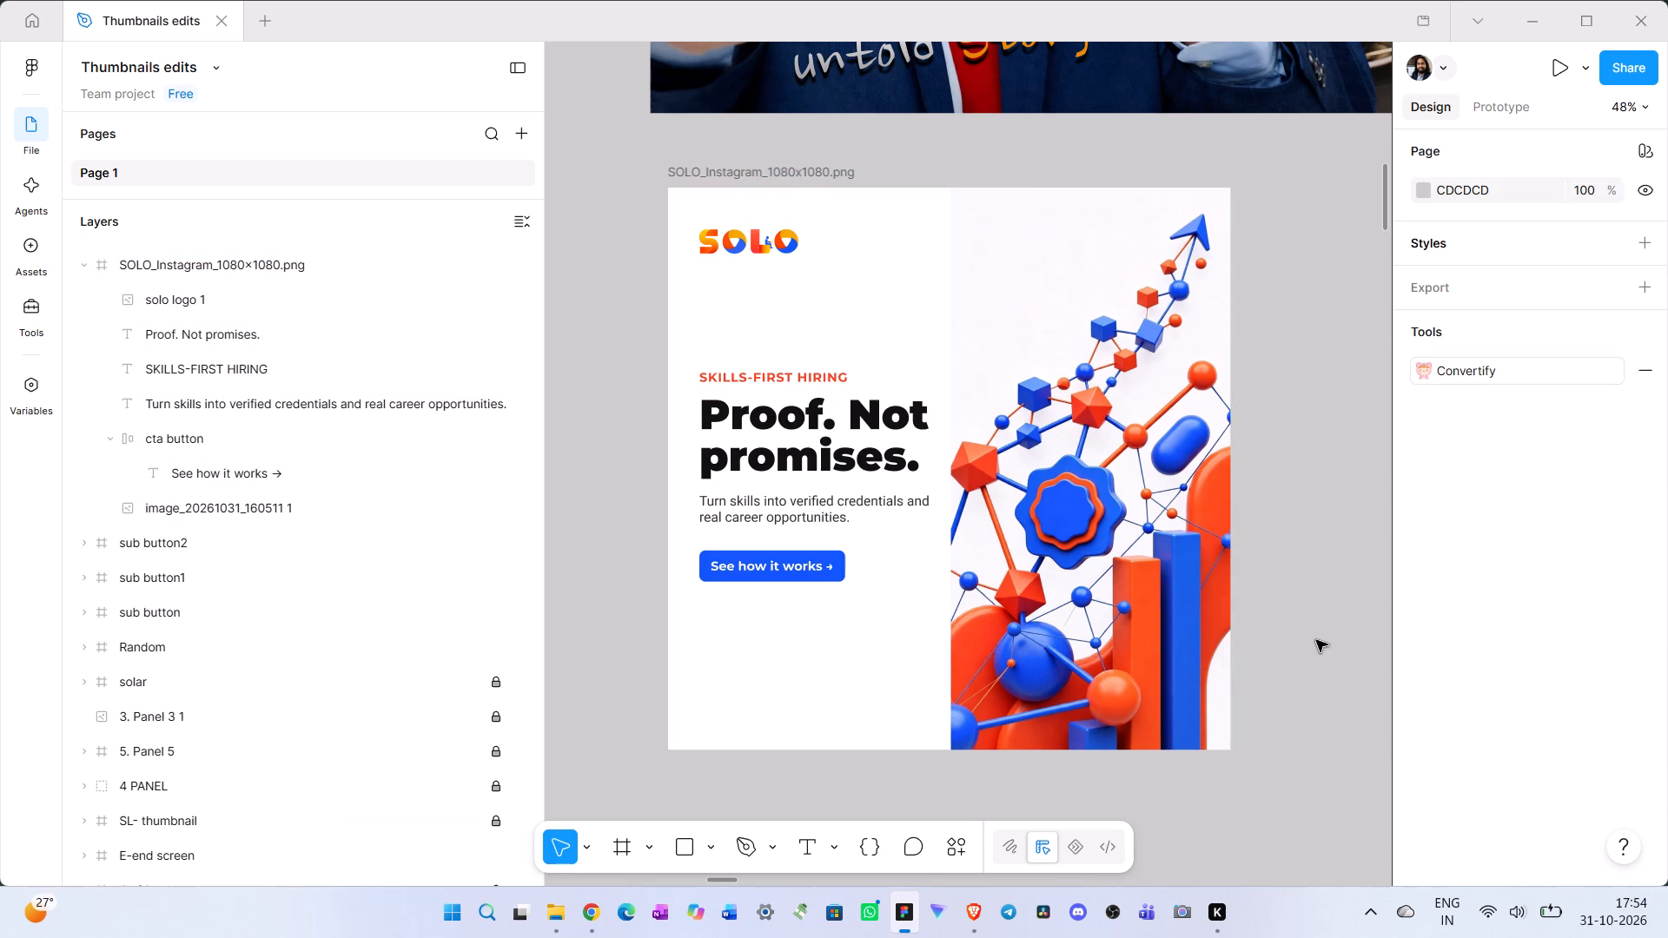
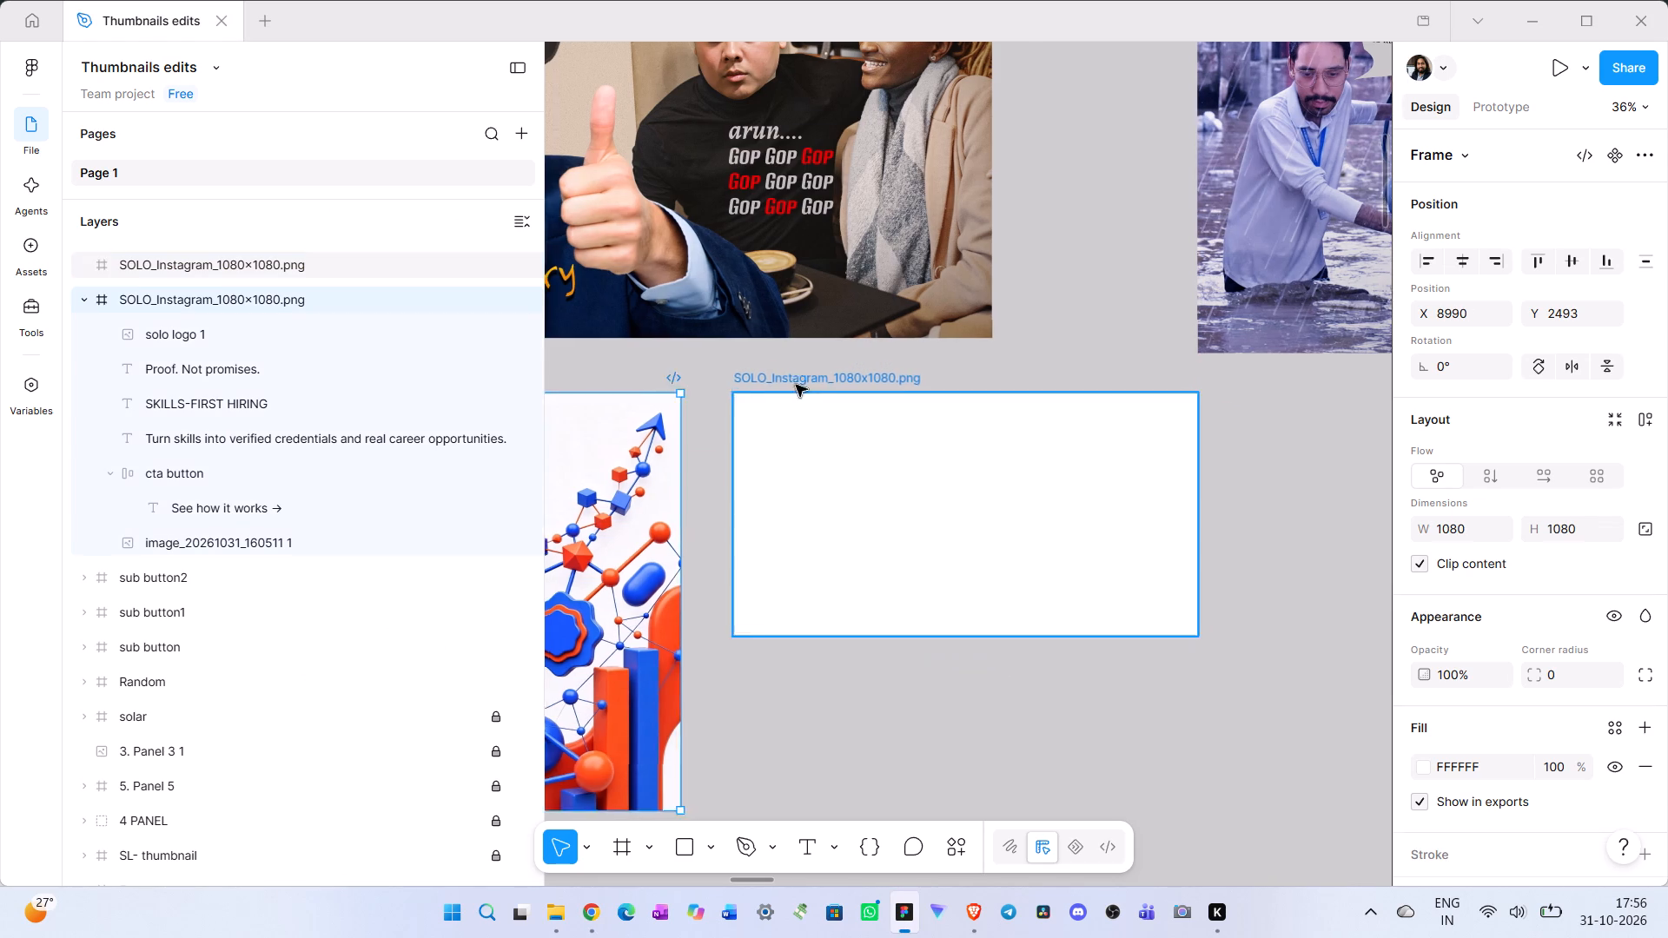
Select the blank 1200 × 627 LinkedIn frame beside the SOLO Instagram creative.
click(1249, 625)
scroll(1249, 625, up, 1)
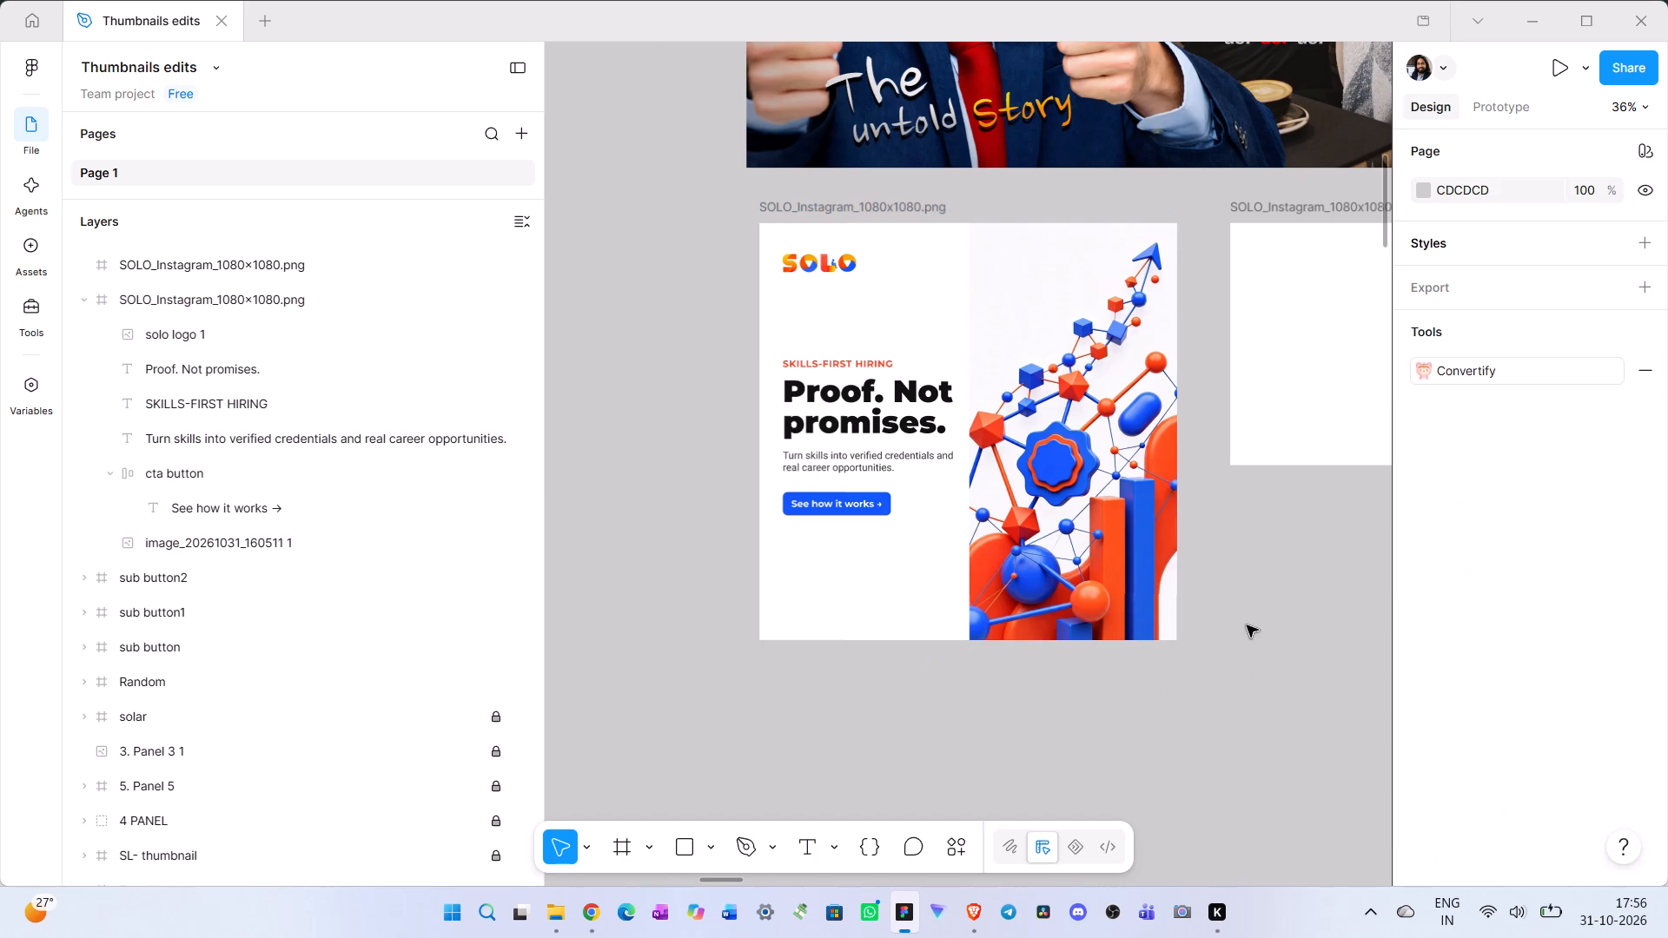
scroll(1247, 625, up, 1)
scroll(1241, 618, left, 1)
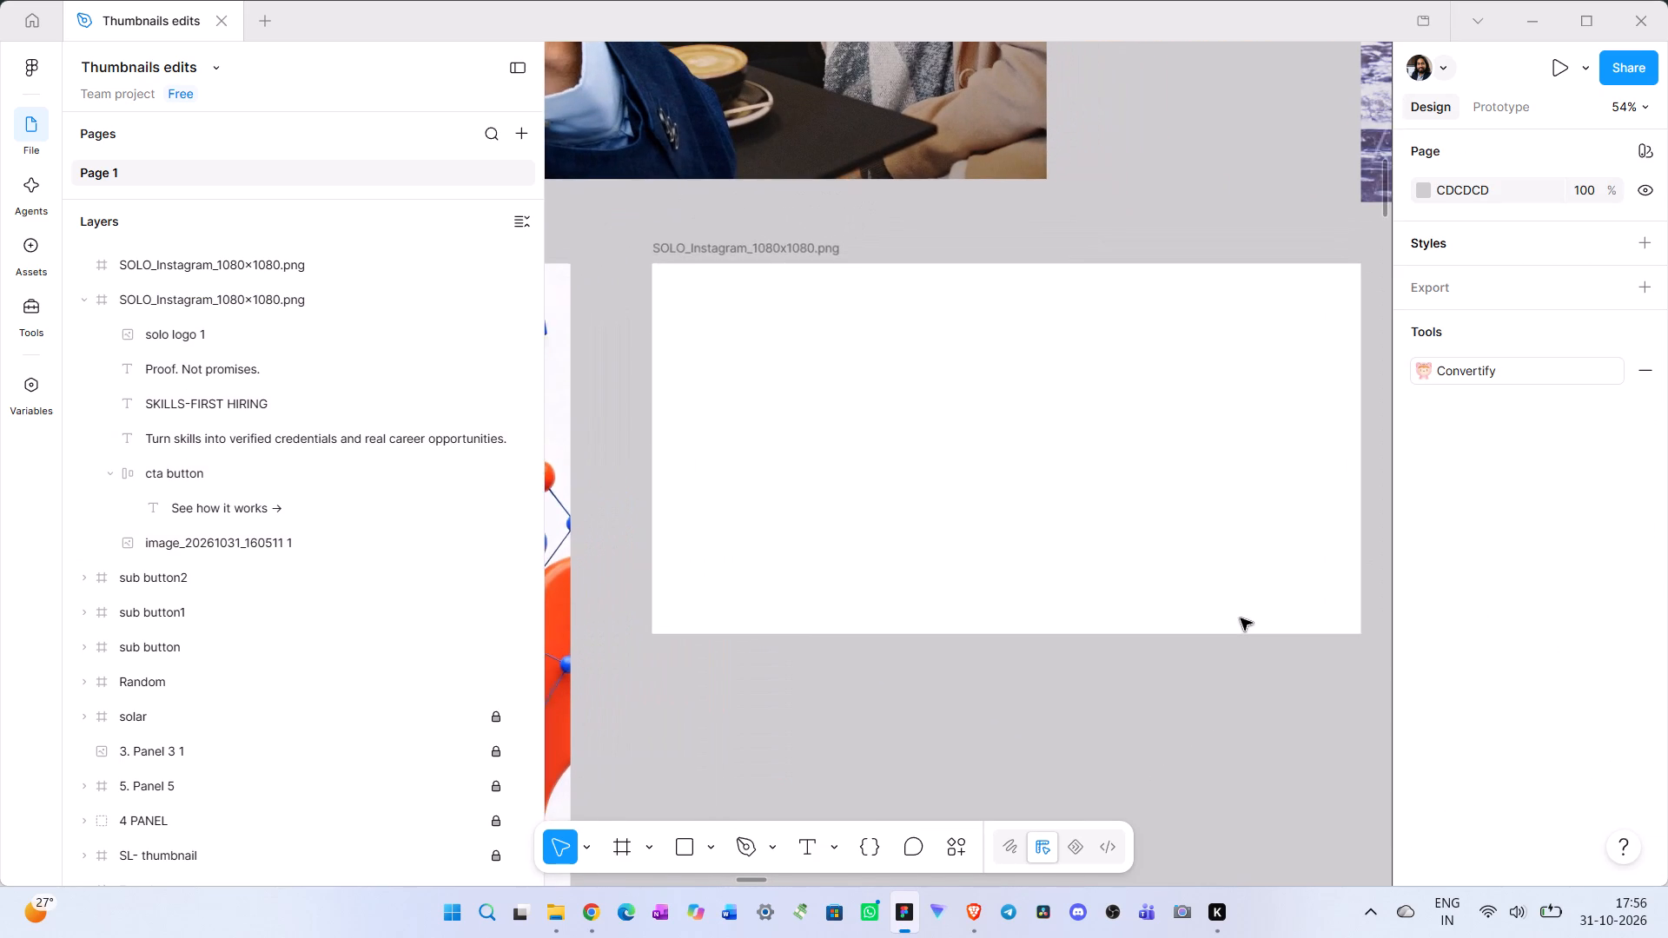
scroll(1241, 618, left, 1)
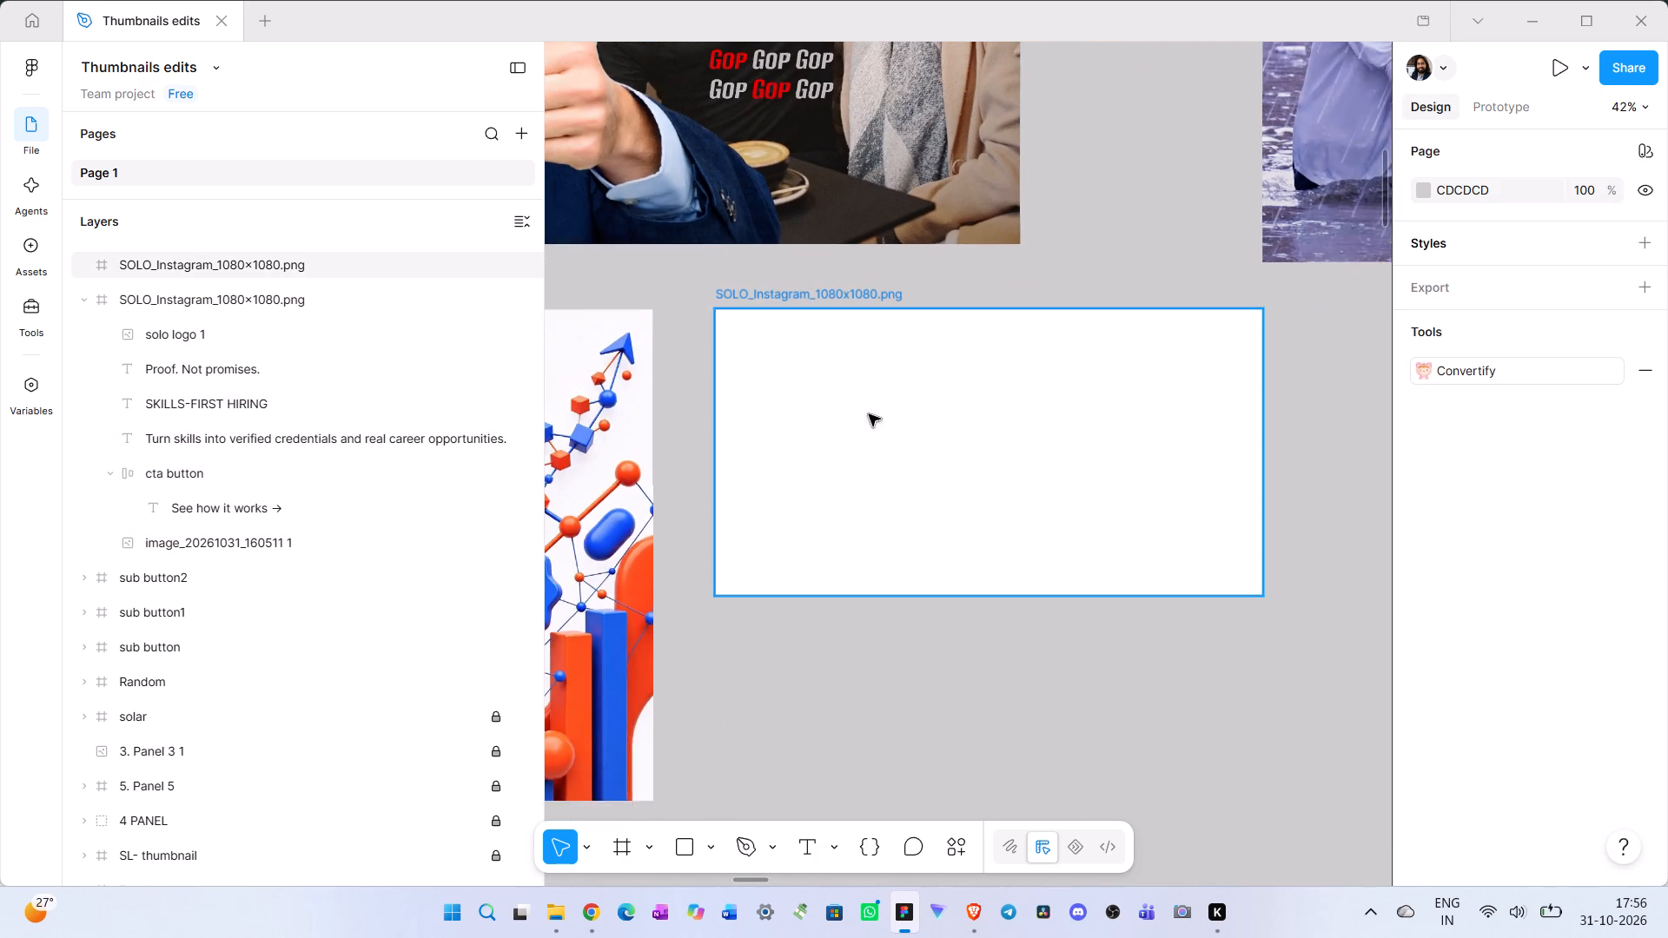
click(827, 303)
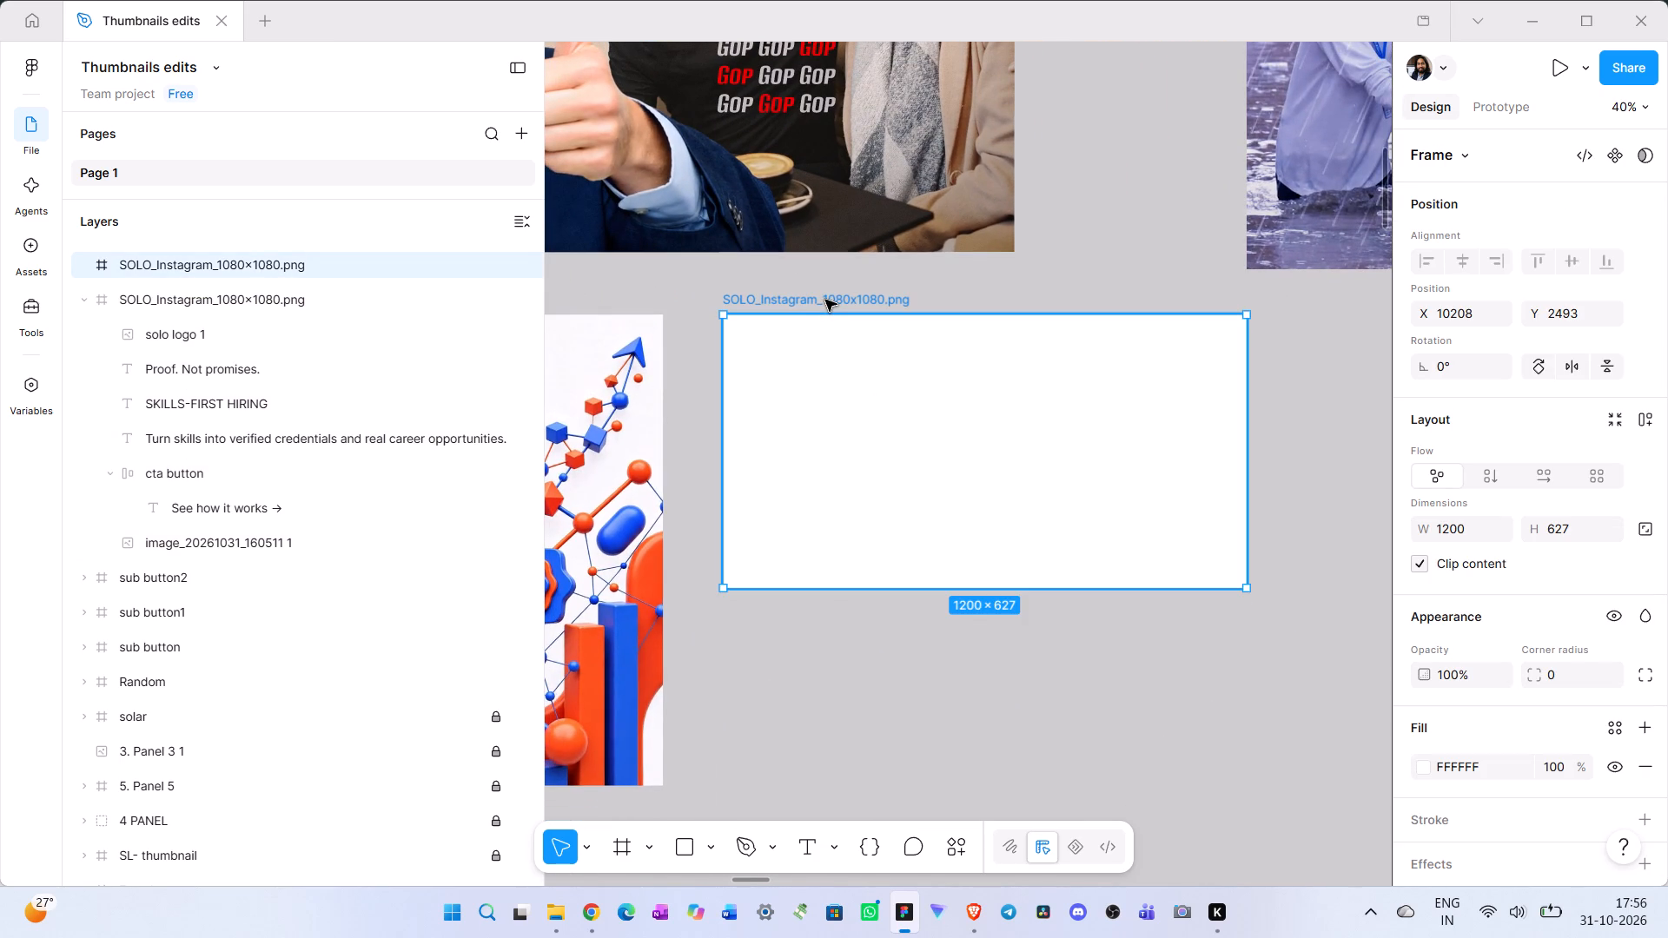
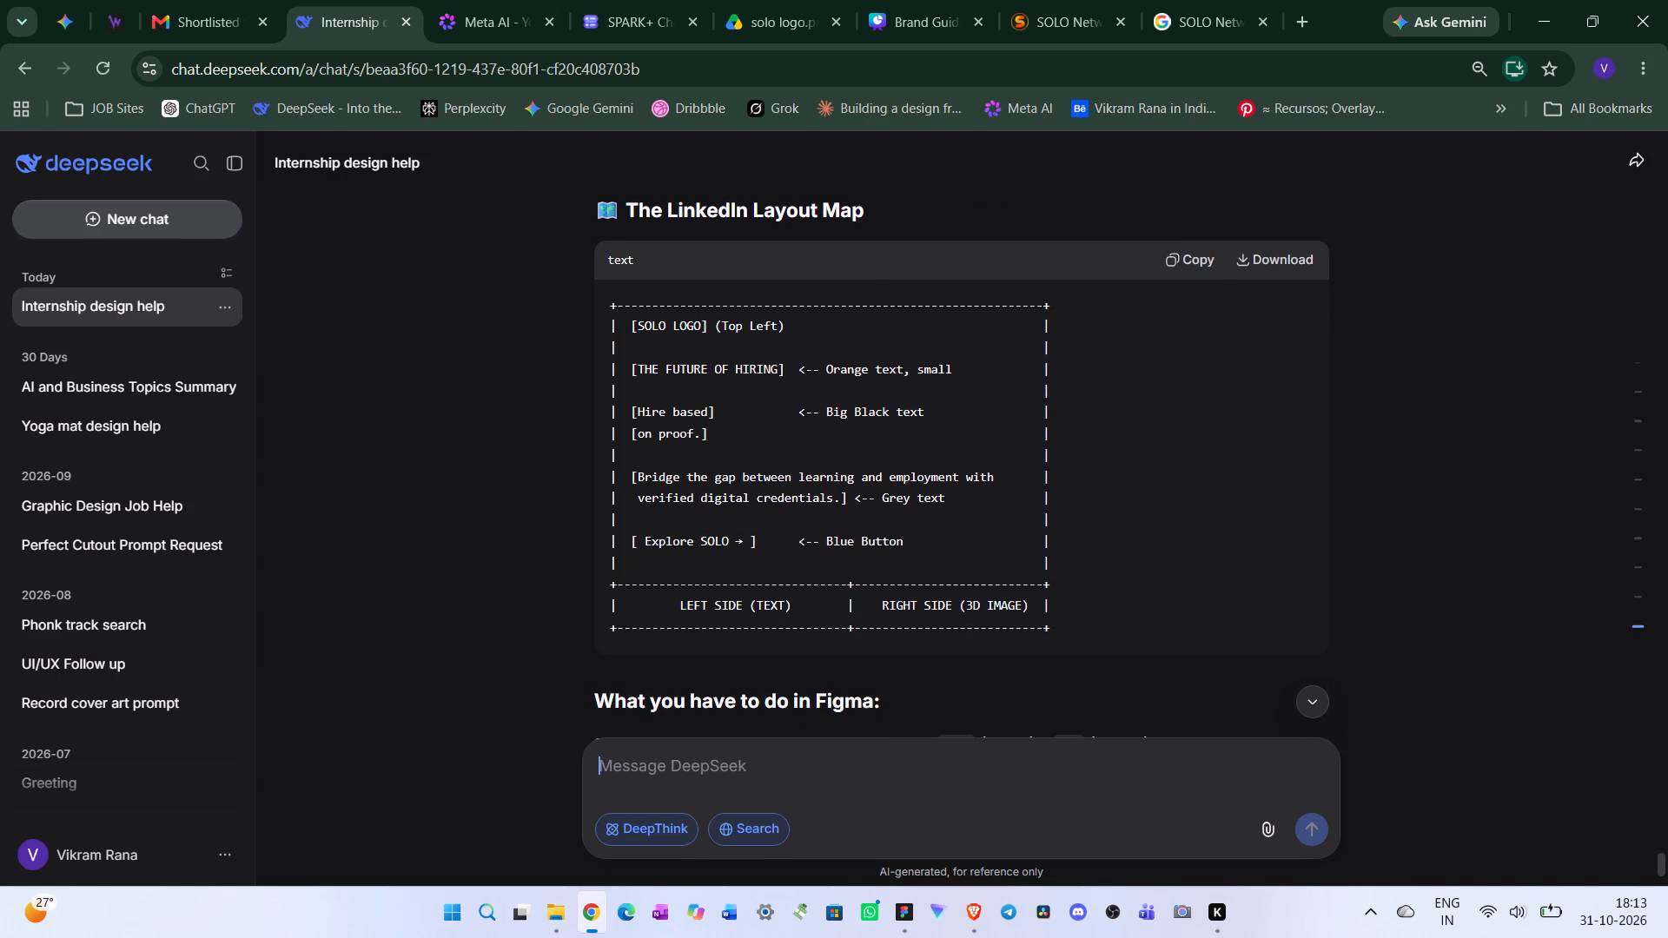
scroll(798, 479, up, 2)
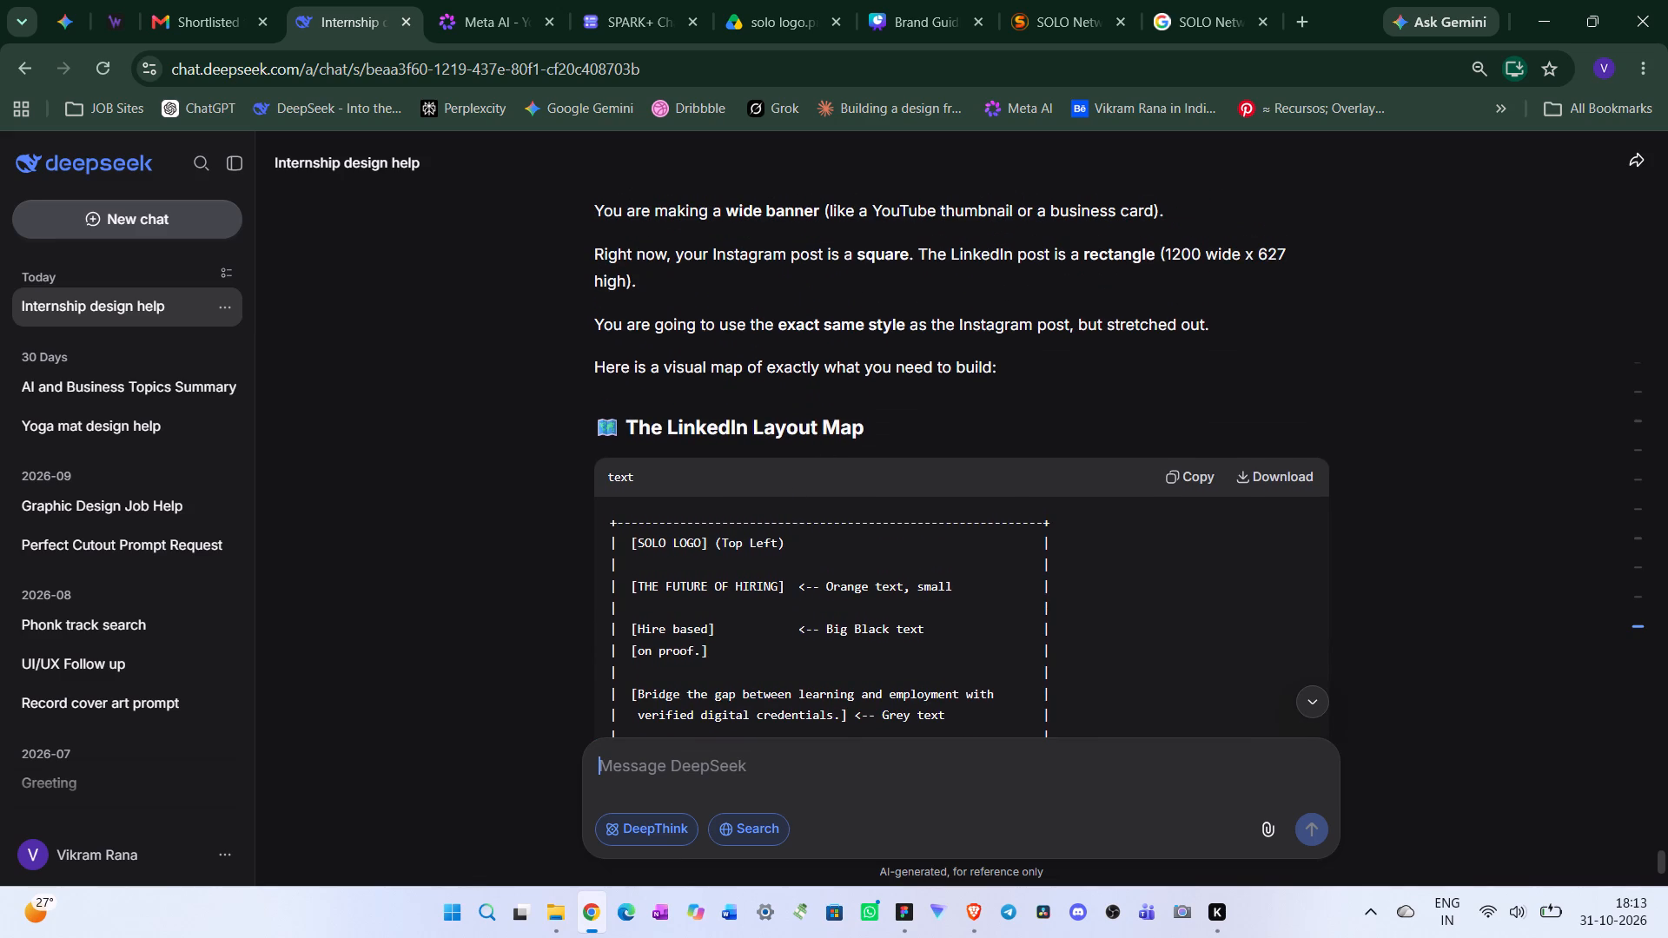
scroll(828, 437, up, 1)
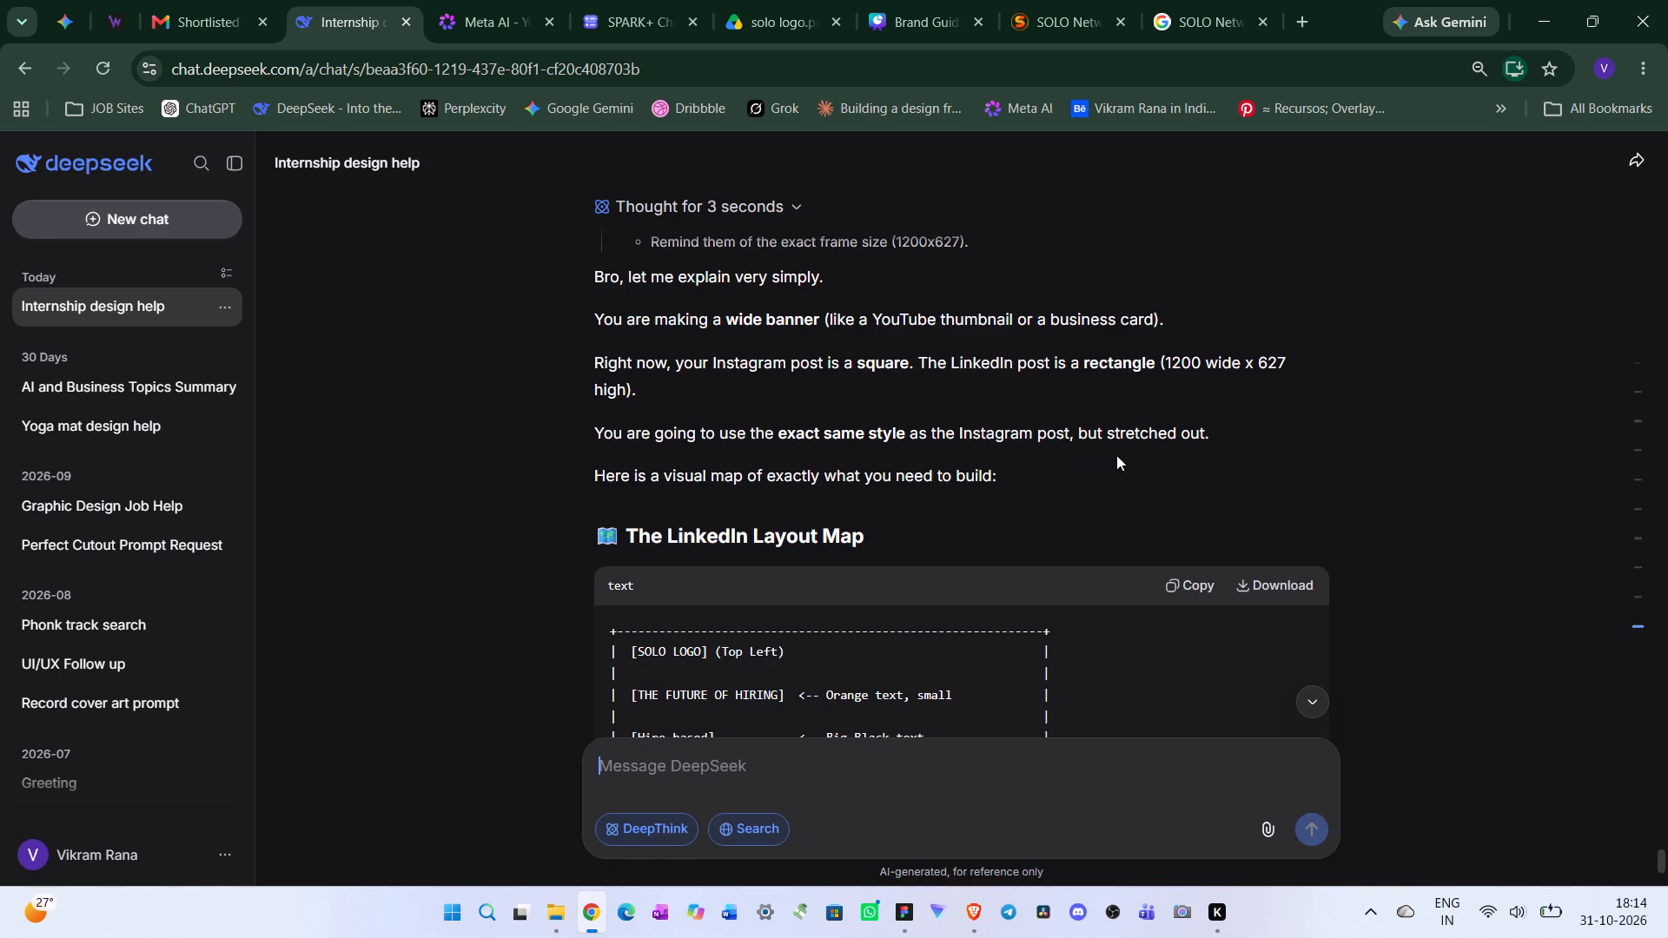
scroll(615, 492, down, 6)
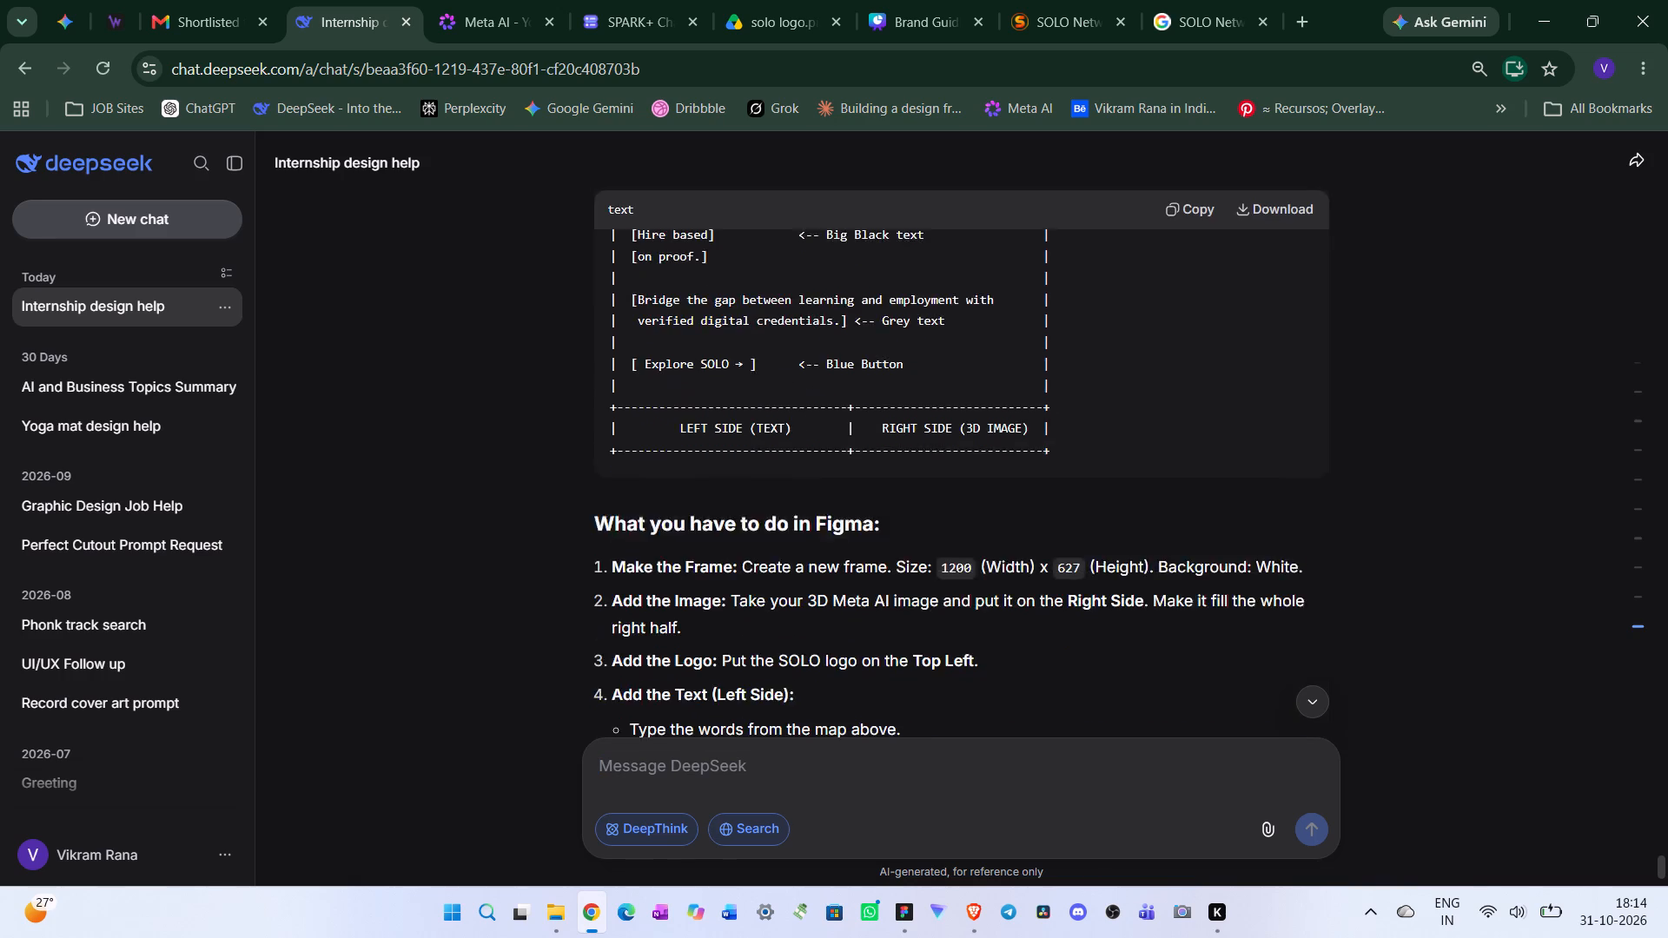
scroll(621, 490, down, 10)
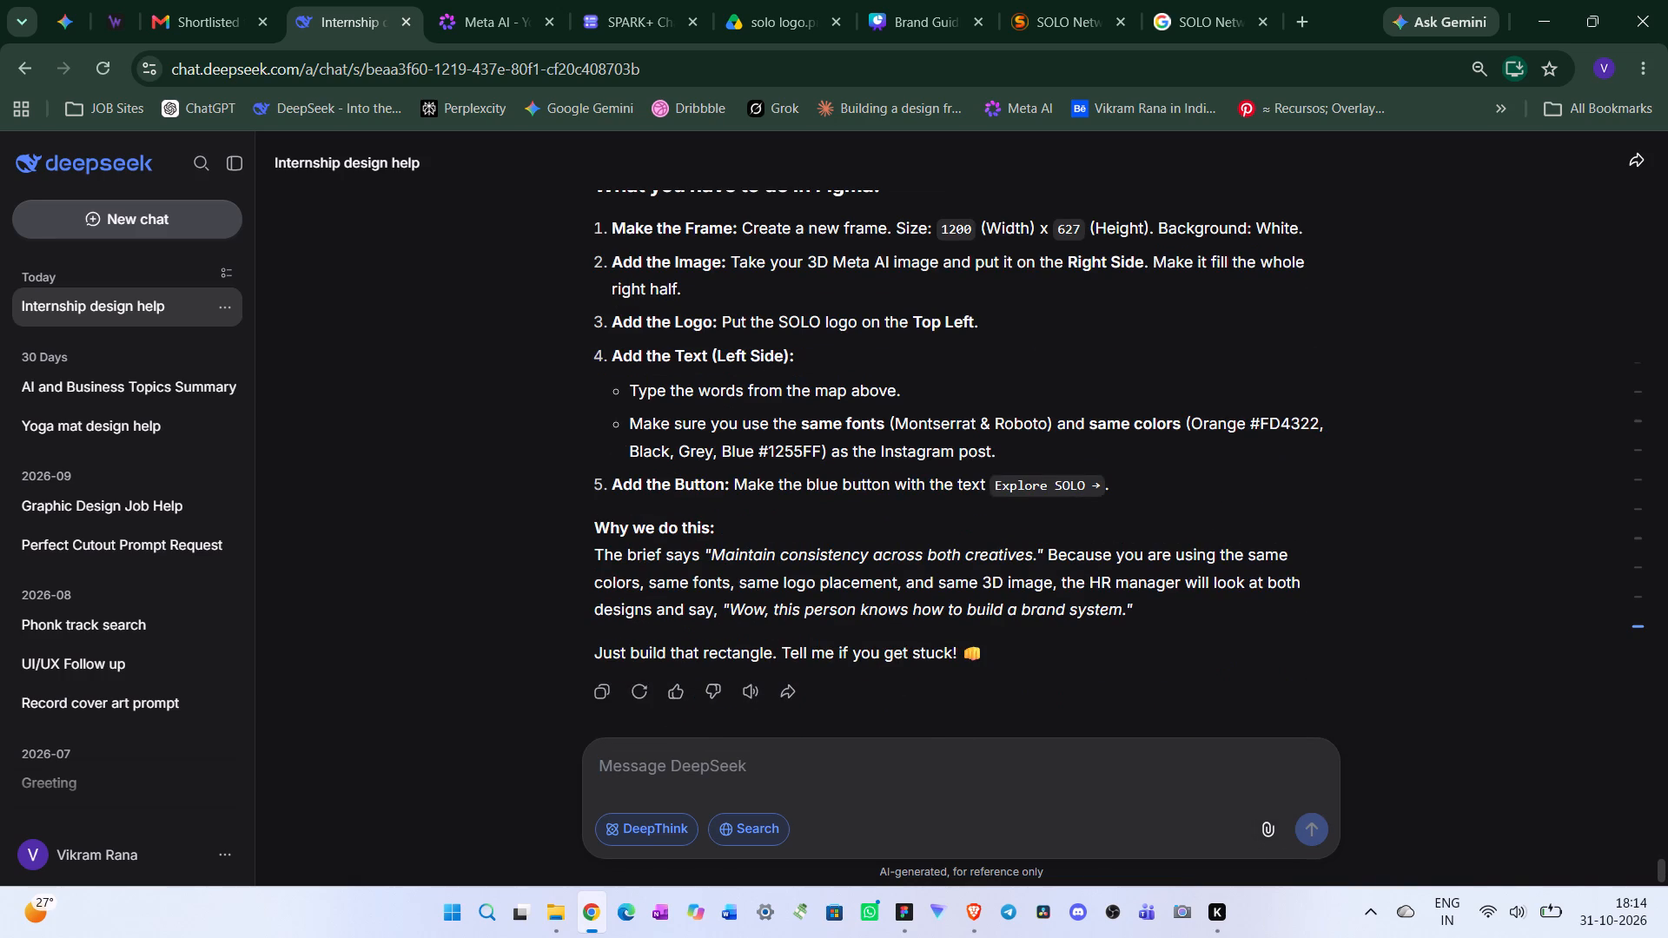
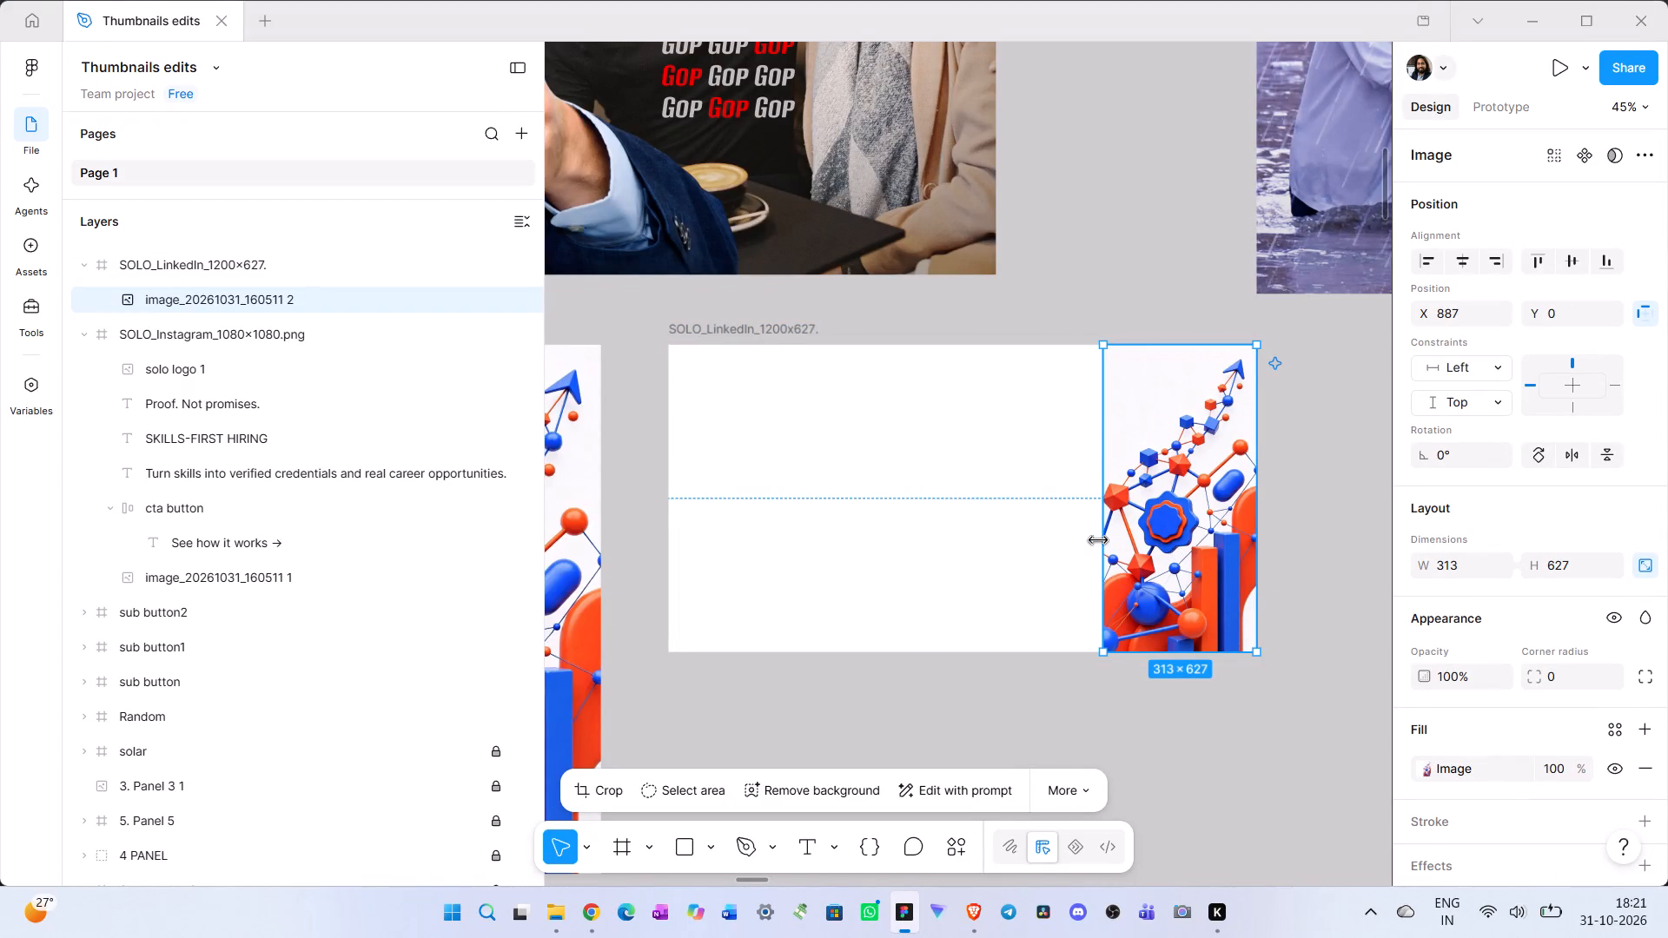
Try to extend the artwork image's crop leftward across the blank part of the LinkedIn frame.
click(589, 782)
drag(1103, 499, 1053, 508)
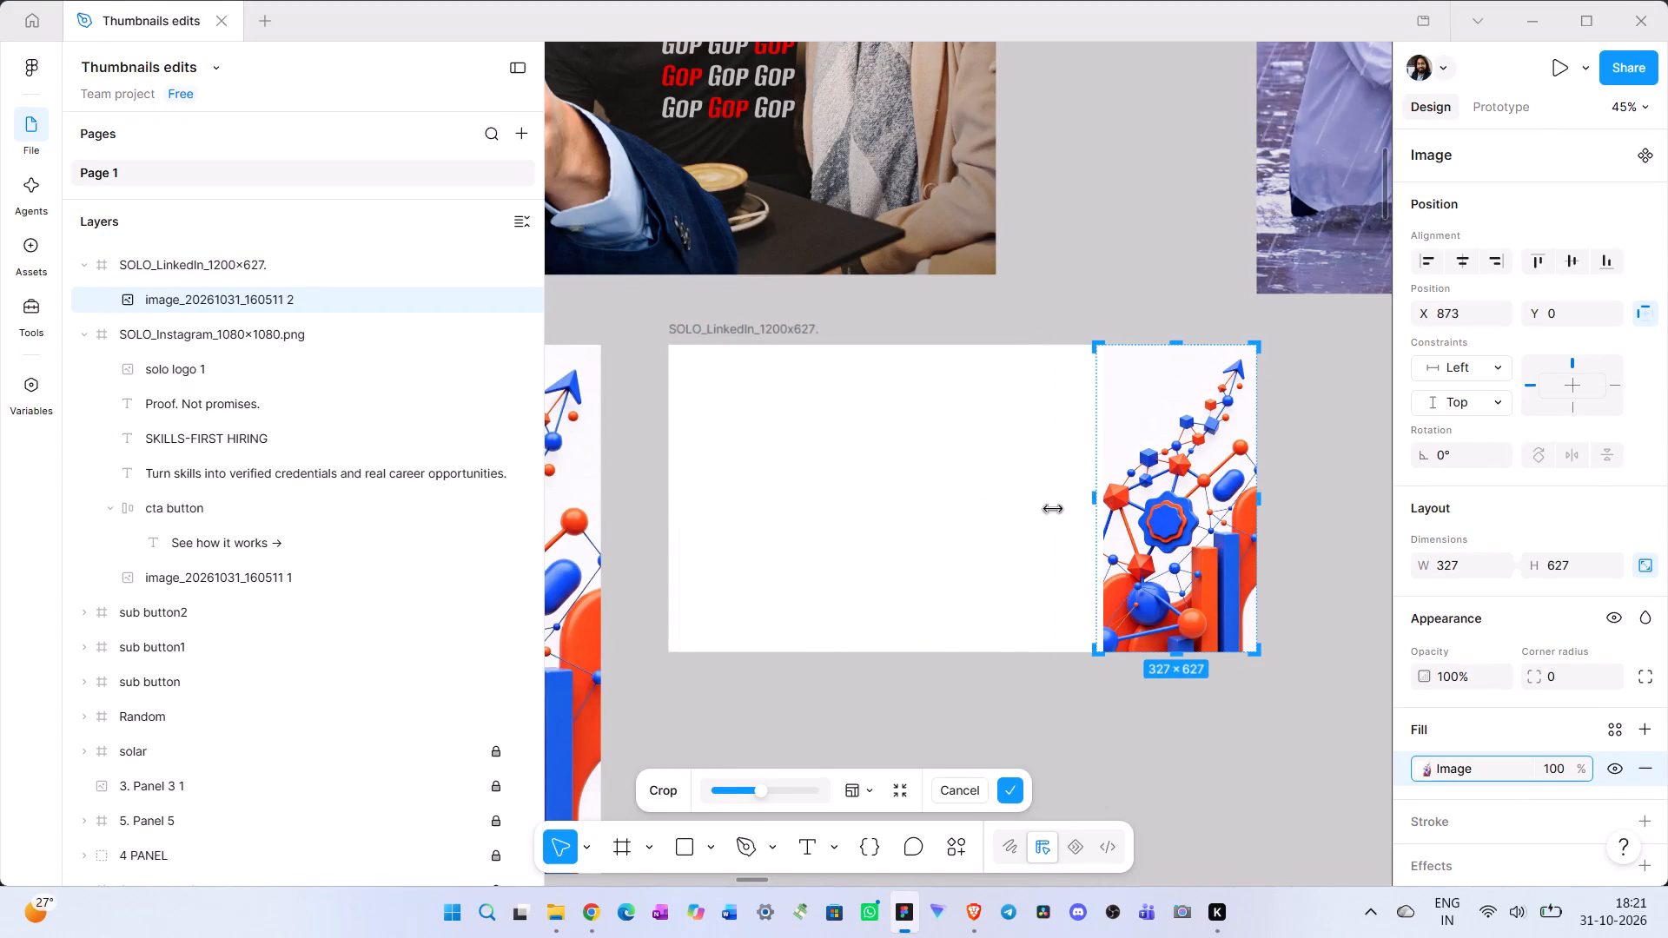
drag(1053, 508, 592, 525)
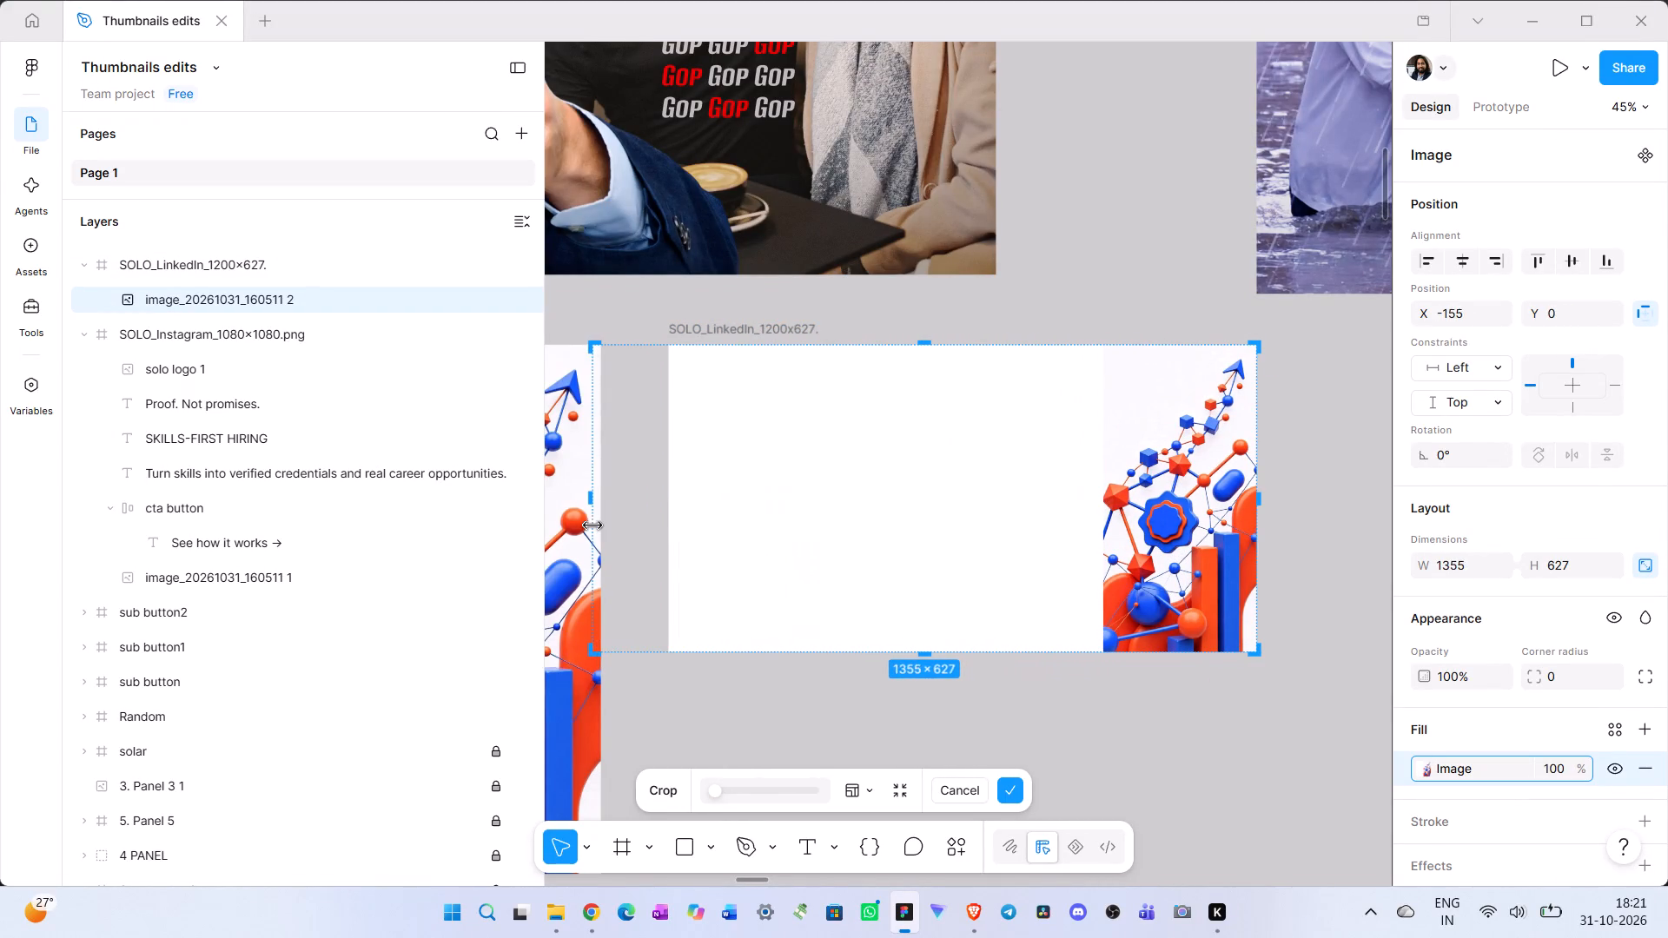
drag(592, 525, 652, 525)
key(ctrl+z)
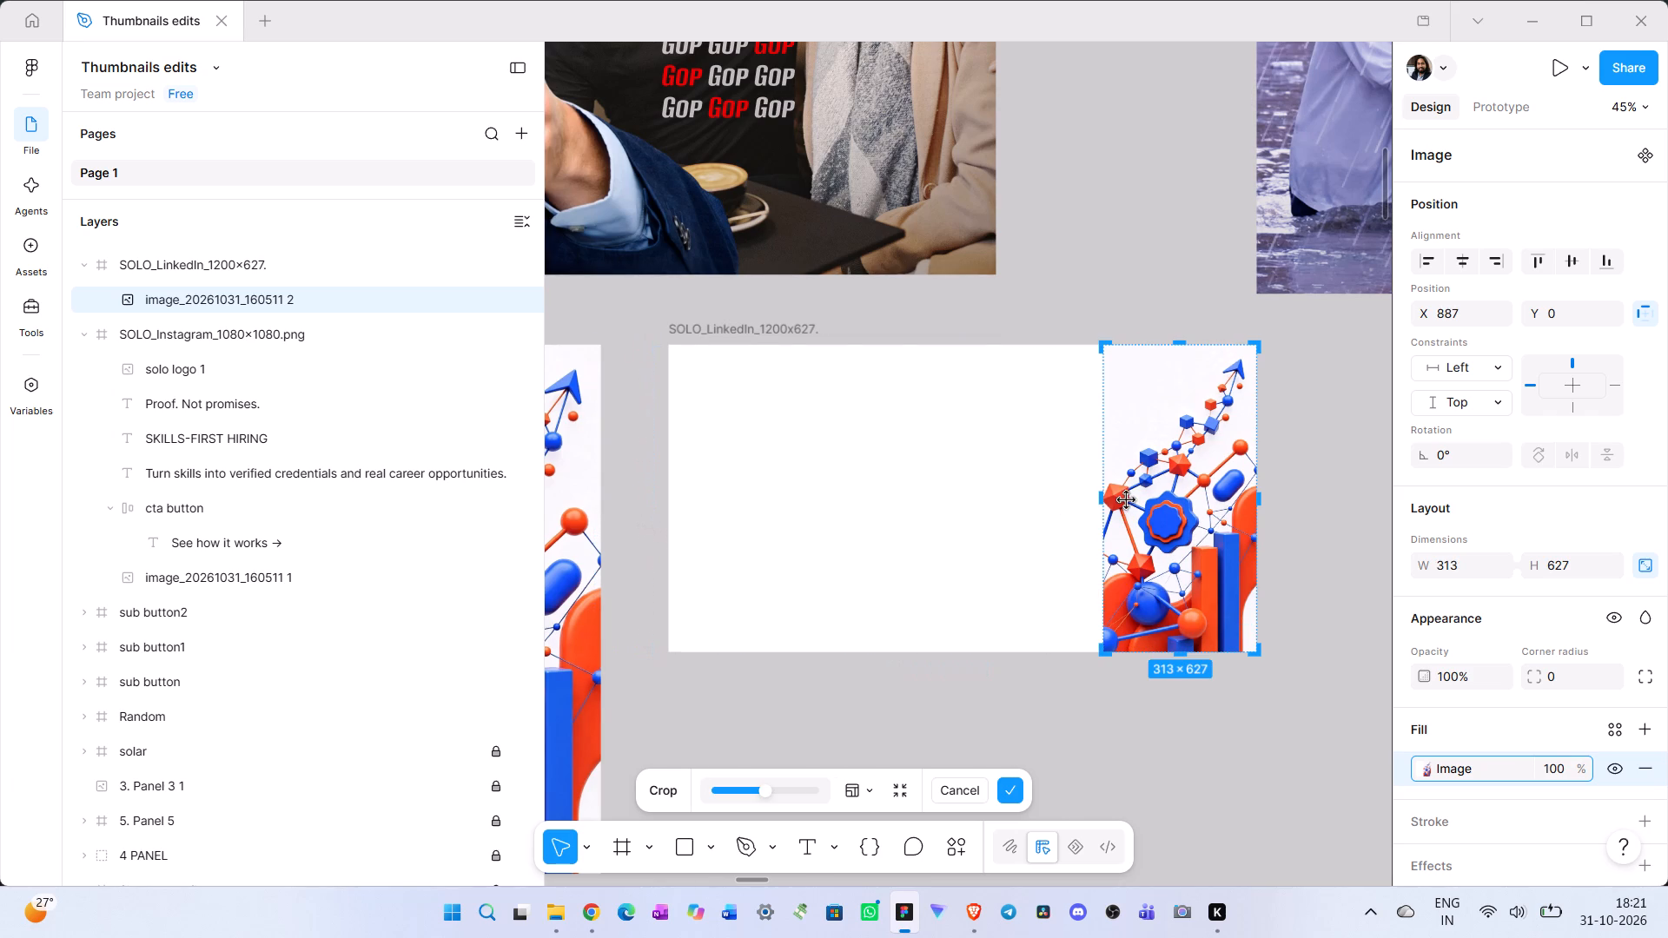
Remove the cropped artwork picture from the SOLO_LinkedIn_1200x627 frame.
click(1216, 485)
key(Delete)
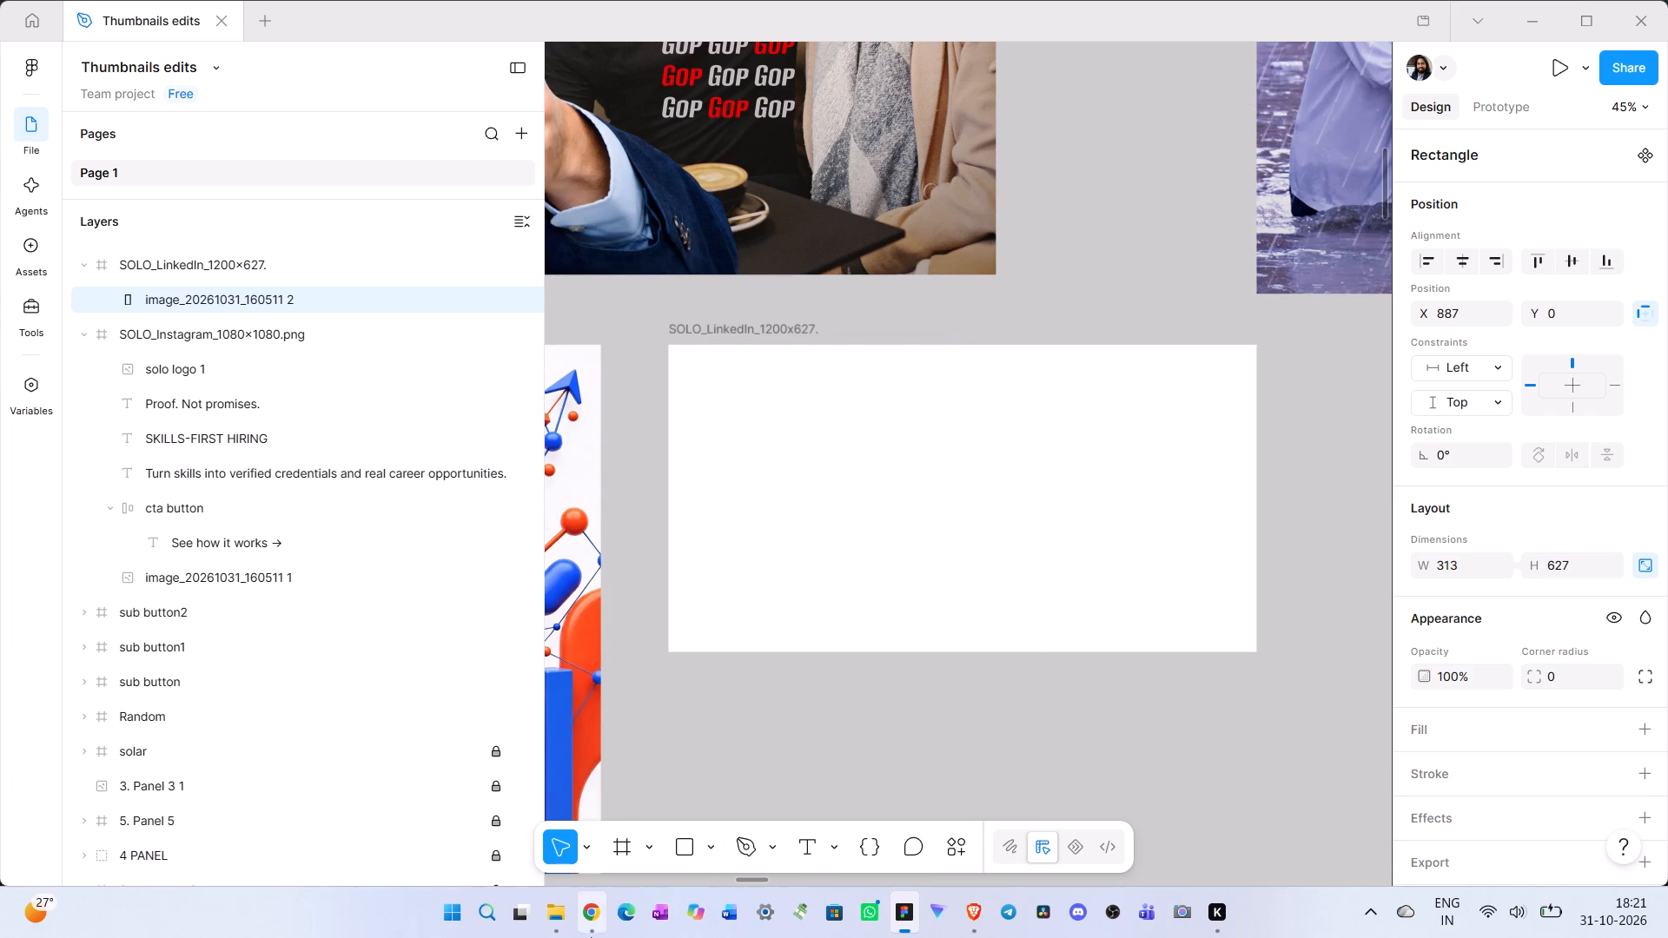
Insert the image file image_20261031_160511.jpg from Downloads into the SOLO_LinkedIn_1200x627 frame.
click(712, 850)
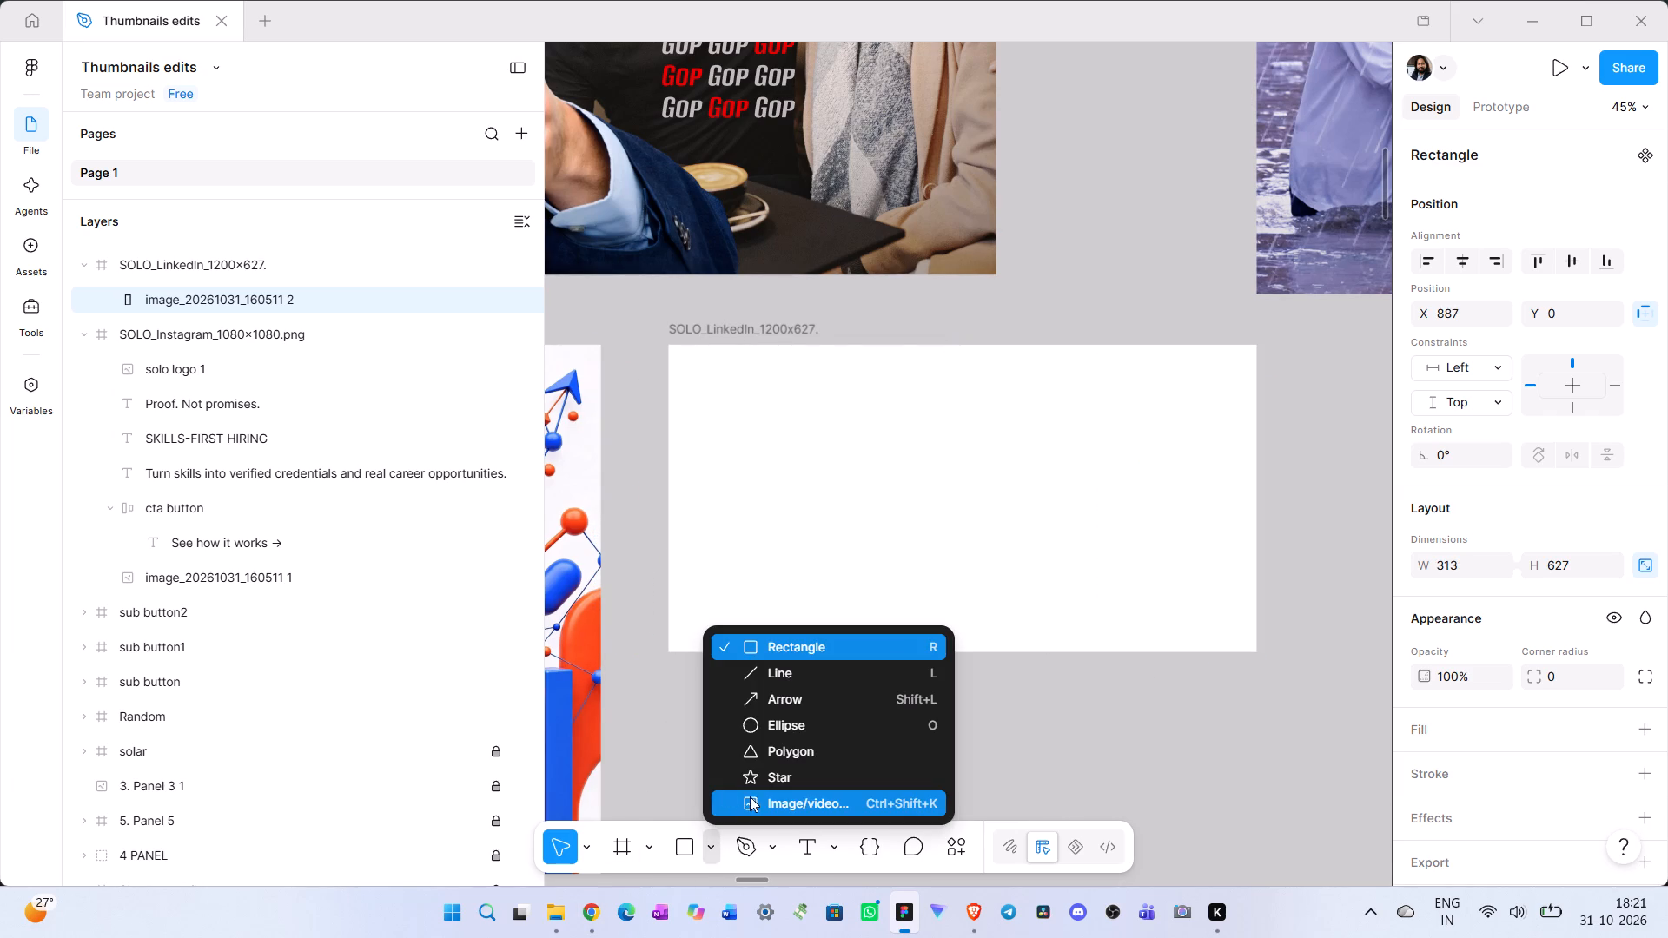
click(768, 804)
click(259, 212)
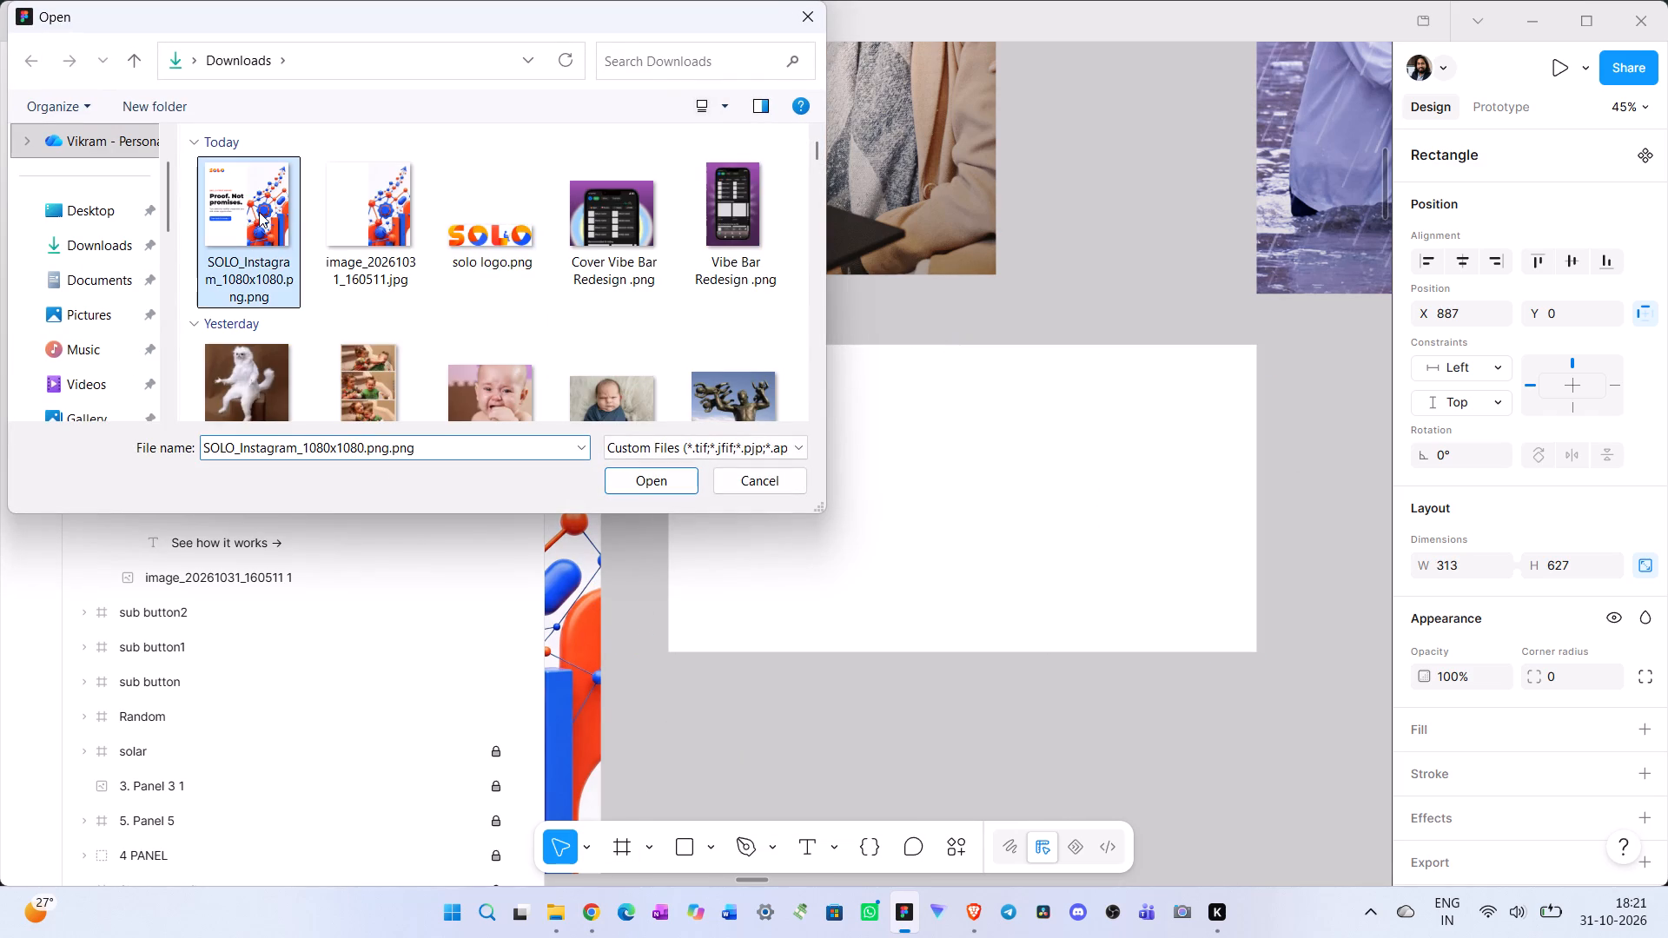
click(339, 213)
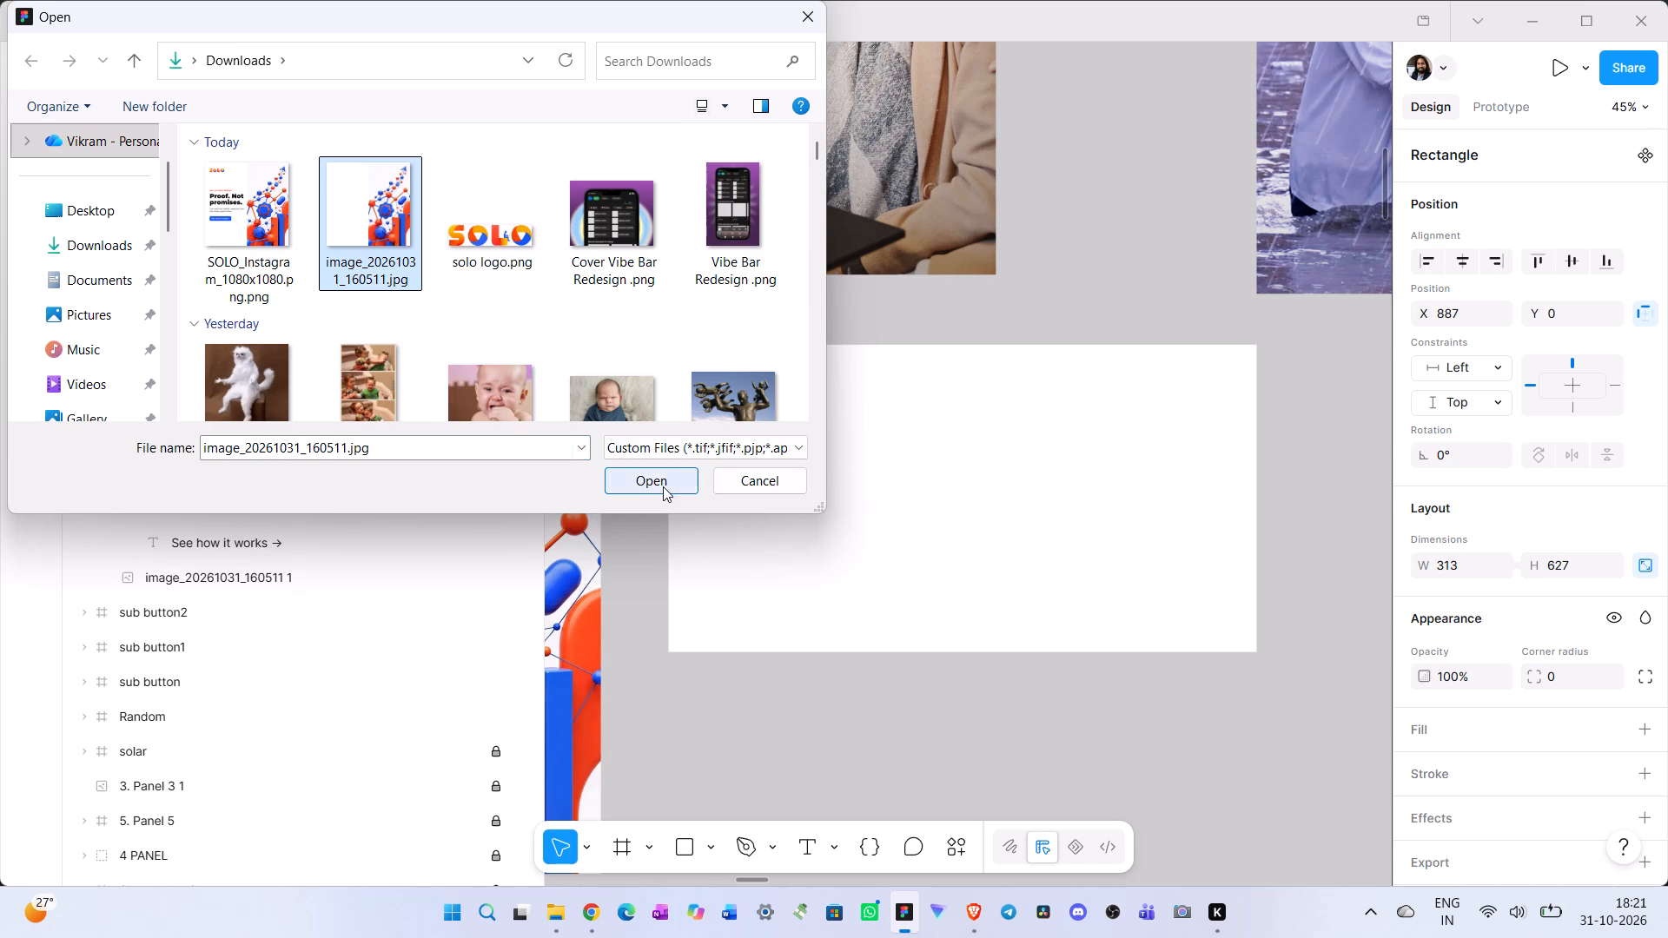
click(663, 486)
click(1081, 516)
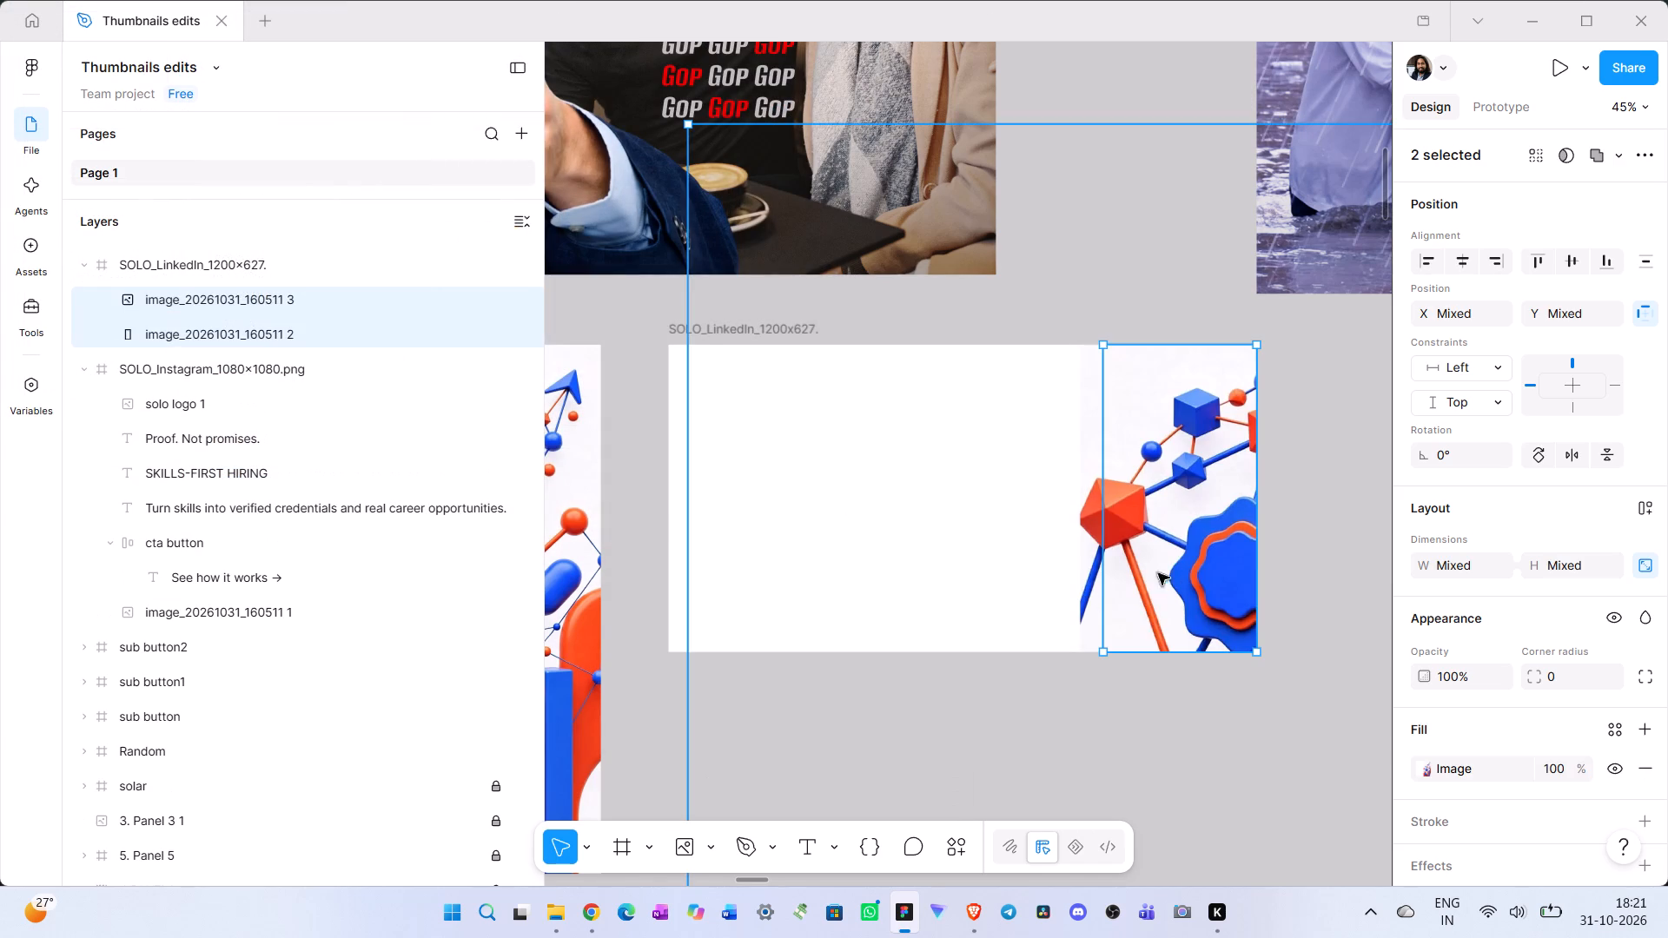
Move the oversized artwork out of the LinkedIn frame and scale it down to about 746 × 746.
drag(1197, 537, 987, 345)
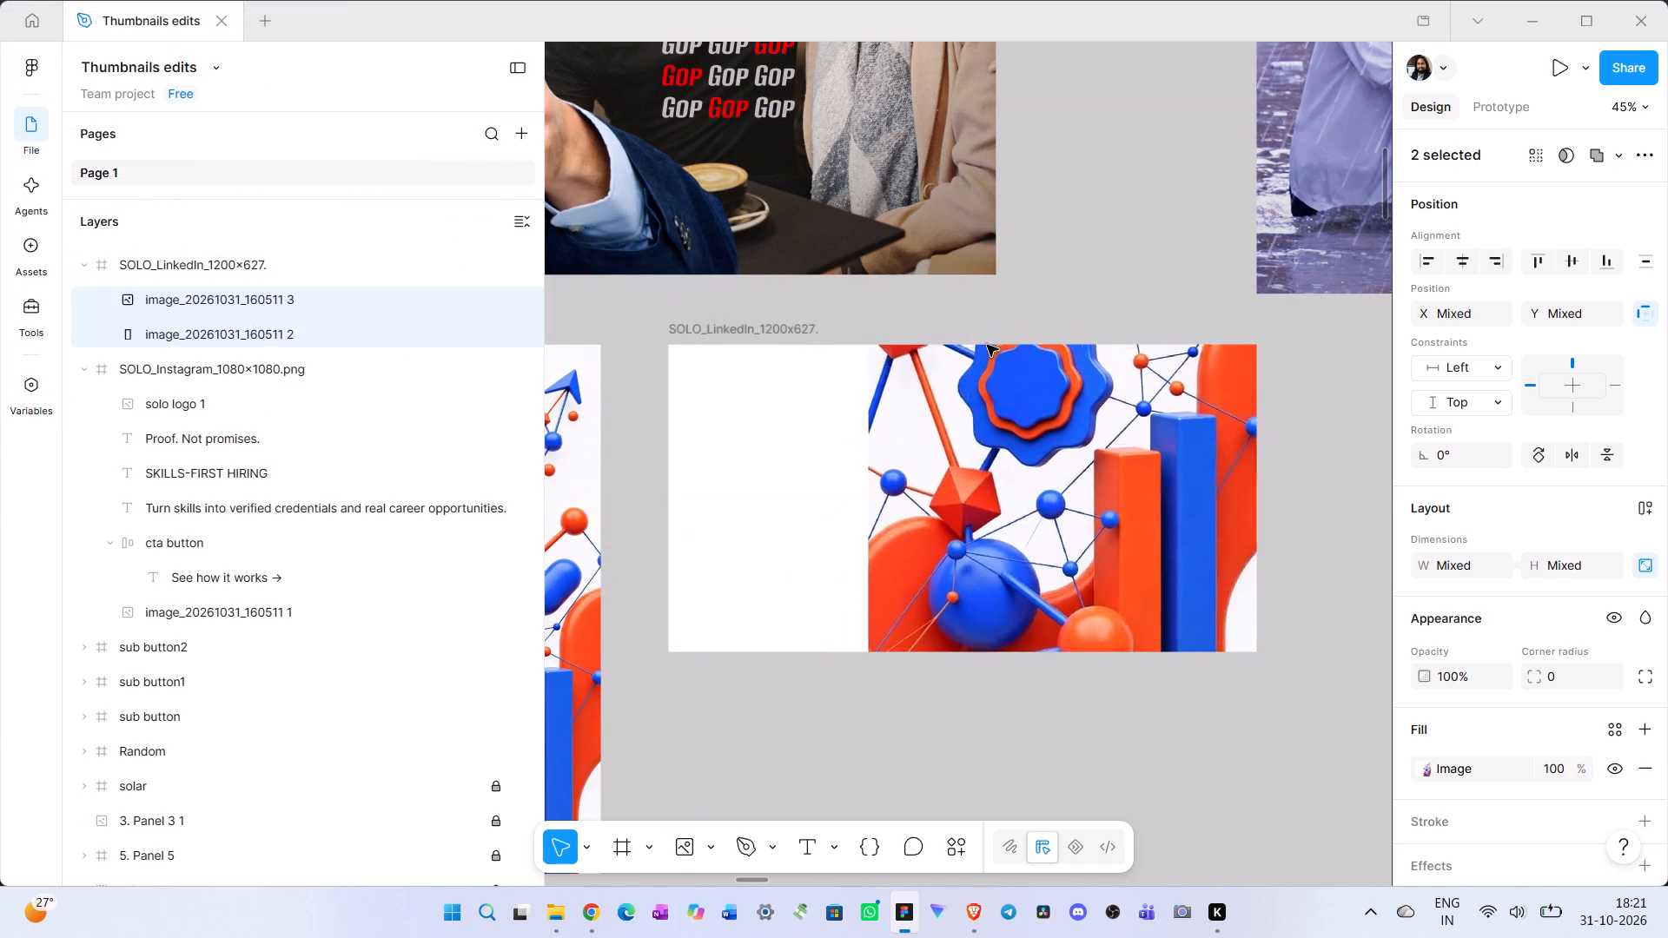
drag(987, 345, 1049, 402)
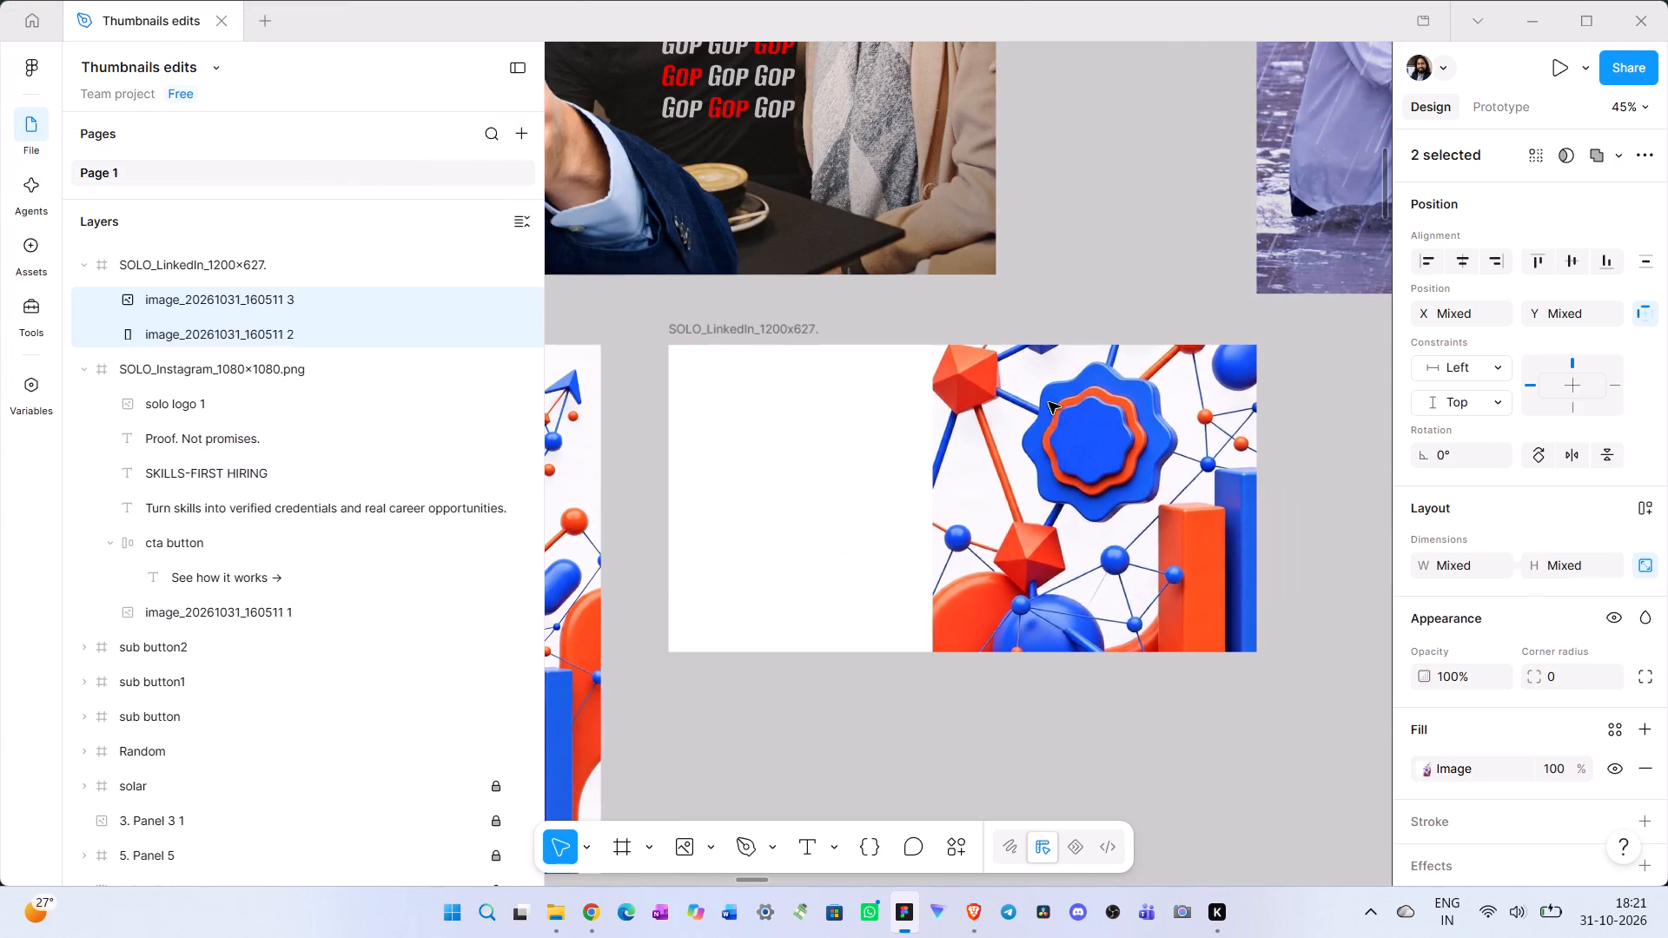
drag(1171, 501, 1345, 794)
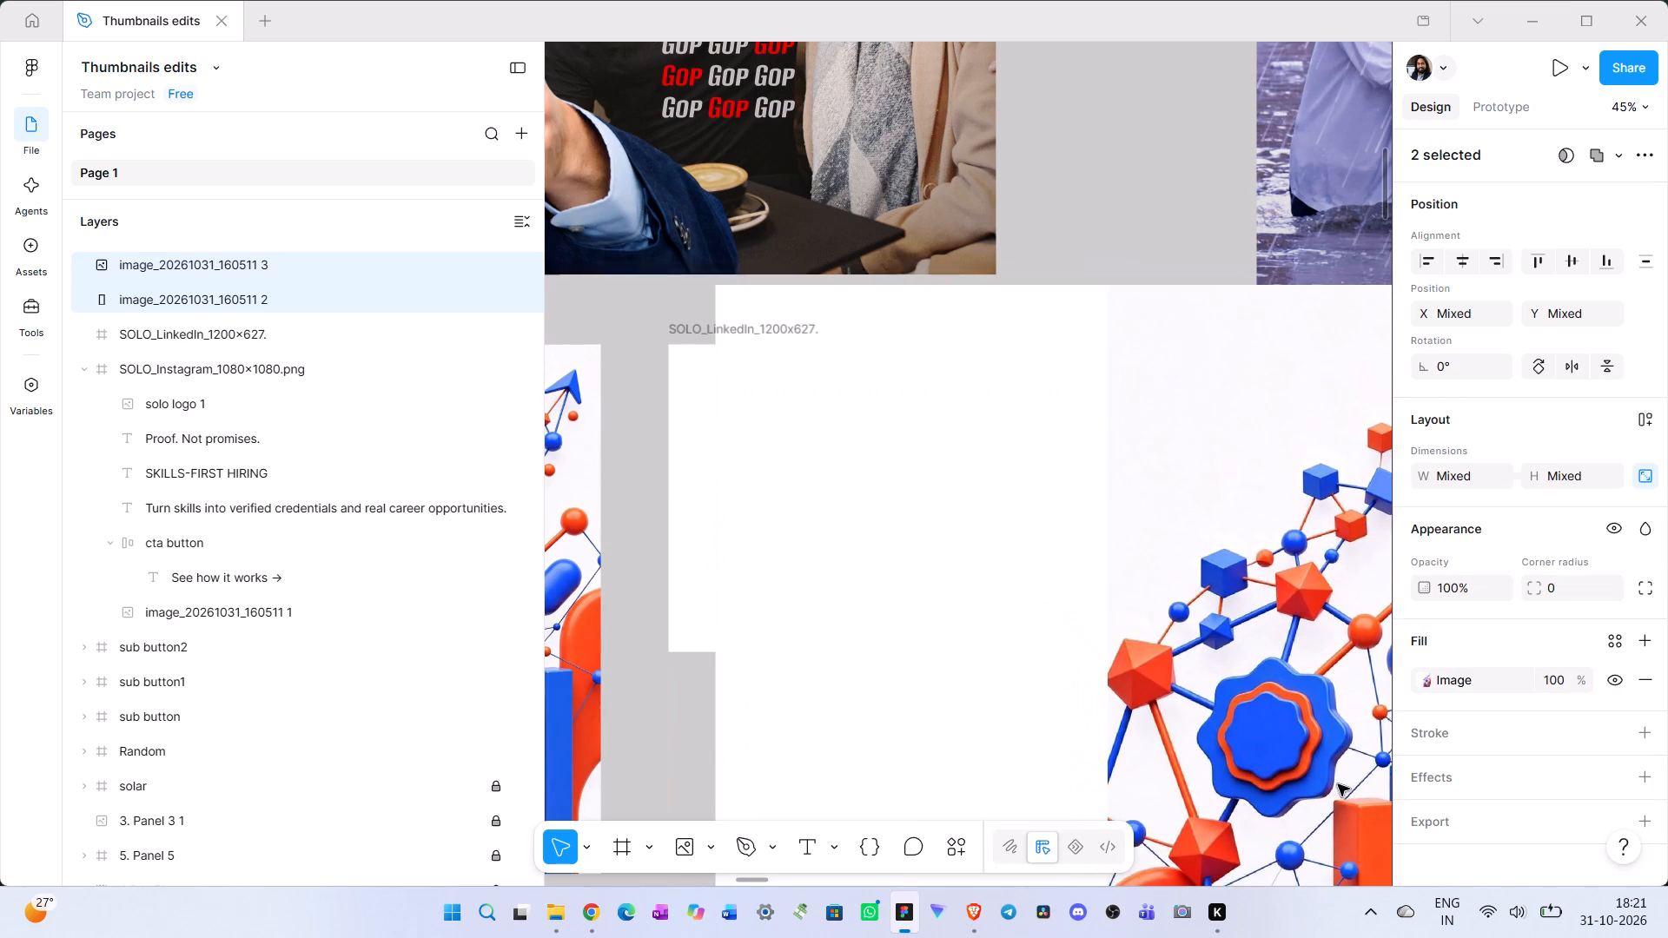
drag(712, 281, 1134, 770)
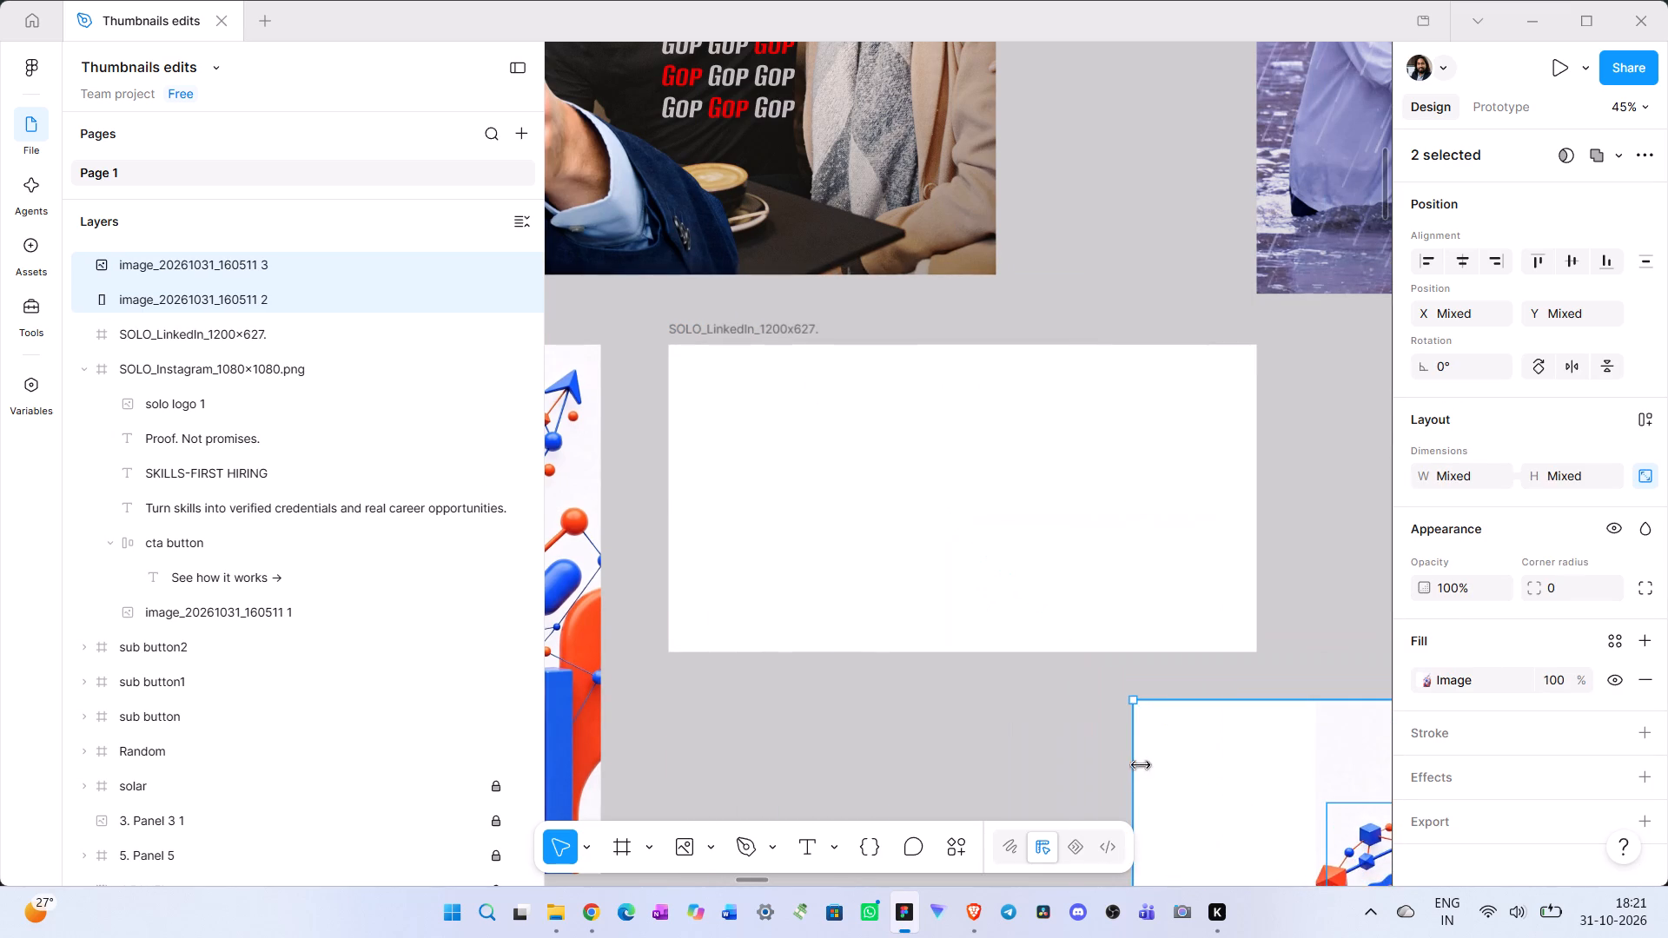
Try the scaled artwork inside and beside the LinkedIn frame, and park it on the empty canvas below the frame.
drag(1256, 783, 988, 430)
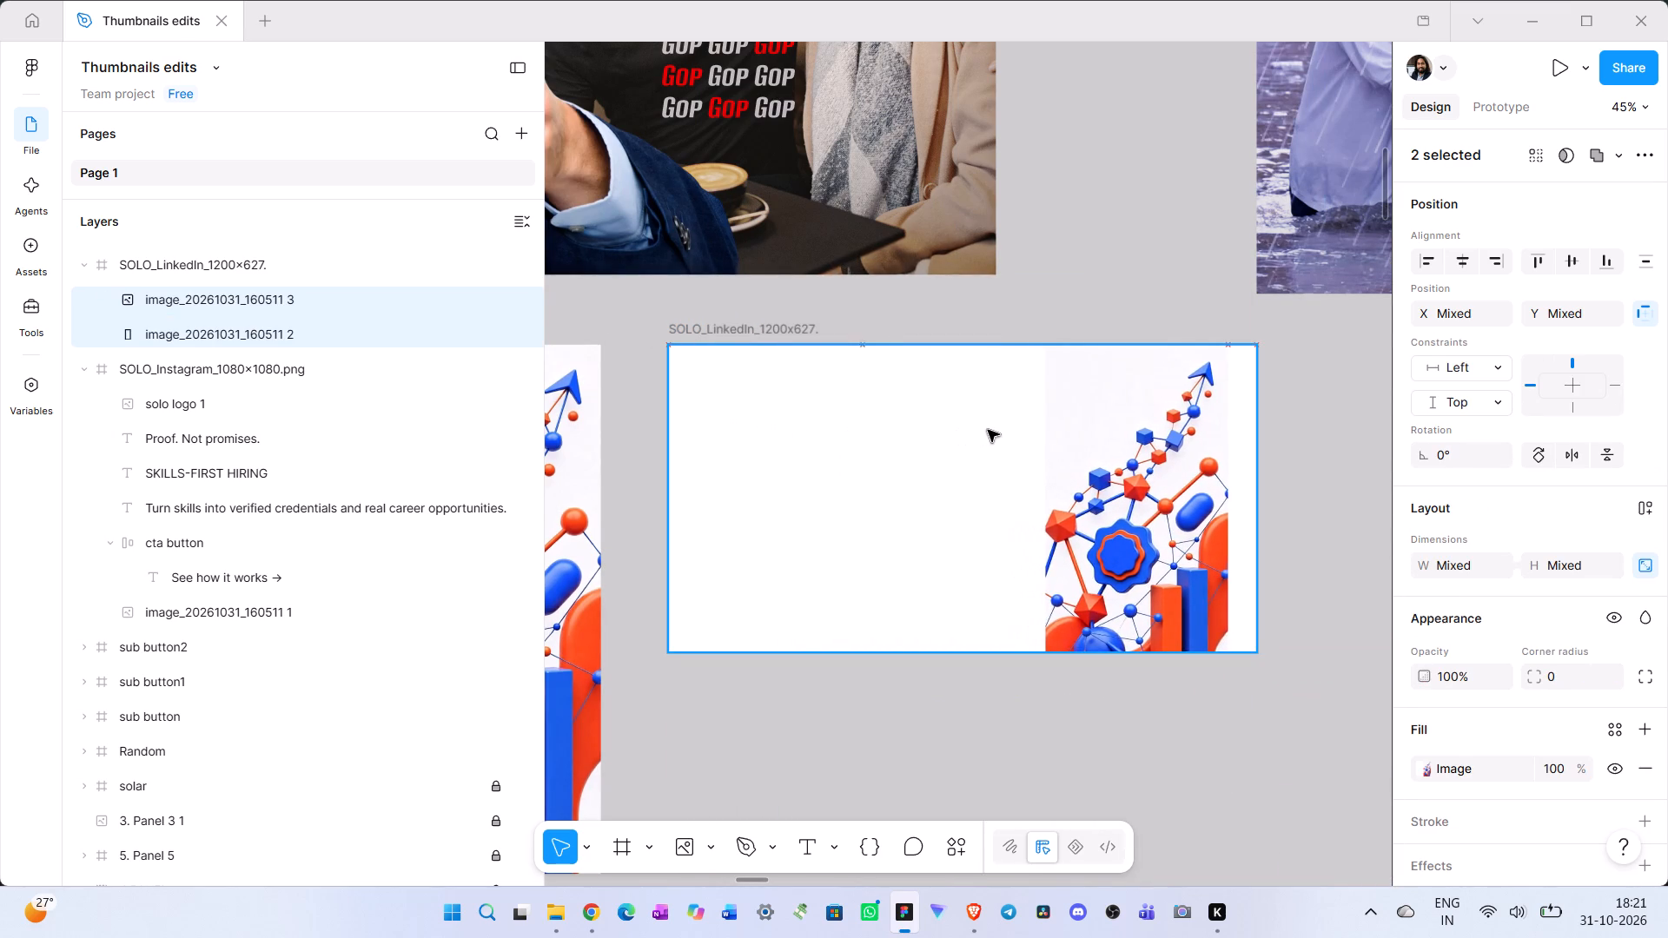
drag(988, 430, 1014, 430)
drag(1139, 505, 1206, 713)
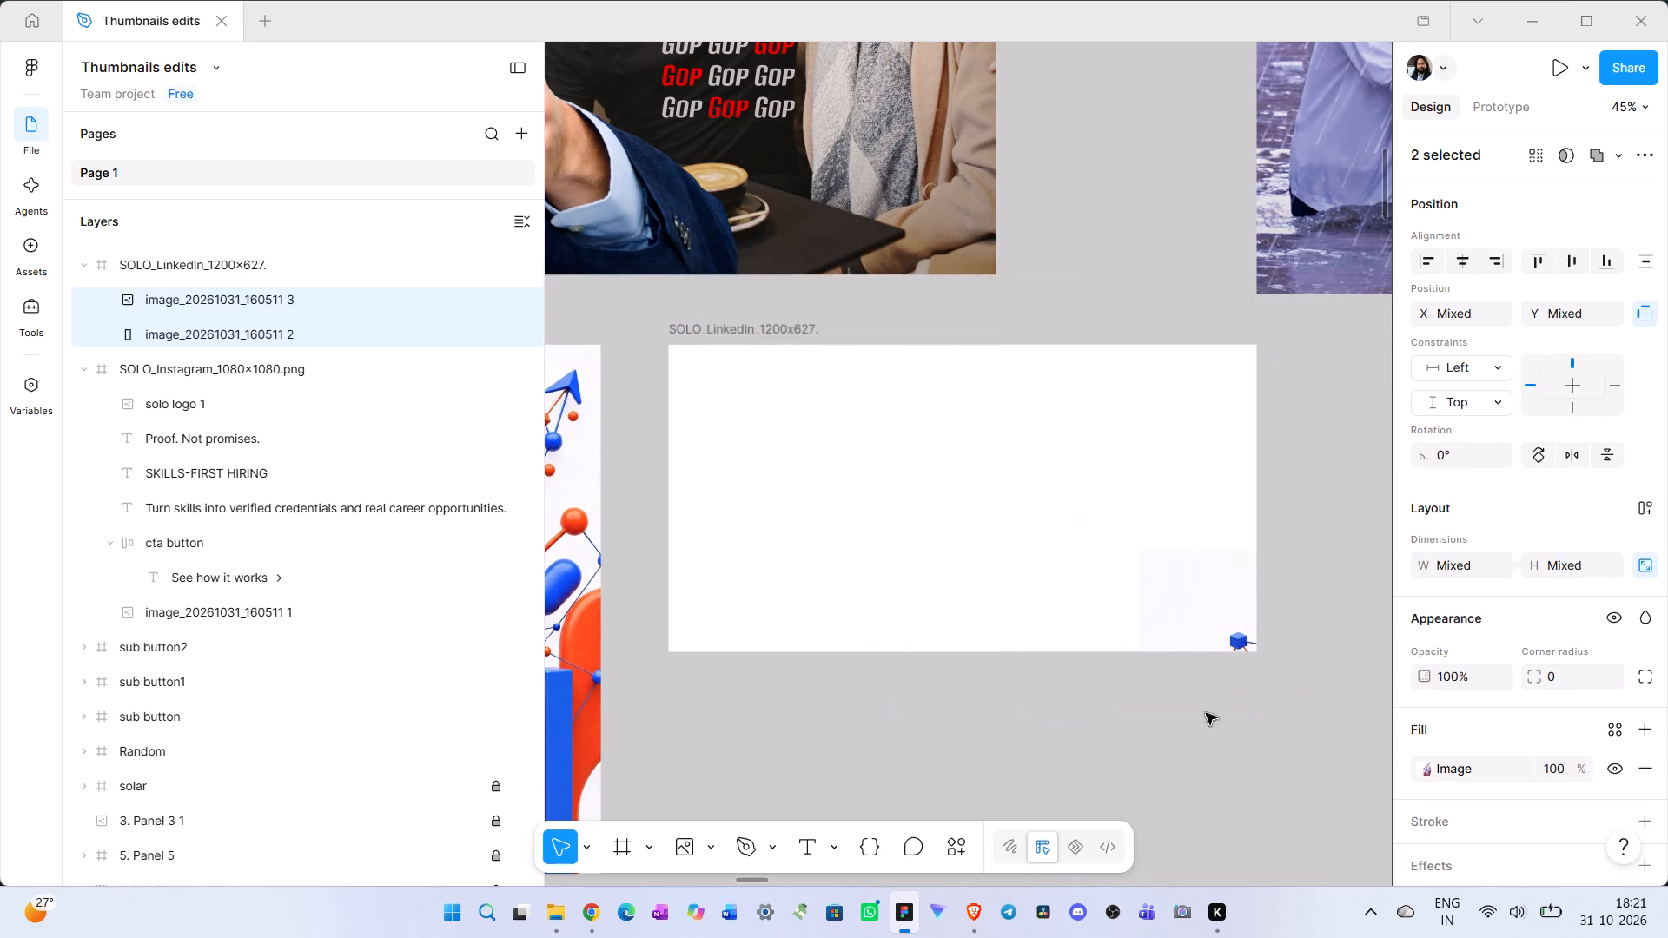
drag(1206, 713, 1129, 515)
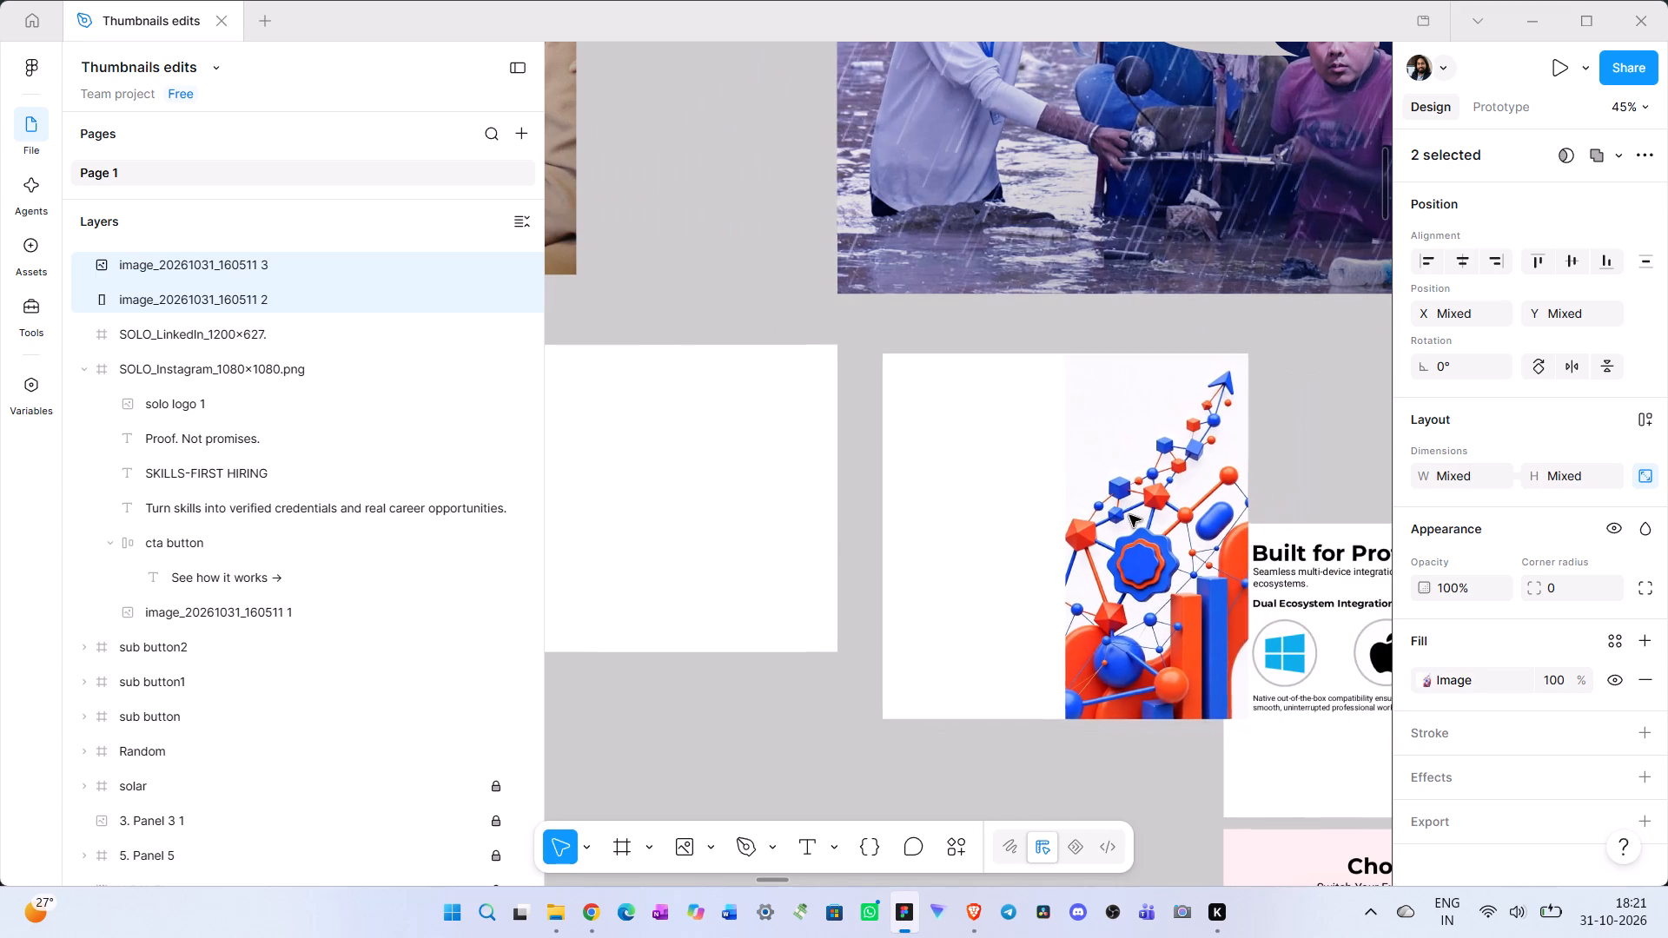
drag(1129, 515, 1107, 505)
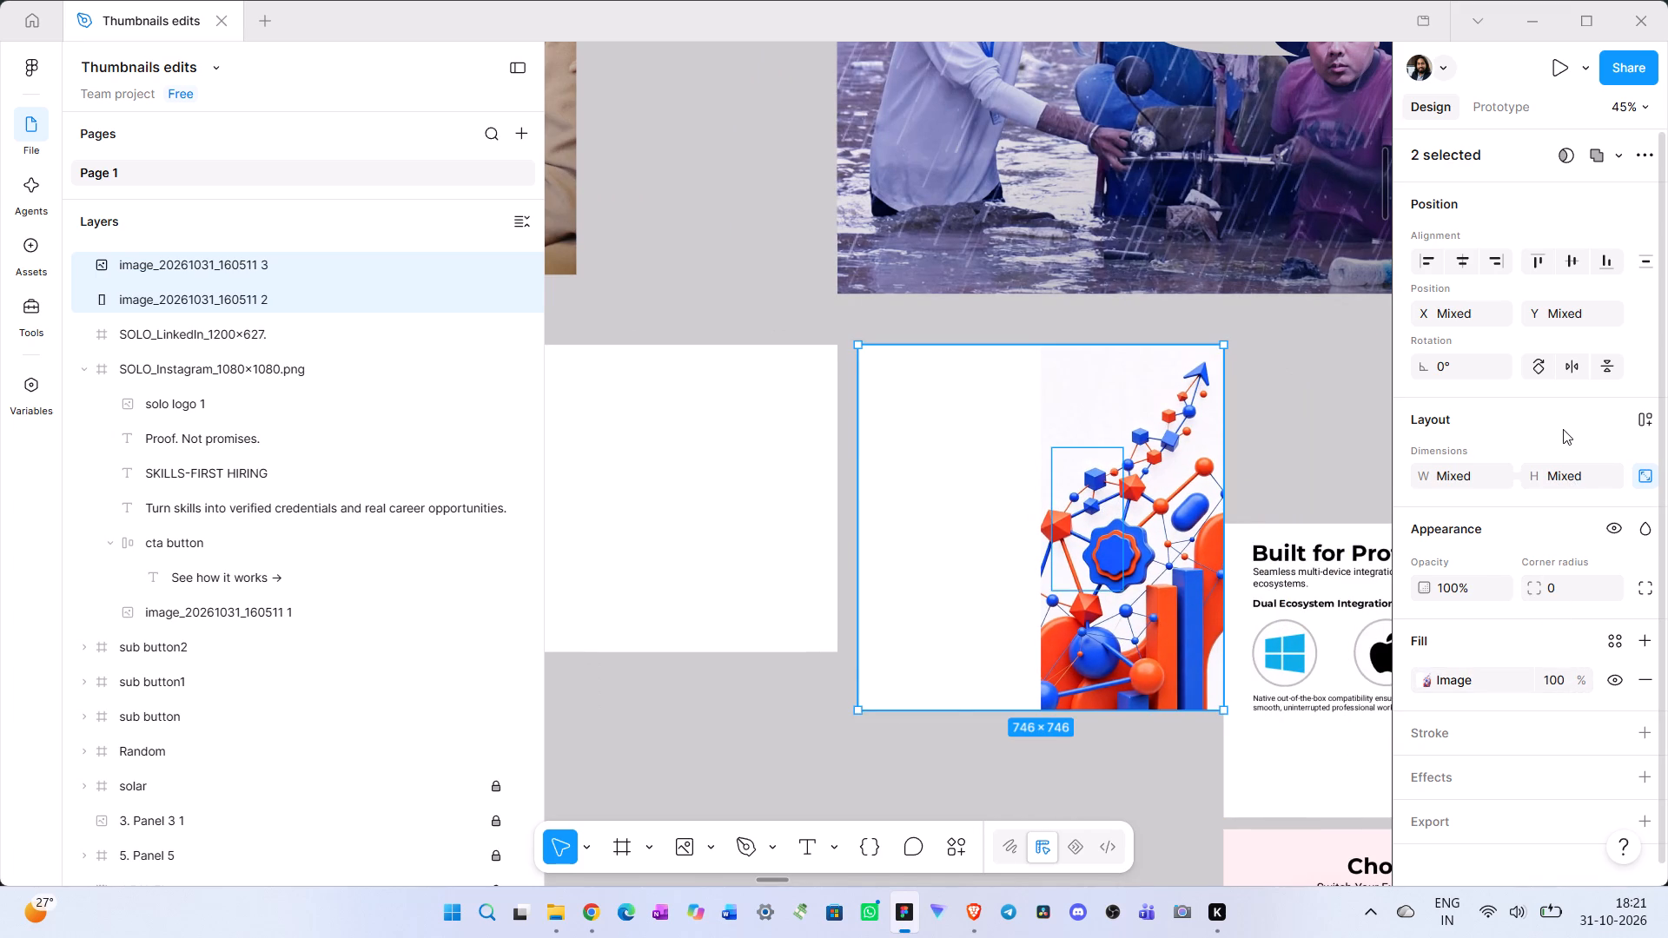
scroll(1505, 615, down, 2)
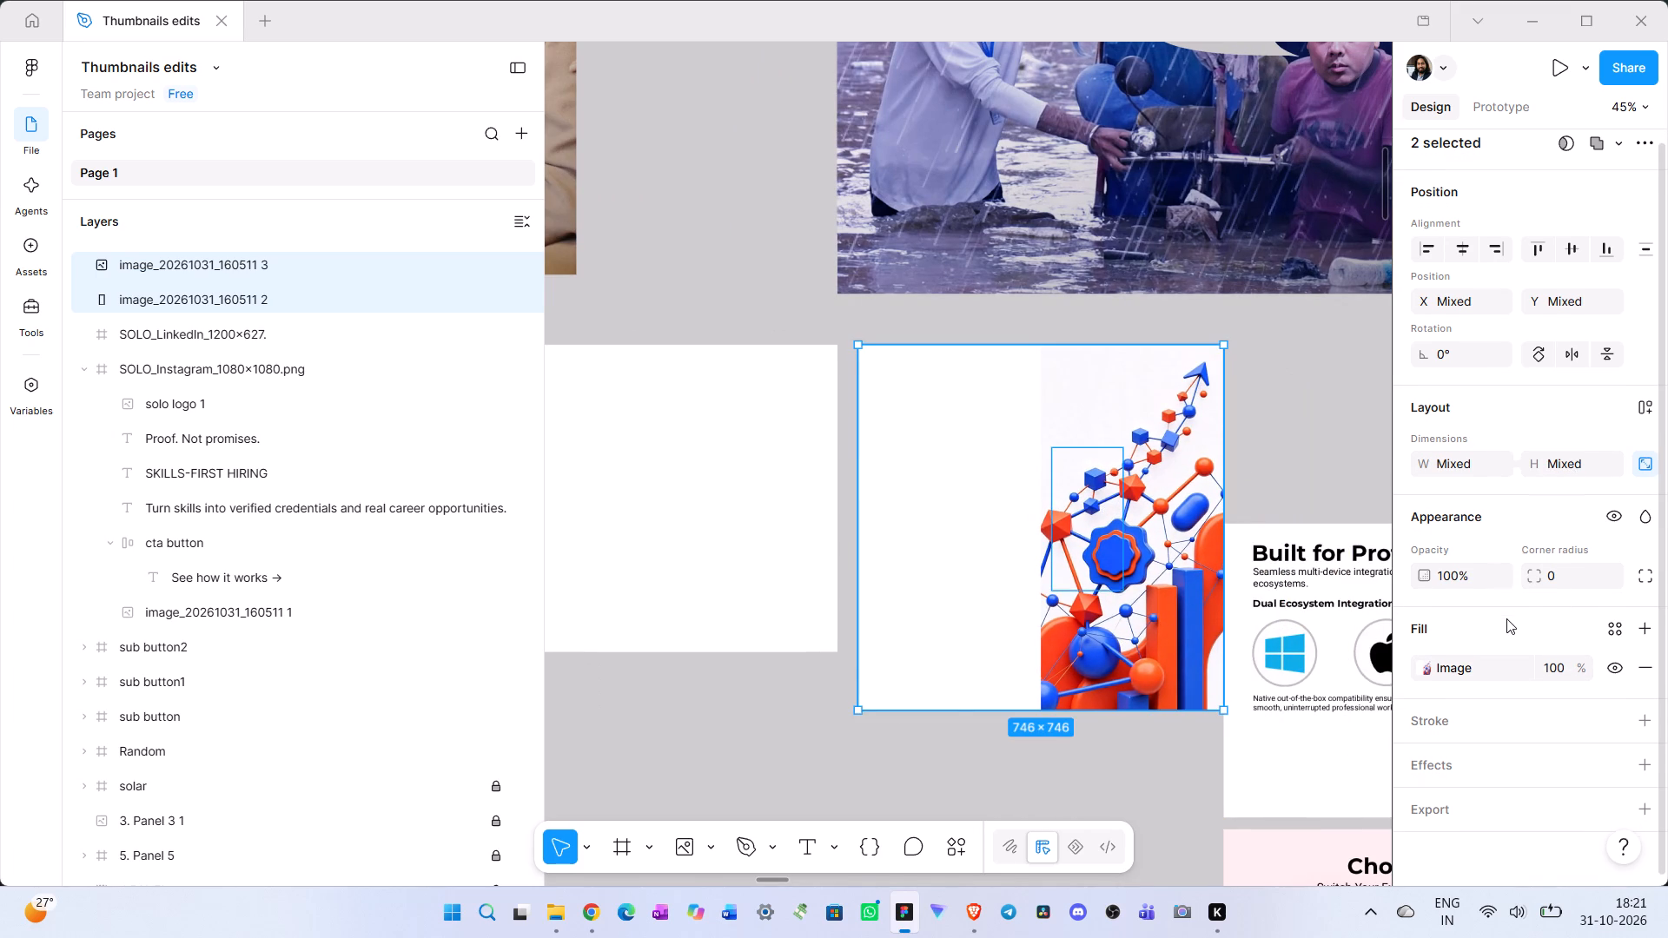
scroll(1512, 623, up, 1)
scroll(1534, 536, up, 4)
drag(1068, 552, 951, 732)
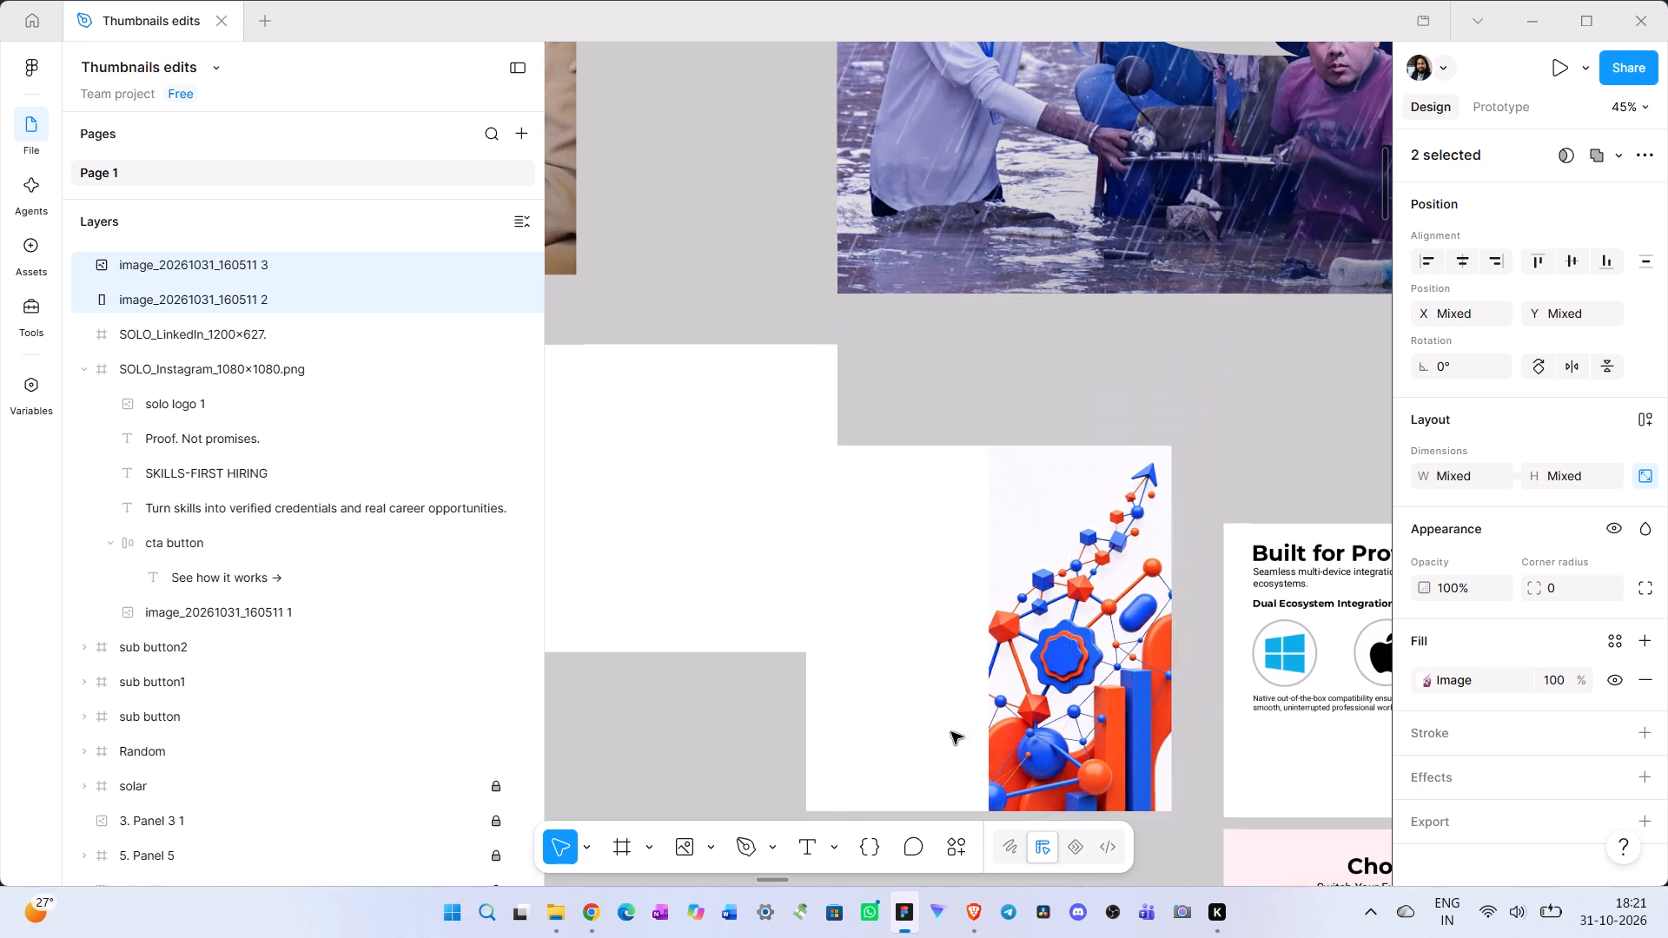
drag(951, 732, 955, 725)
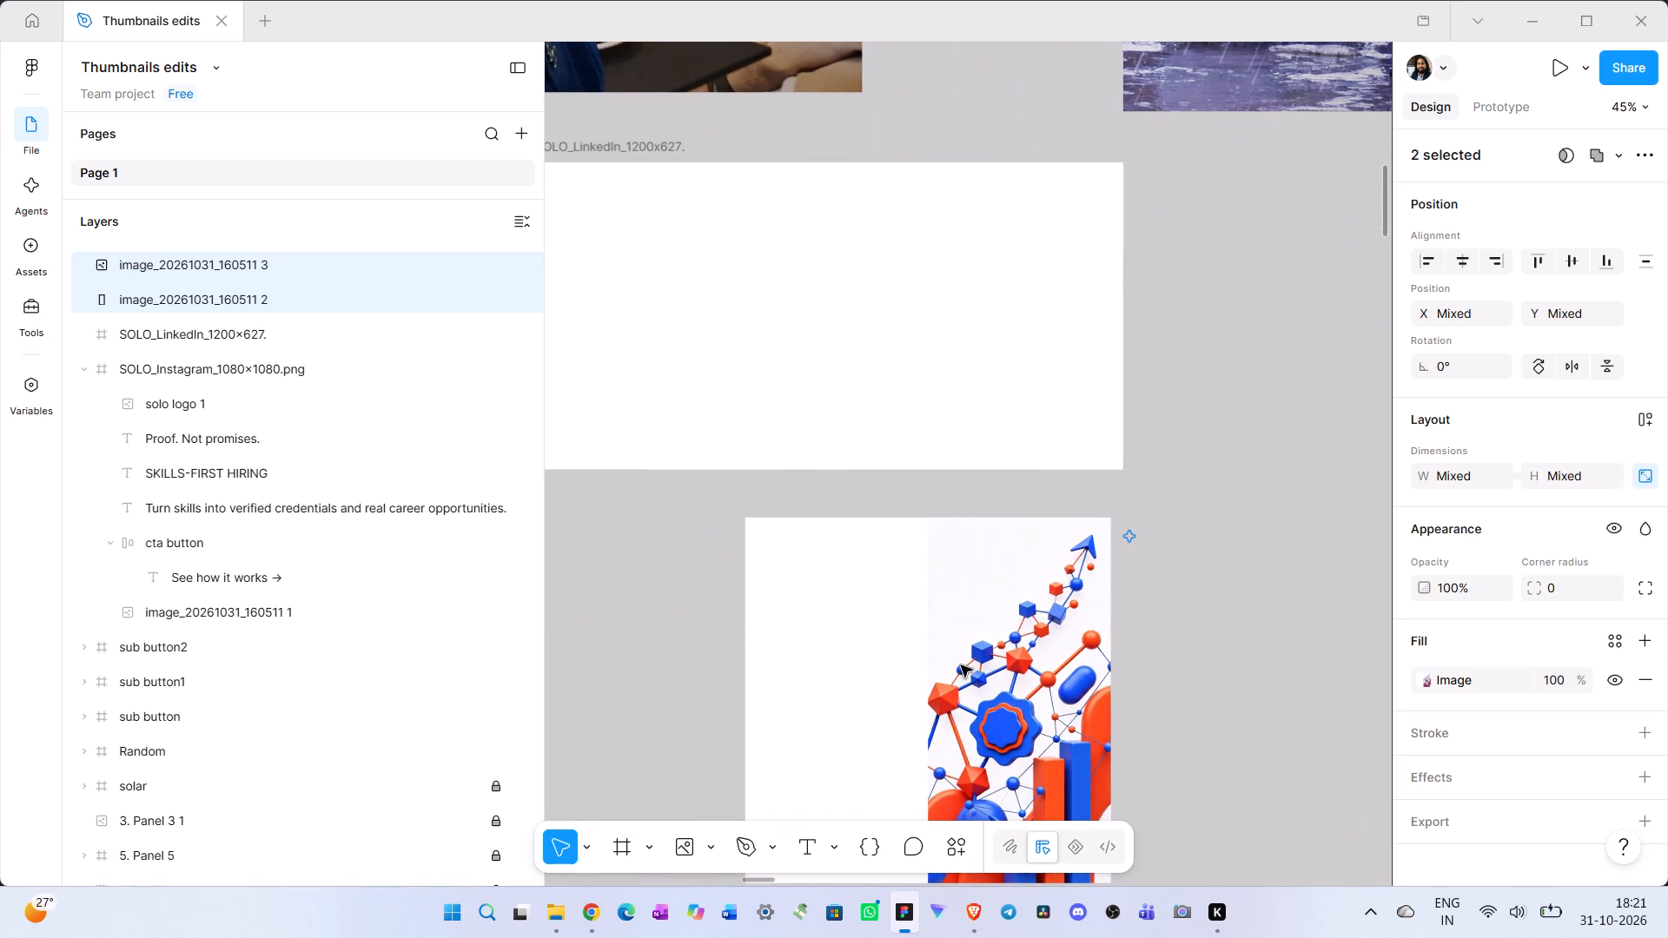
Select only the new artwork image and begin entering its new height, starting with 62.
click(960, 663)
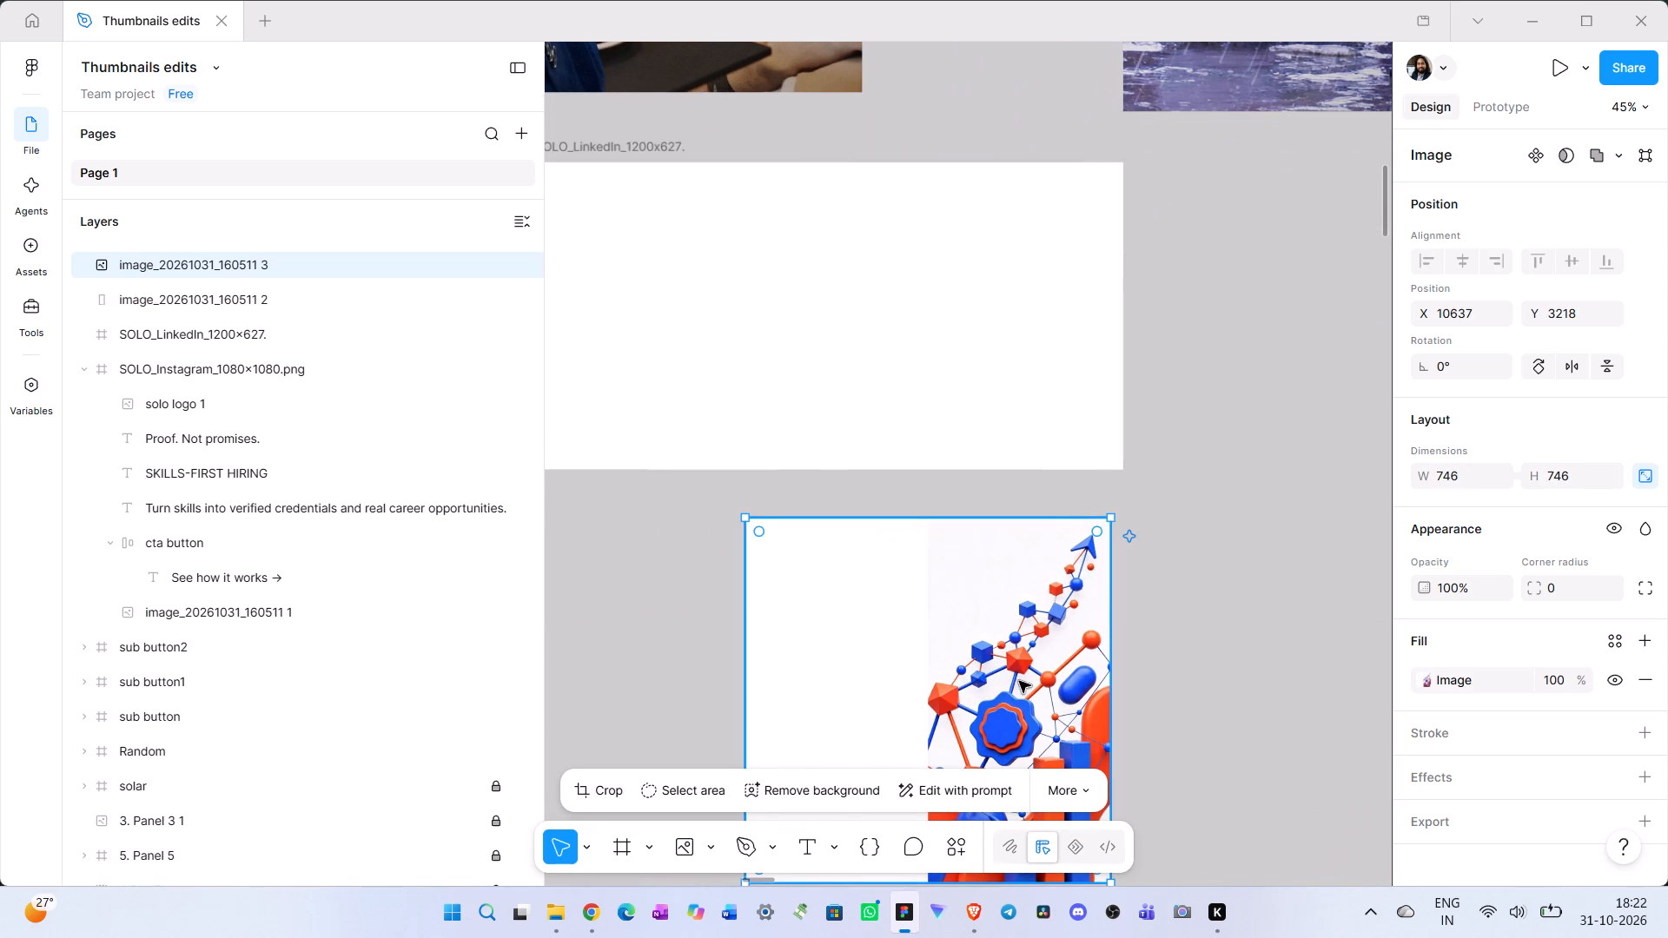
click(1565, 476)
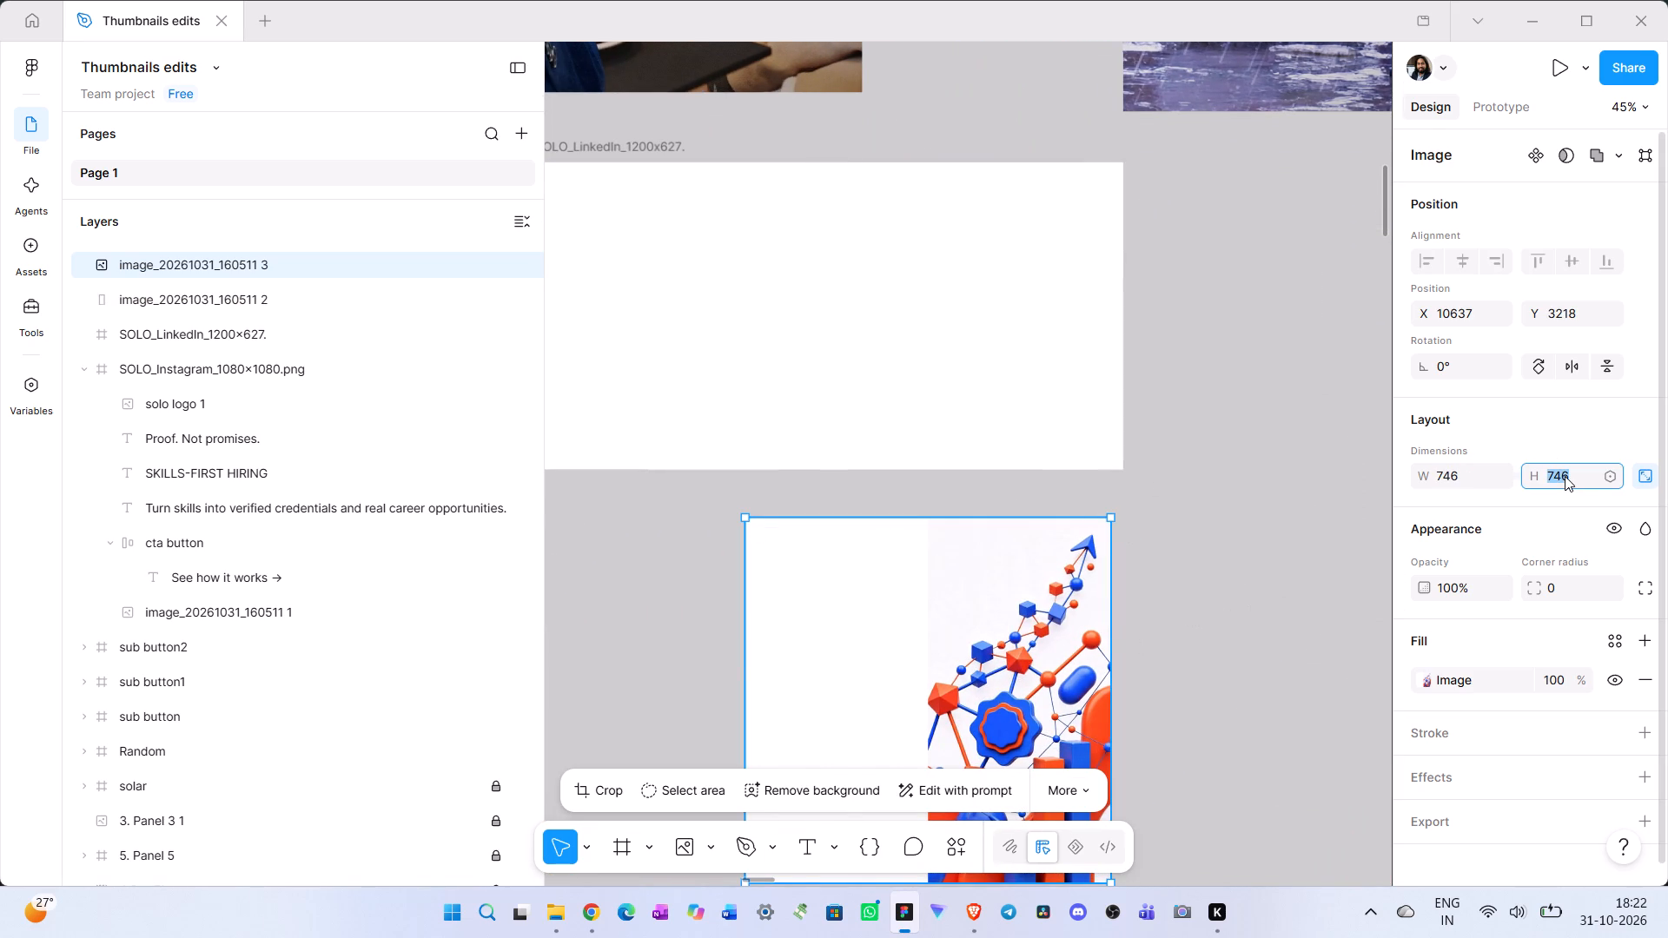
text(62)
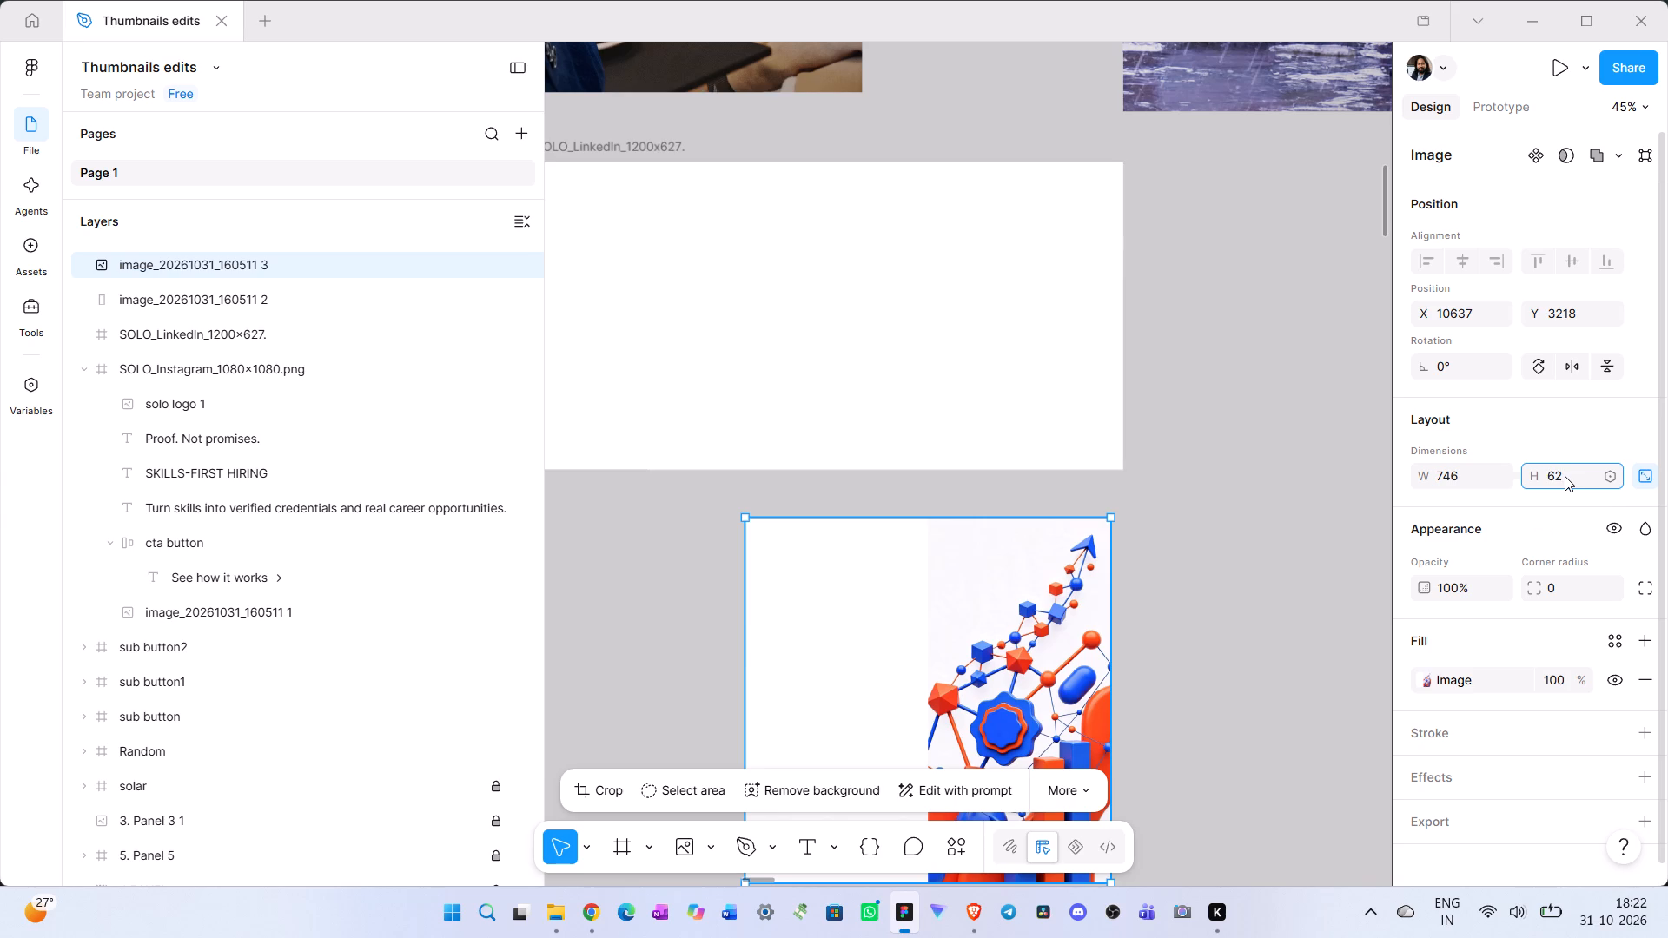
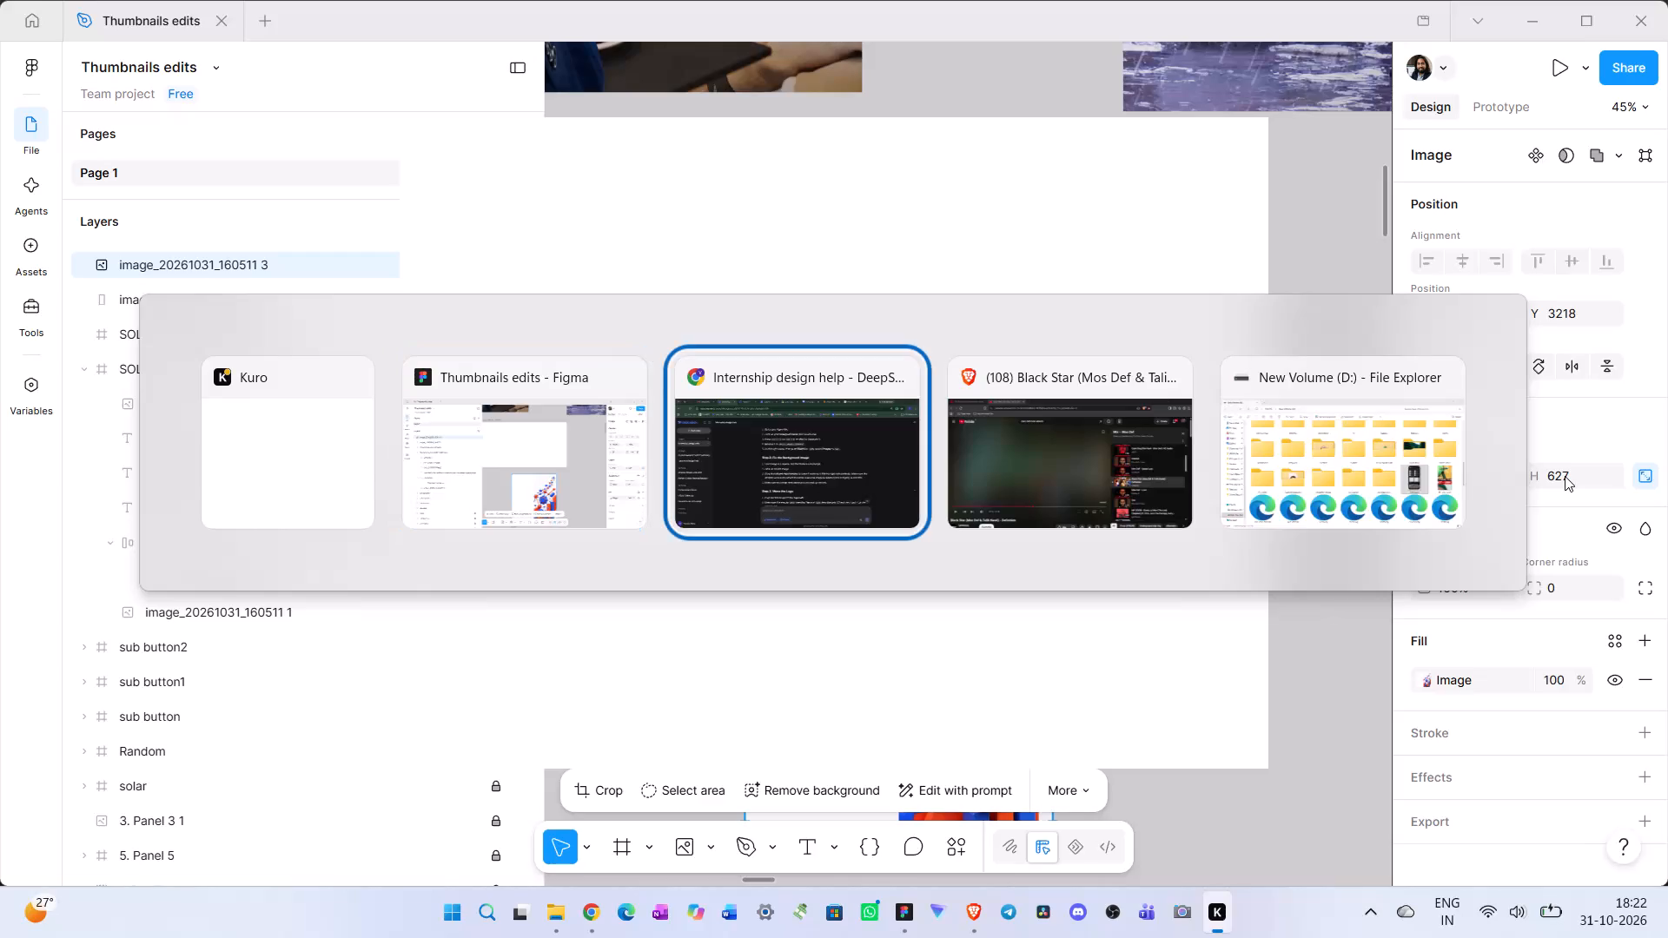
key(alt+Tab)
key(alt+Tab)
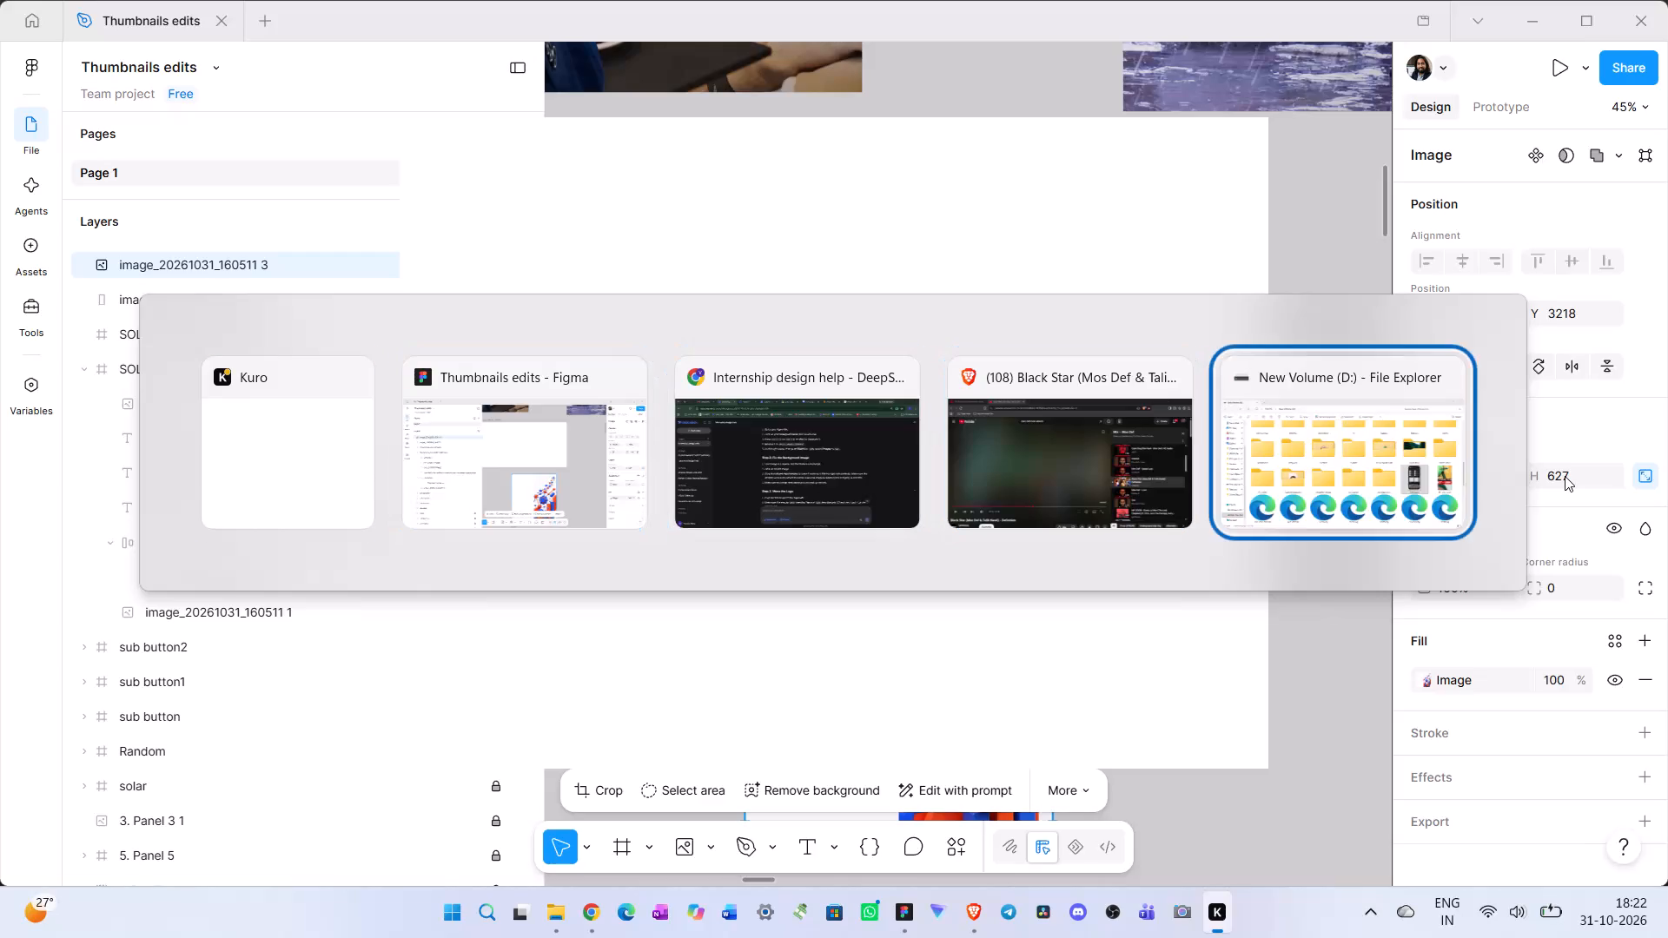
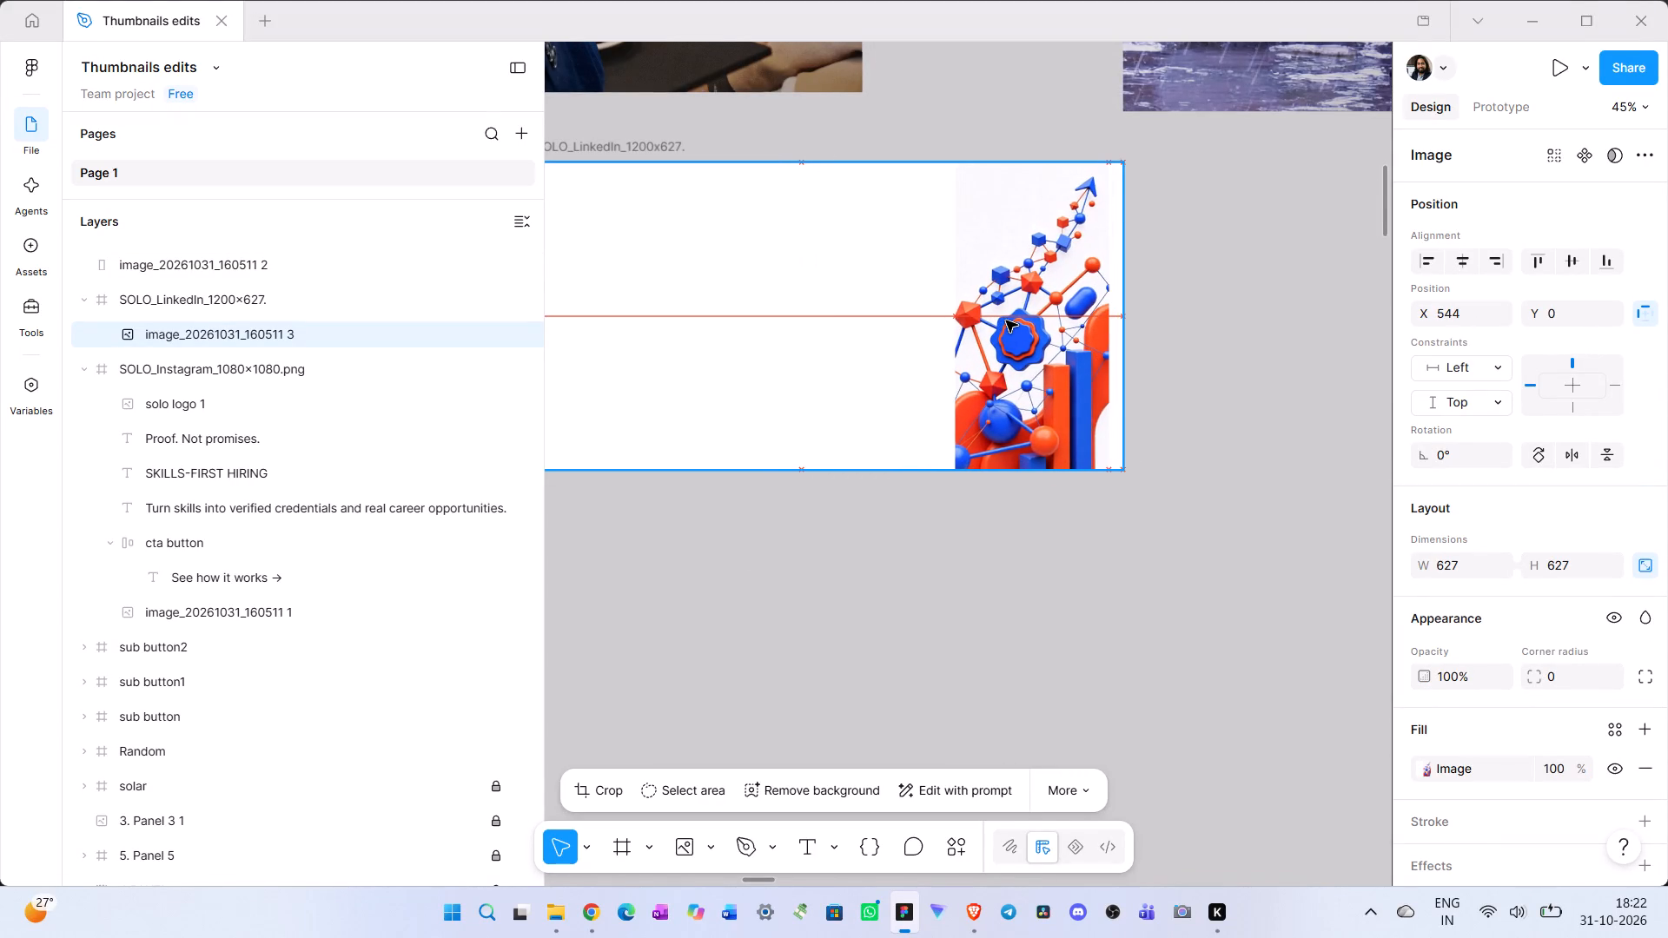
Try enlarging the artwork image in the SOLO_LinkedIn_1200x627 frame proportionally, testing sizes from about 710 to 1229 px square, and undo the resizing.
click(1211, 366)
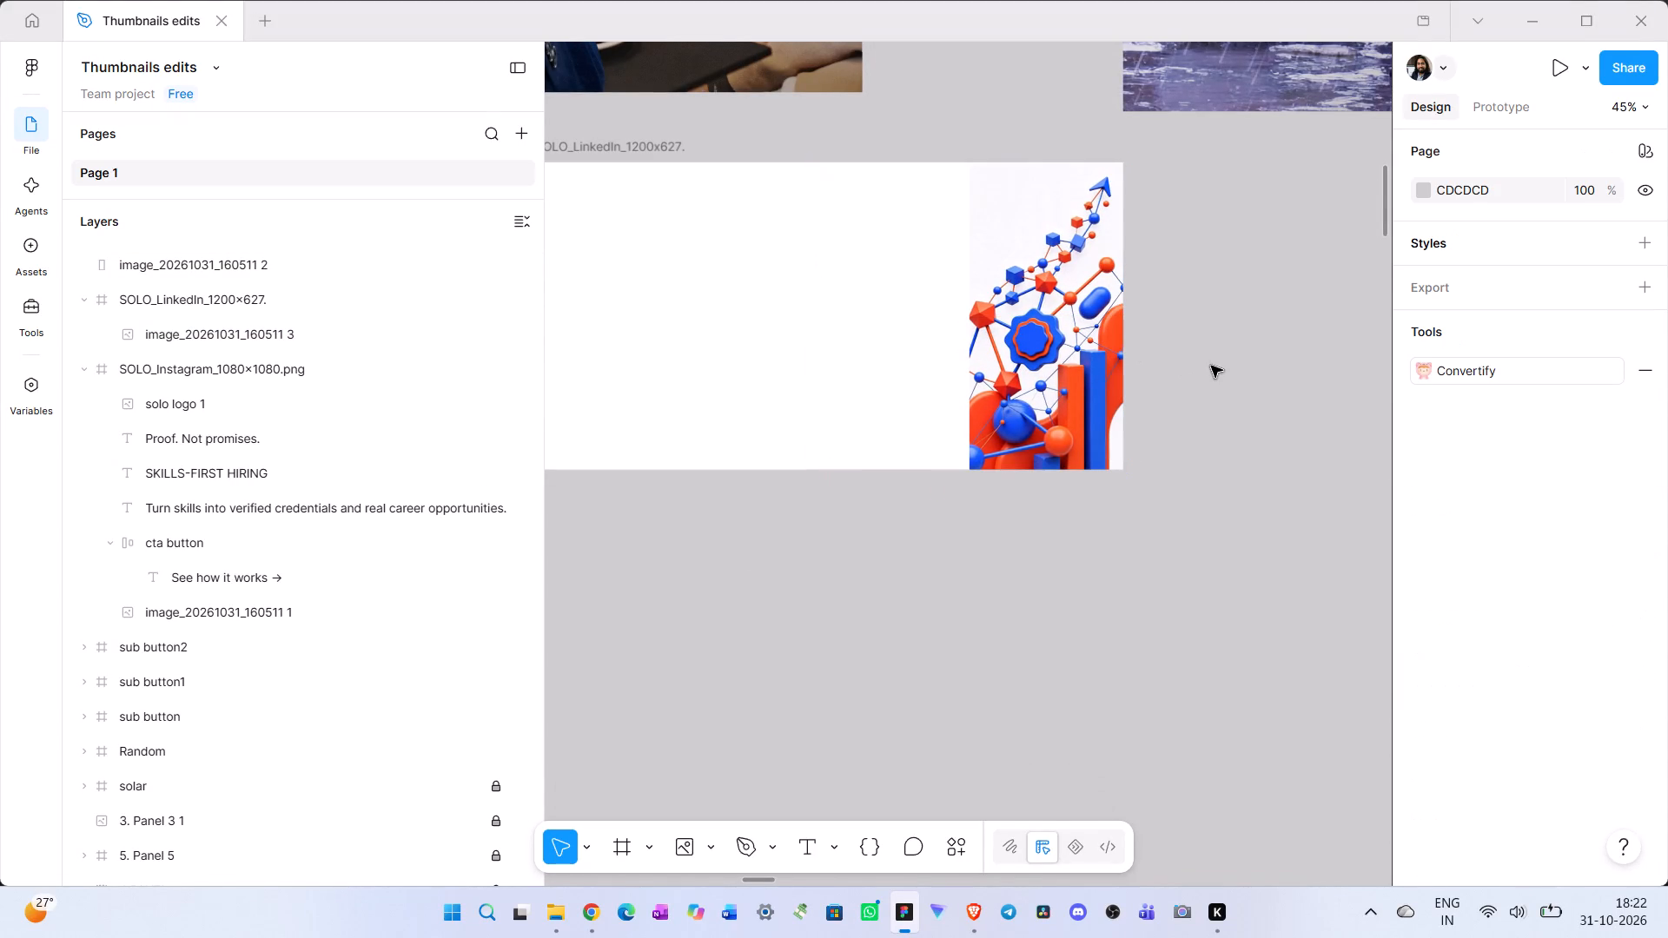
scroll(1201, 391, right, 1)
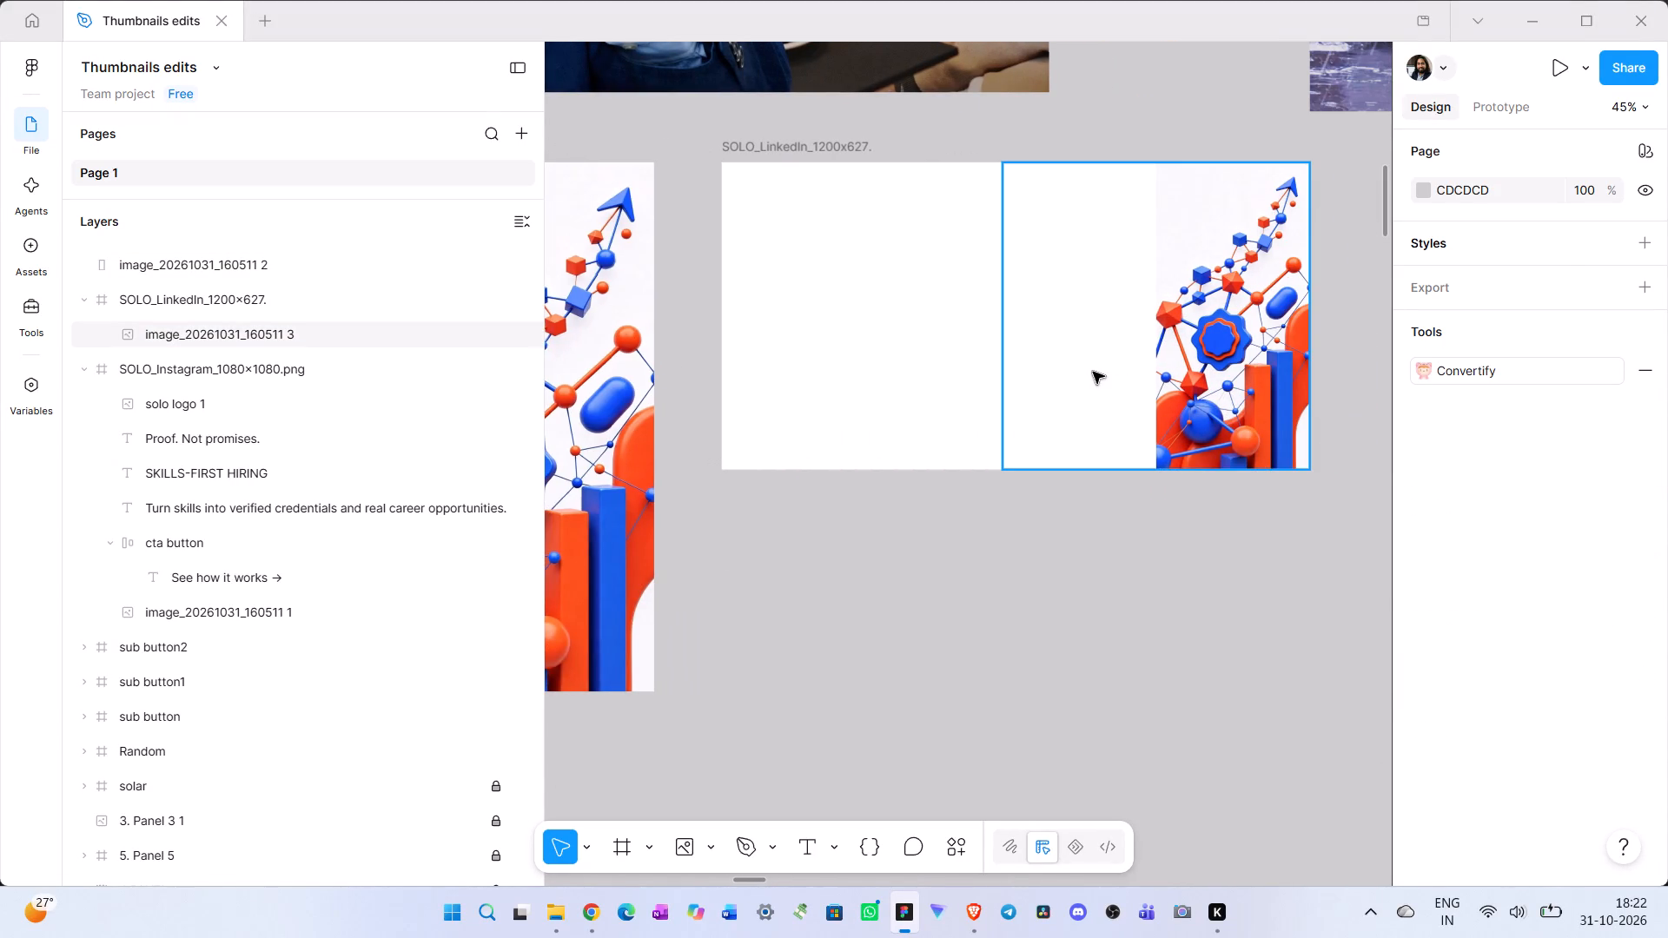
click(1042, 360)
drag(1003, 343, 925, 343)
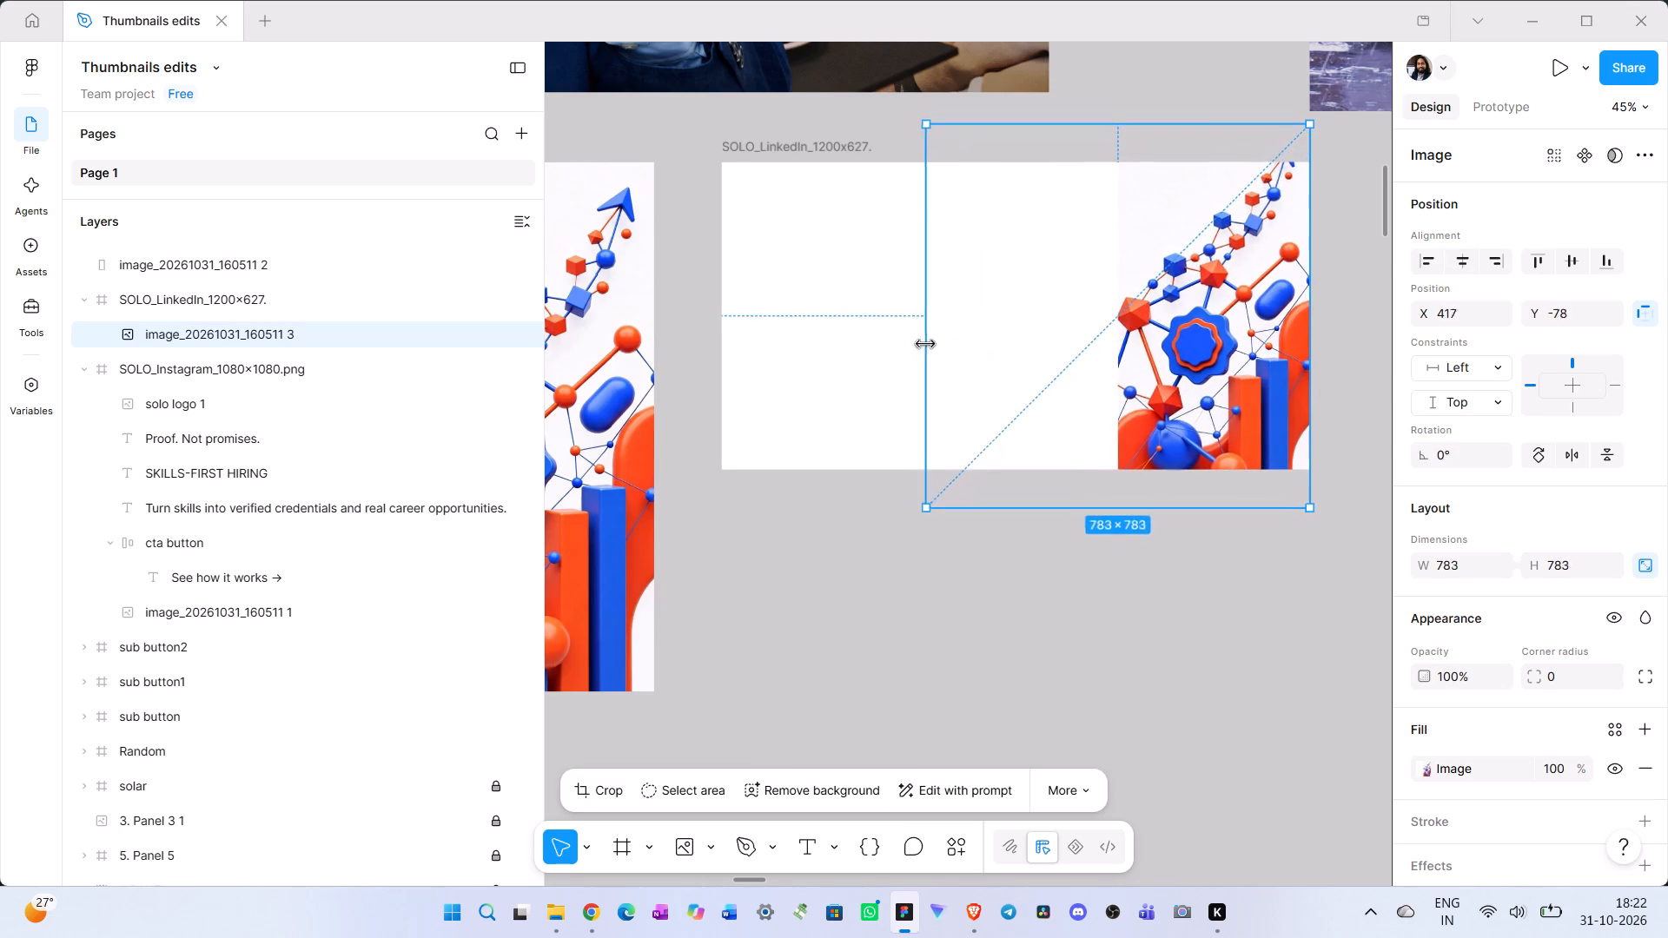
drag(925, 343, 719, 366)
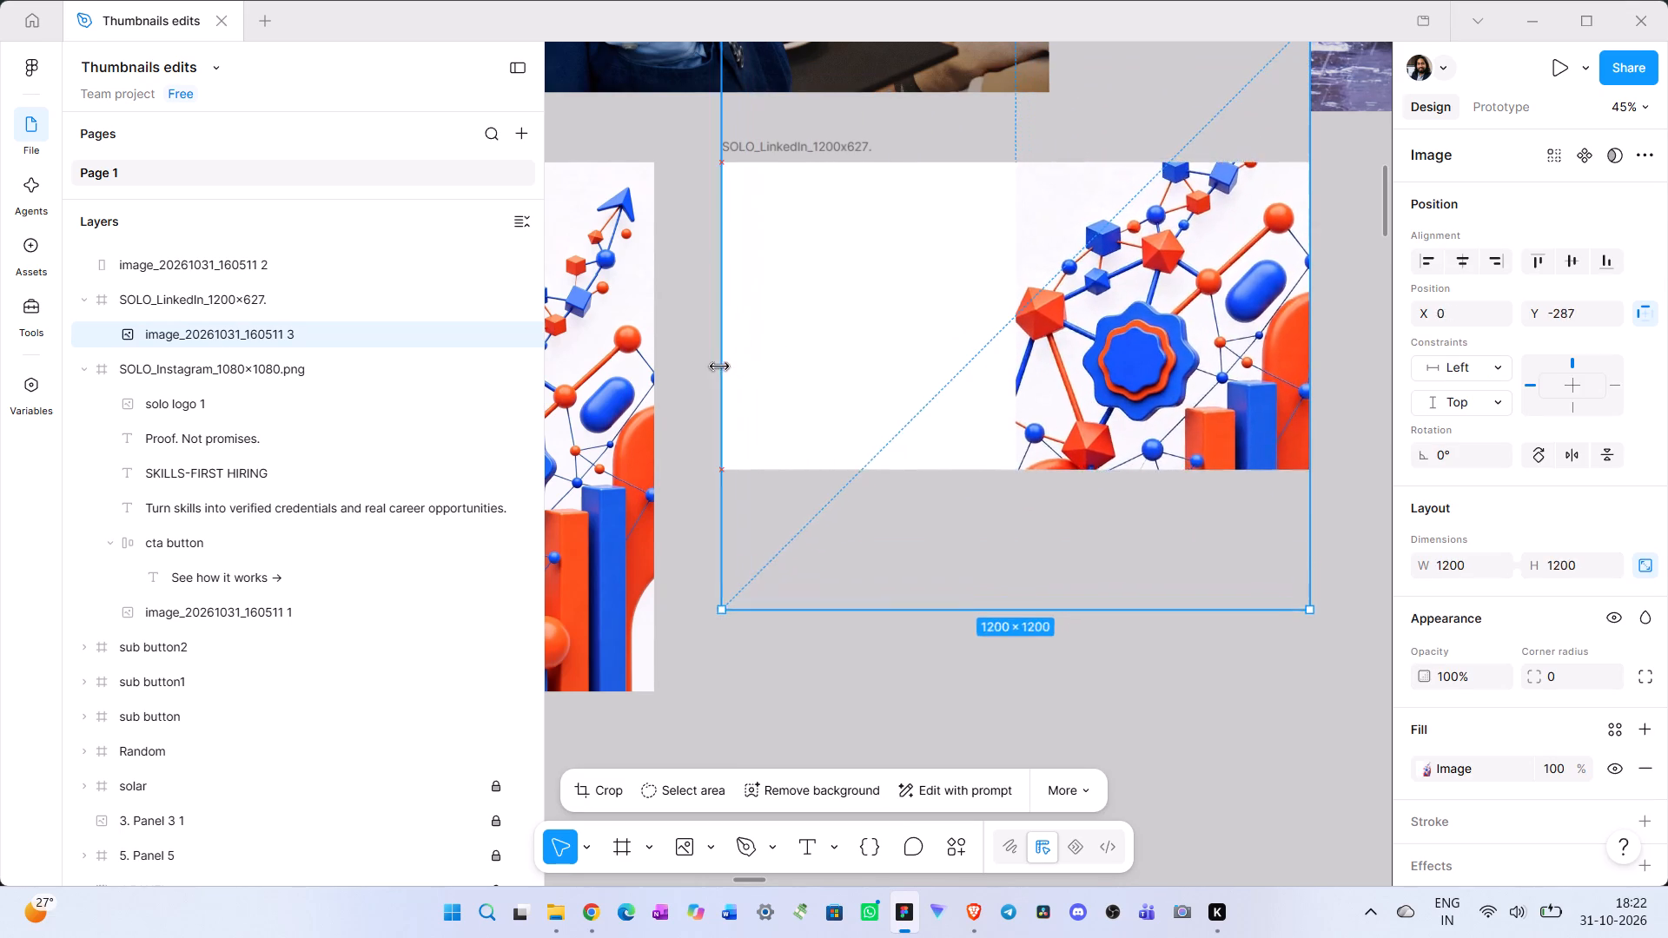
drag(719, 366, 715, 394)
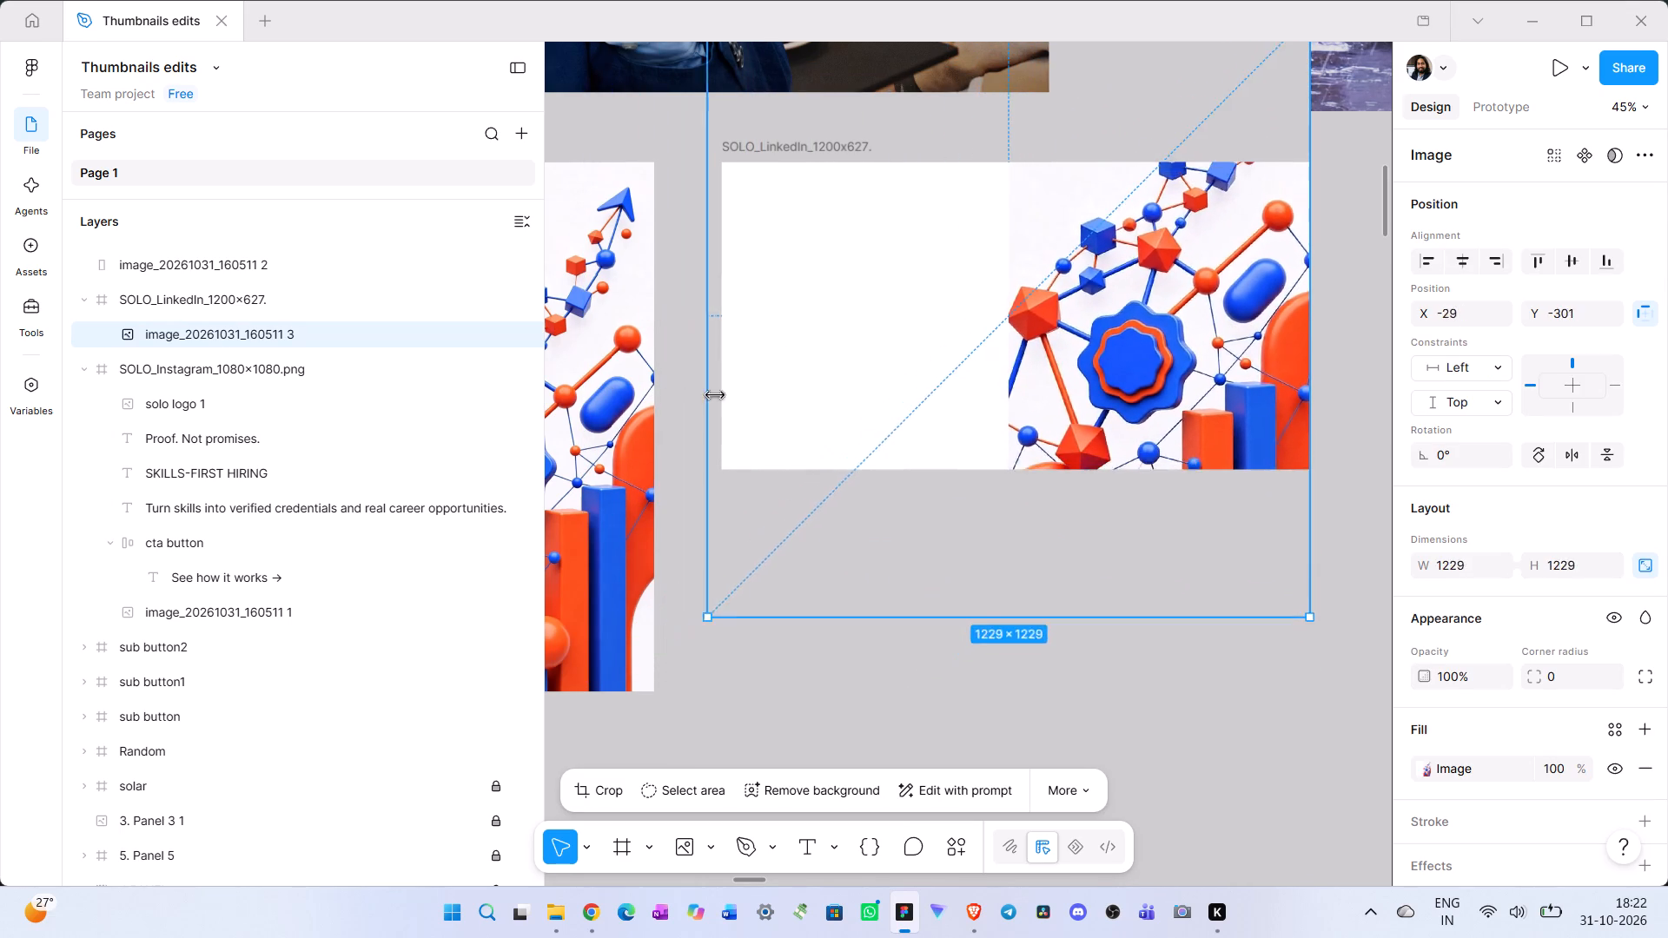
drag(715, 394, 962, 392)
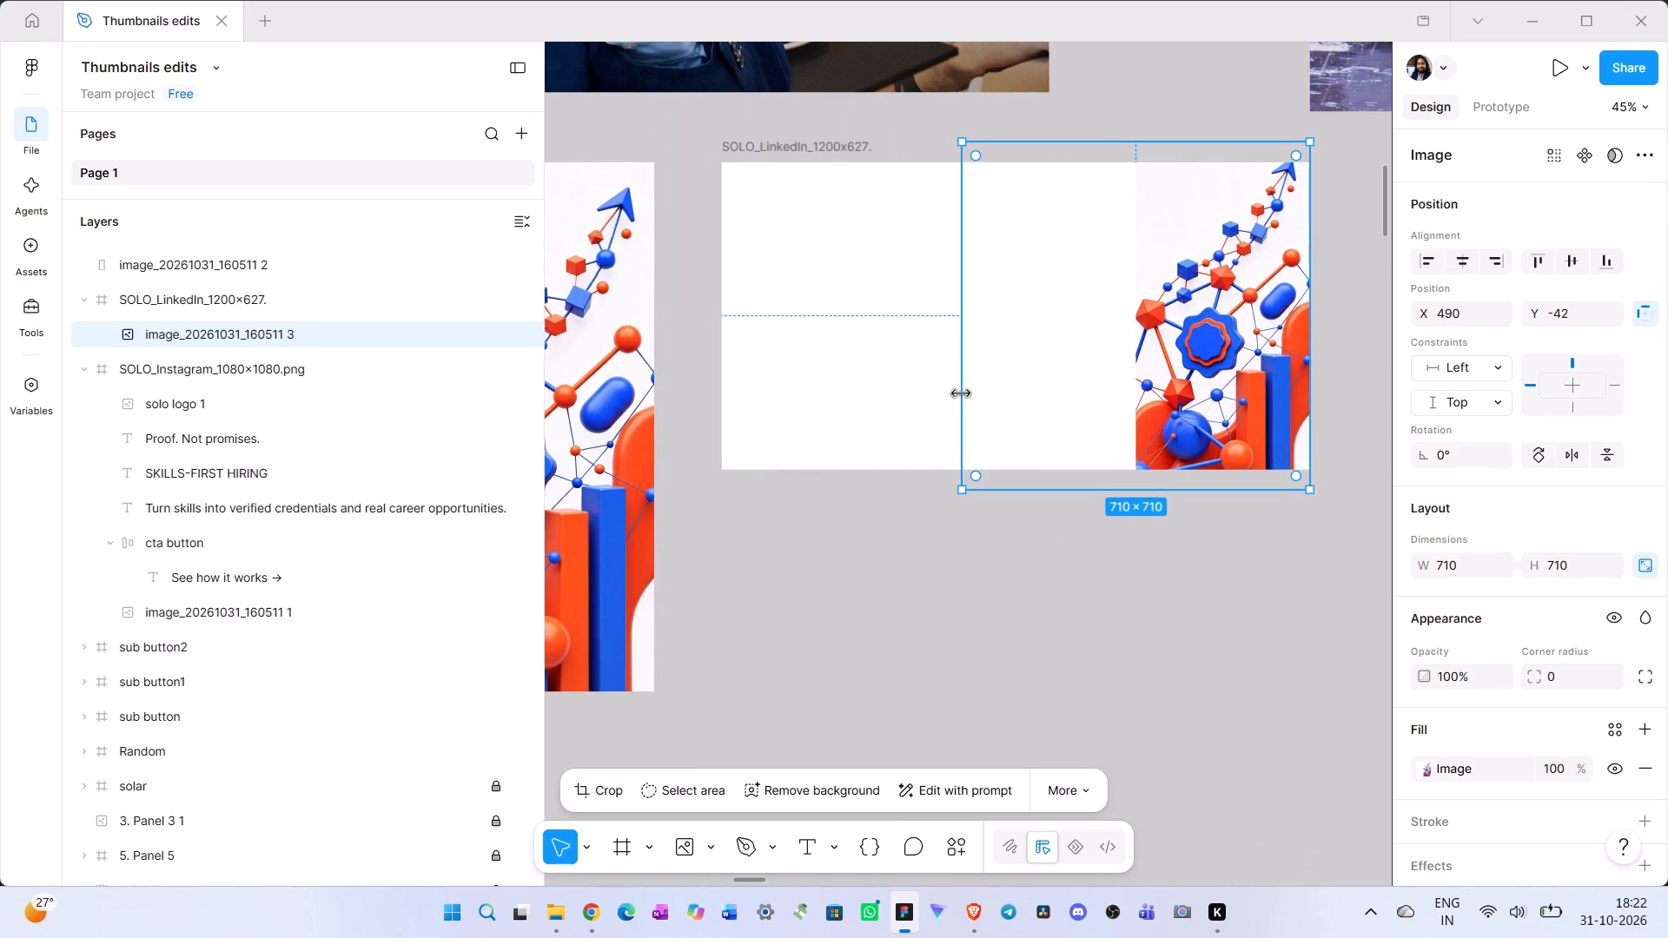
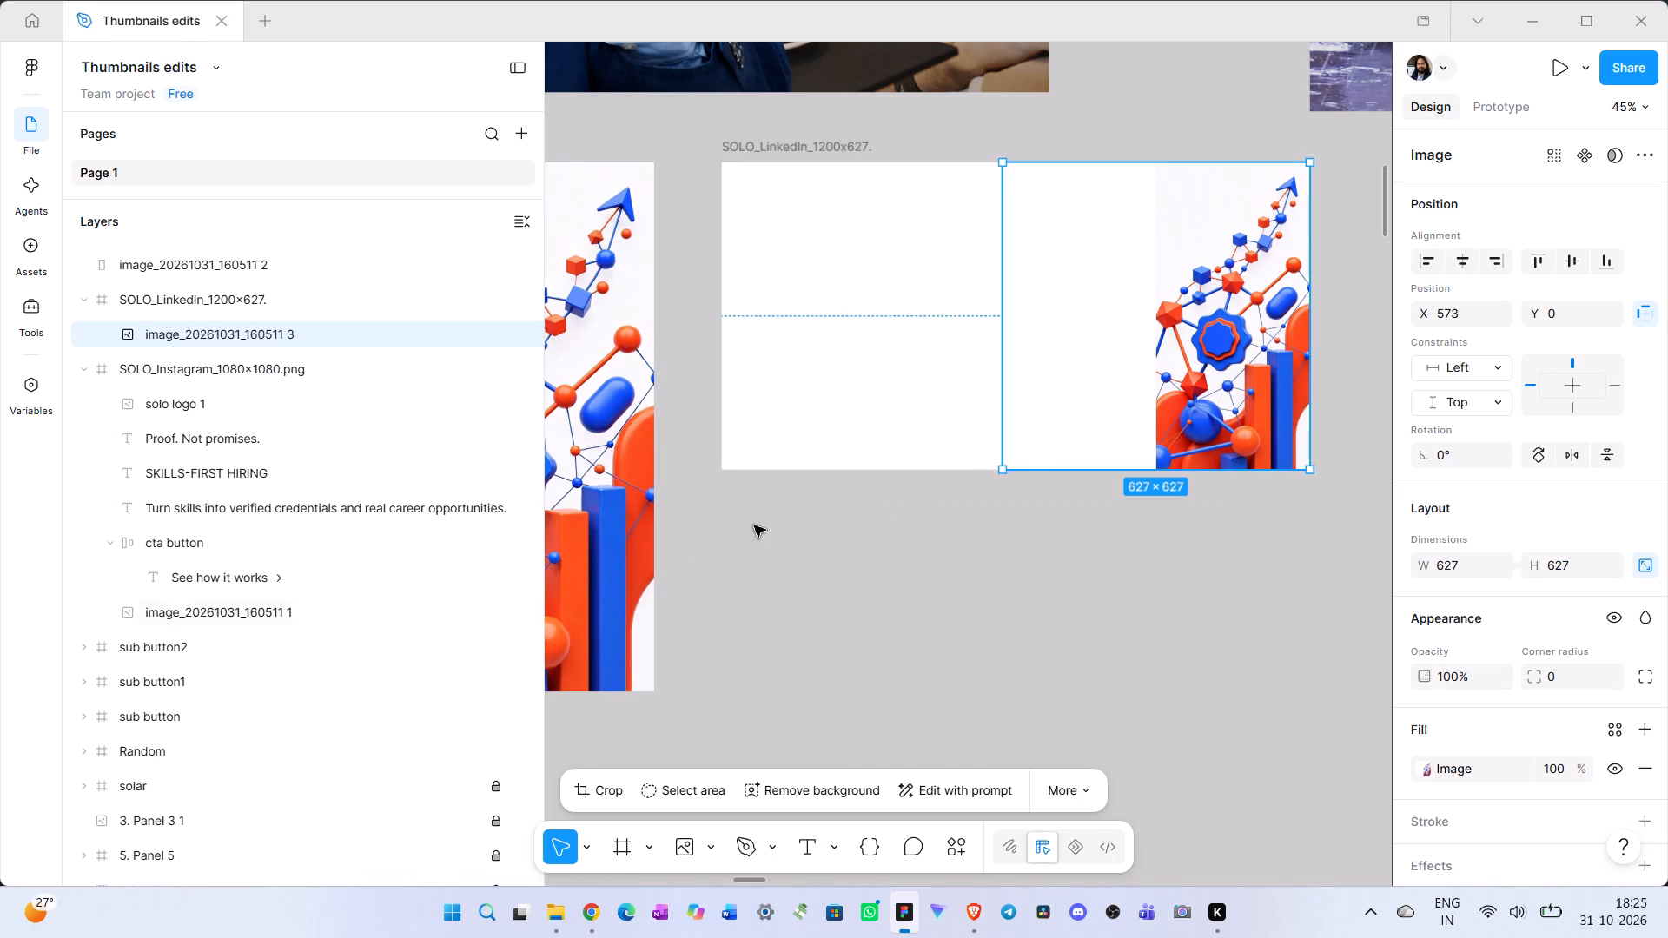
Enlarge the artwork image in the SOLO_LinkedIn_1200x627 frame proportionally to 1200 × 1200, spanning the frame's full width.
click(1209, 397)
drag(1005, 267, 723, 300)
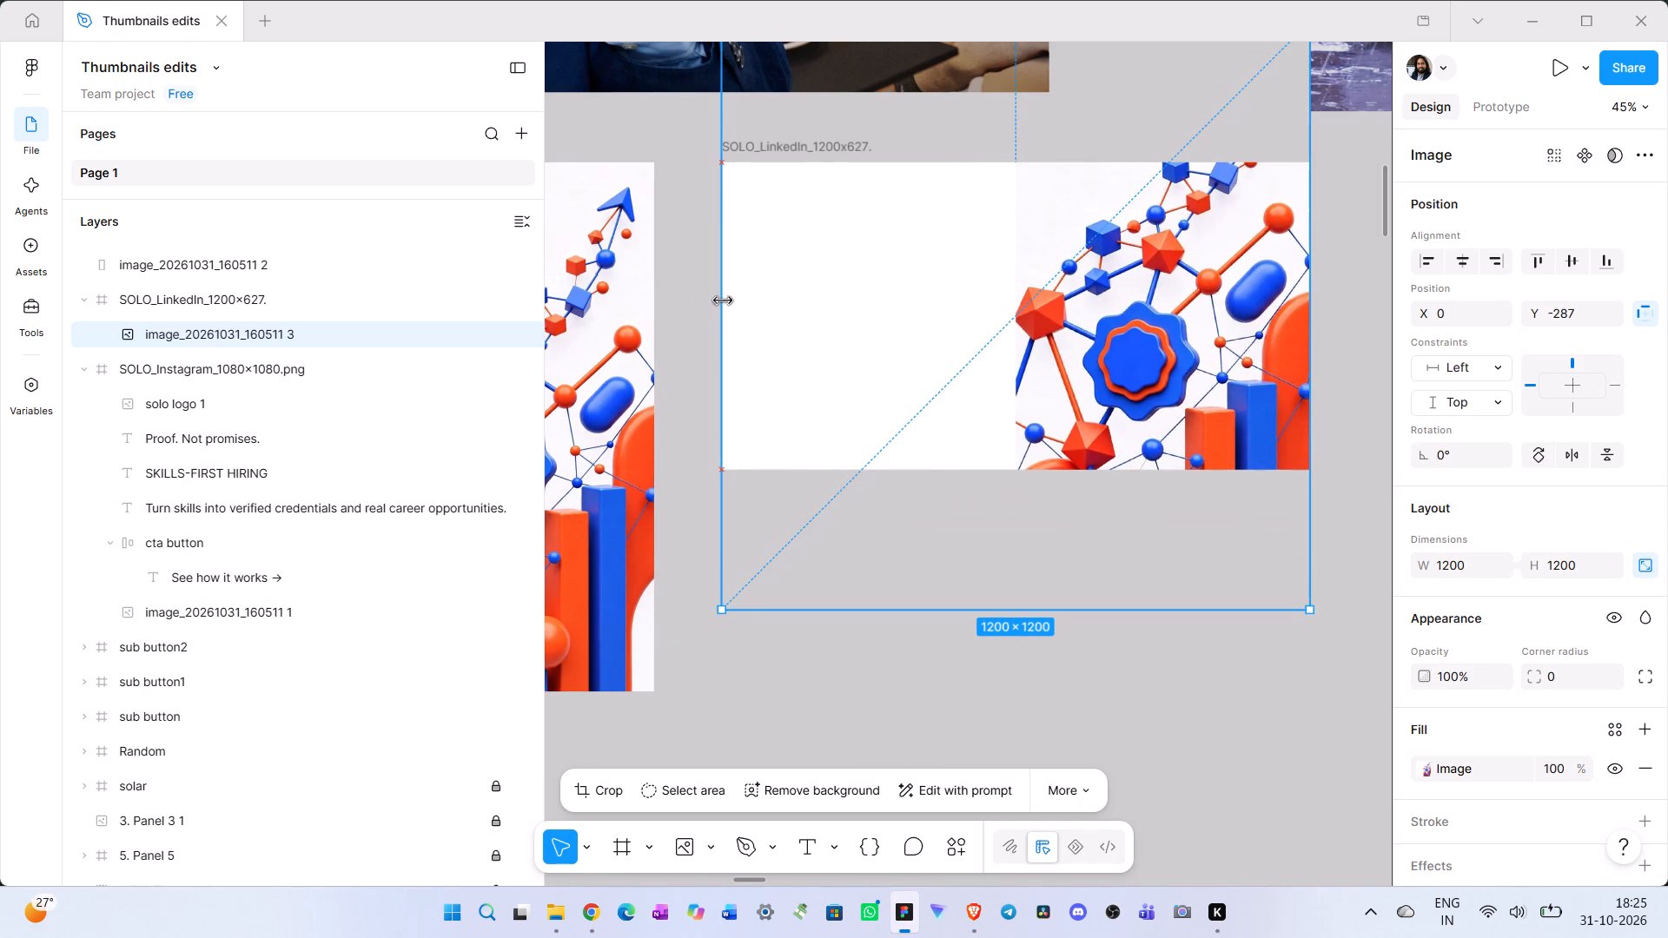
drag(723, 300, 725, 300)
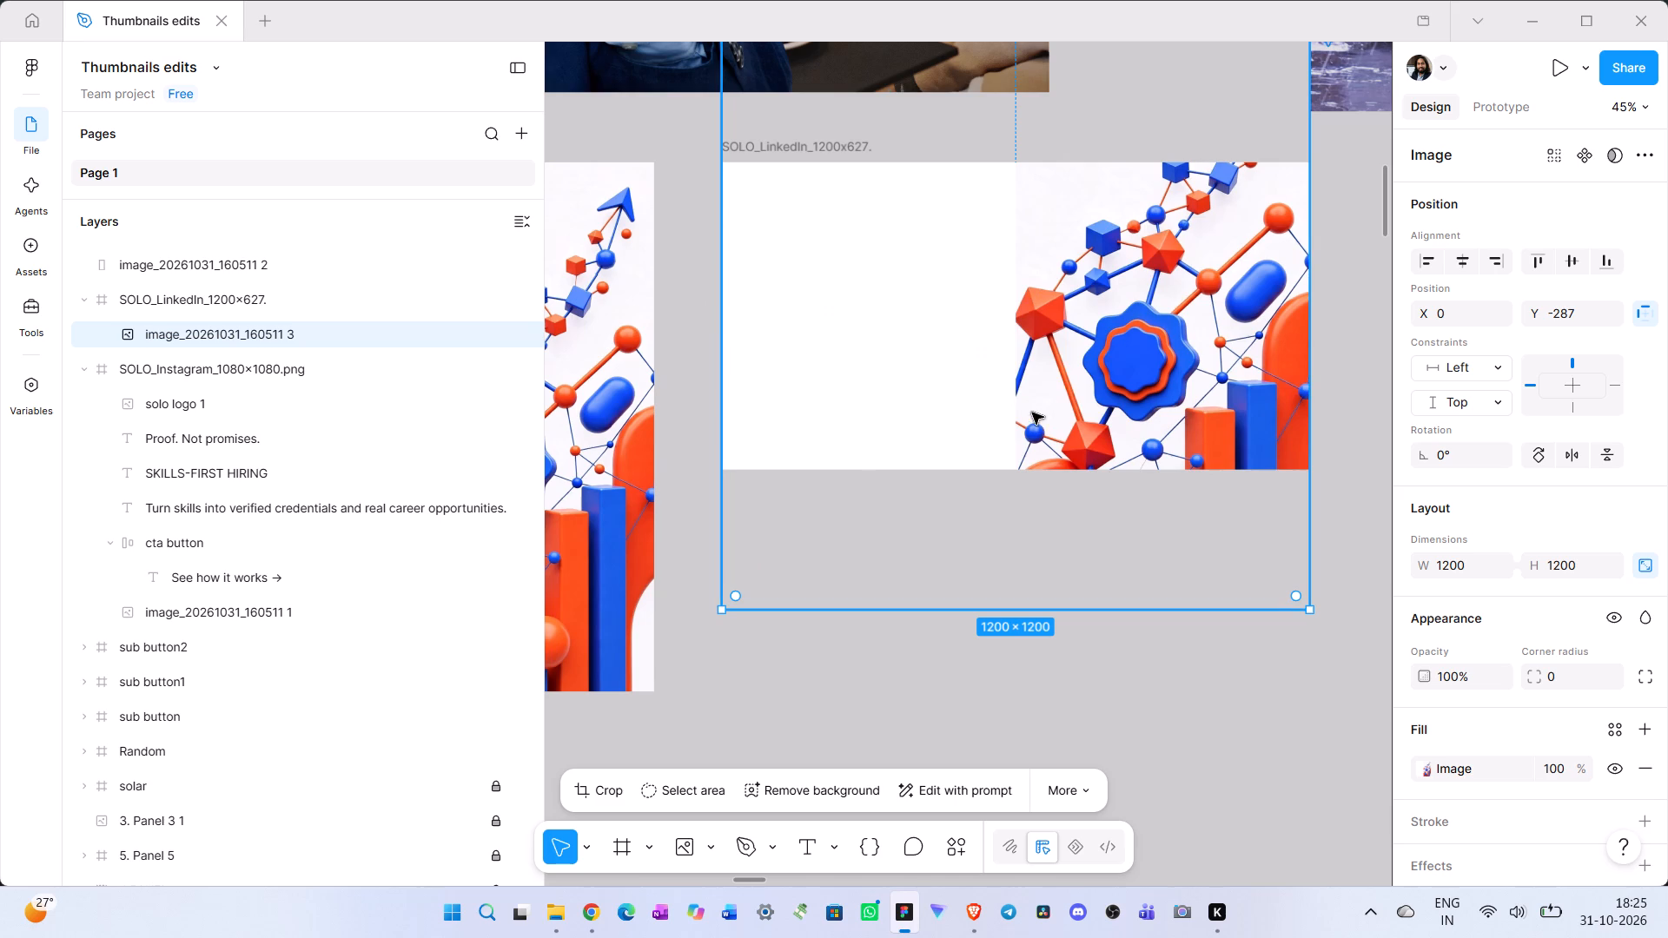
Reposition the illustration vertically in the LinkedIn frame to about Y -365, framing the blue badge.
drag(1175, 400, 1169, 231)
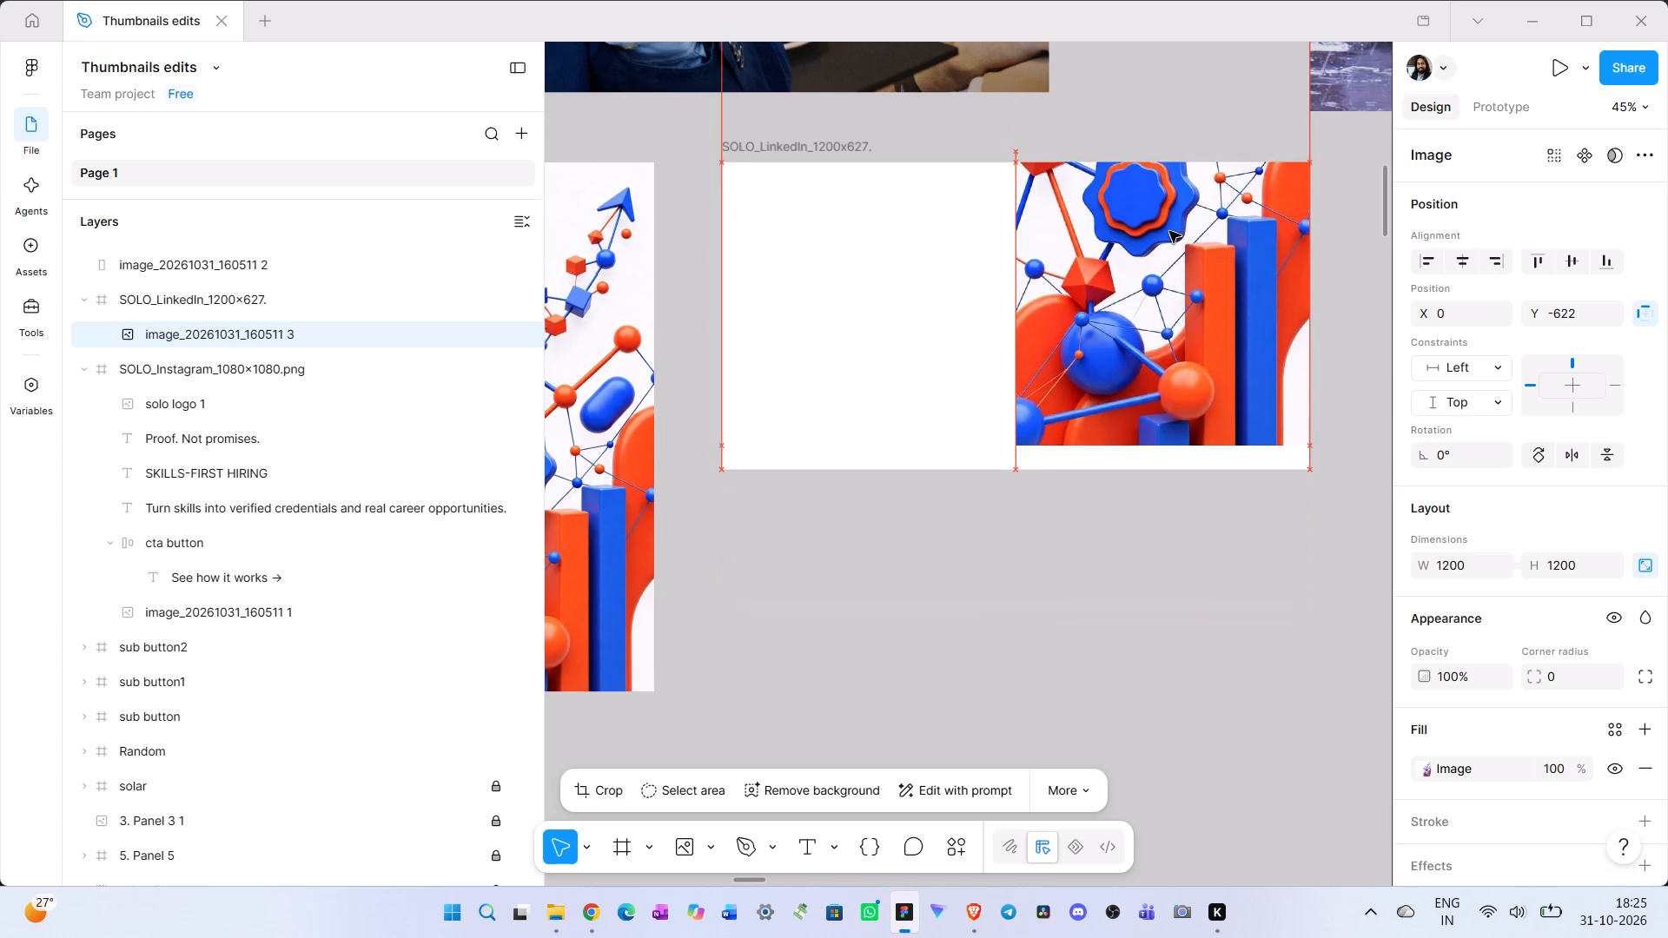
drag(1169, 231, 1181, 394)
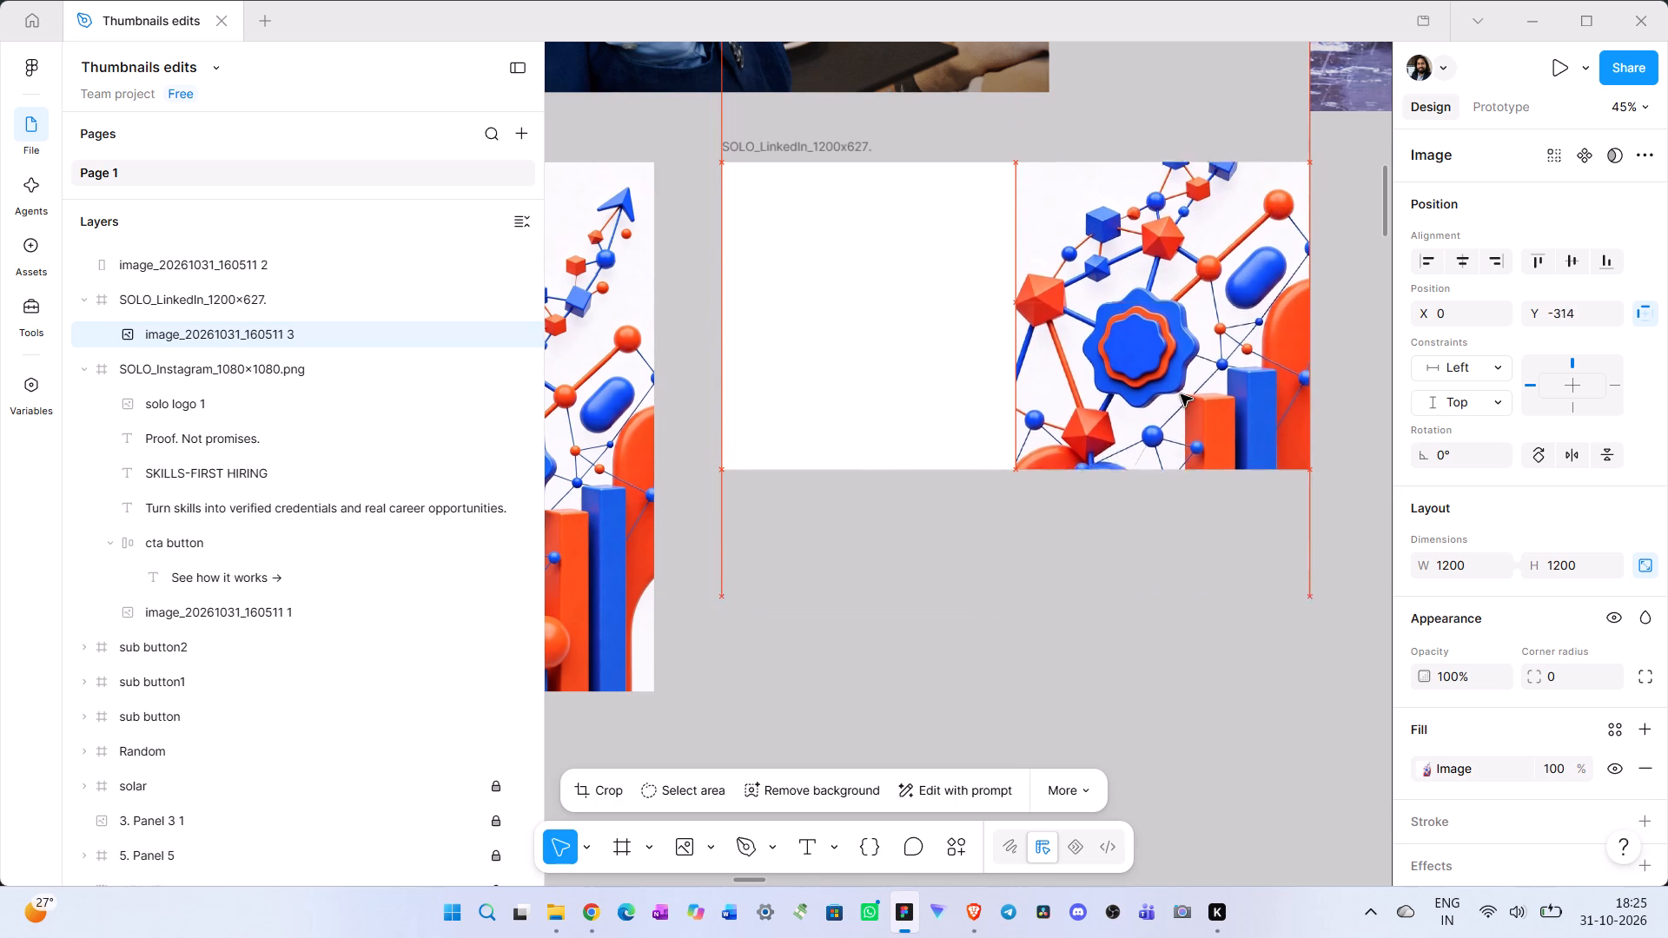
drag(1181, 394, 1179, 370)
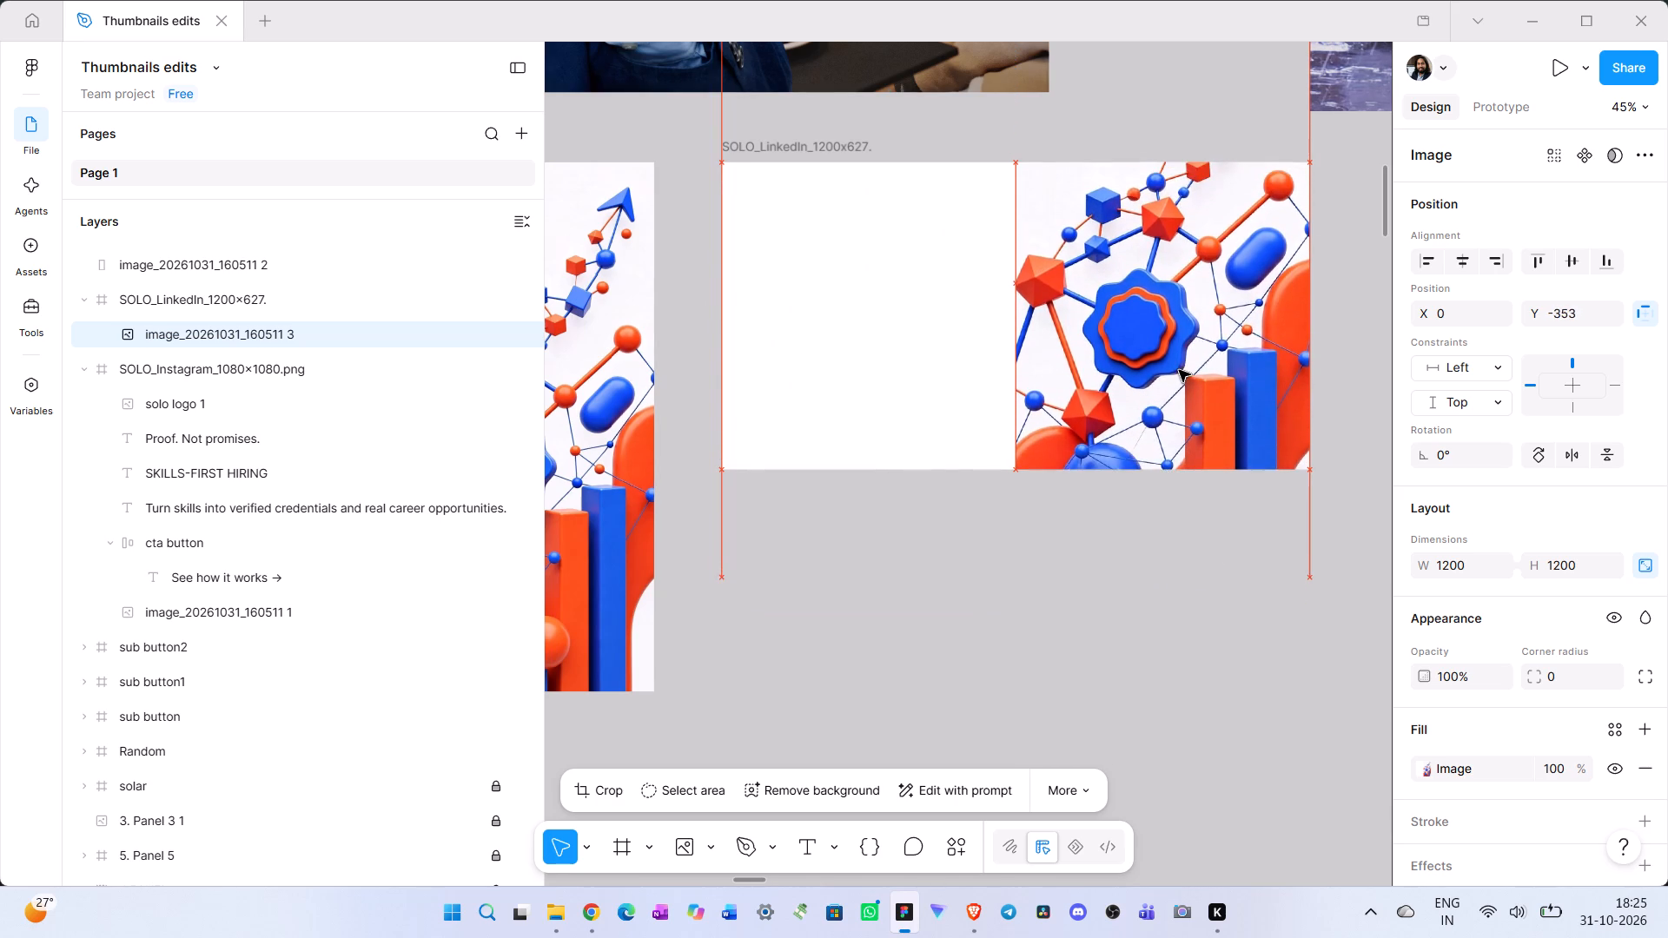
drag(1179, 370, 1179, 363)
click(1186, 595)
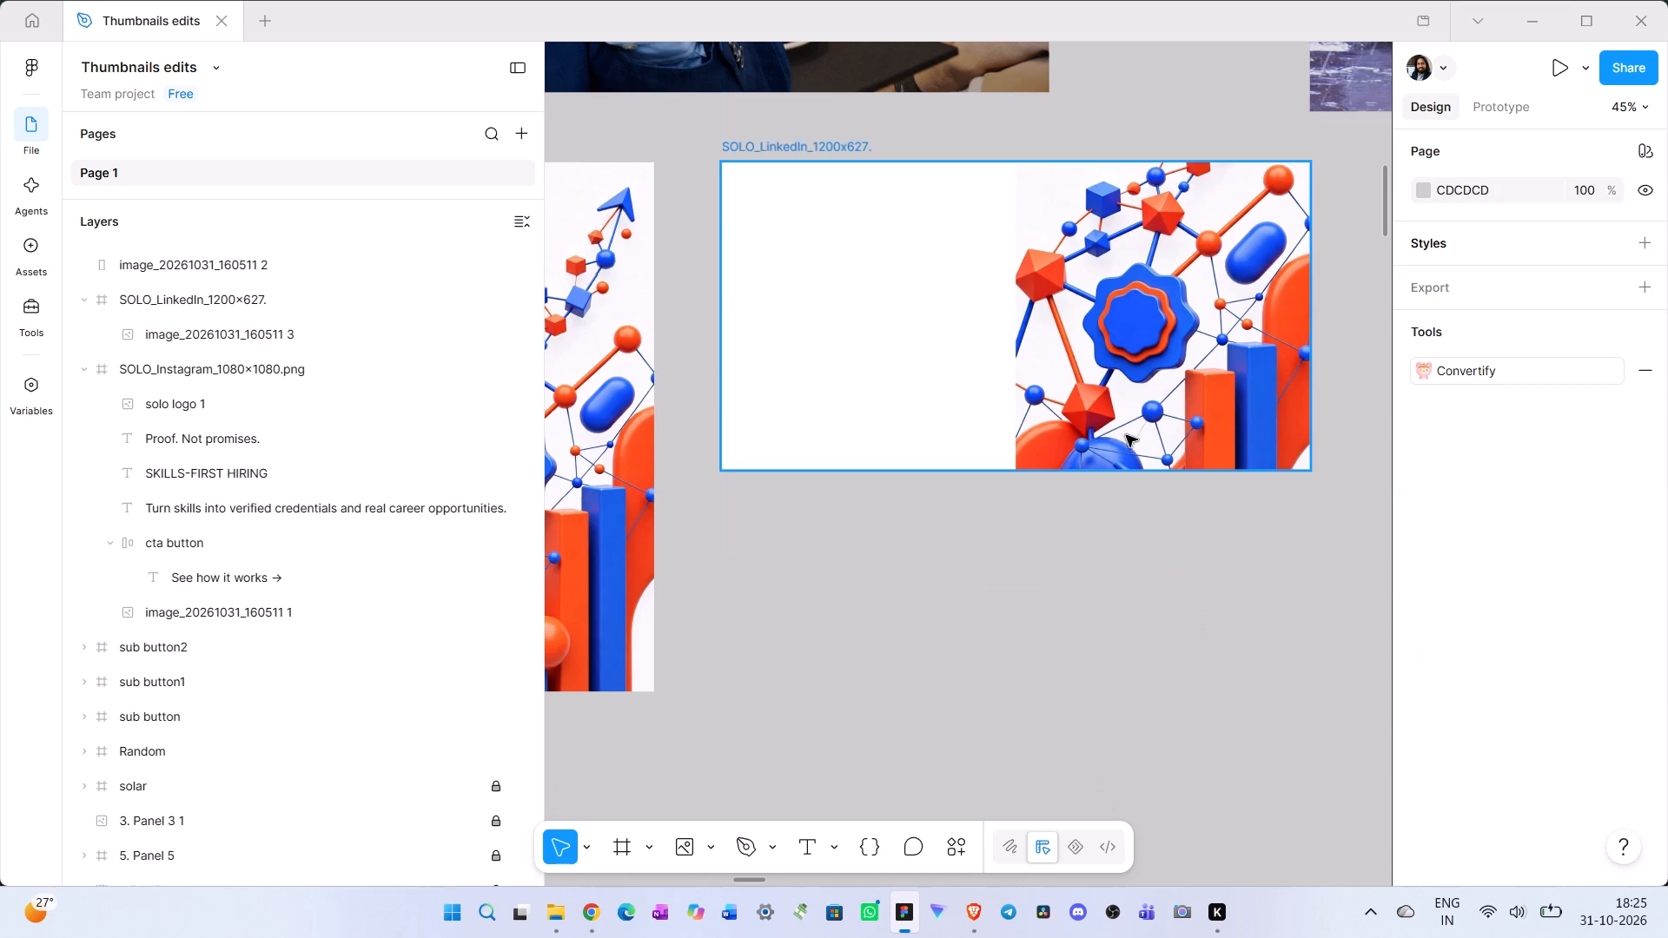
Crop the illustration's empty left part so it measures 600 × 1200 and starts at X 600.
click(1131, 353)
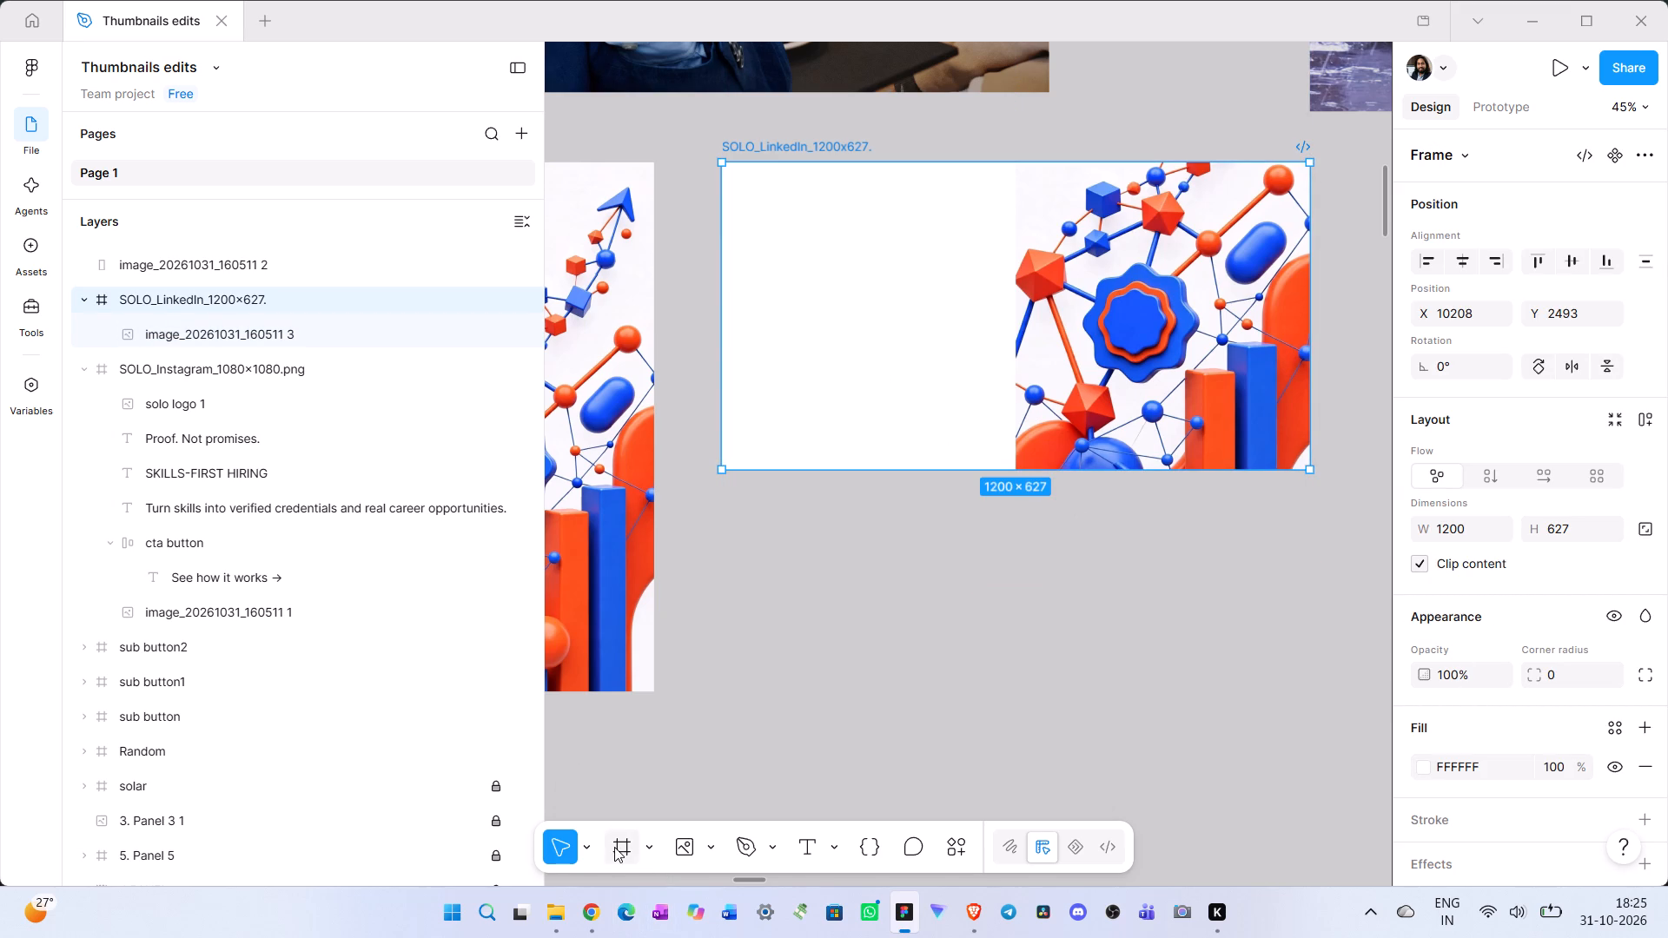
click(1035, 352)
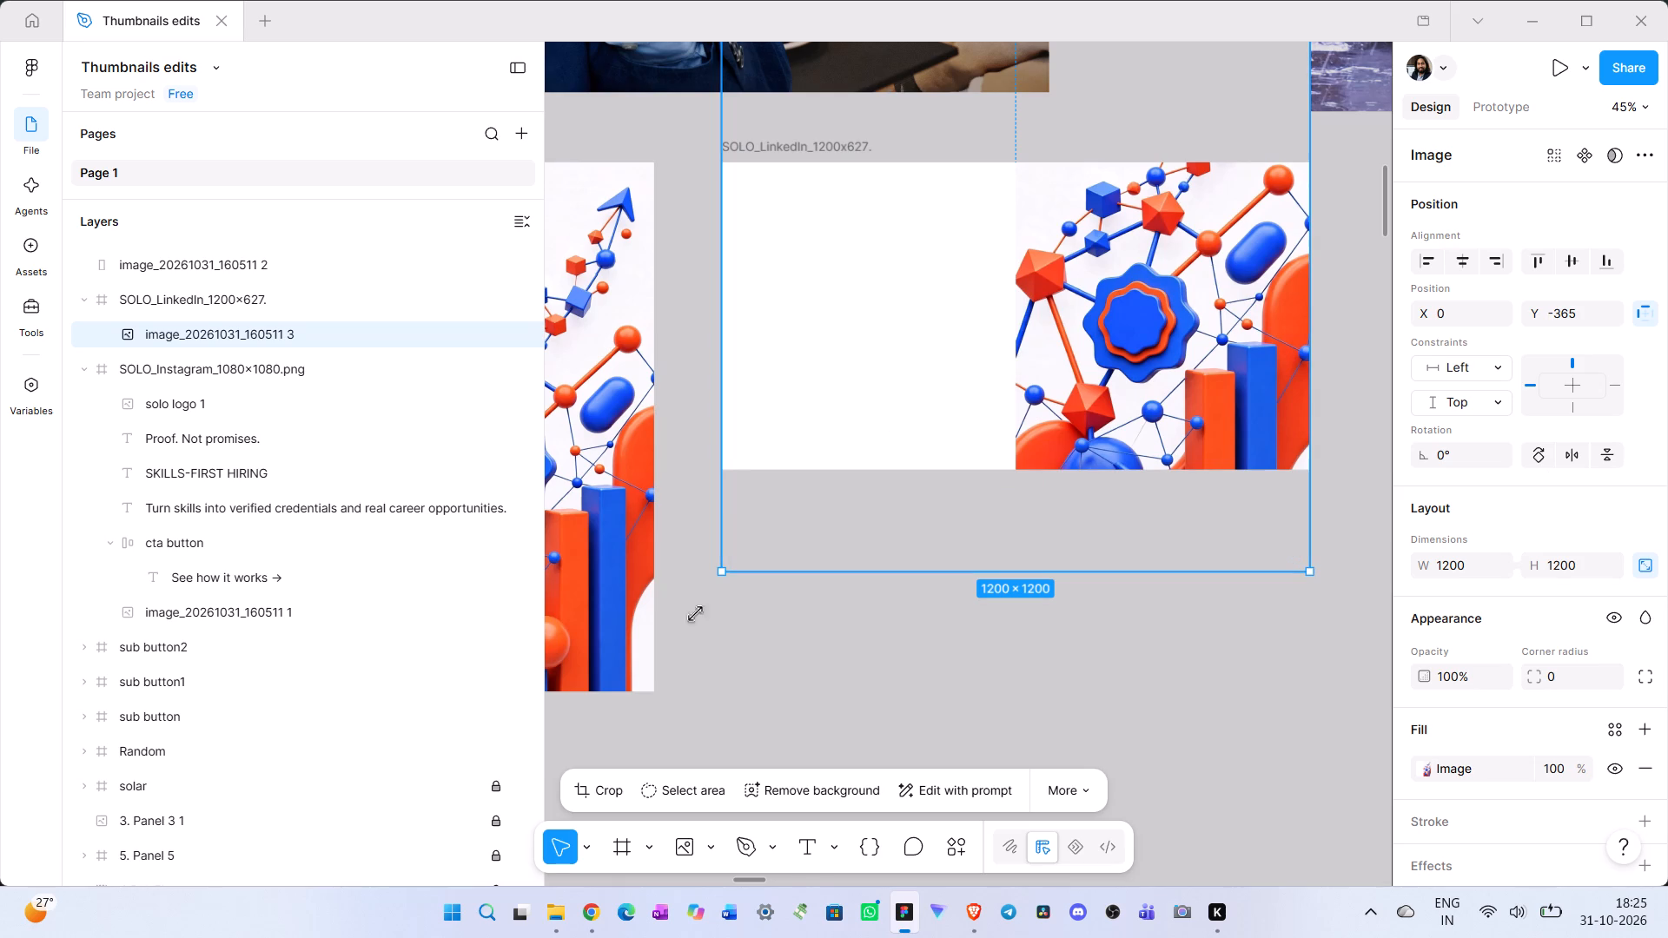
click(615, 790)
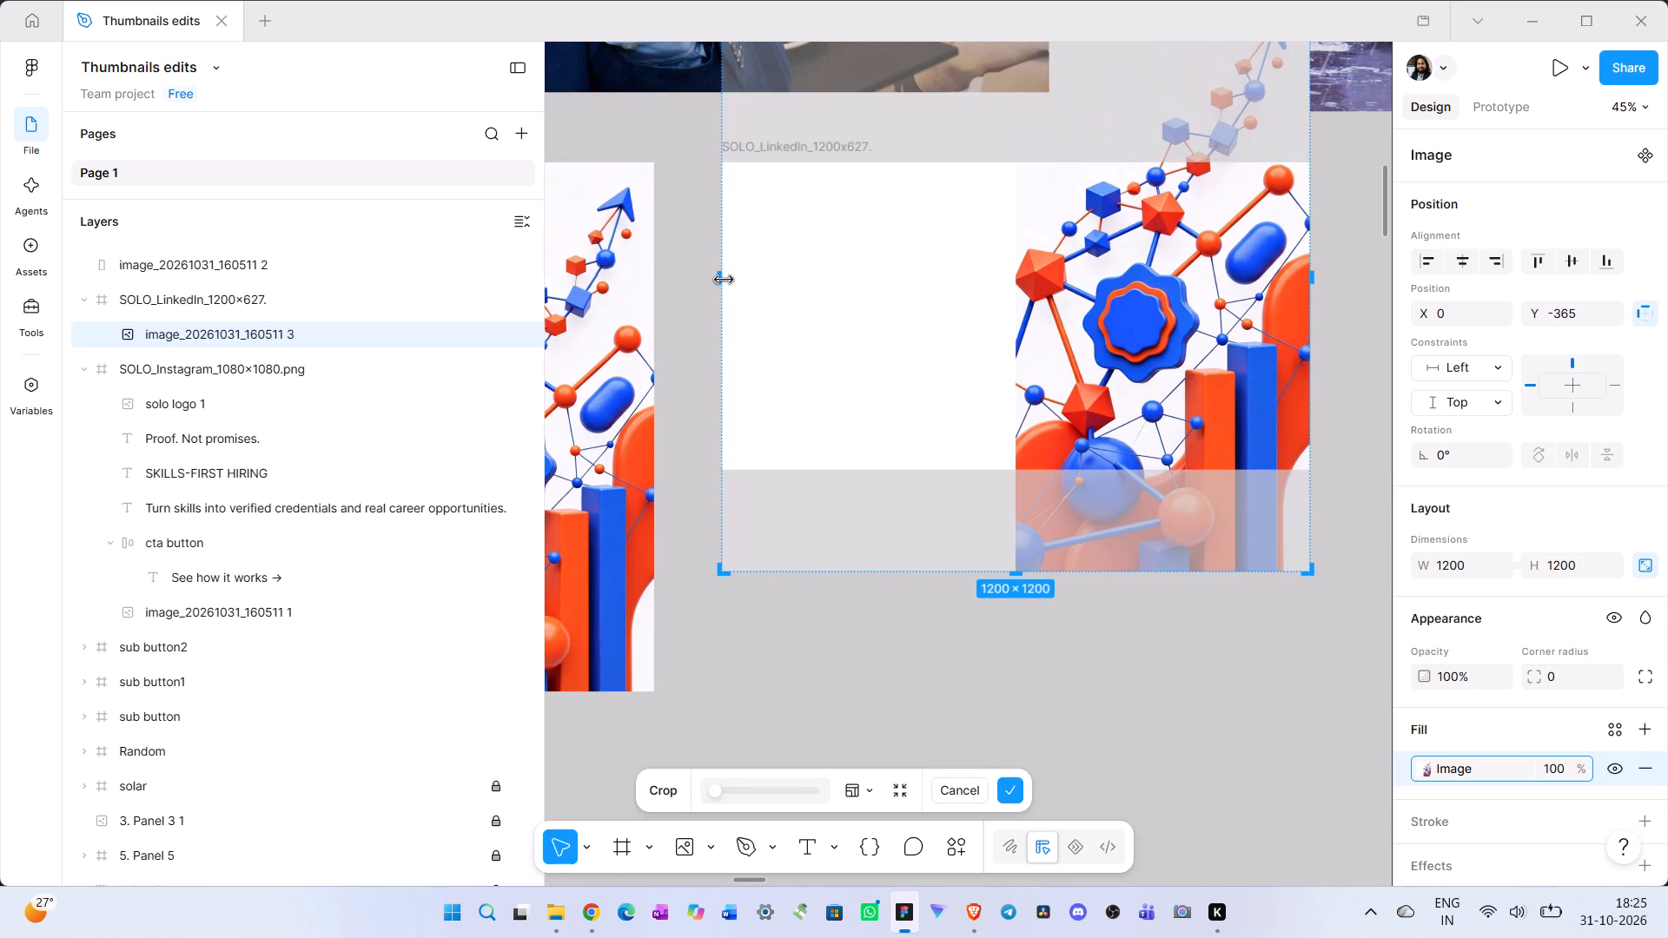
drag(724, 279, 1016, 299)
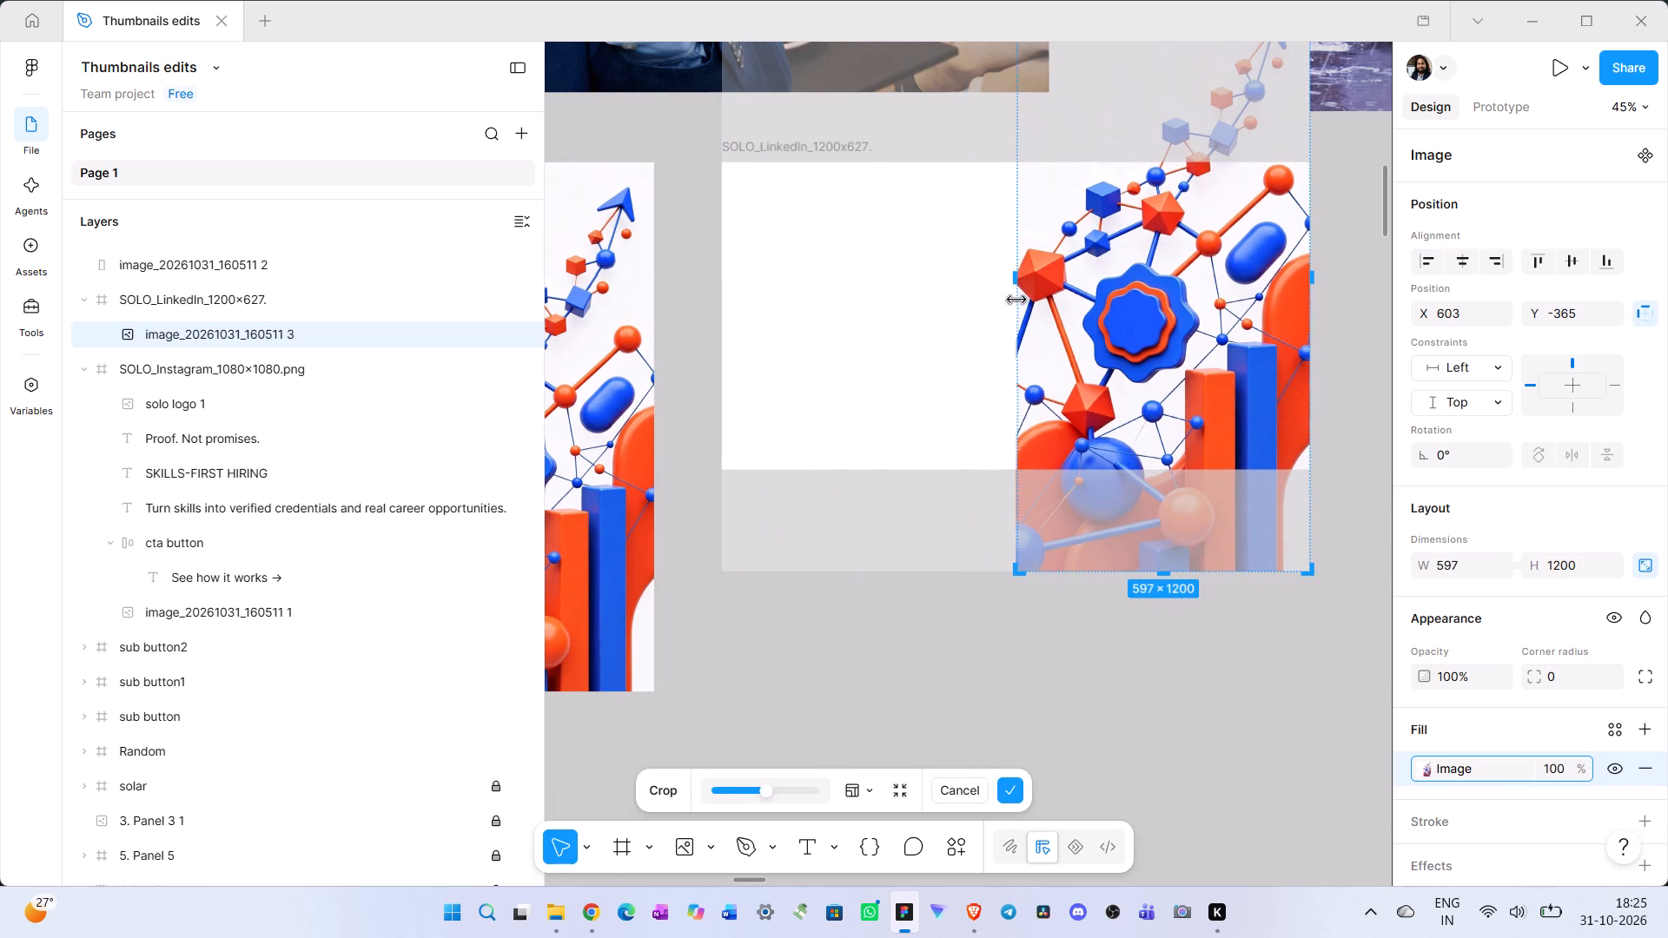
drag(1016, 299, 1019, 301)
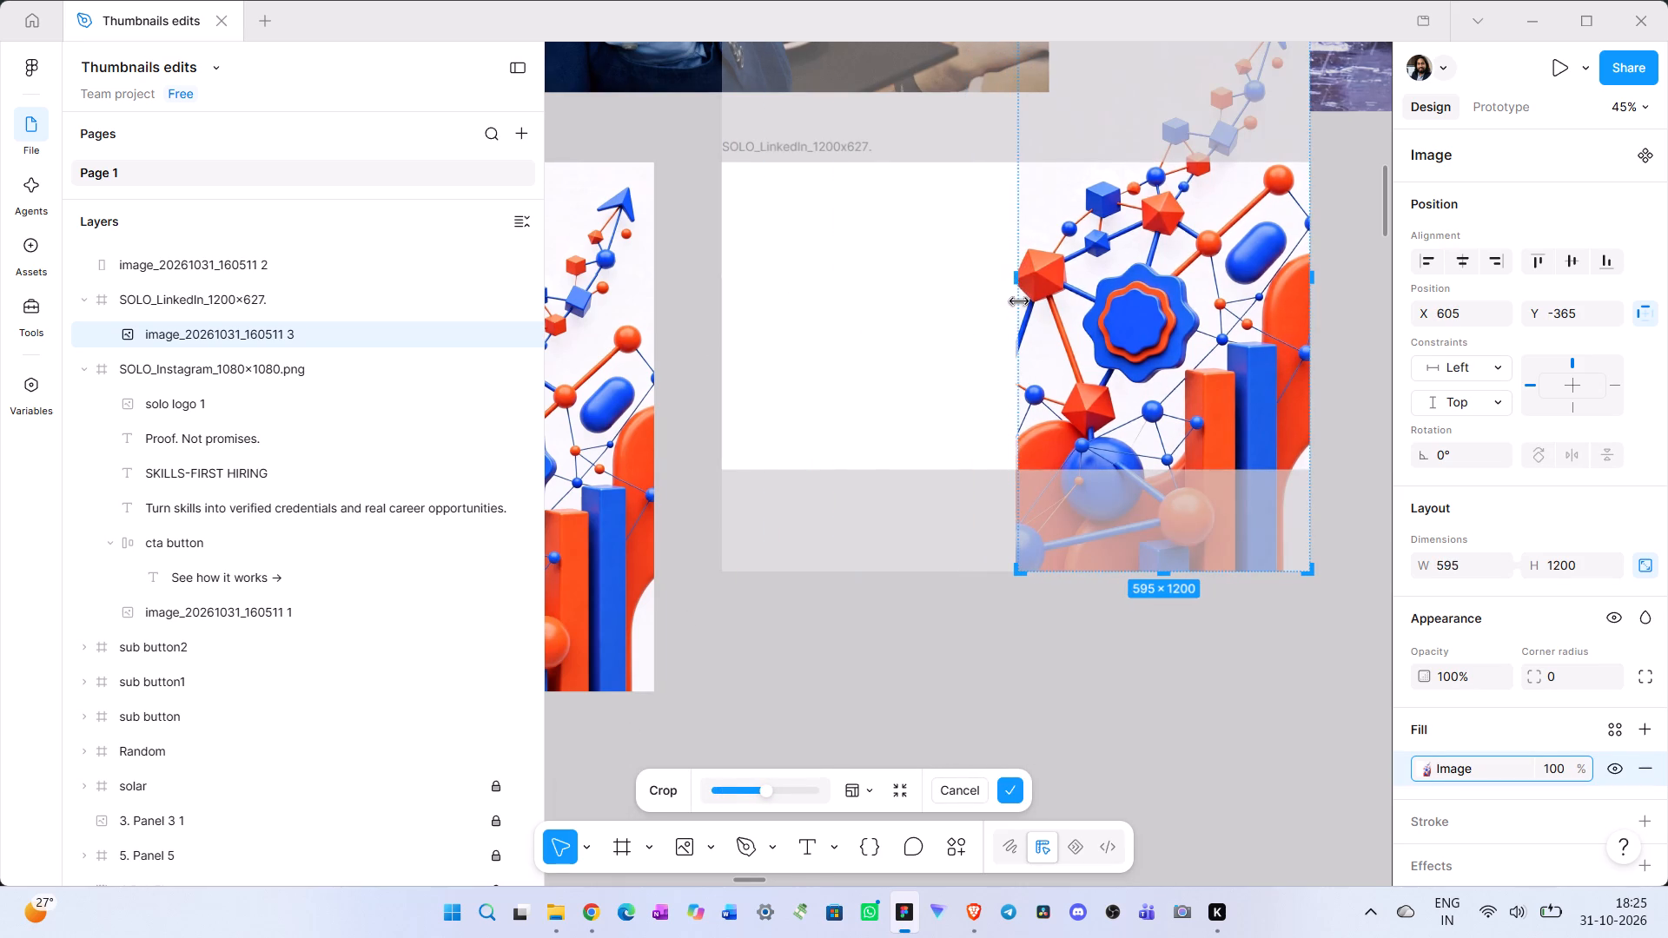
drag(1019, 301, 1013, 301)
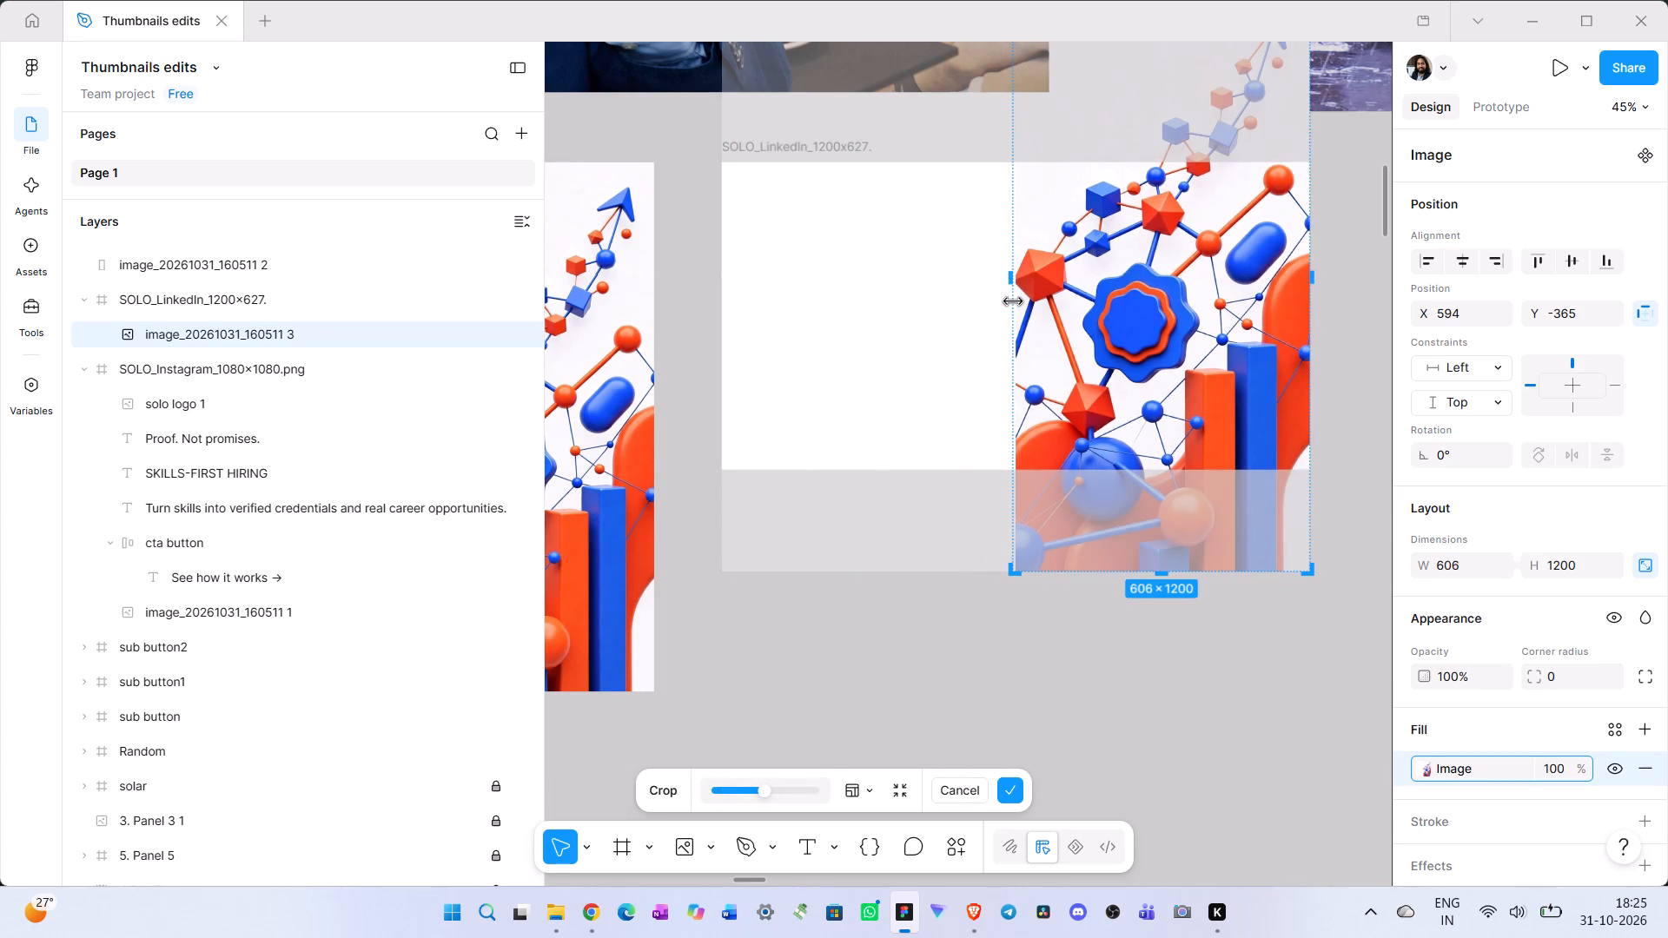
drag(1013, 301, 1018, 301)
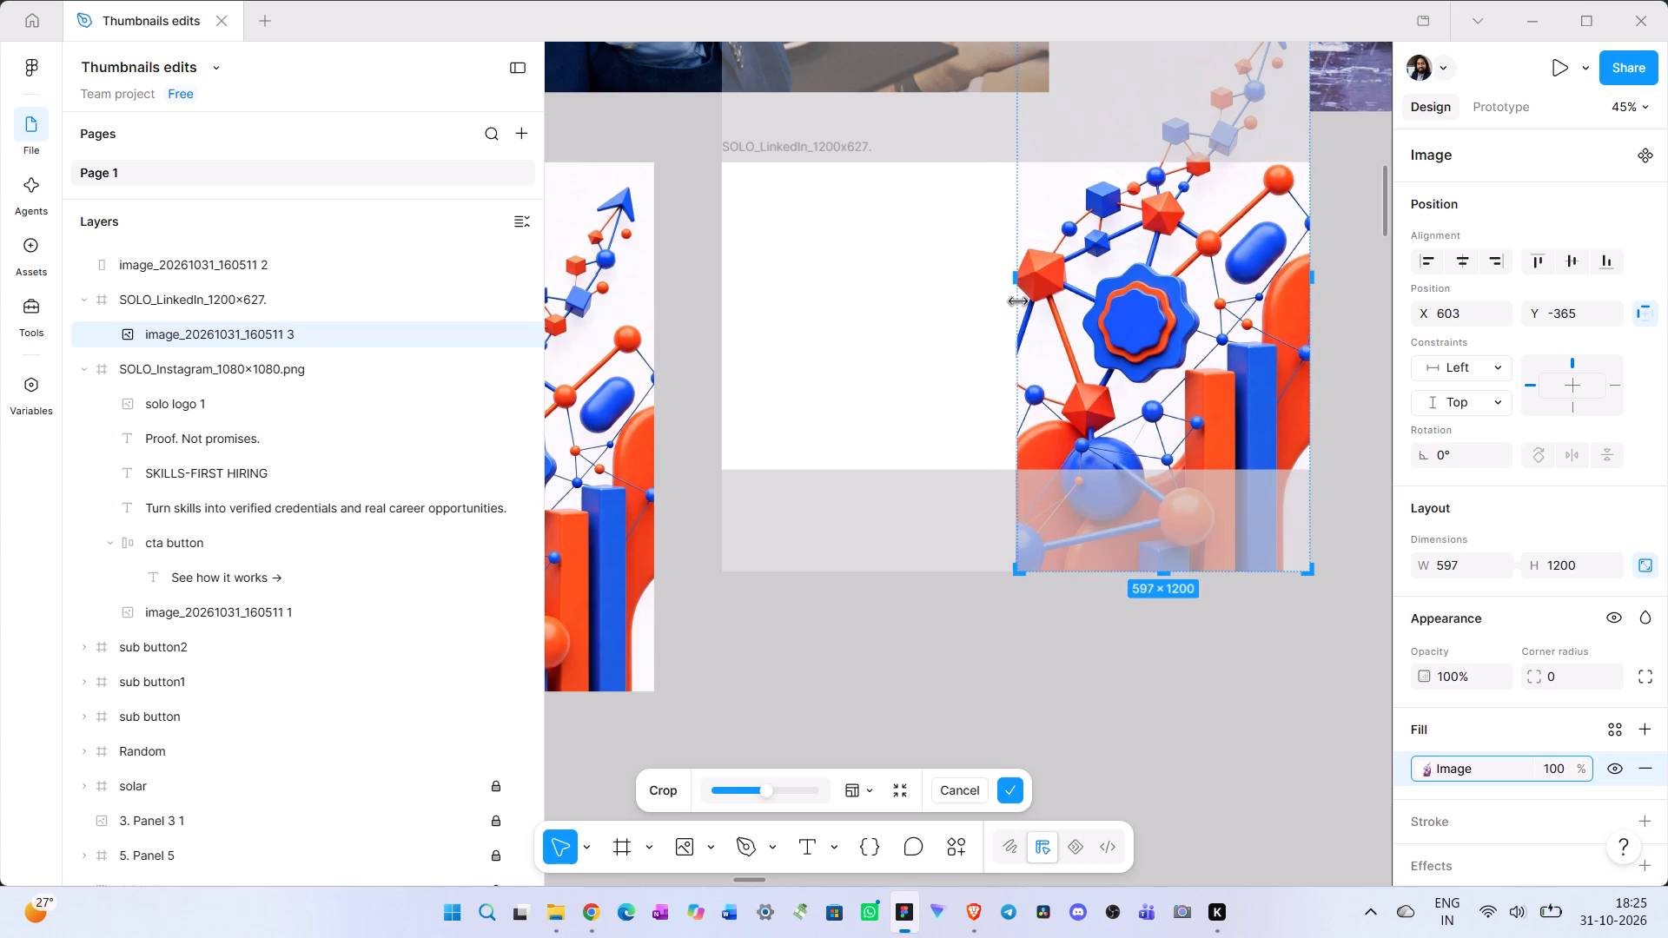
drag(1018, 301, 1016, 301)
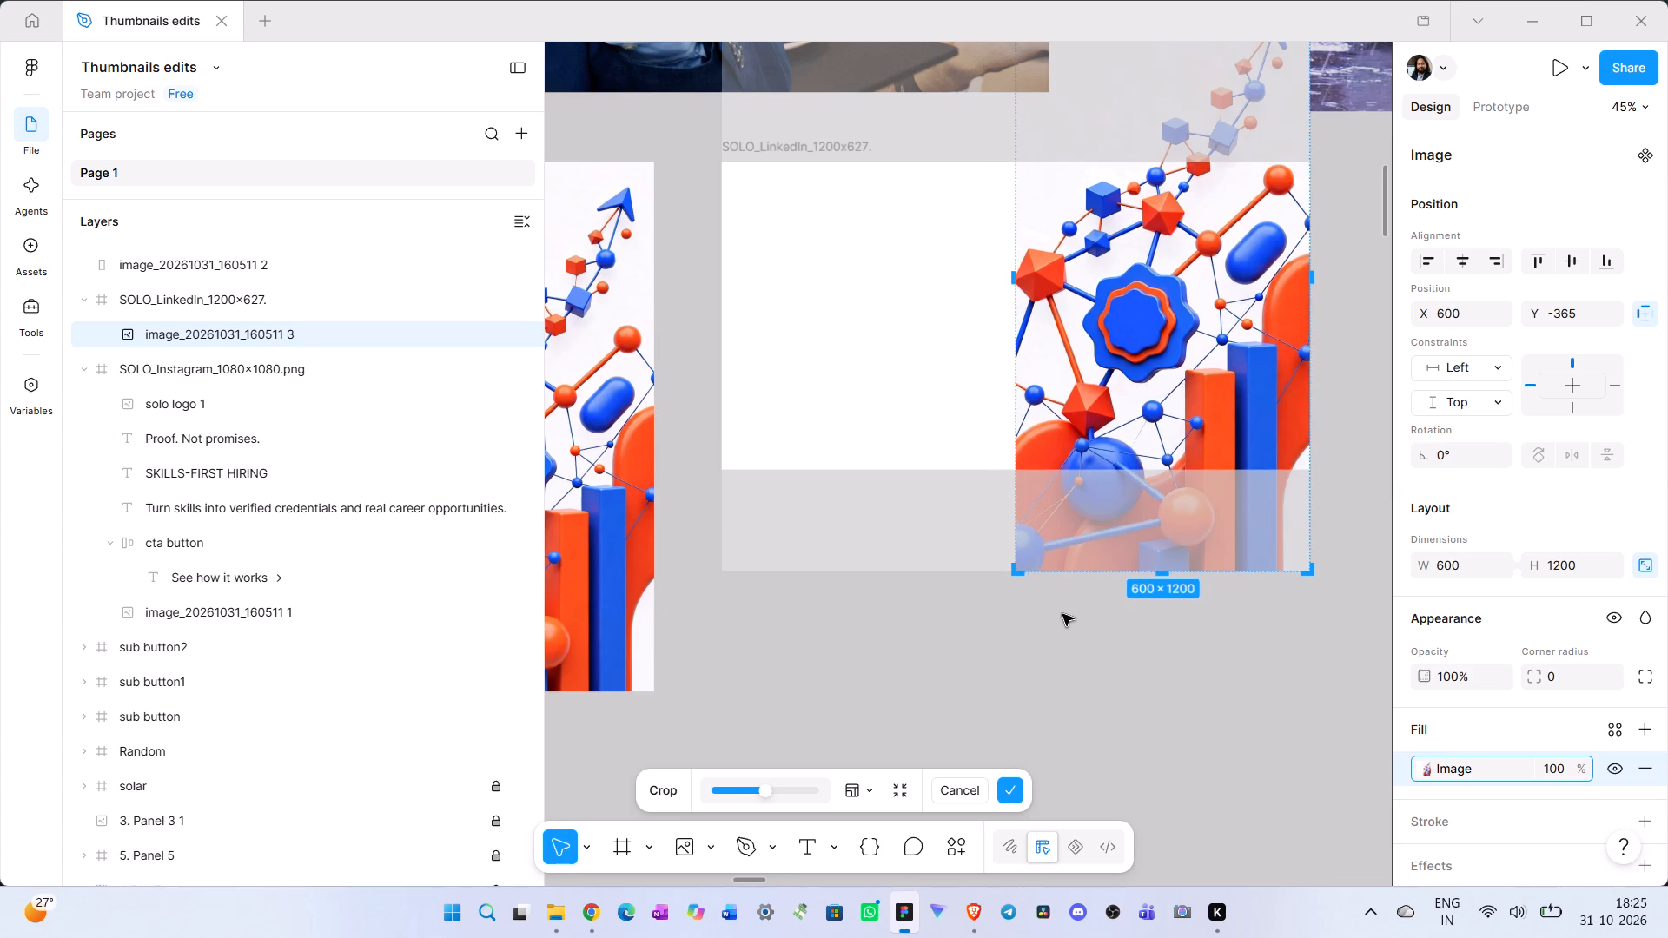
click(1076, 631)
scroll(1175, 658, up, 3)
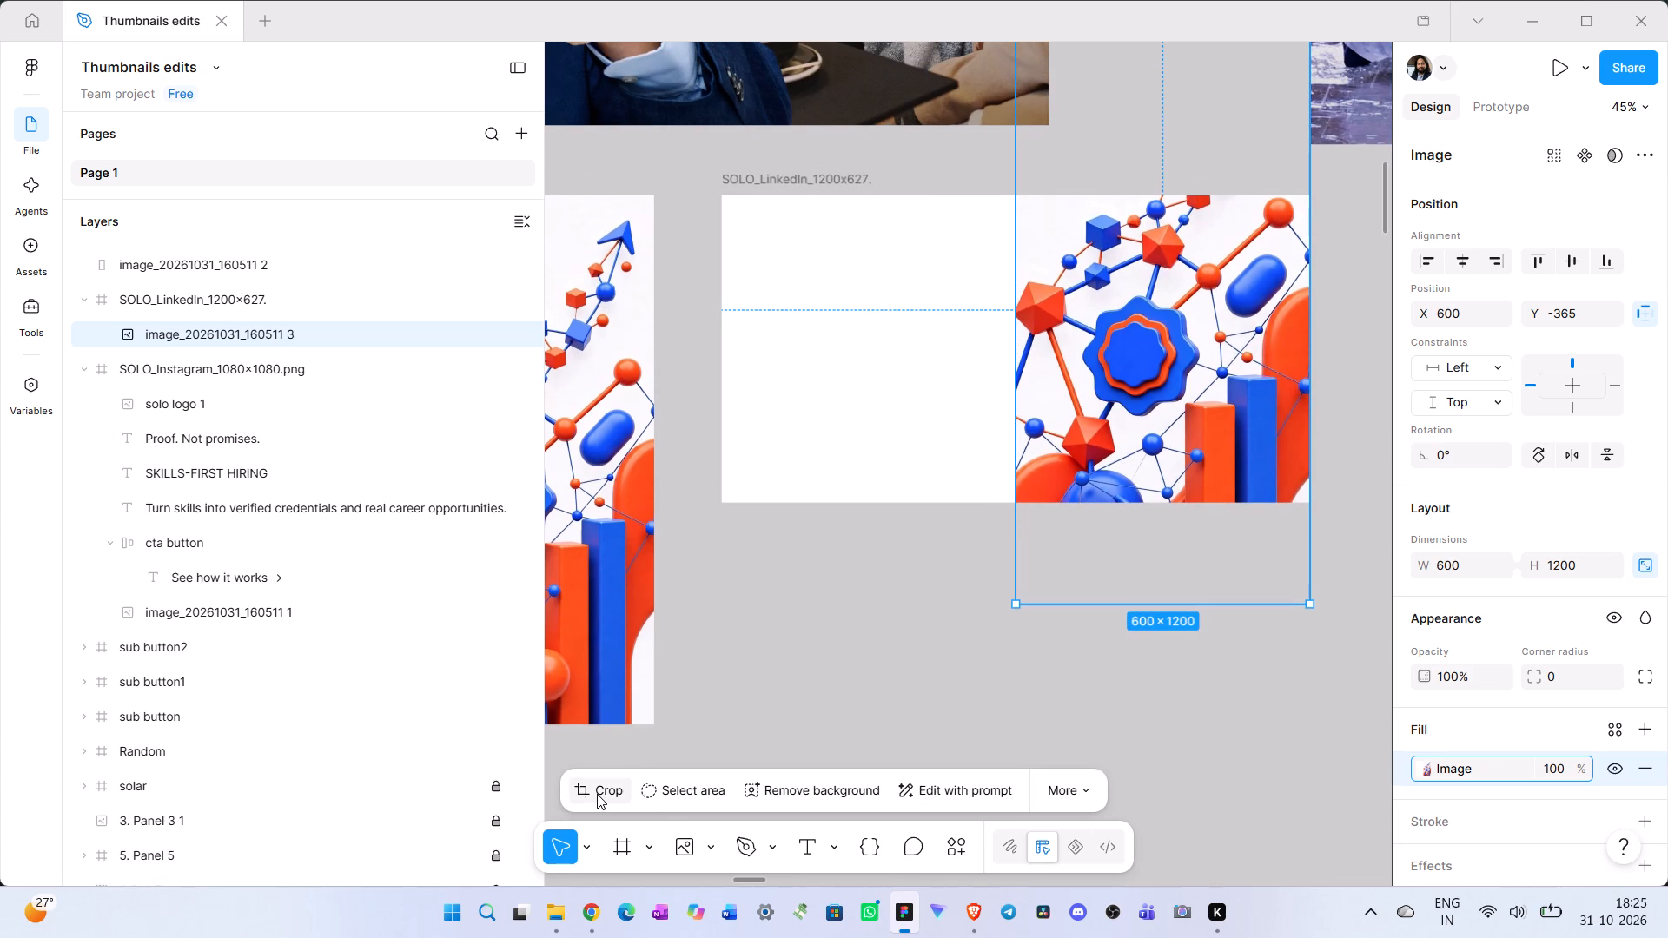
click(1248, 690)
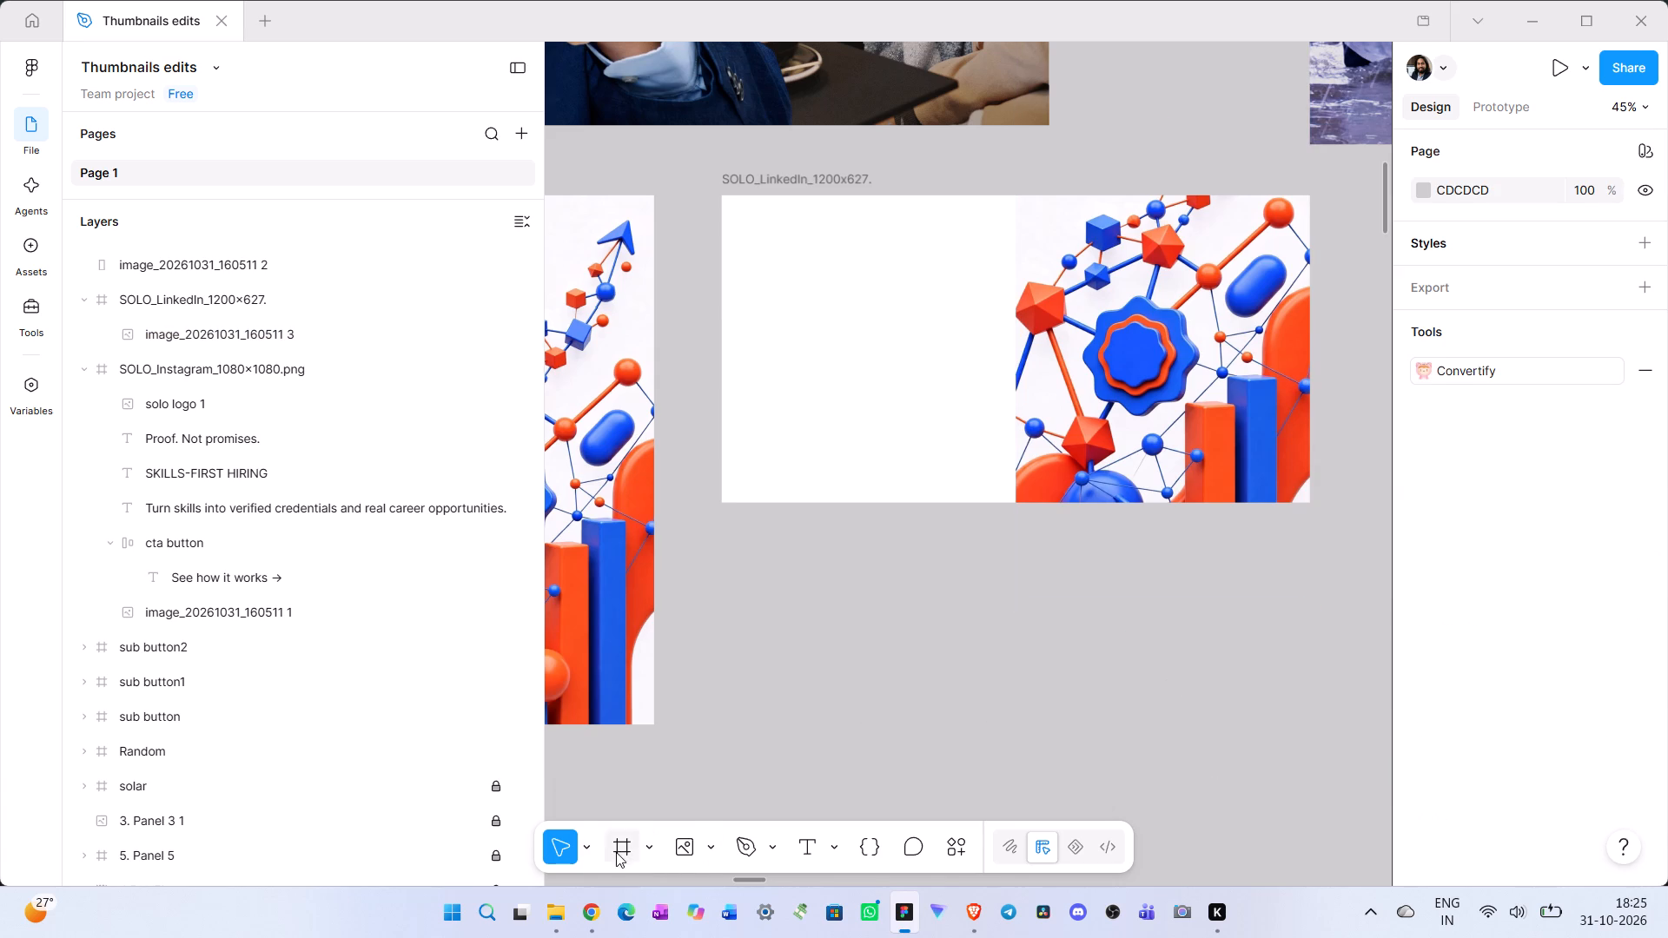
Draw a 600 × 627 rectangle covering the empty left half of the LinkedIn frame.
click(714, 842)
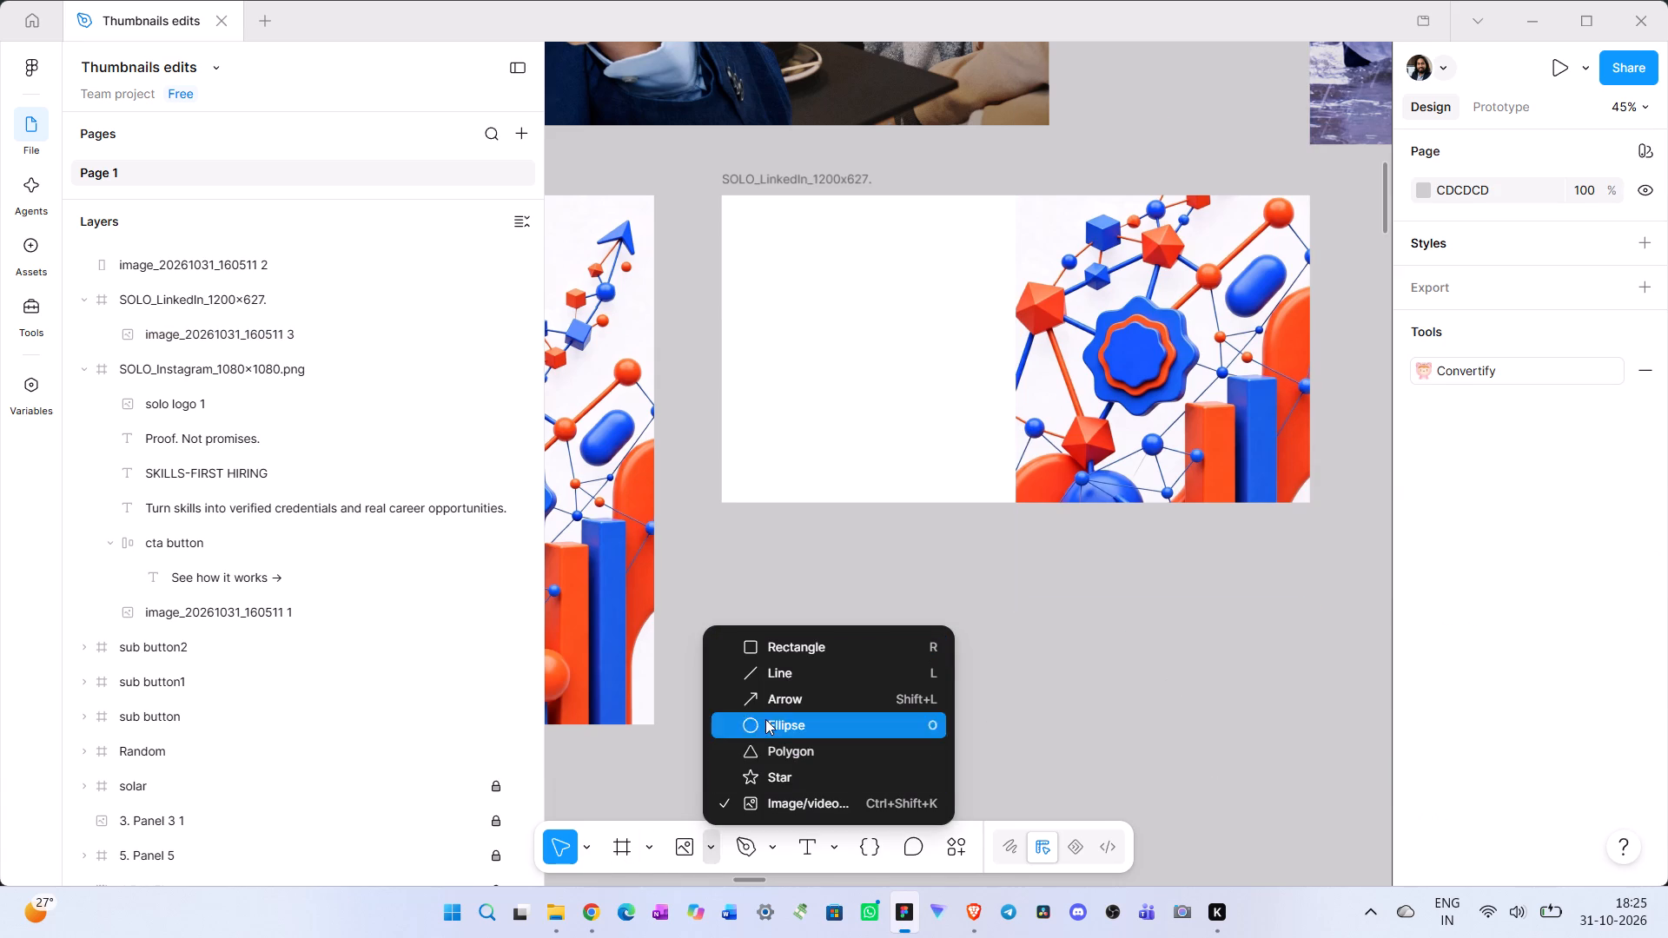
click(772, 651)
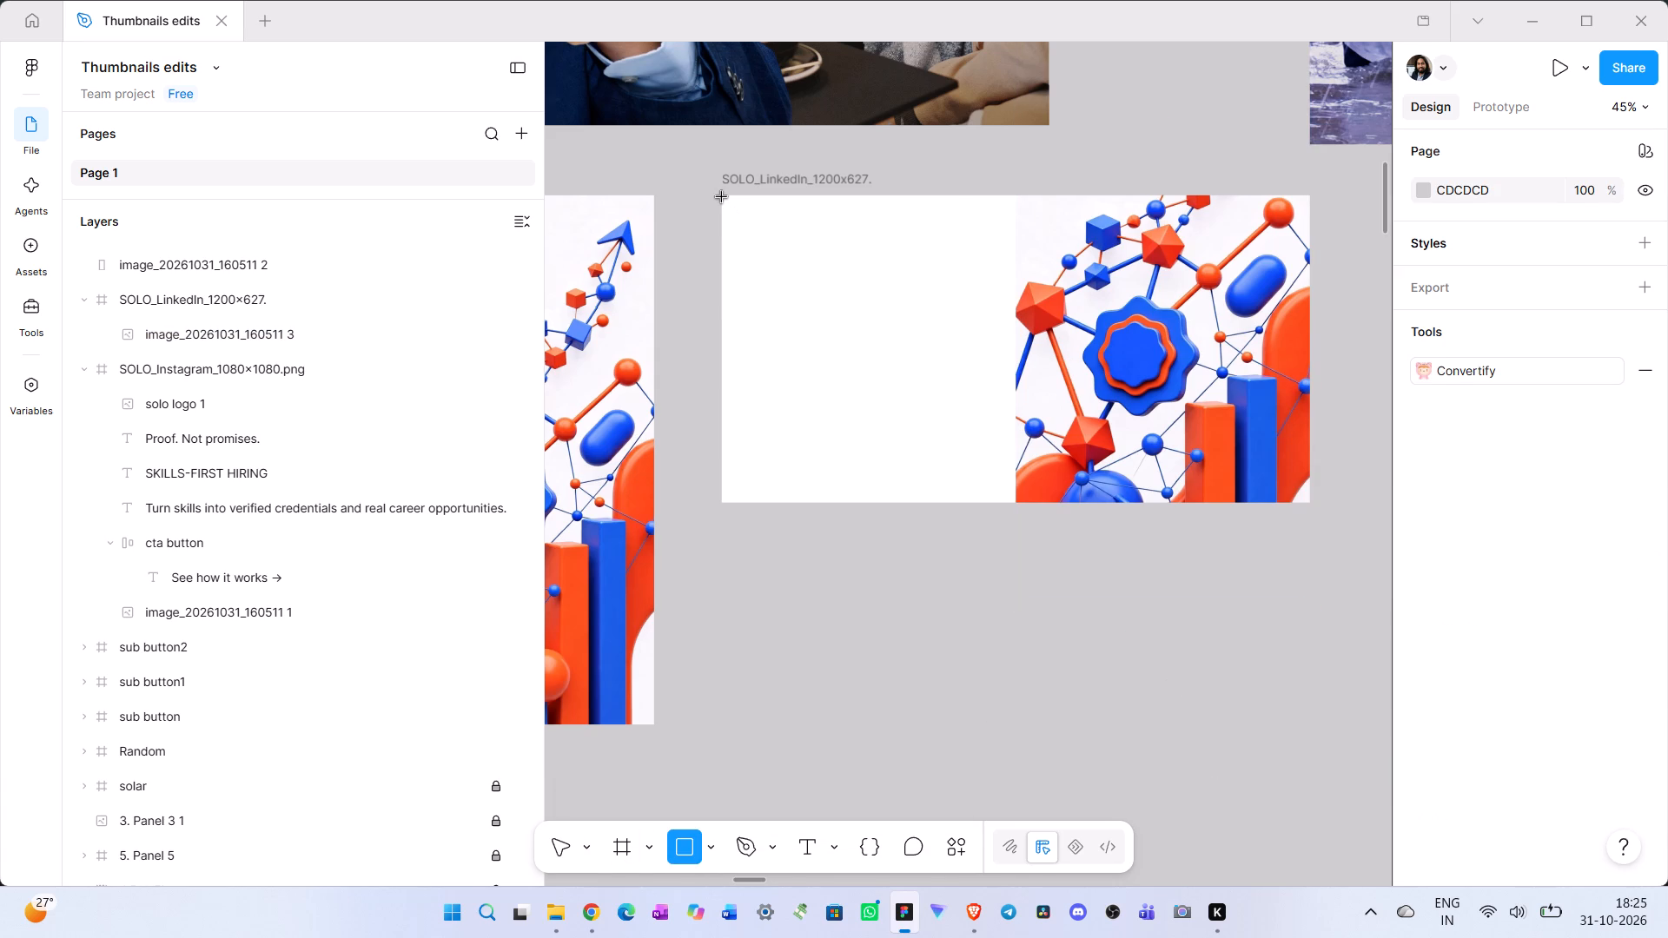
drag(722, 197, 1020, 449)
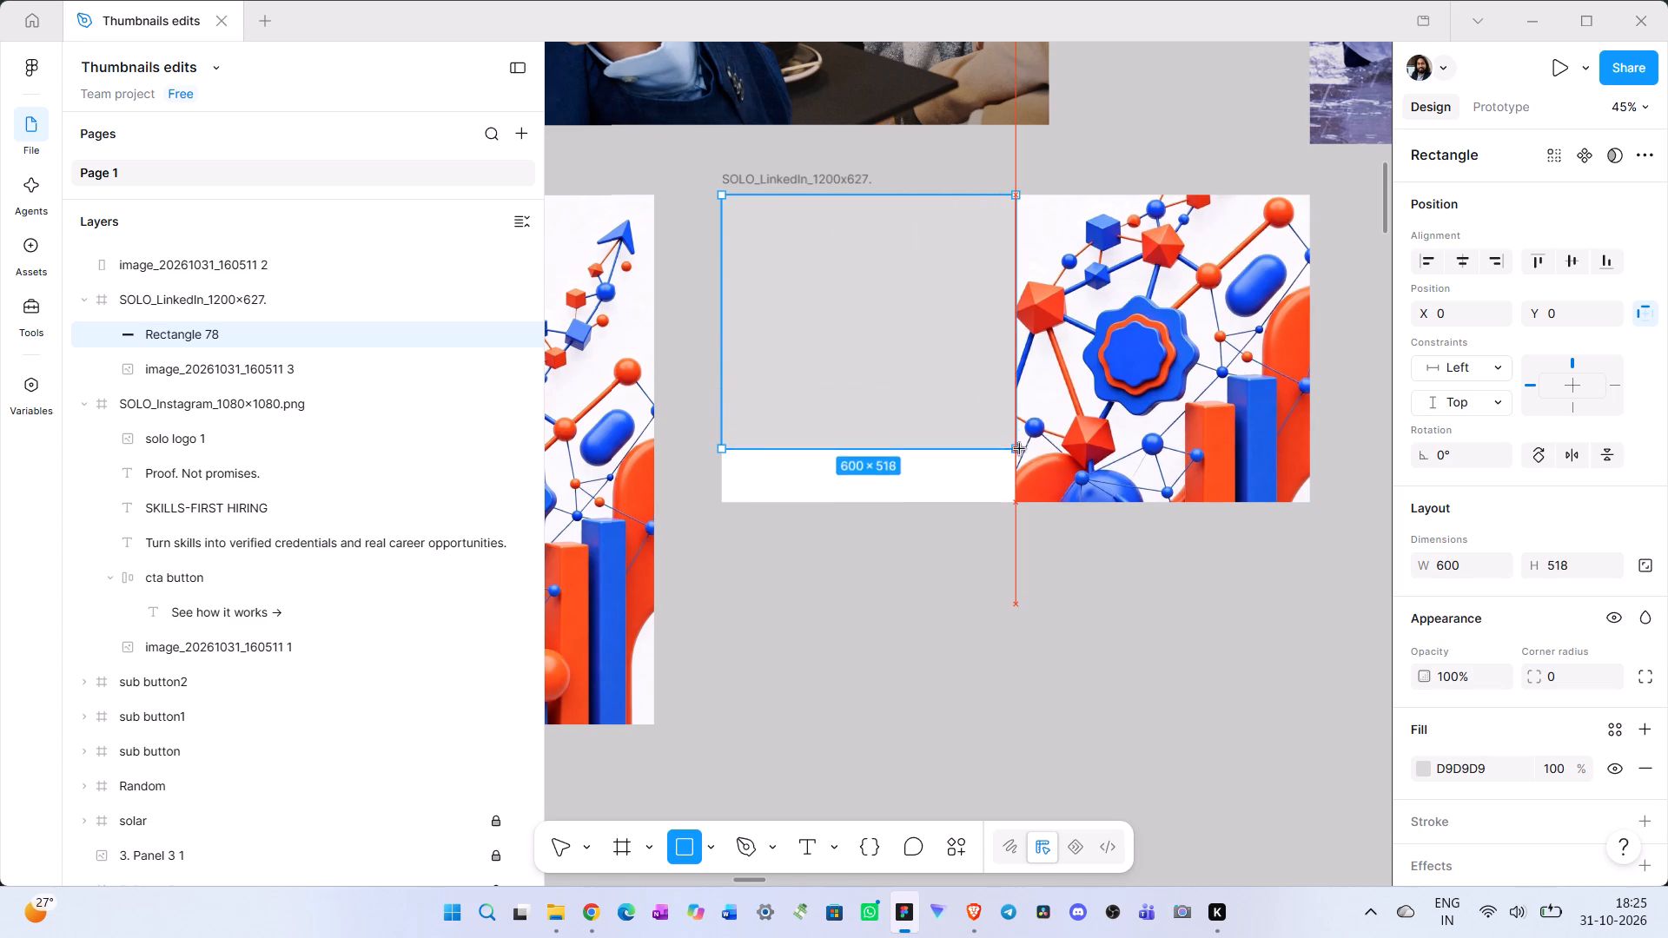
drag(1020, 449, 1016, 506)
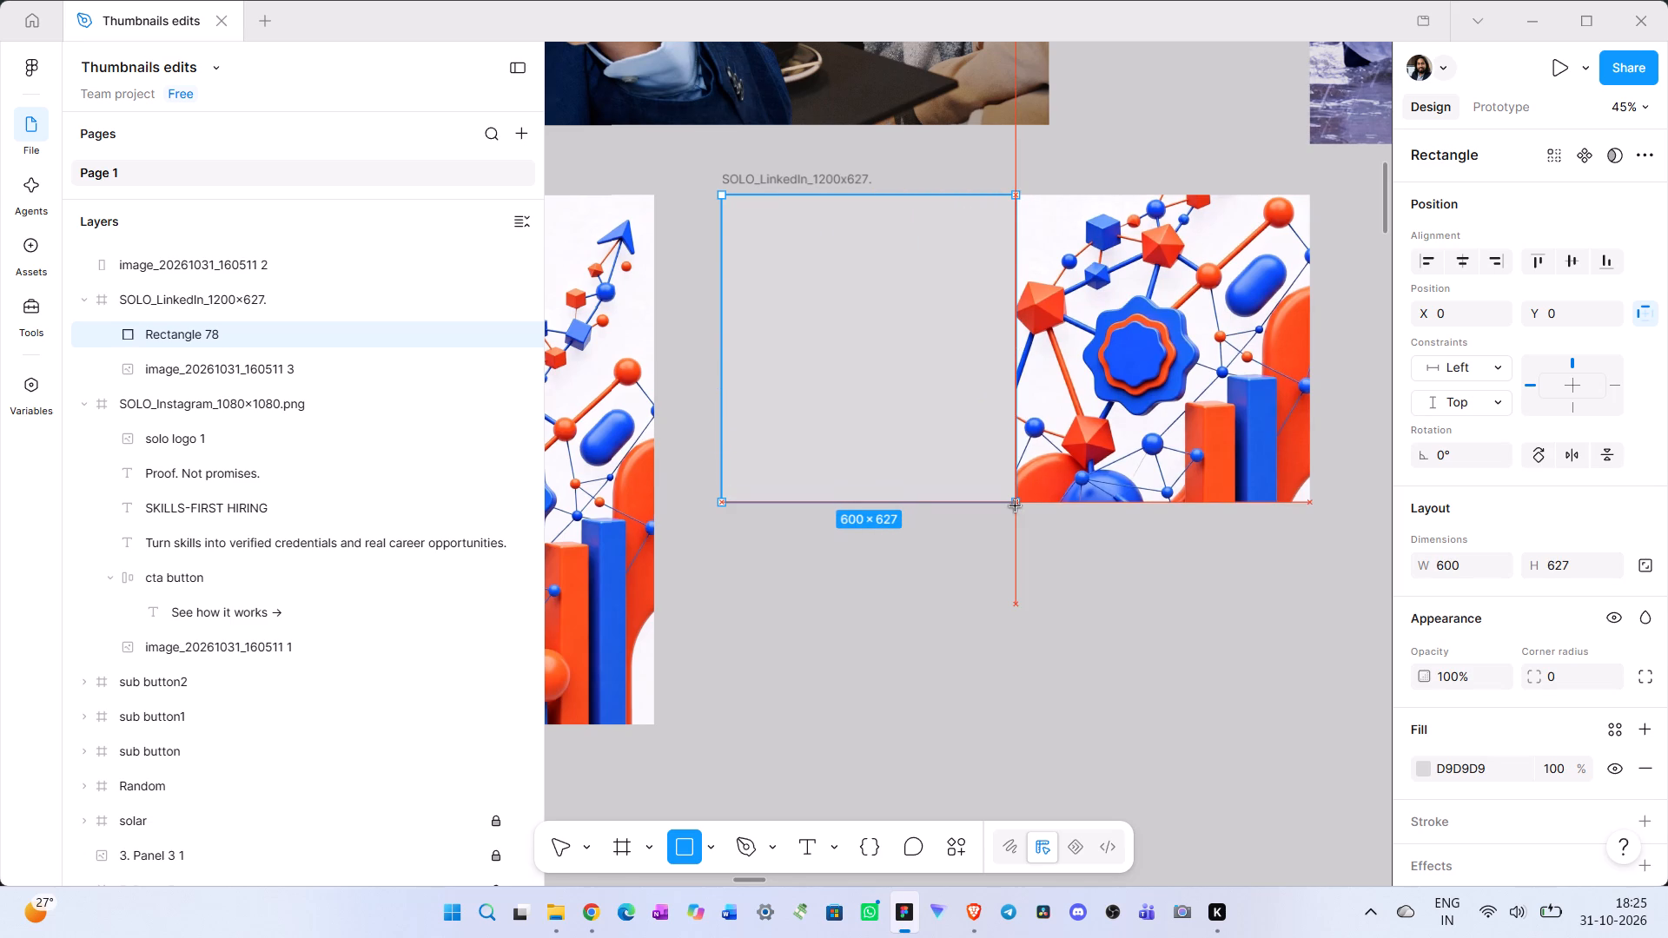
drag(1016, 506, 1011, 505)
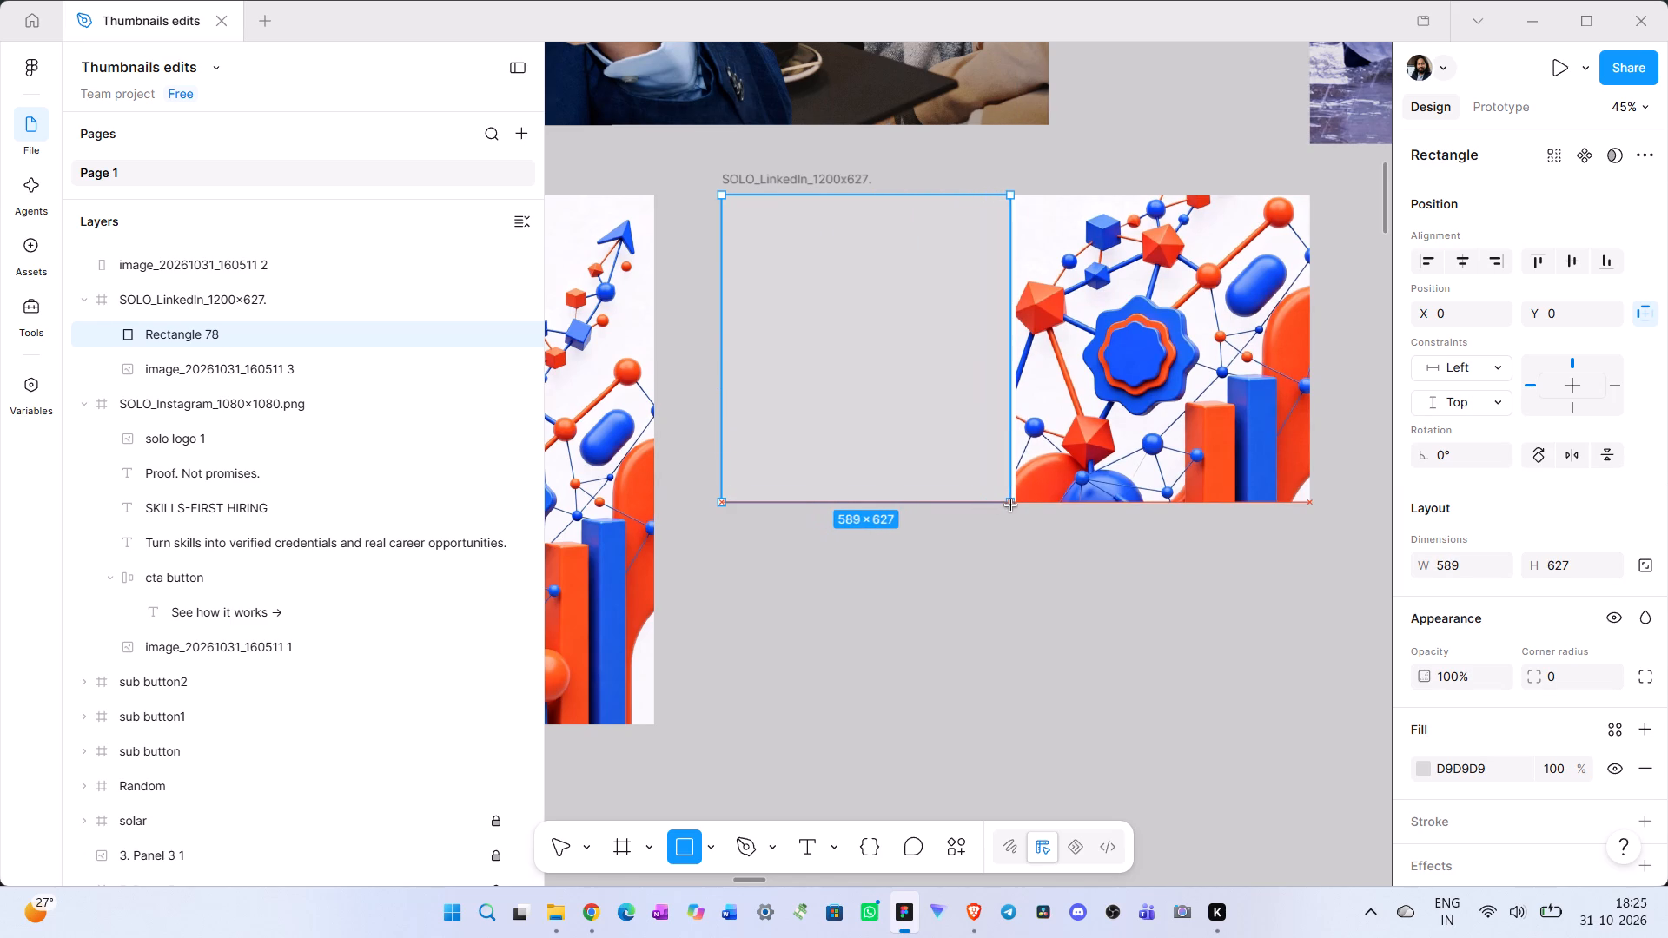
drag(1011, 505, 1015, 505)
click(977, 589)
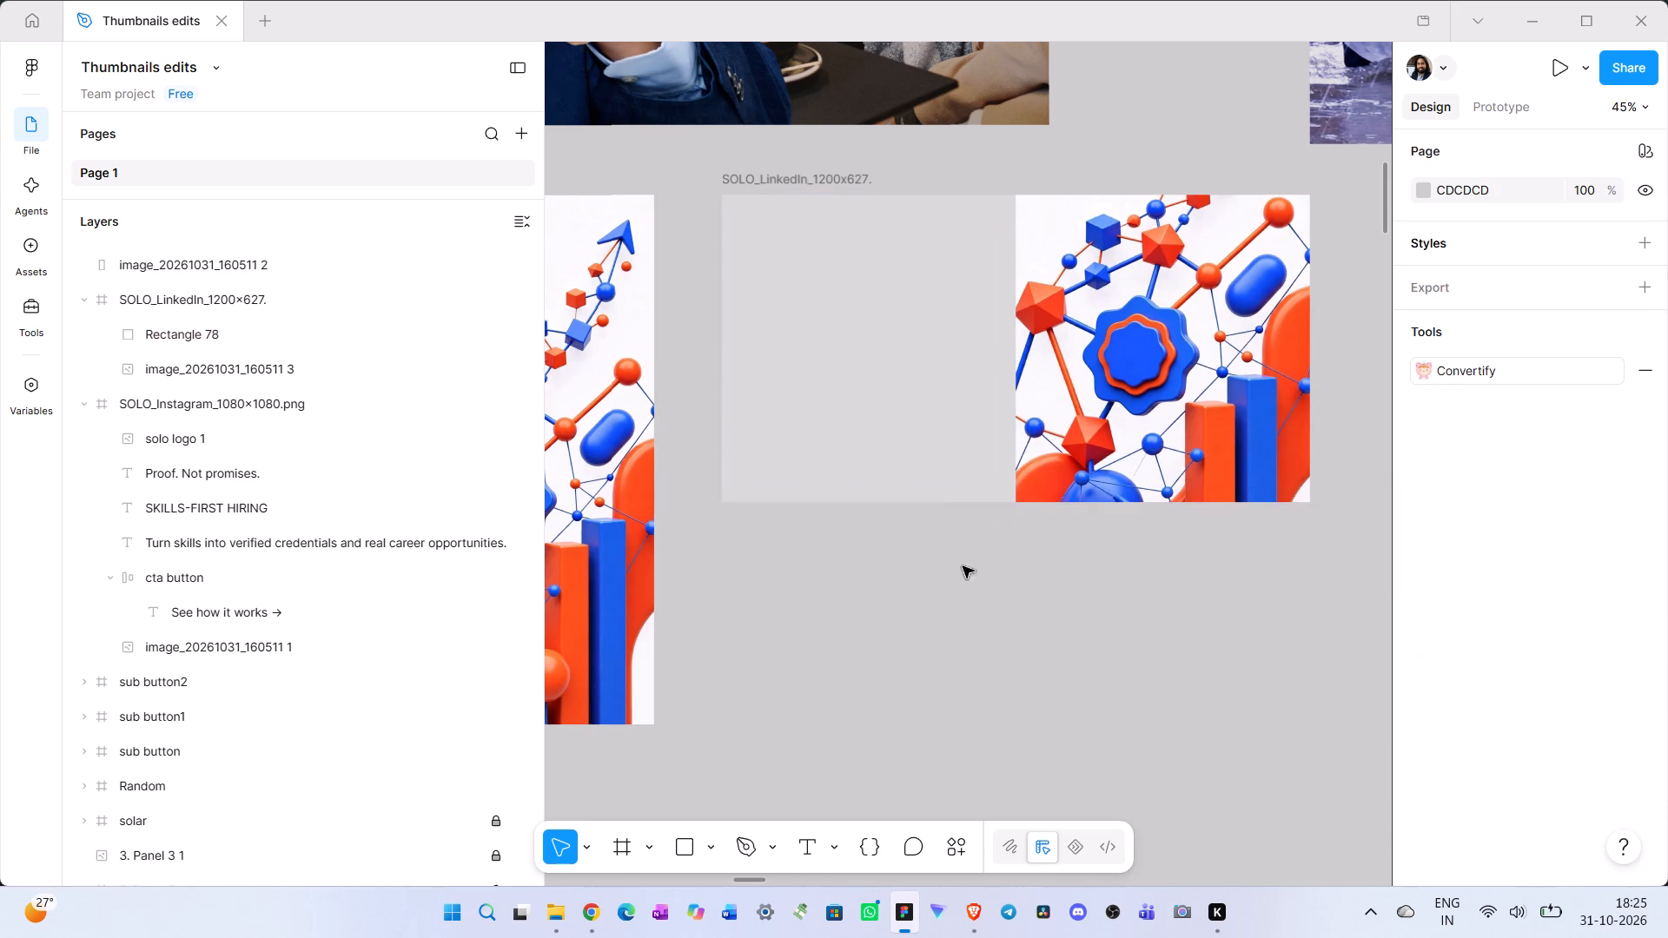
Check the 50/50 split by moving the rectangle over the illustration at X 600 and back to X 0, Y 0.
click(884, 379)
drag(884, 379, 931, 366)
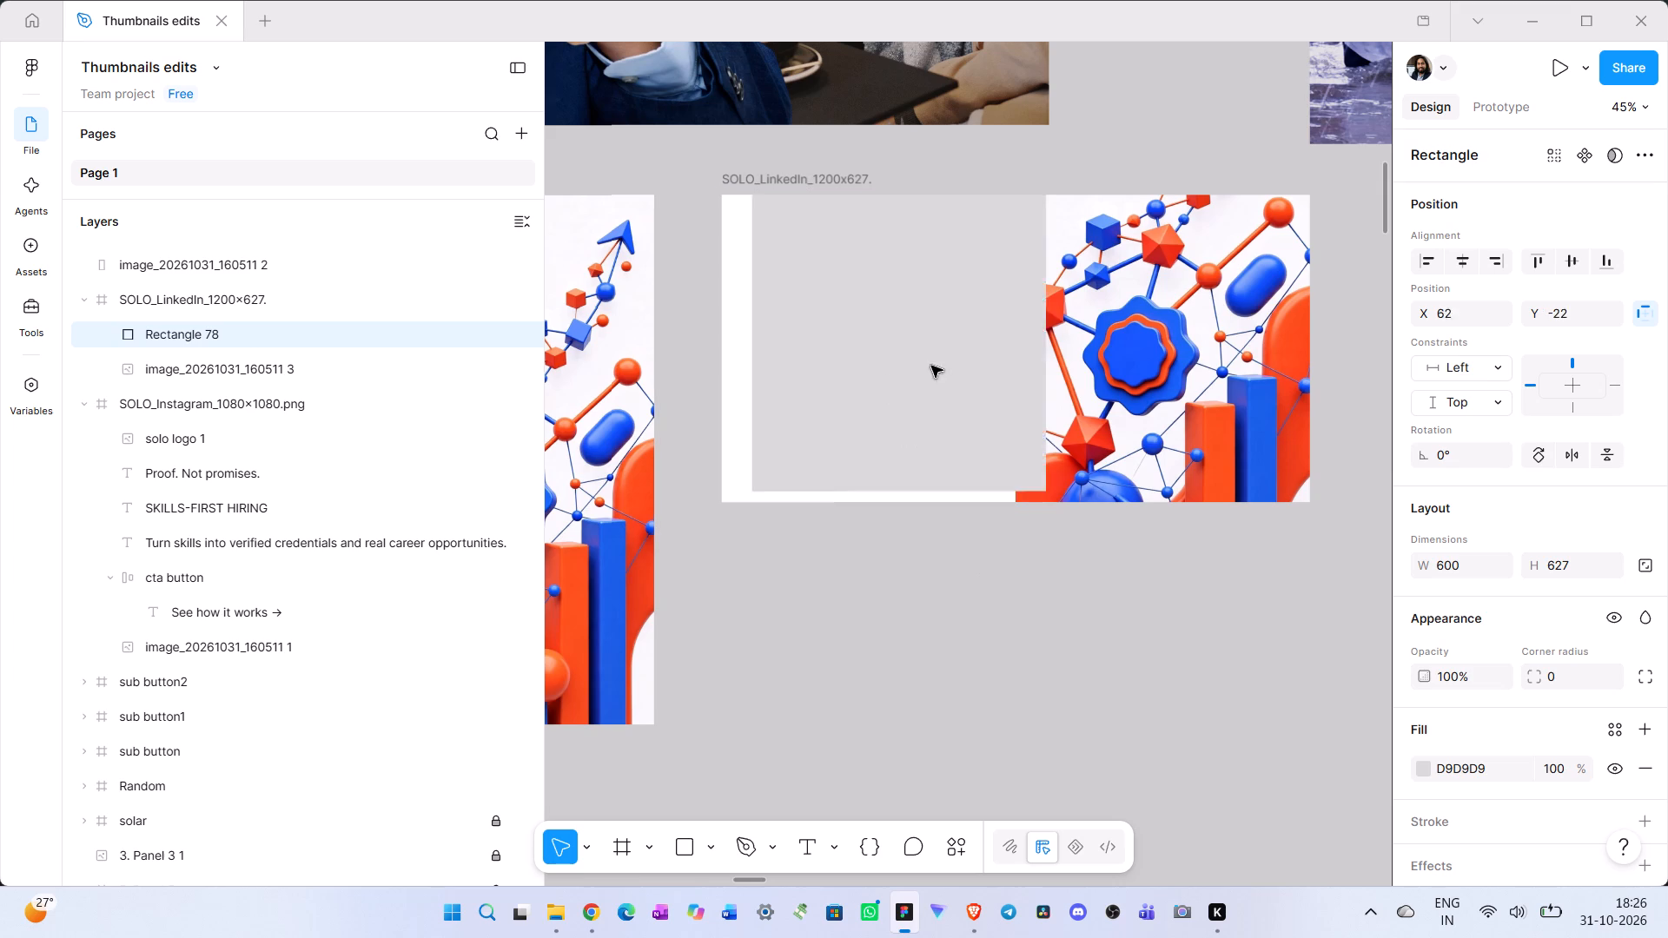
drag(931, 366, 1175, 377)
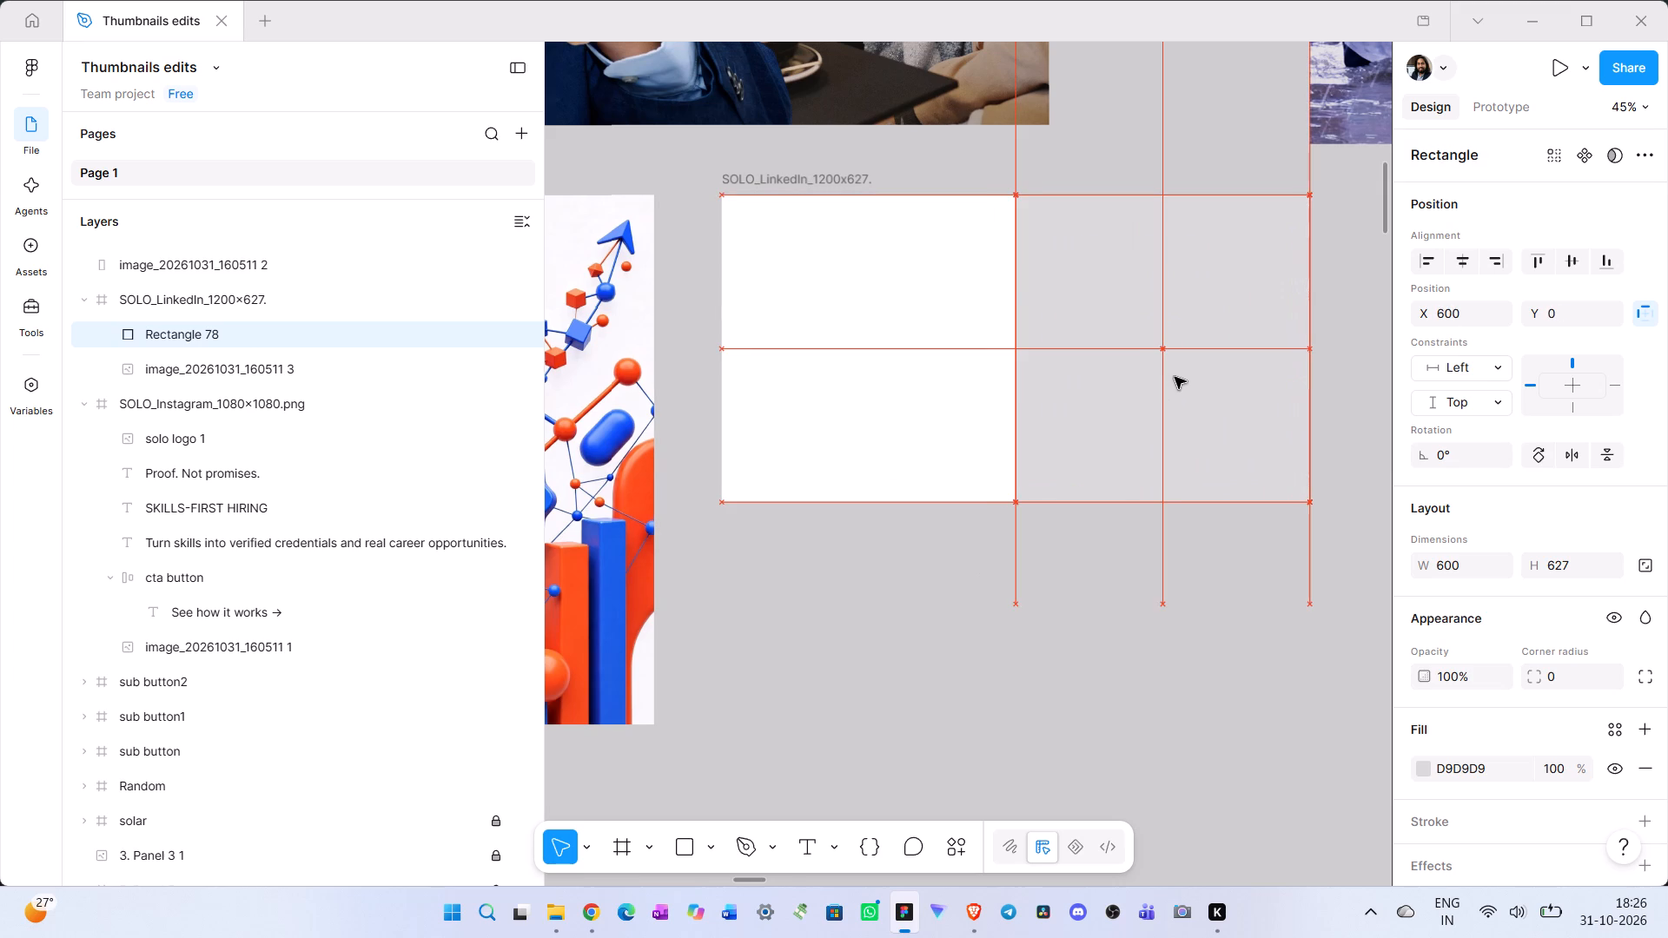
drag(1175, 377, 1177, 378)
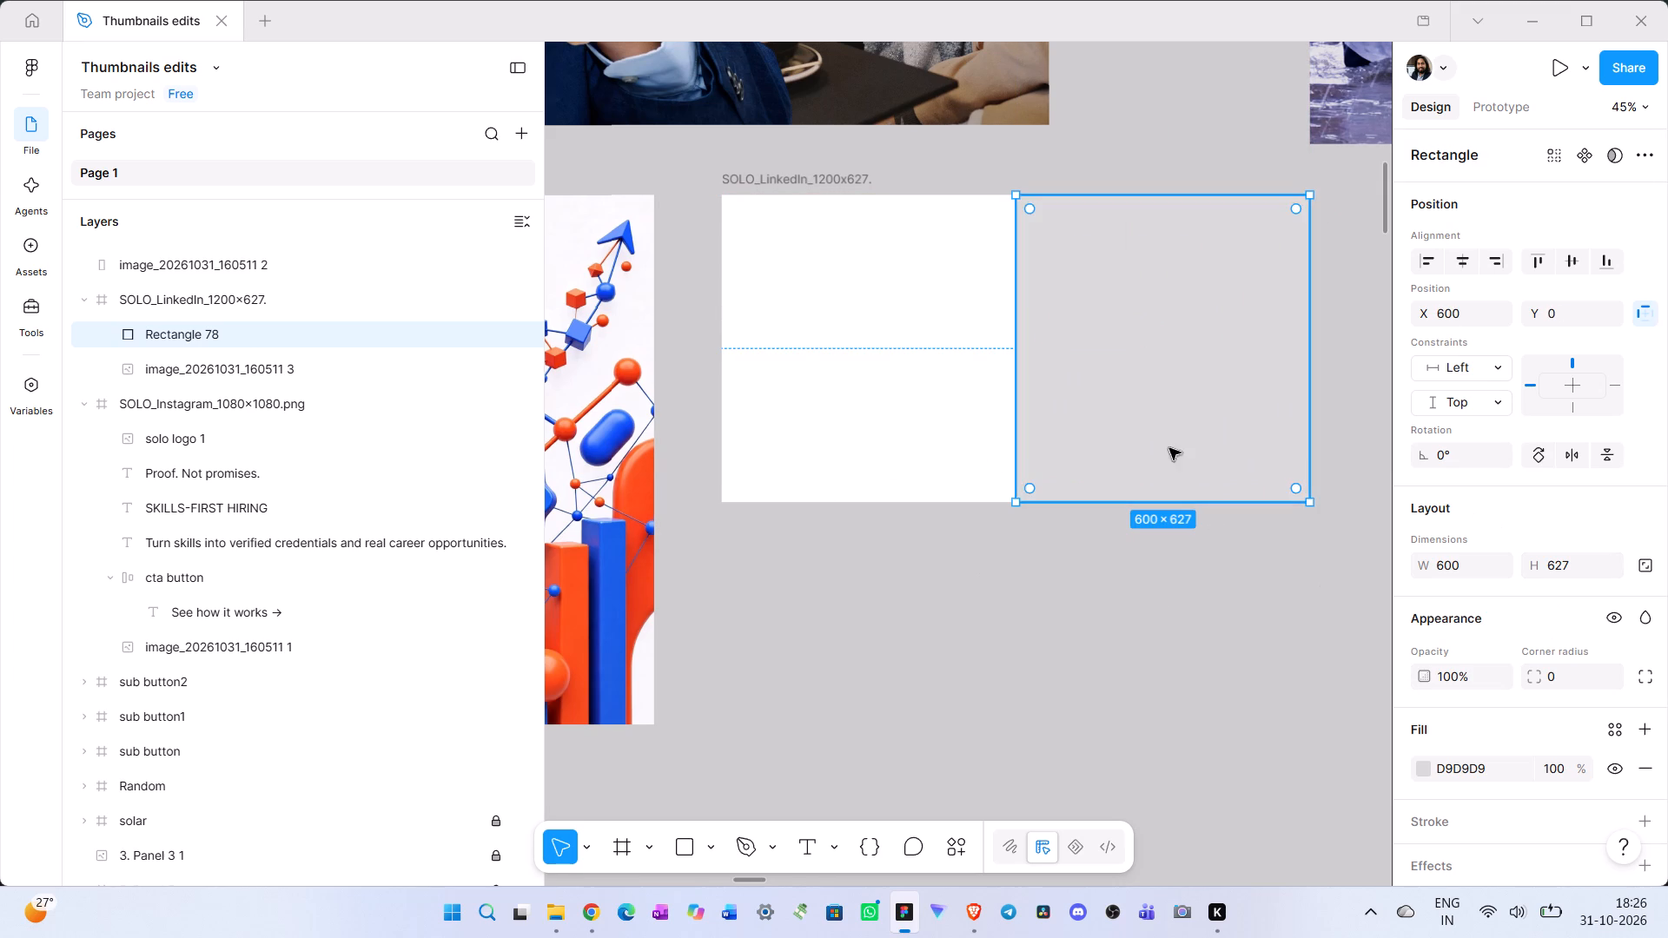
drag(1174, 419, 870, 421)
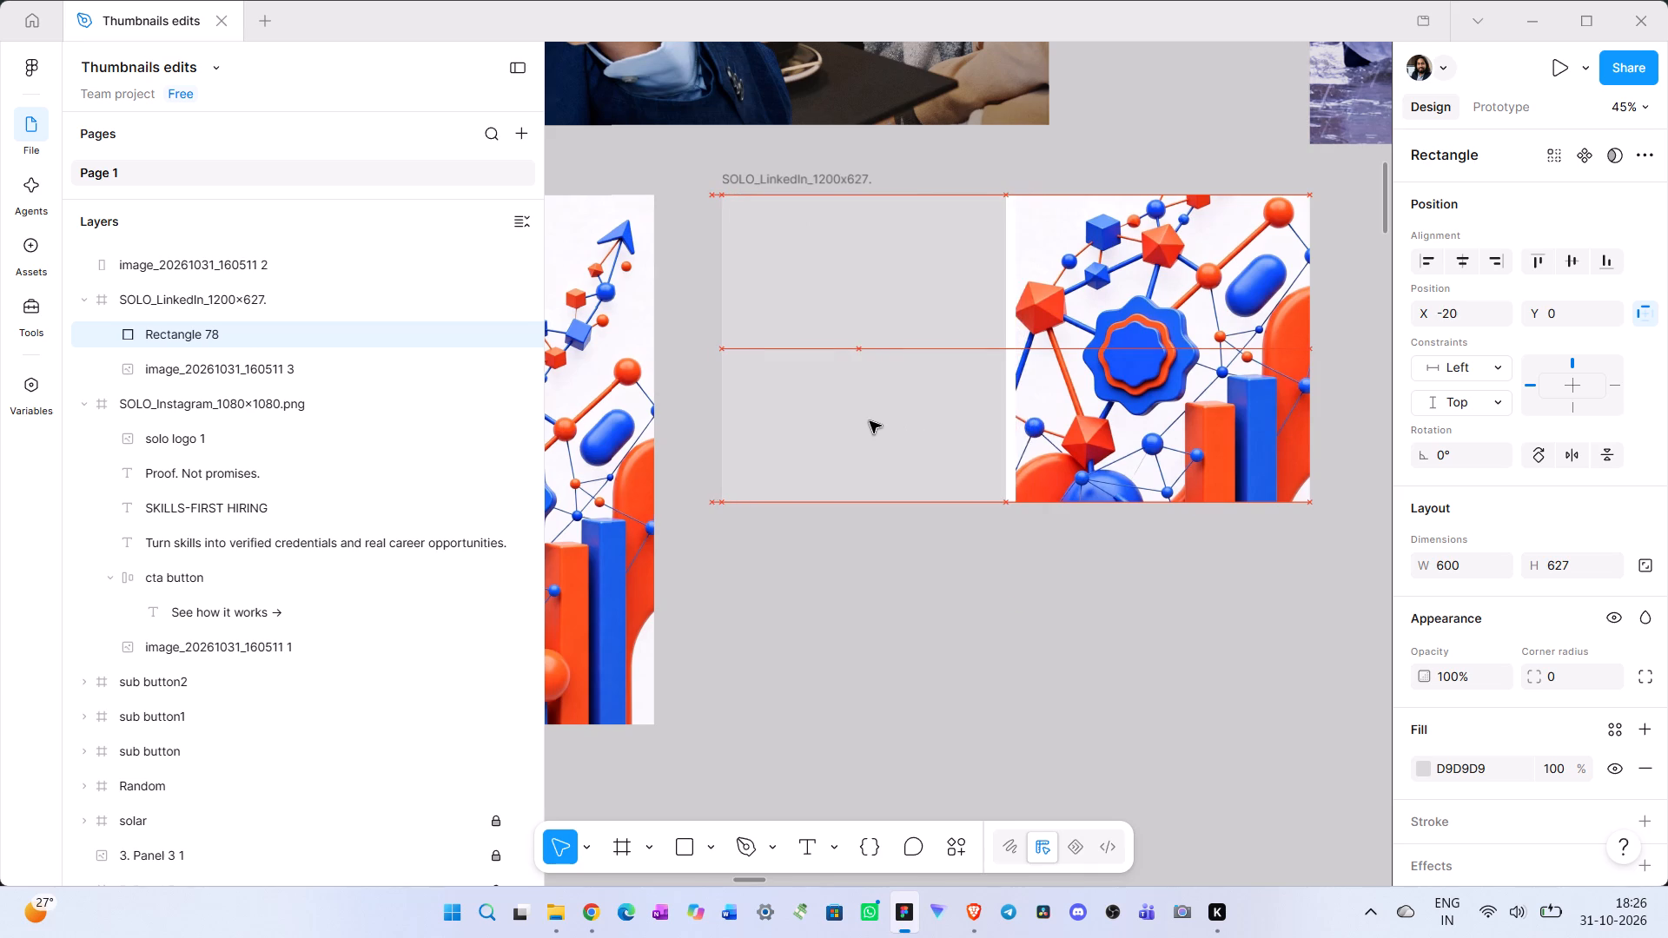
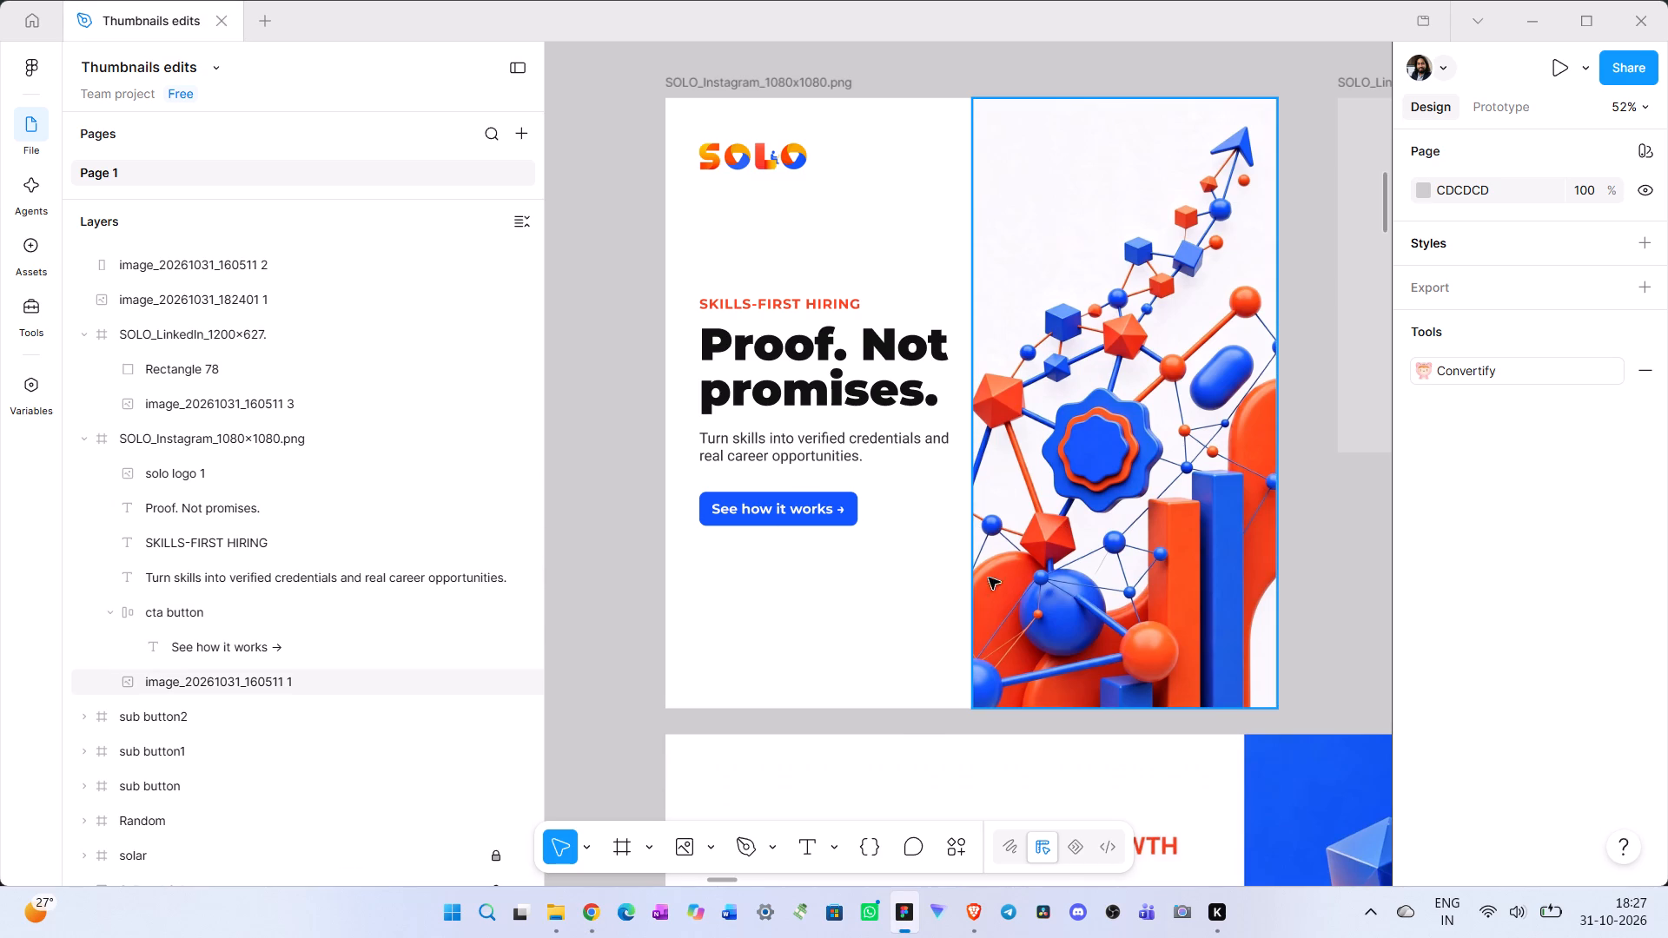
Add an inner shadow effect to the illustration in the SOLO_Instagram_1080x1080.png frame and open its settings.
click(1038, 374)
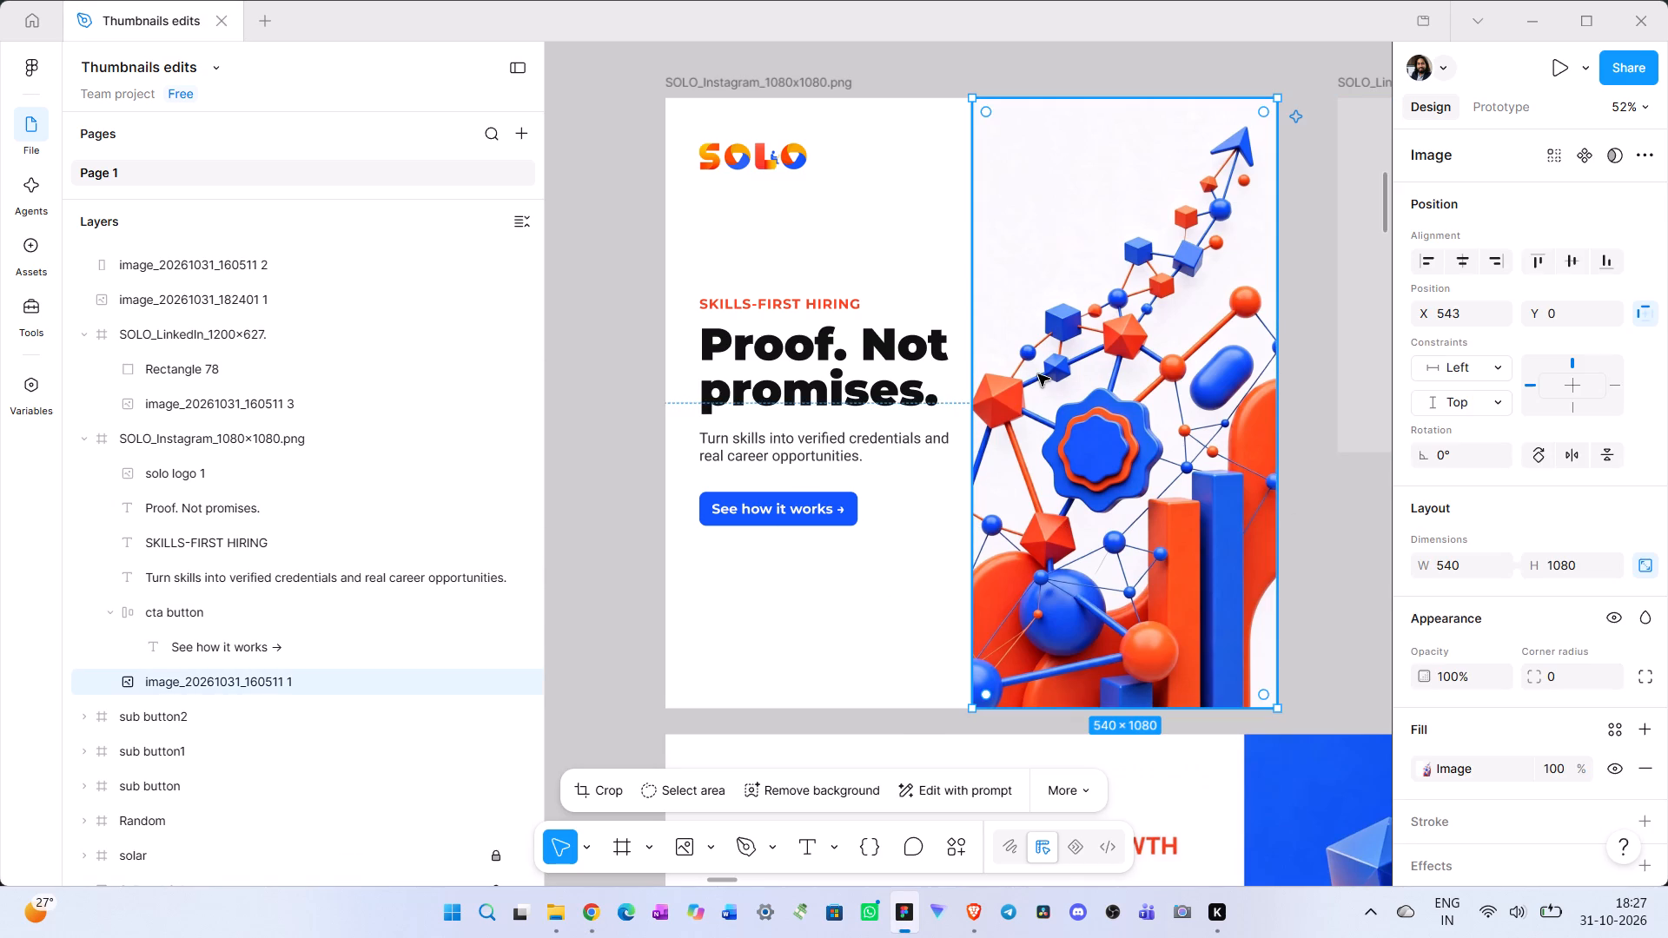
scroll(1607, 663, down, 6)
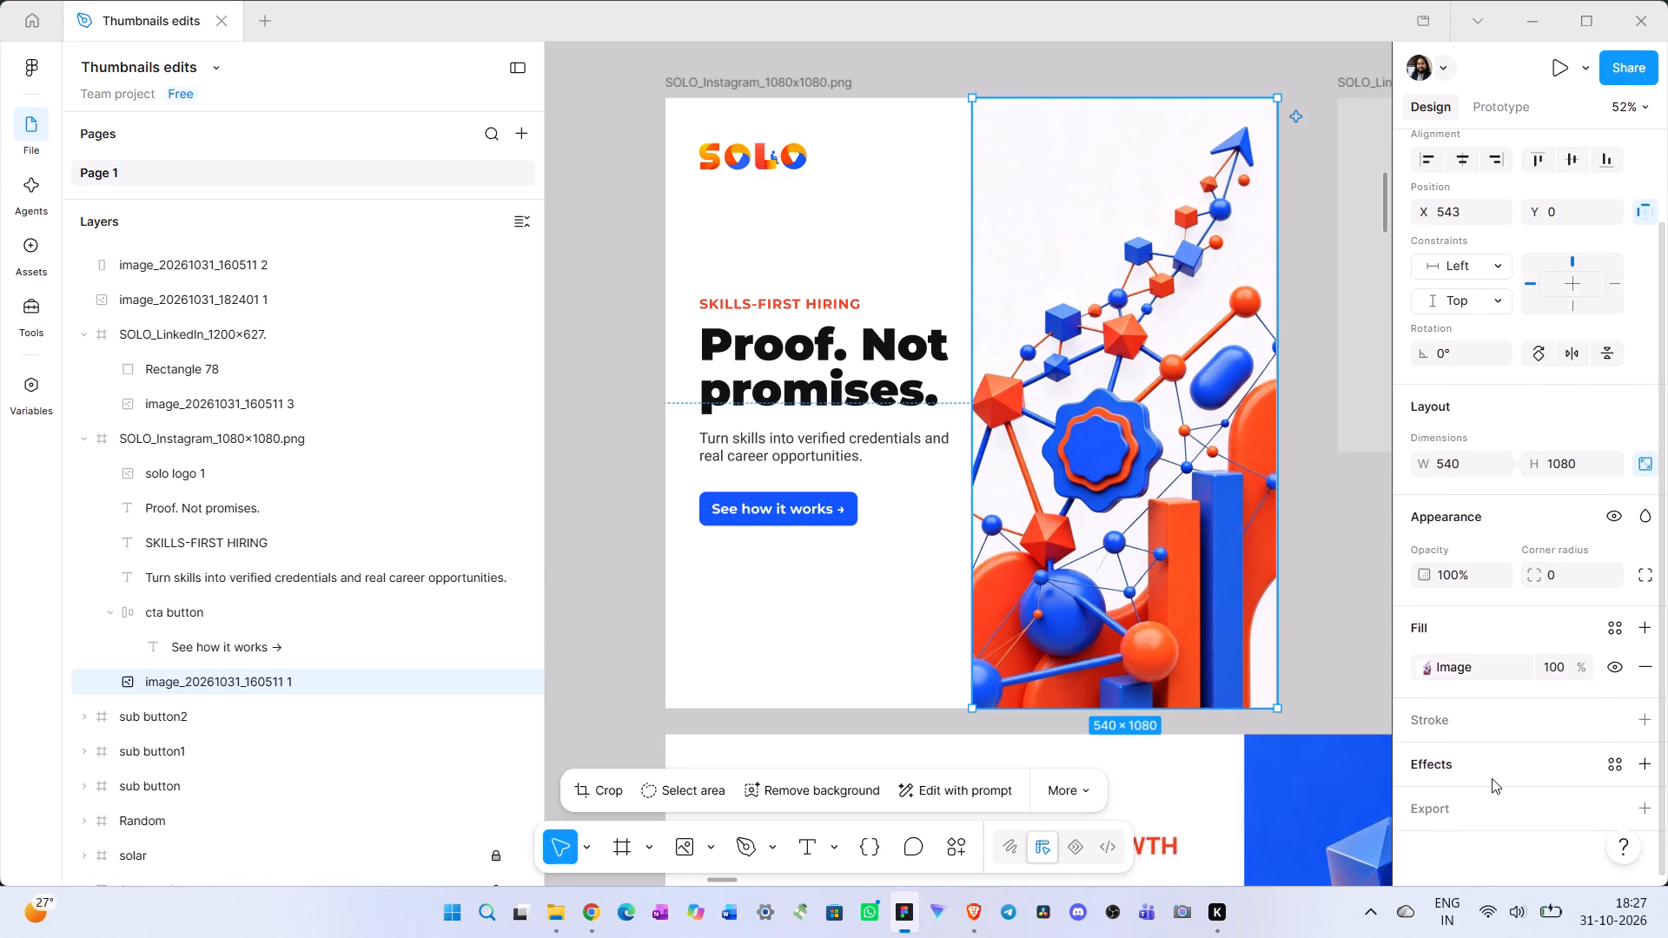
click(1649, 769)
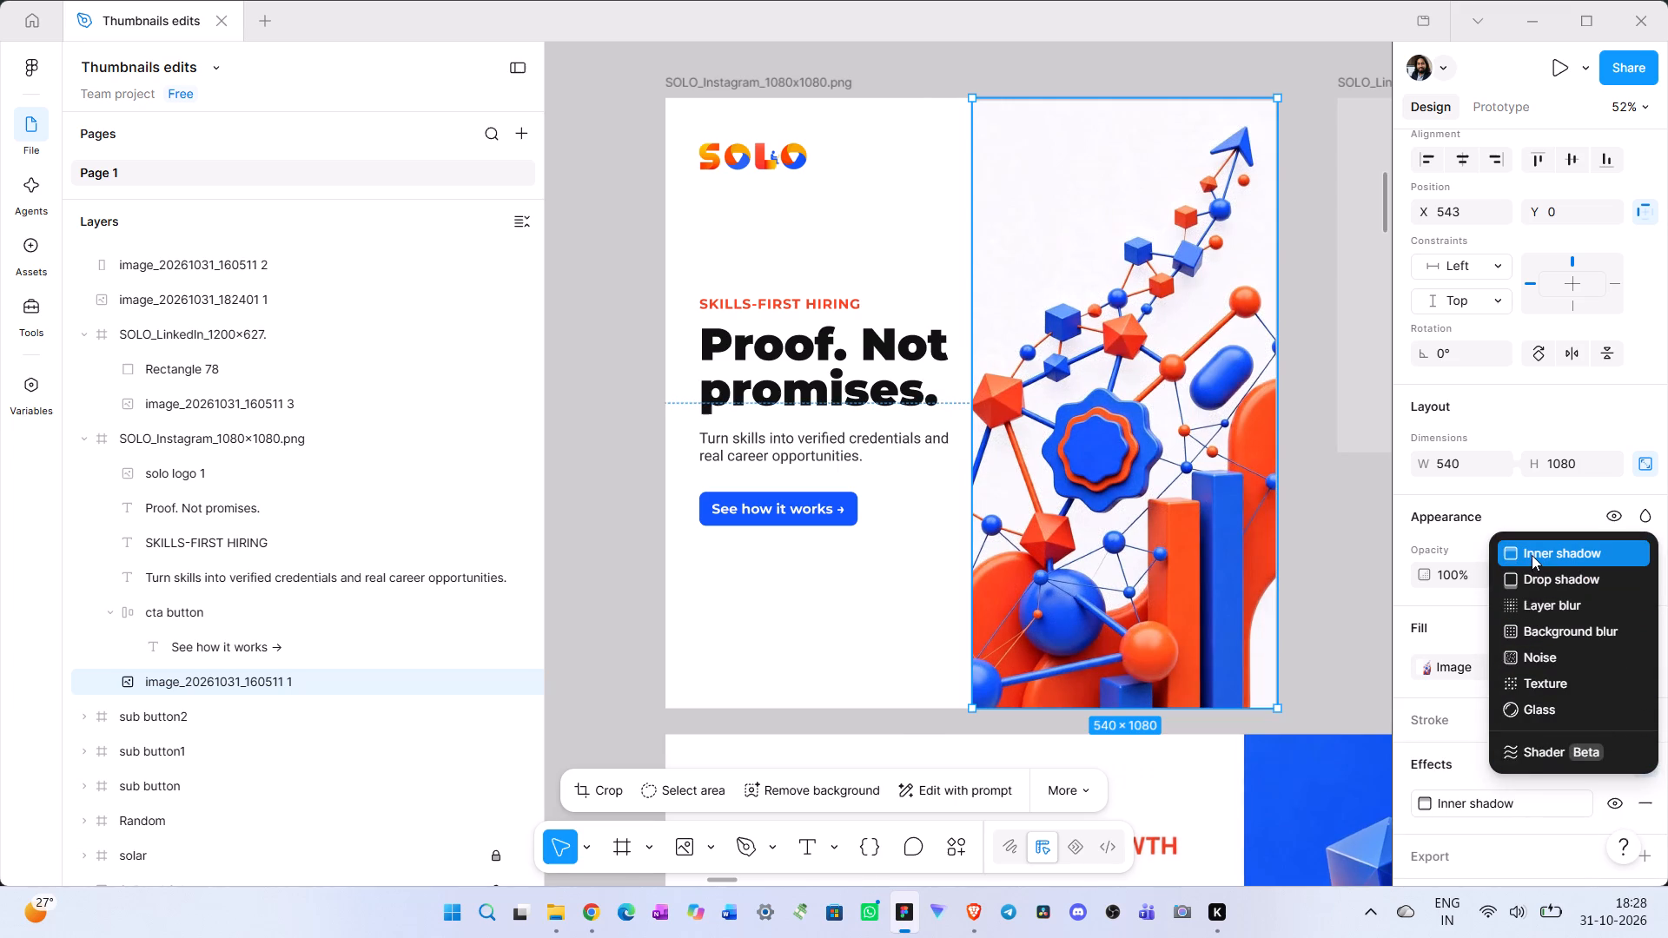
click(1532, 555)
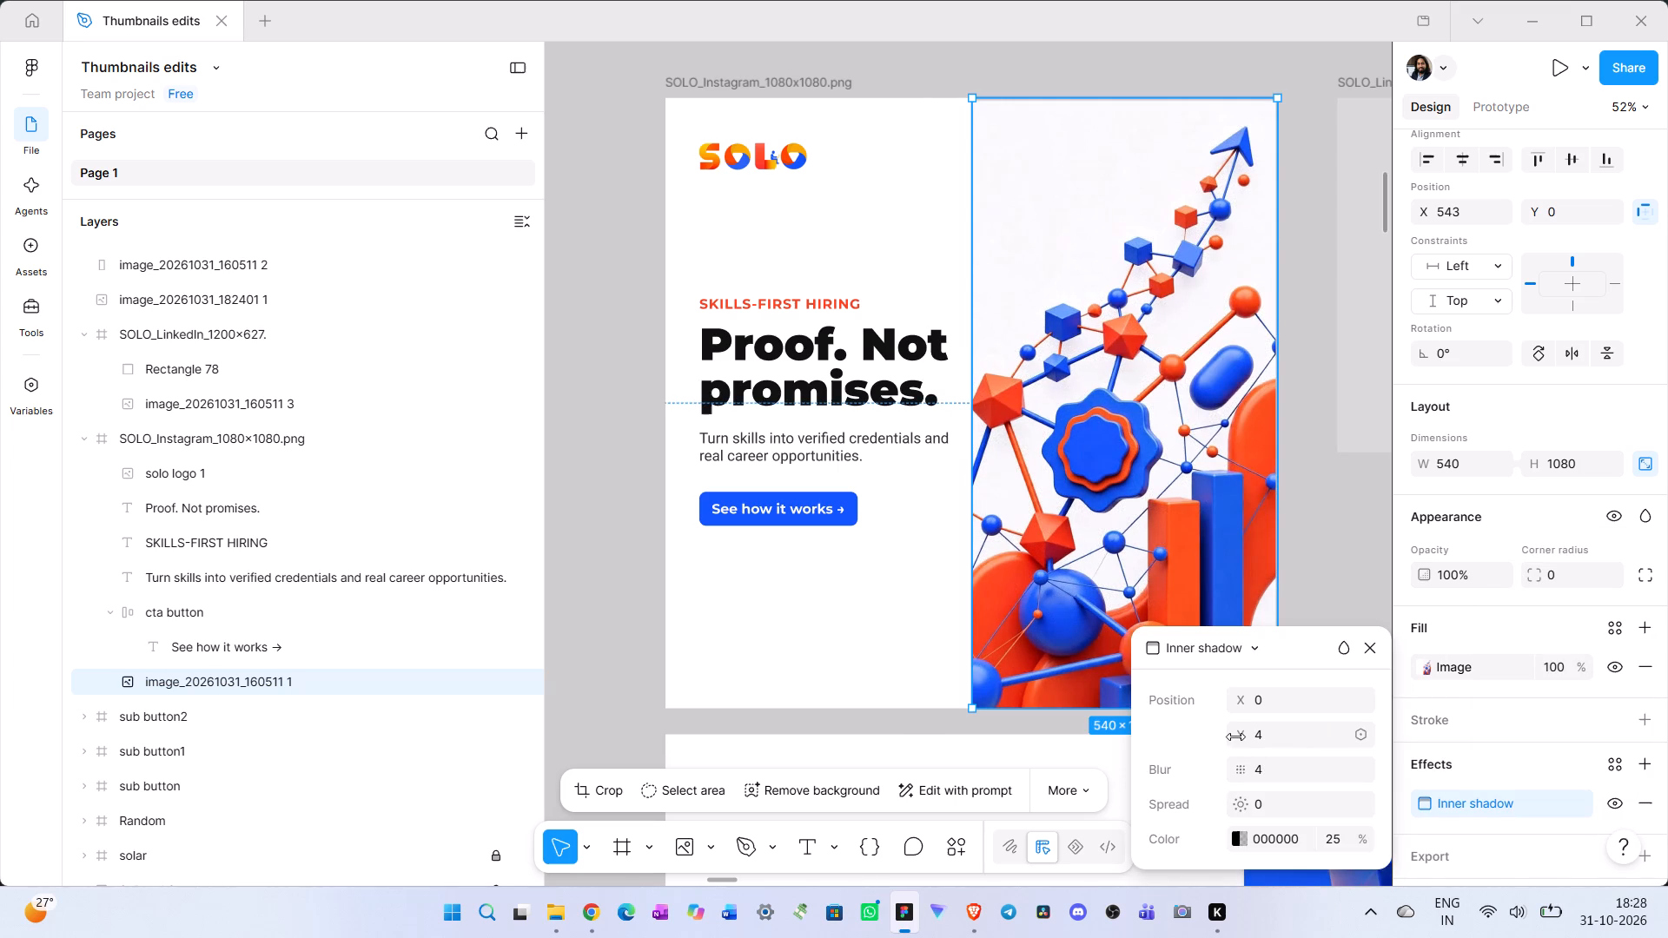
Try a Y offset of 26 for the illustration's inner shadow, undo it, and increase the offset by a smaller amount.
drag(1235, 737, 1282, 736)
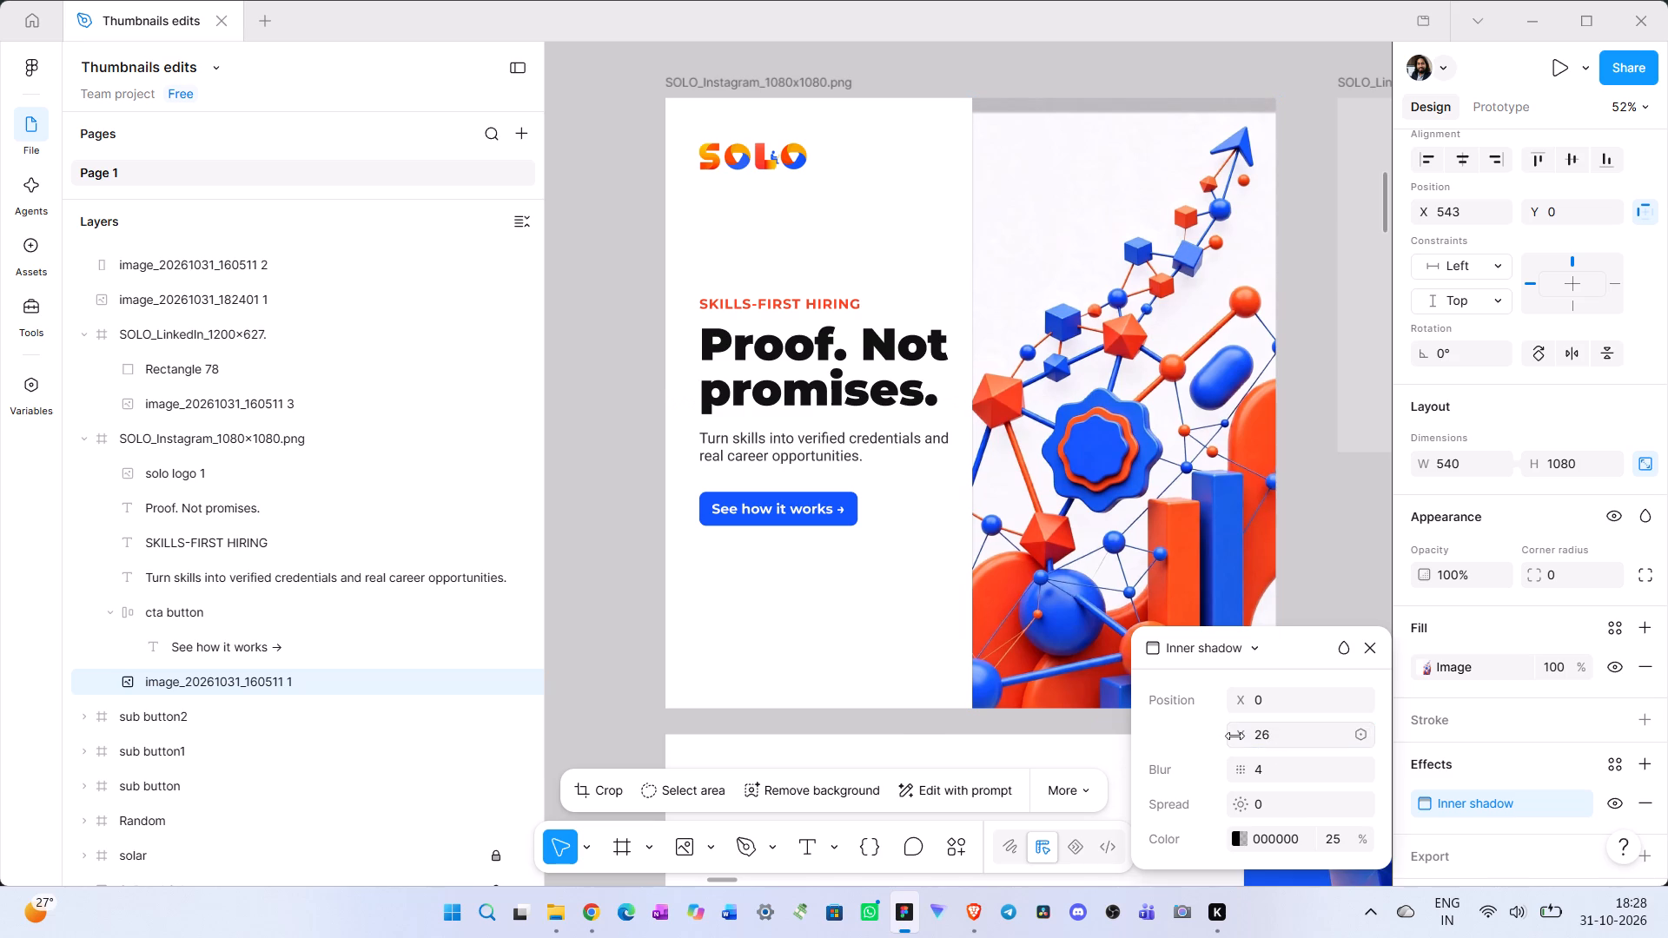
key(ctrl+z)
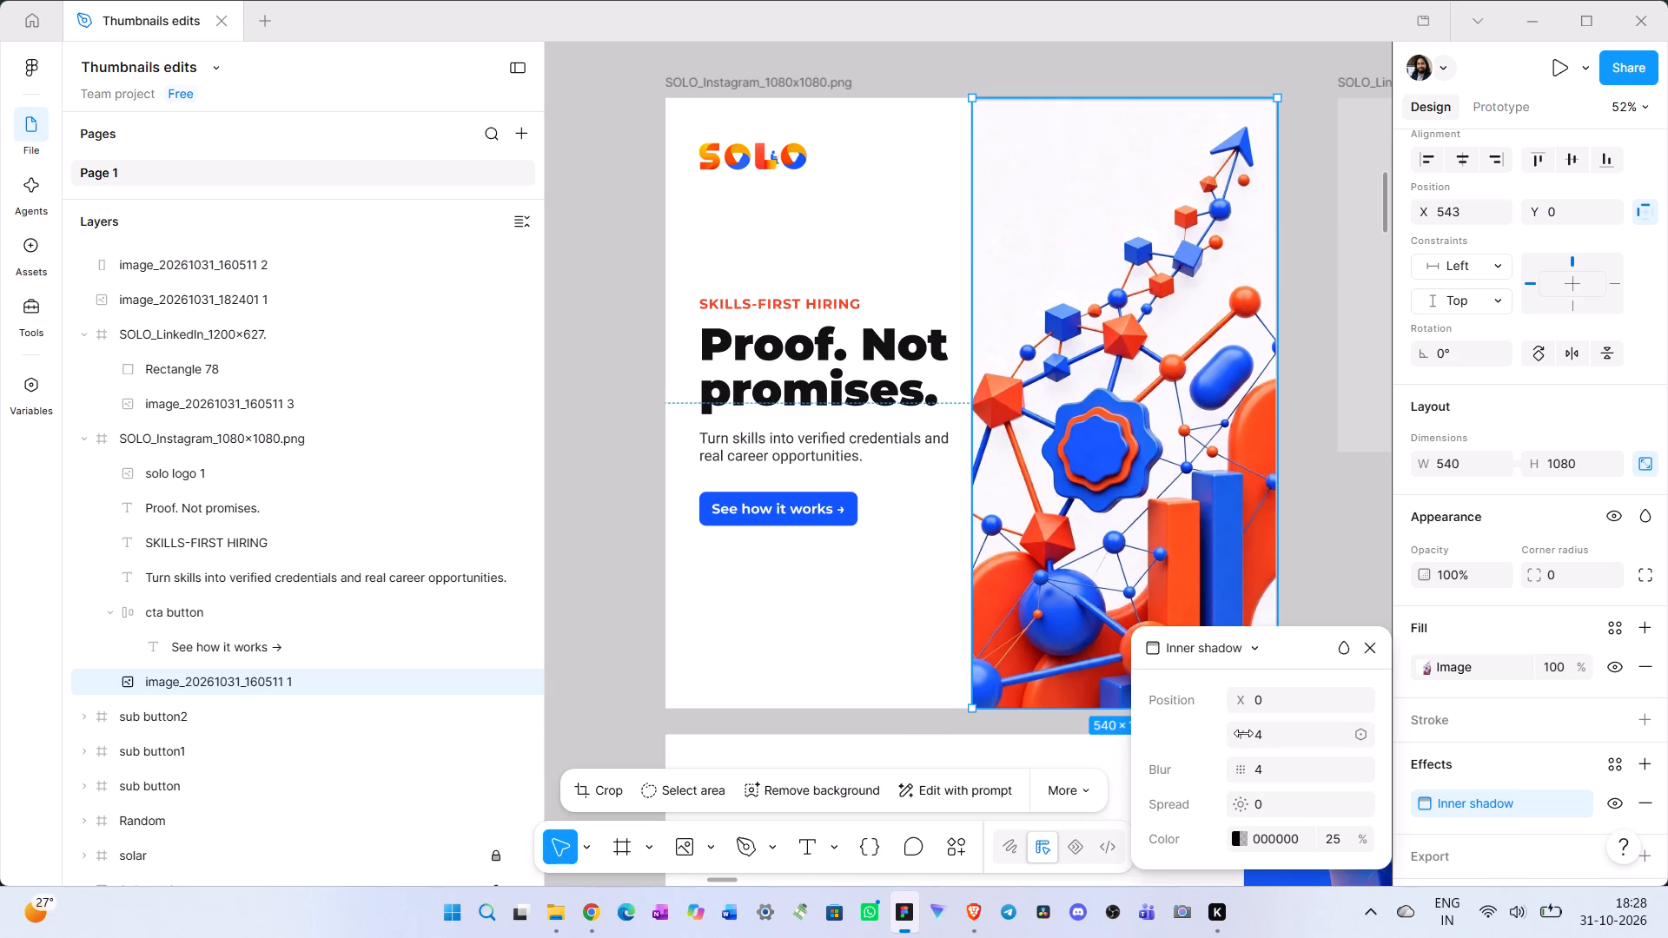
drag(1243, 733, 1267, 732)
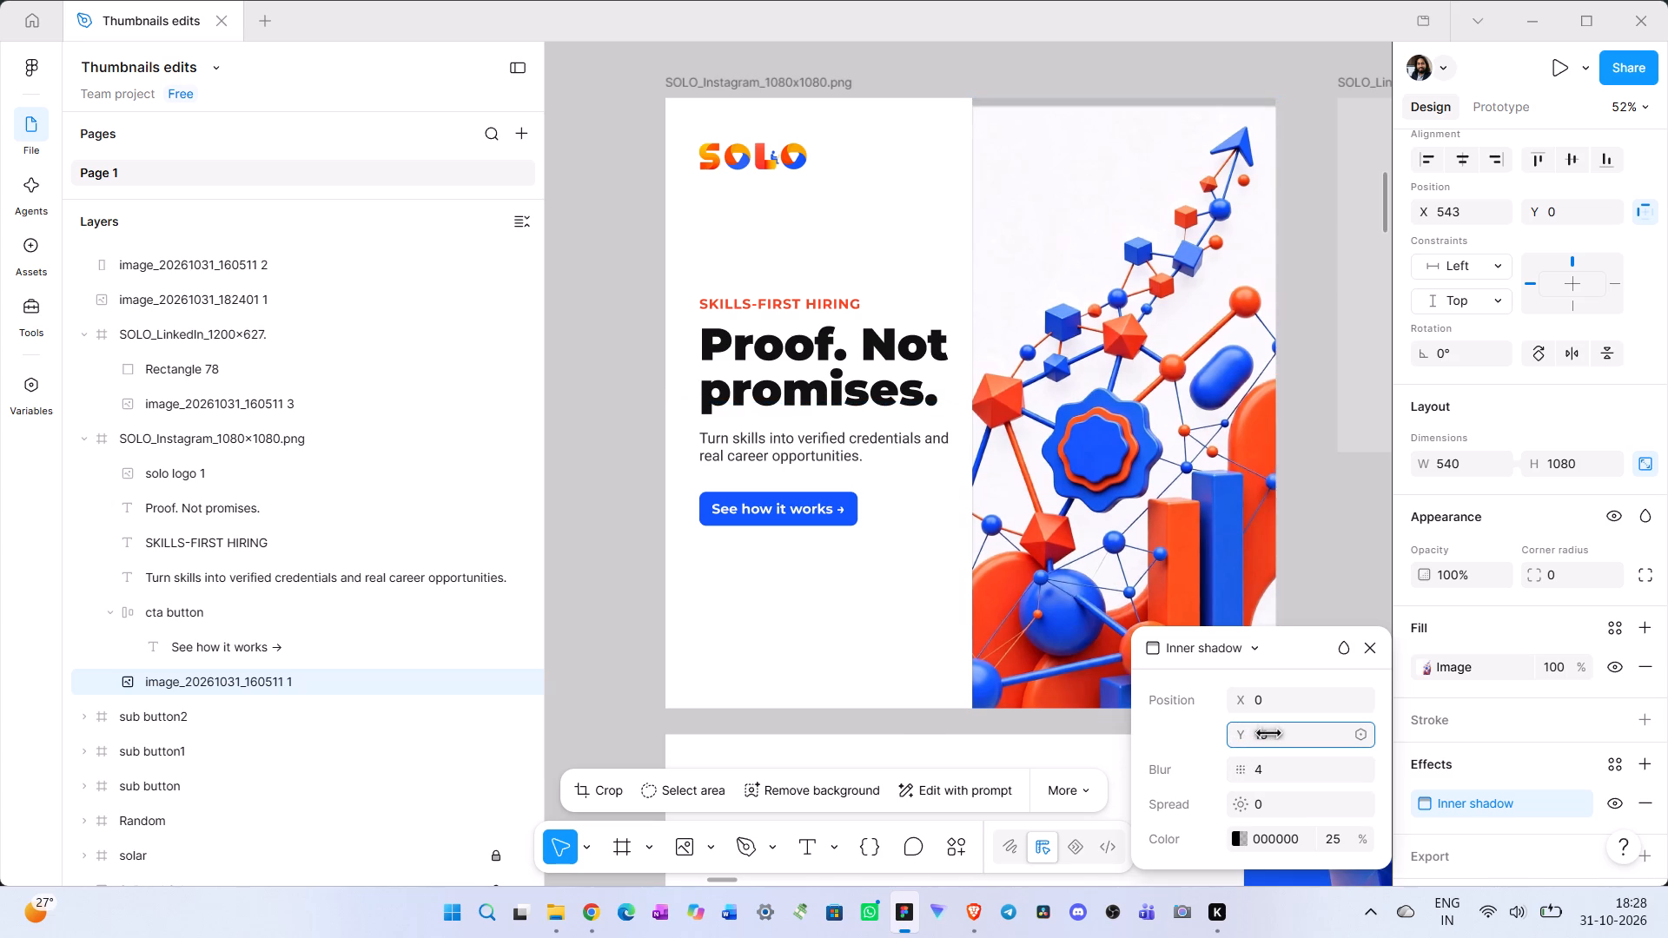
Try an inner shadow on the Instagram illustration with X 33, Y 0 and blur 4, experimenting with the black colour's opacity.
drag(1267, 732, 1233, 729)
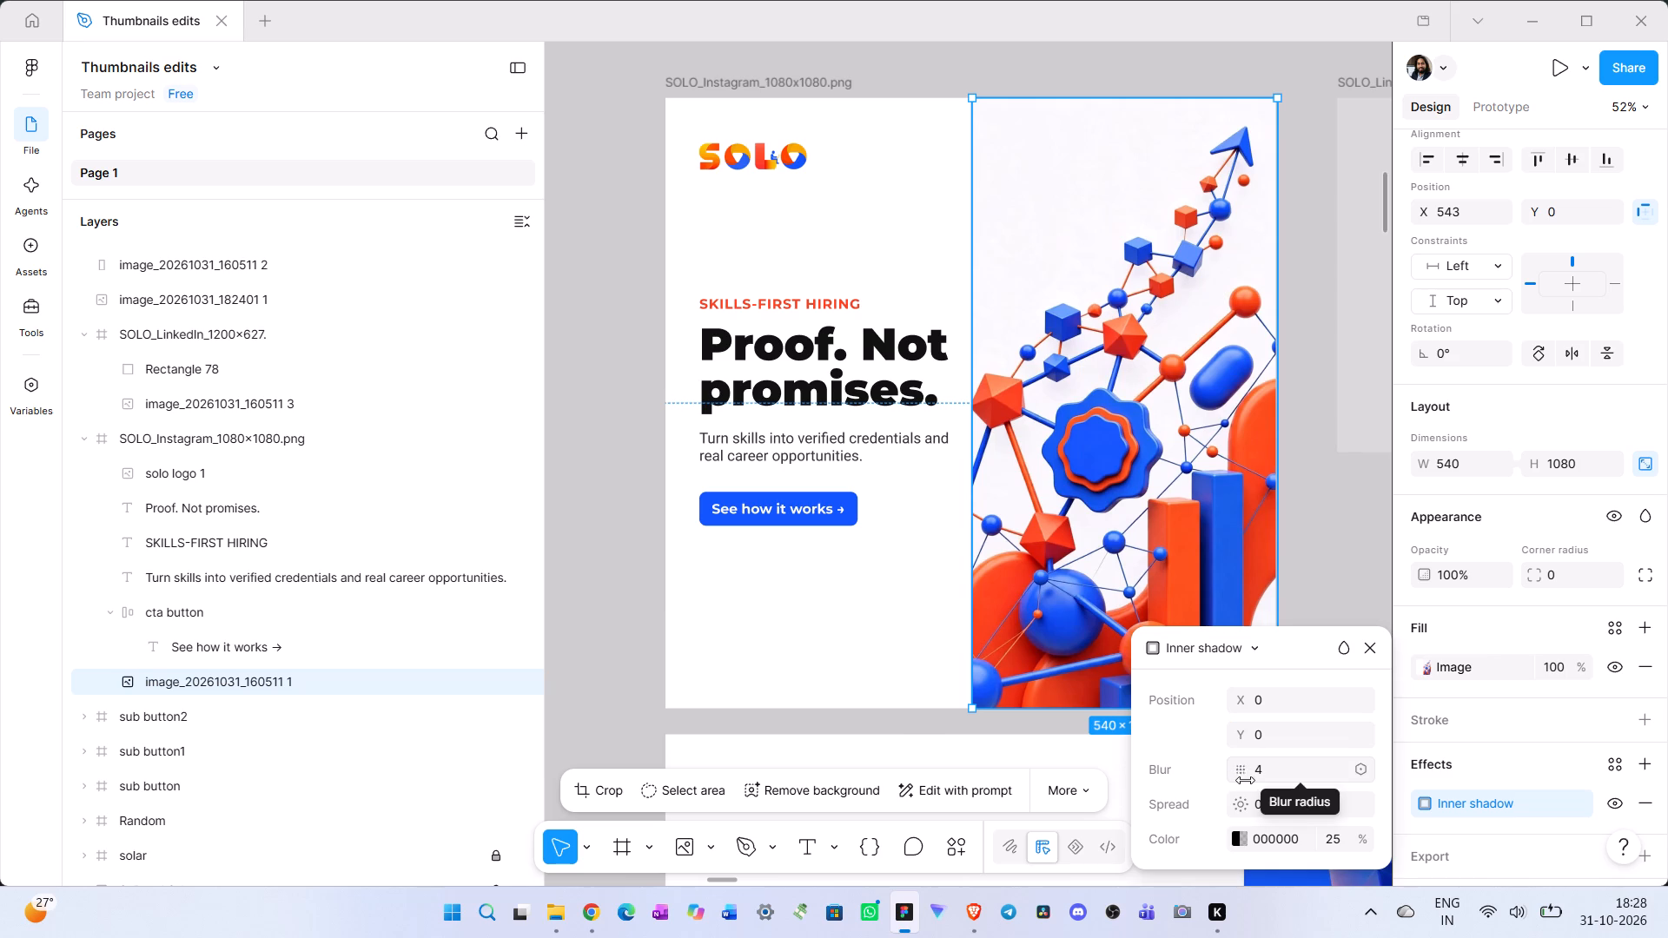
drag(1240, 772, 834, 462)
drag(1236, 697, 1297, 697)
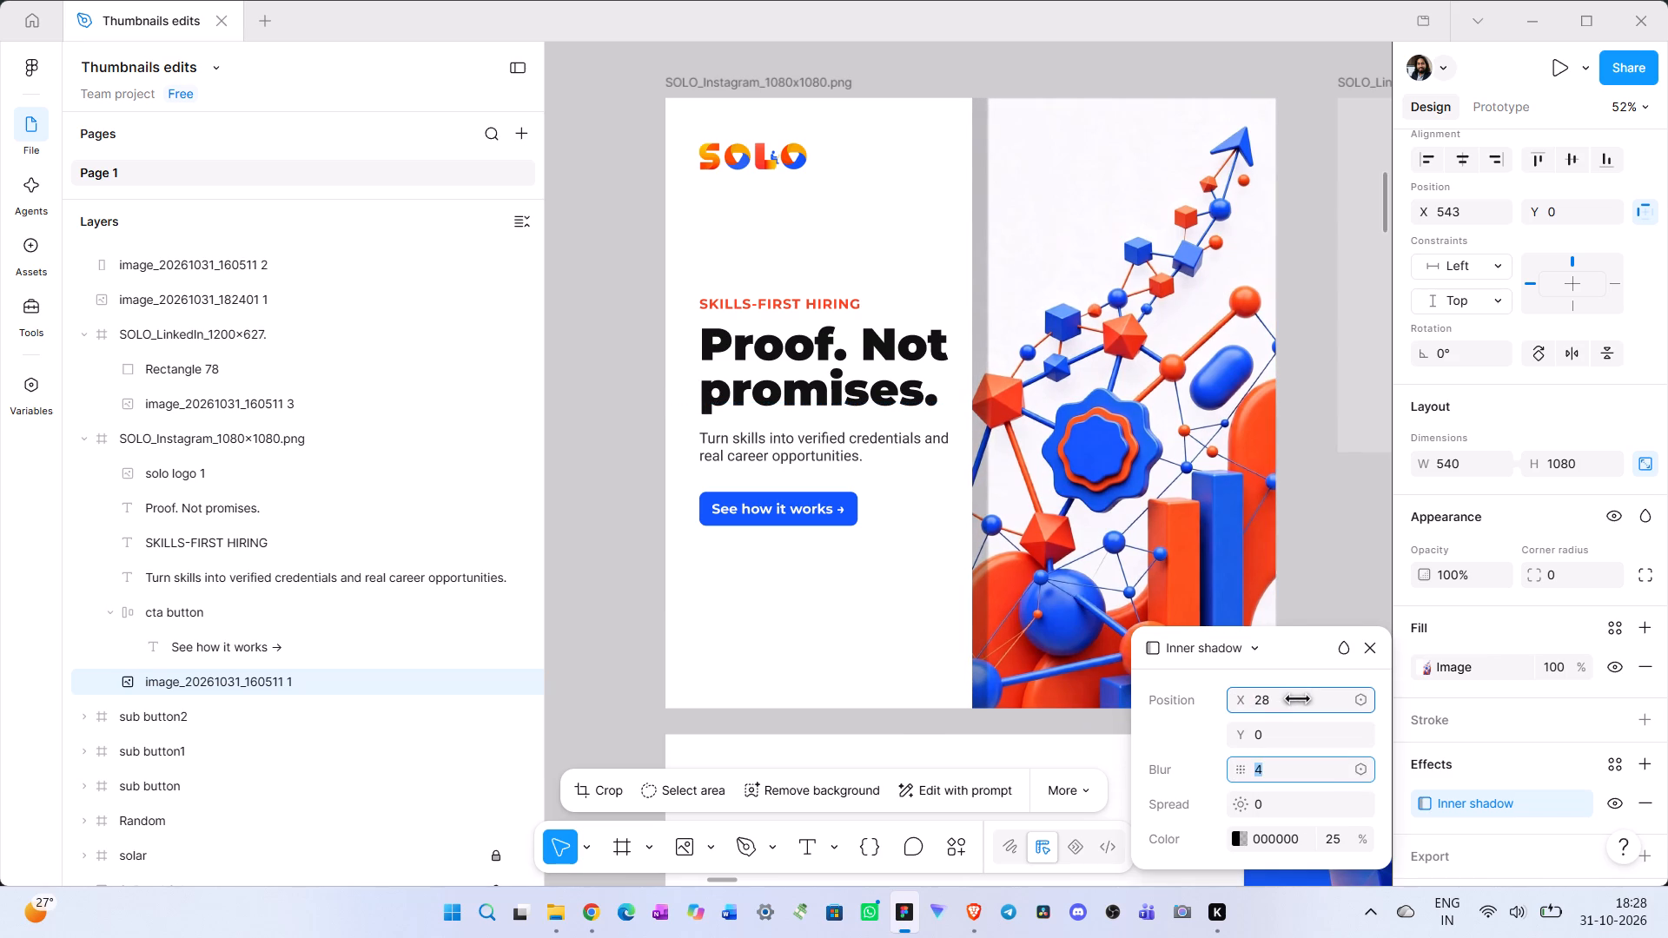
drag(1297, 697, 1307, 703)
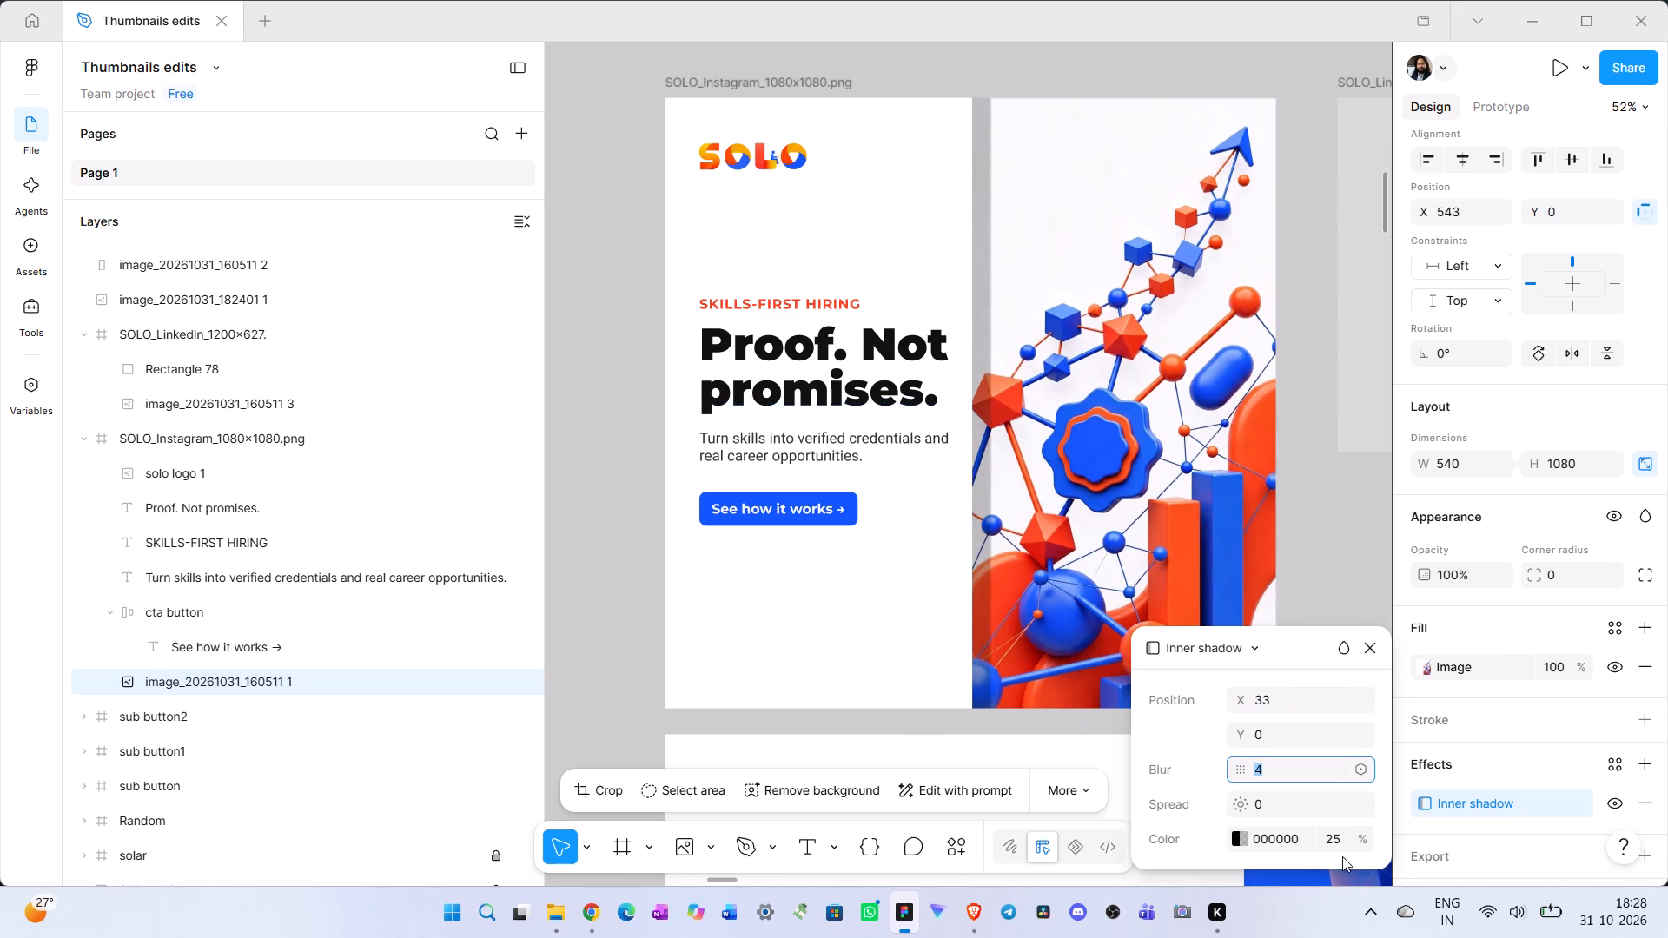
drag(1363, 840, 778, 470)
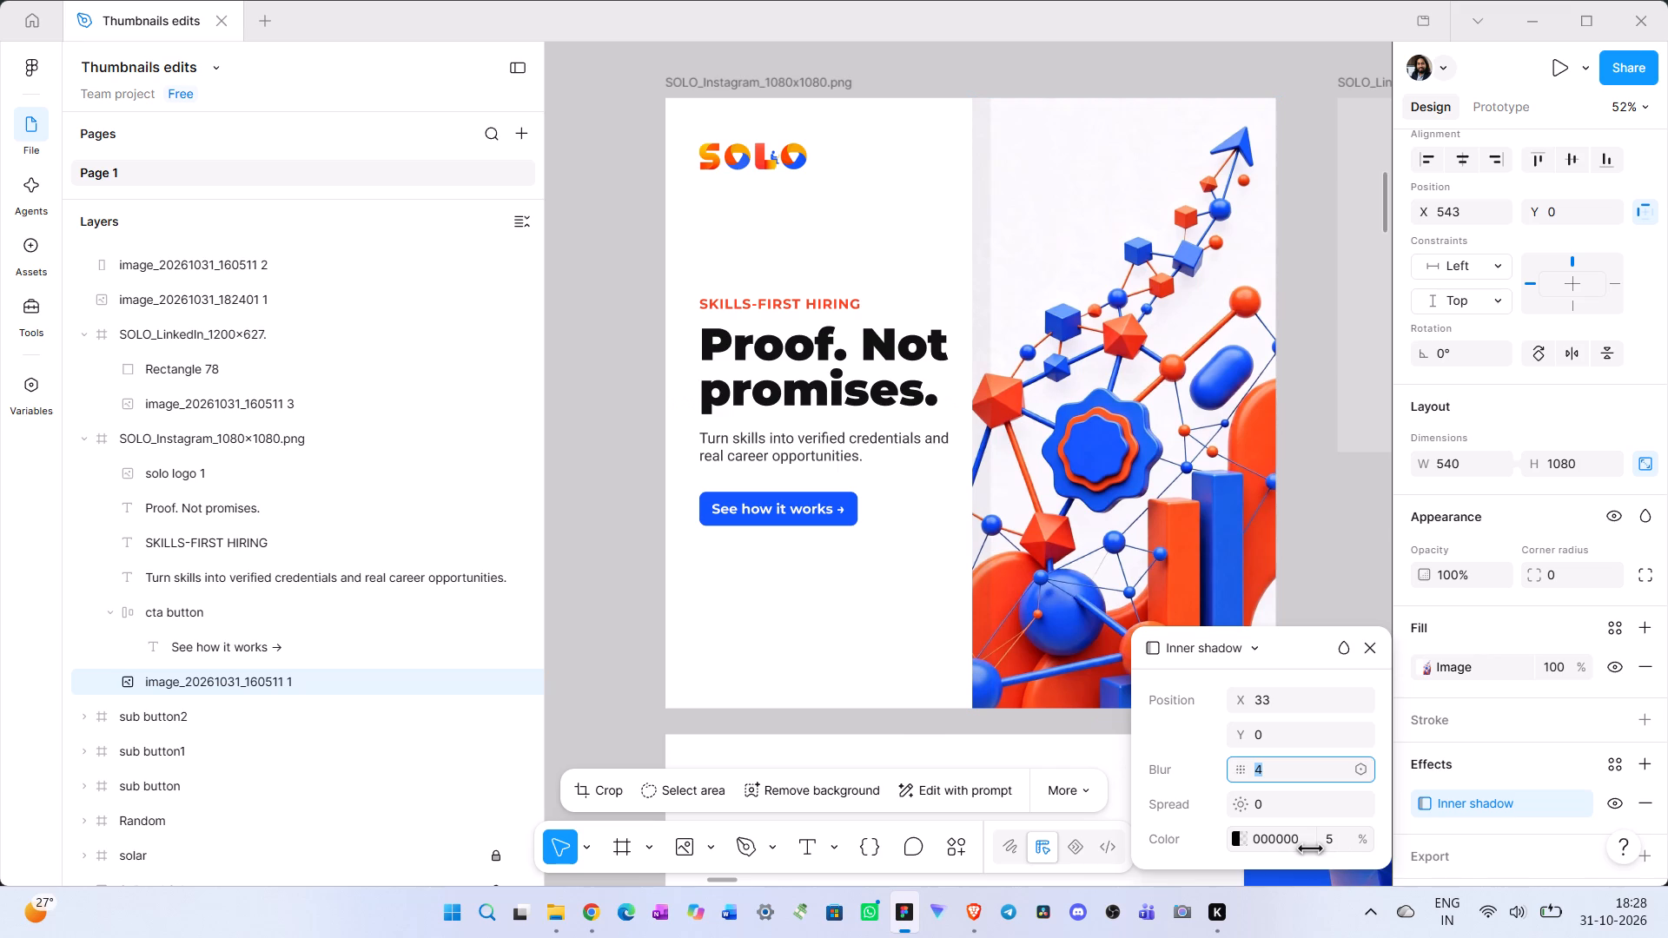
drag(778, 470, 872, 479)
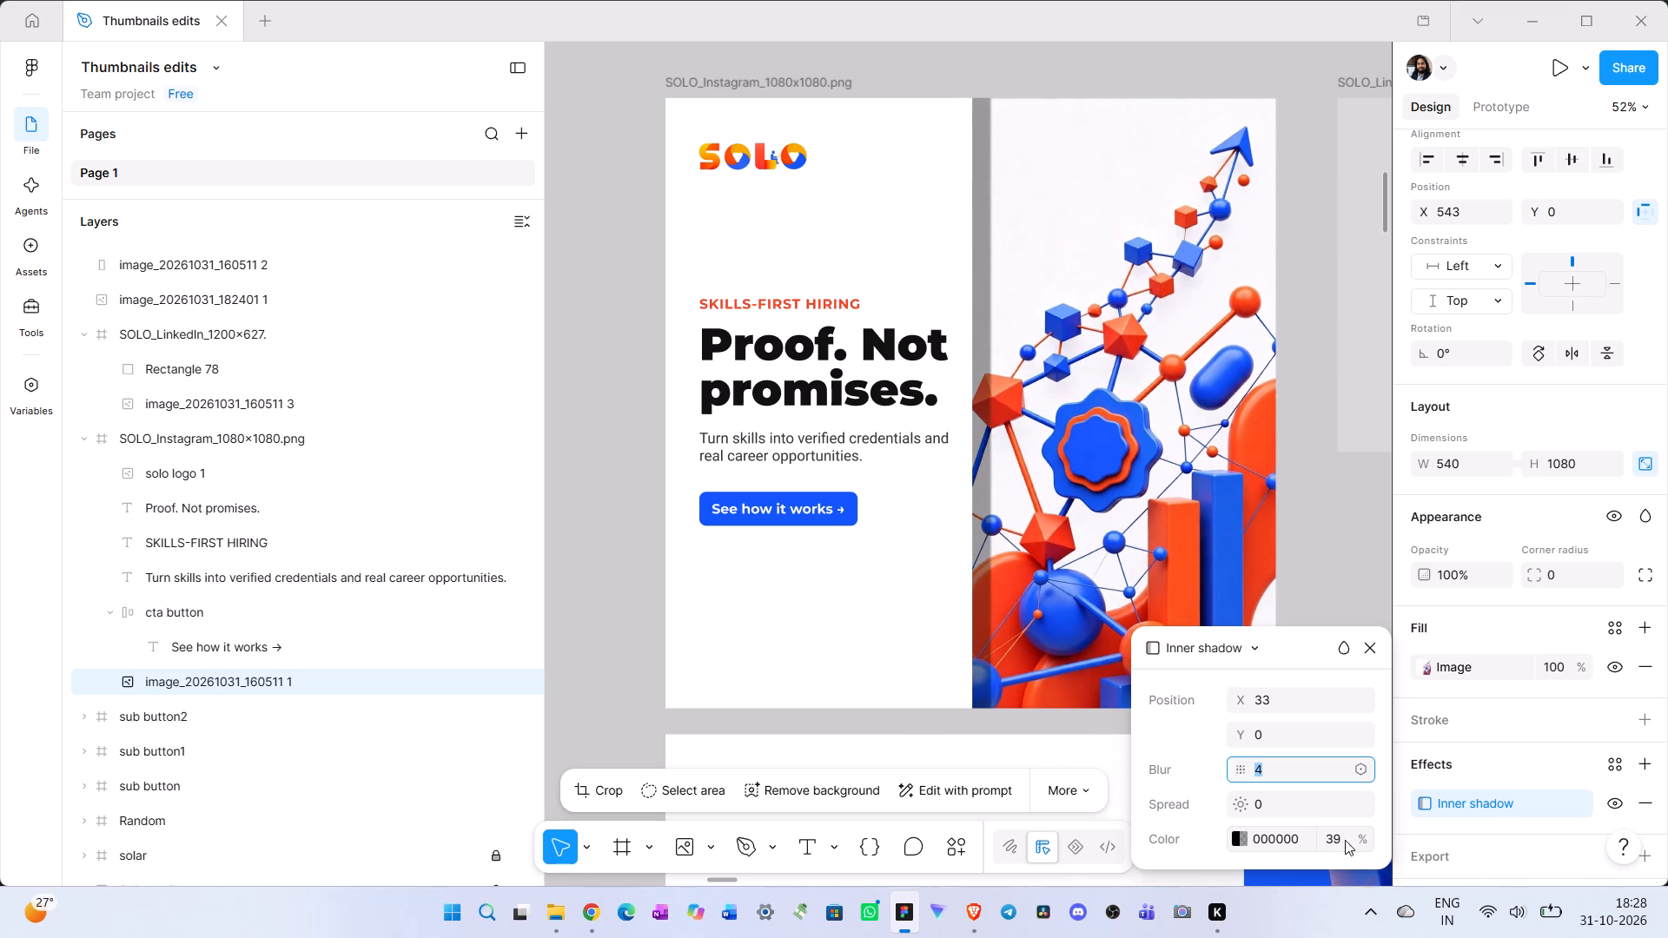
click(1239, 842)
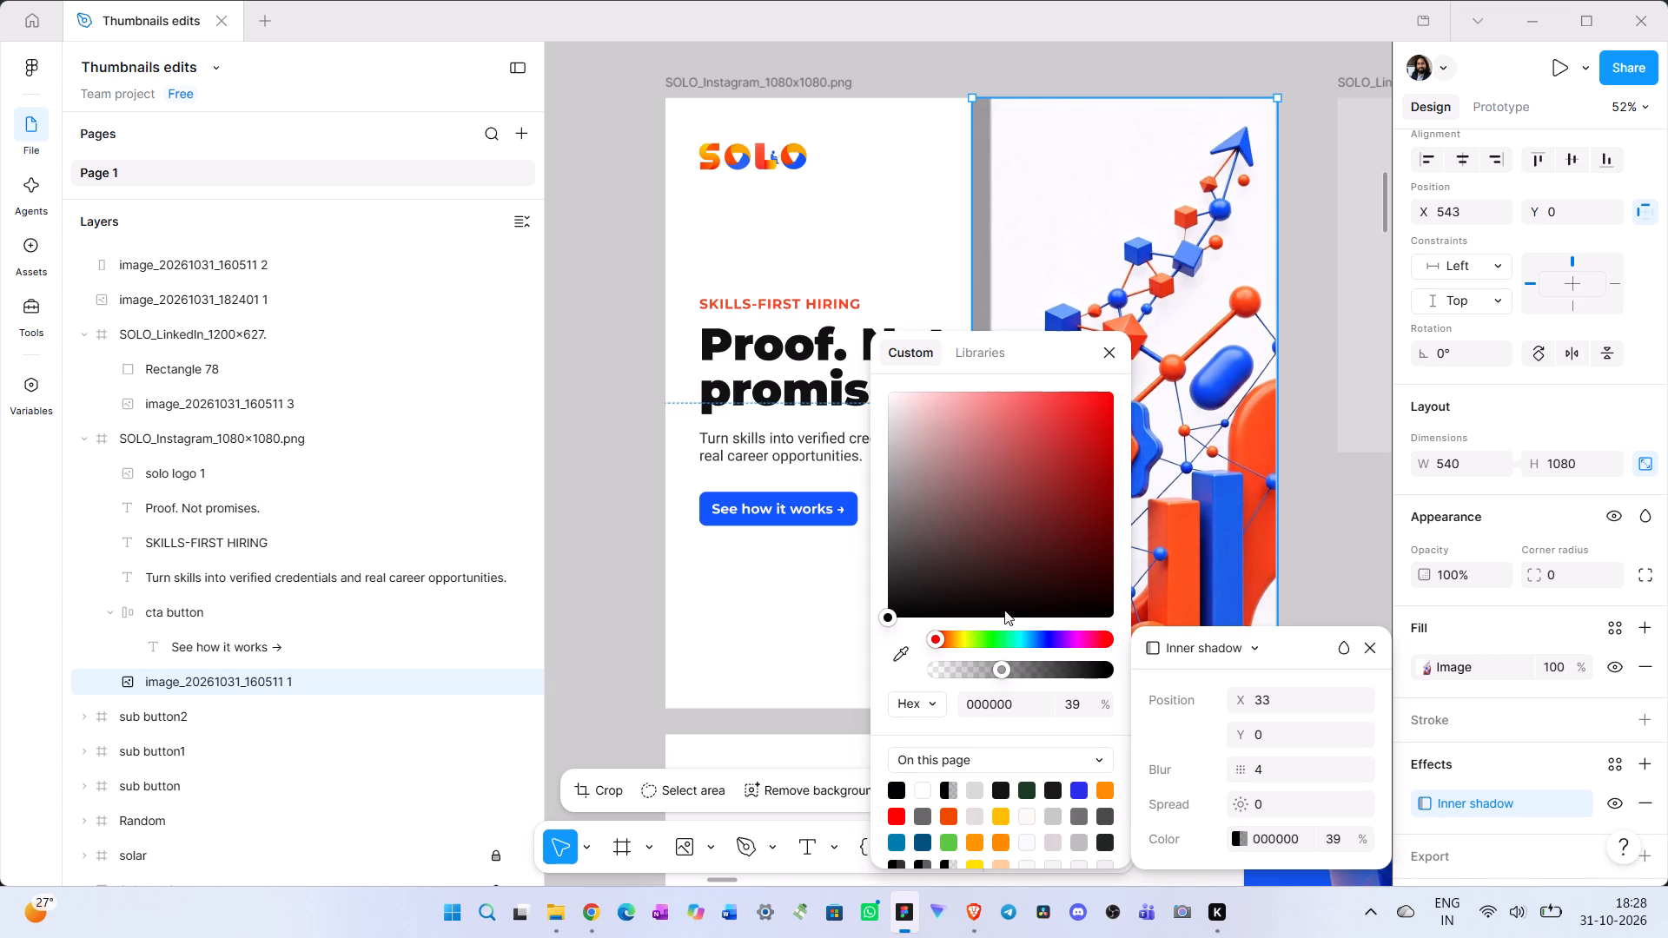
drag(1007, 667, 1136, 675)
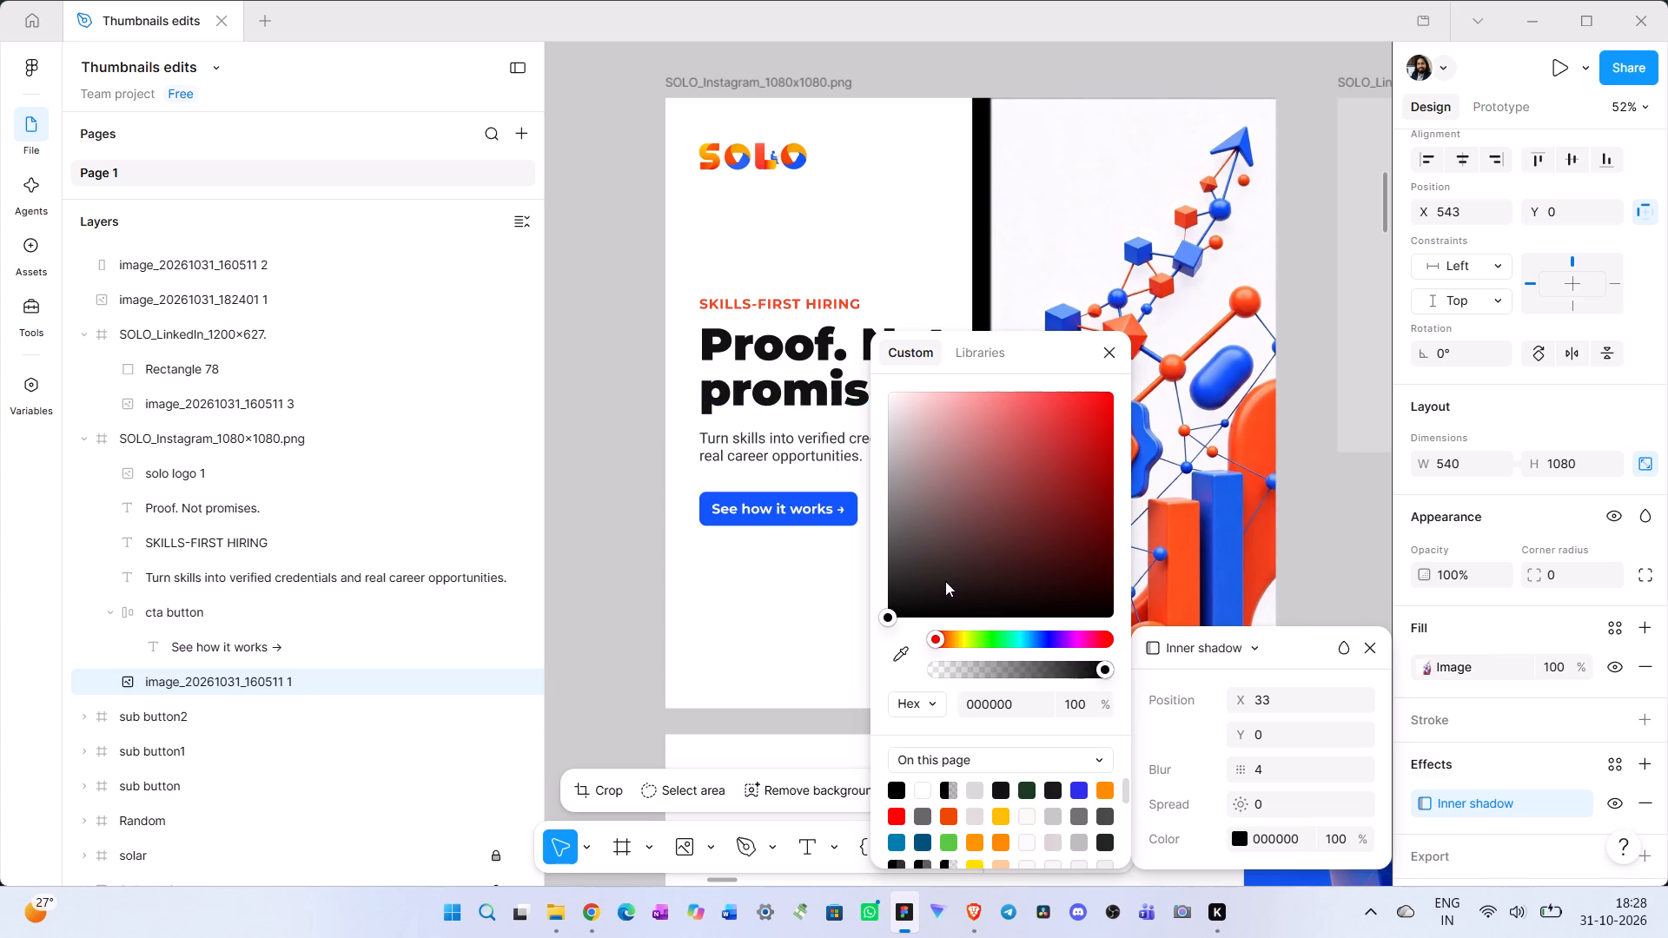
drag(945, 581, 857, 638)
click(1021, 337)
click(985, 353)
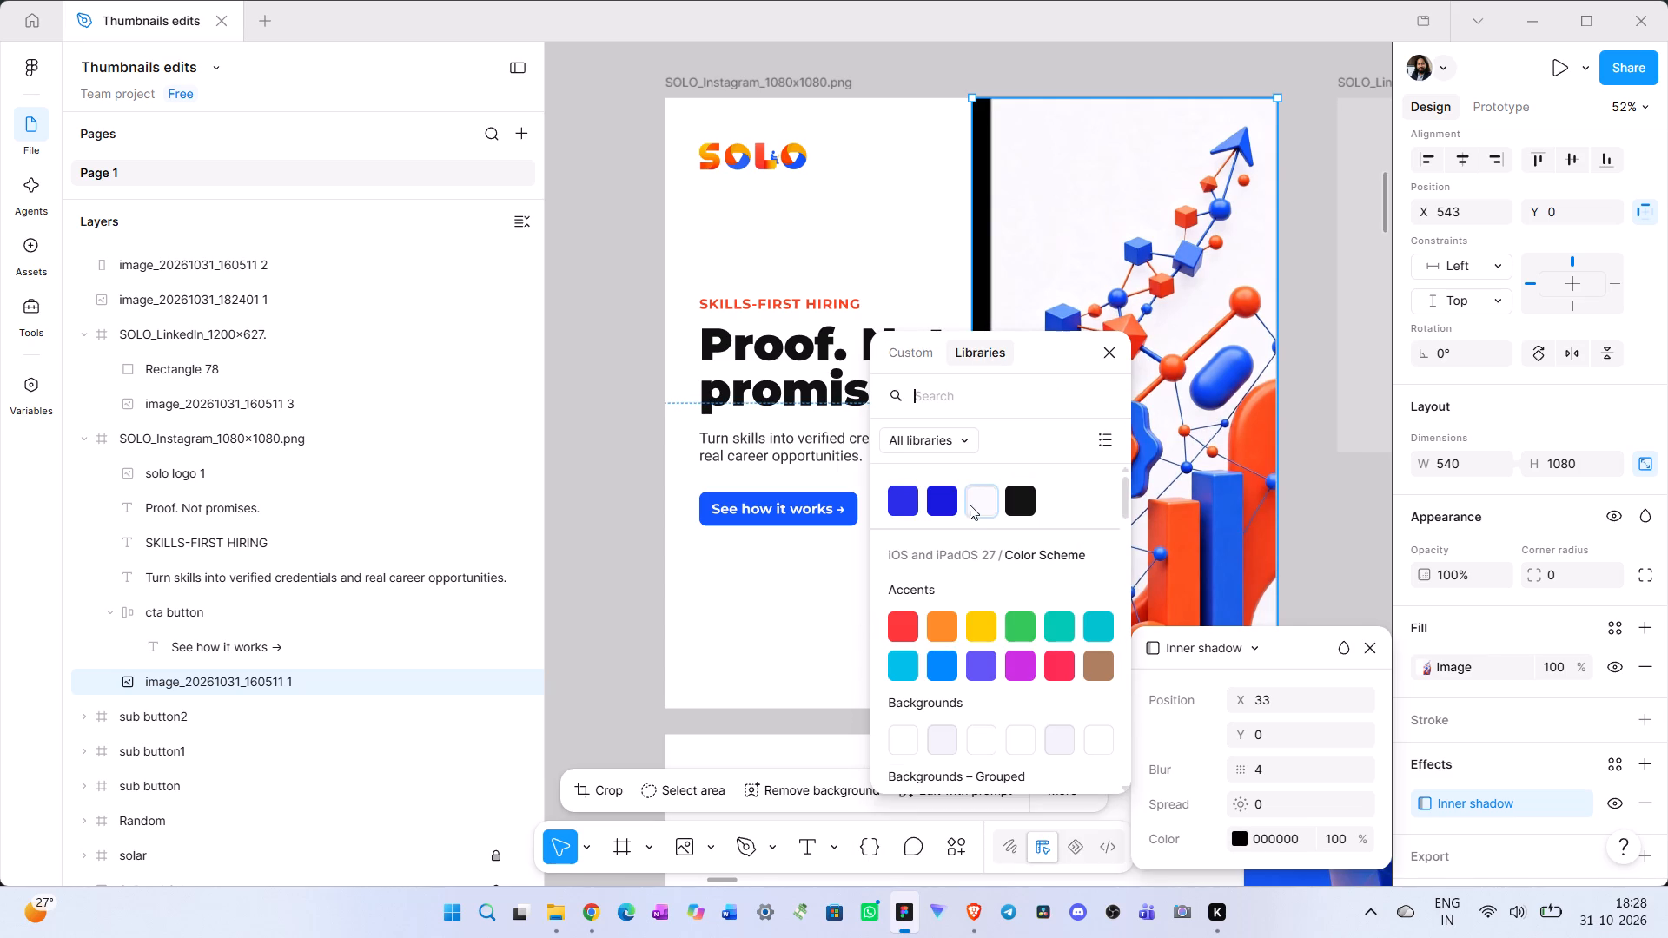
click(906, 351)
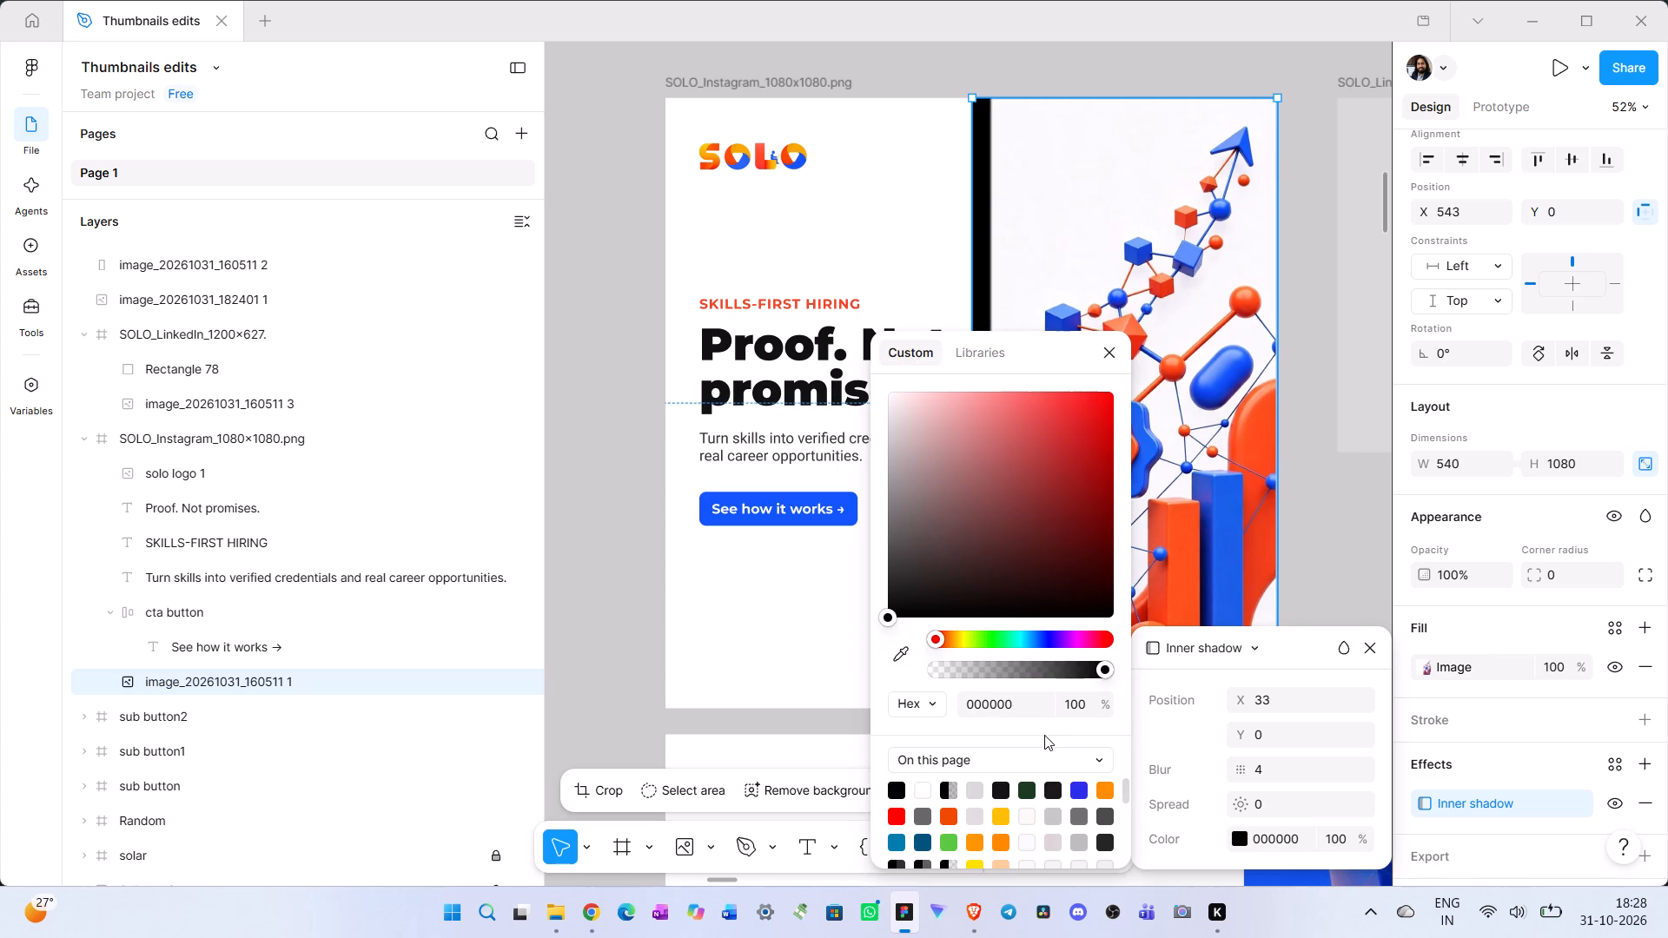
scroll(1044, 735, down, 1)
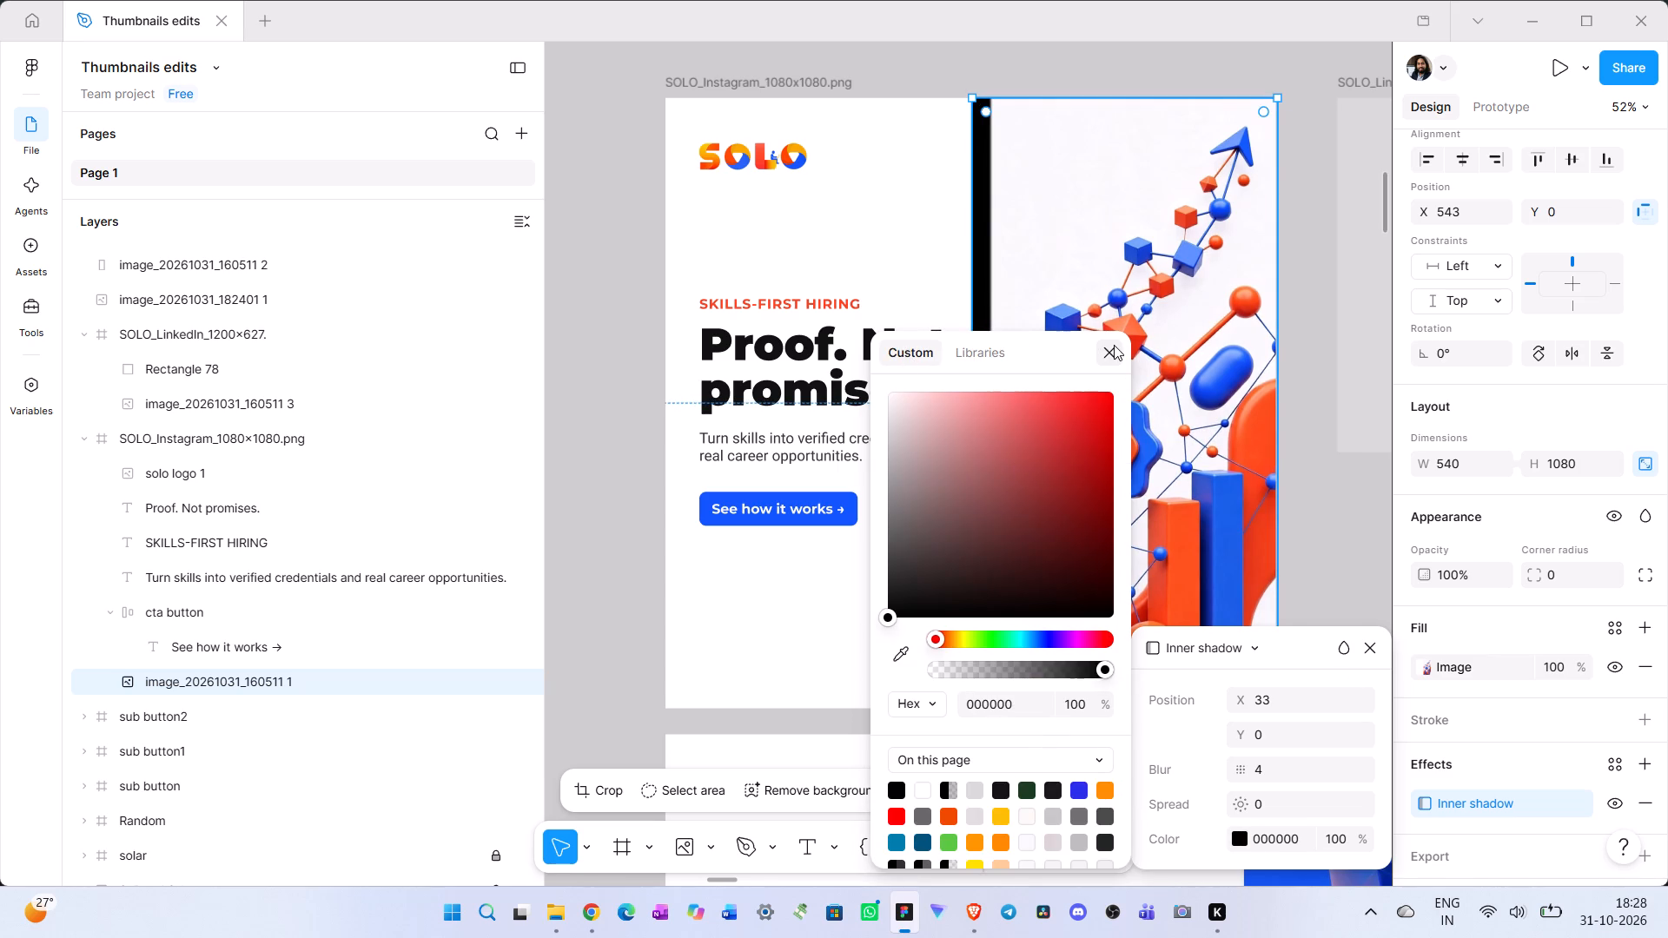
Remove the inner shadow effect from the illustration in the Instagram frame.
click(1114, 345)
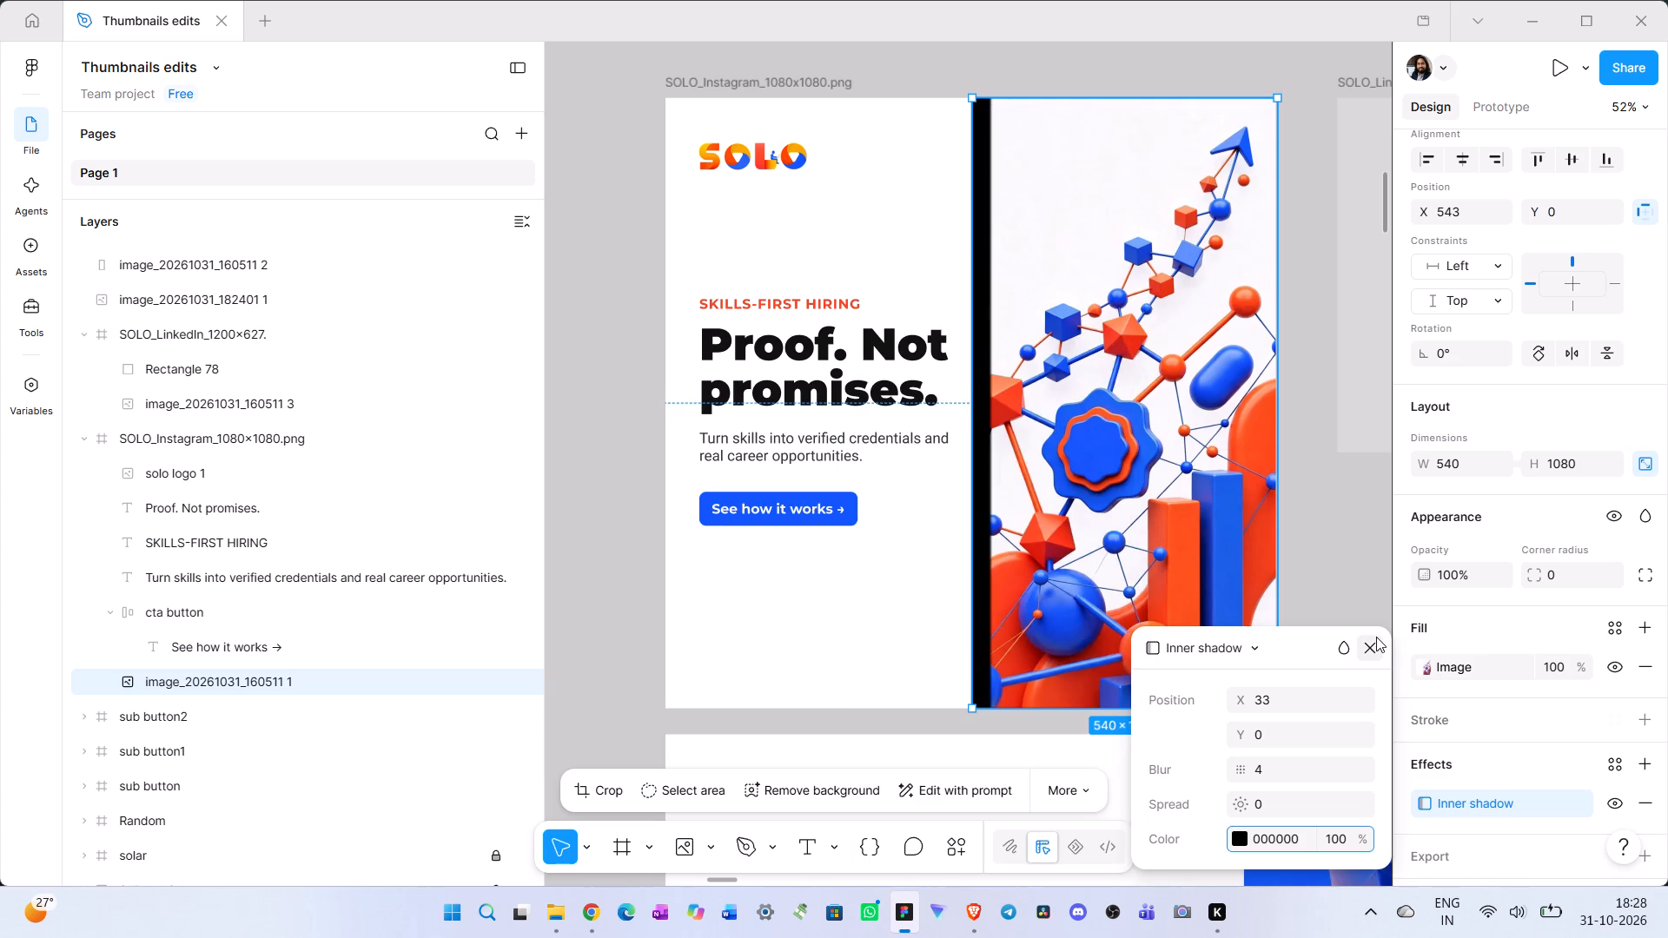
click(1376, 637)
scroll(1512, 748, down, 2)
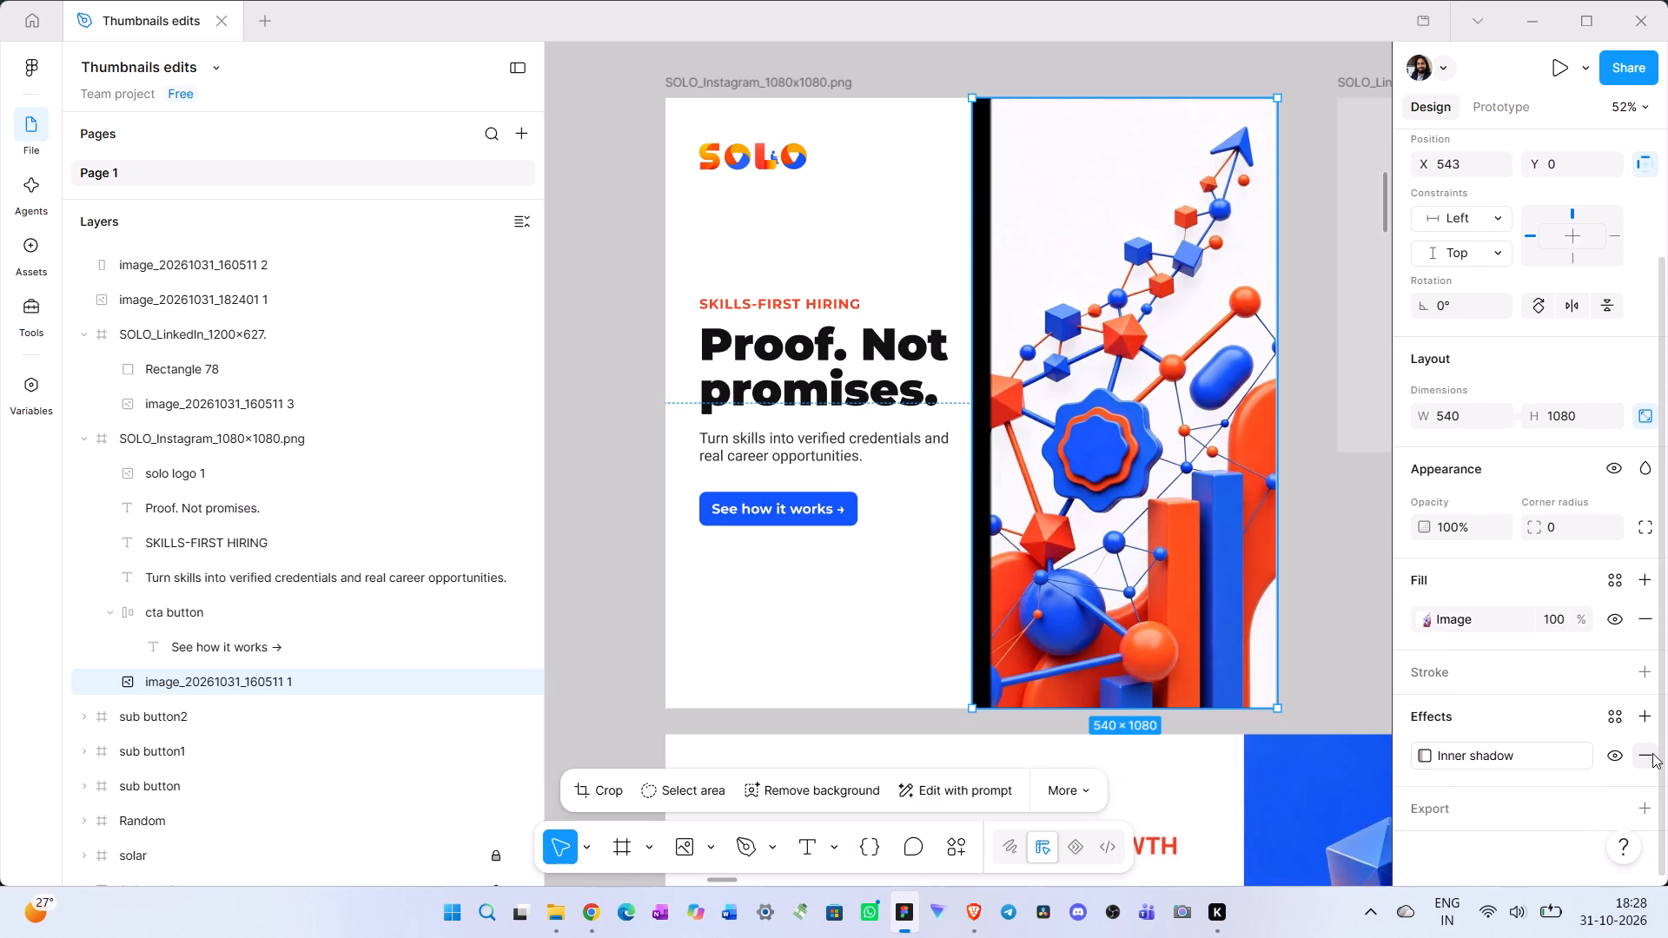
click(1654, 750)
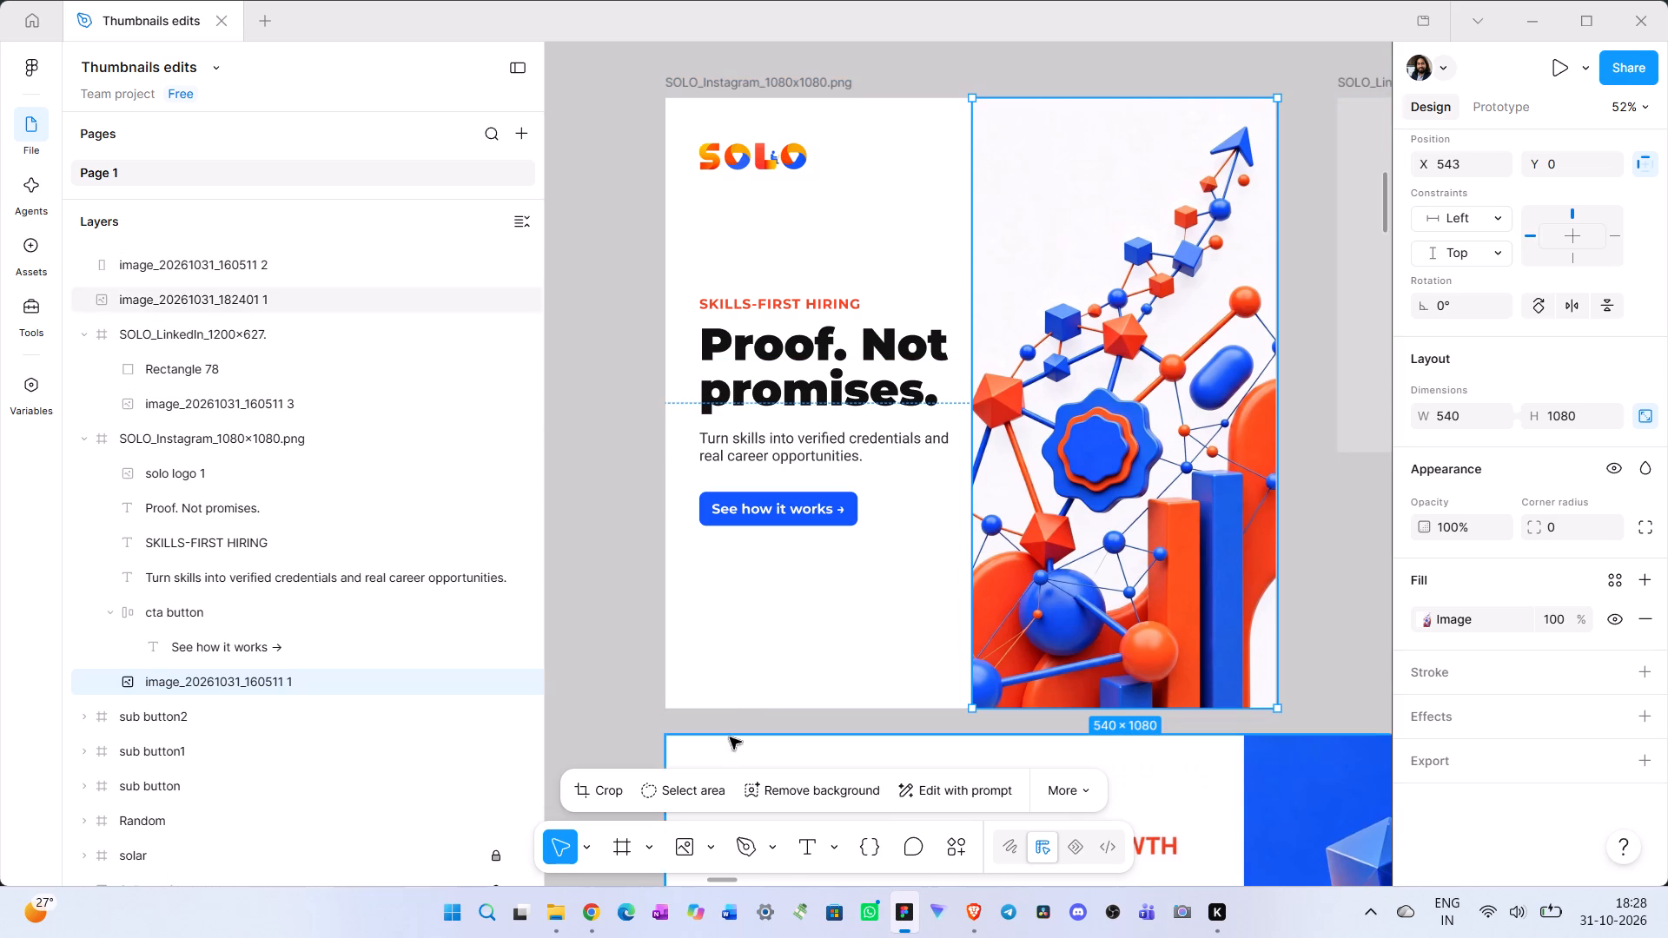
Draw a rectangle of about 537 × 1080 at X 543, Y 0 covering the illustration in the Instagram frame.
click(646, 849)
click(590, 690)
click(718, 851)
click(783, 652)
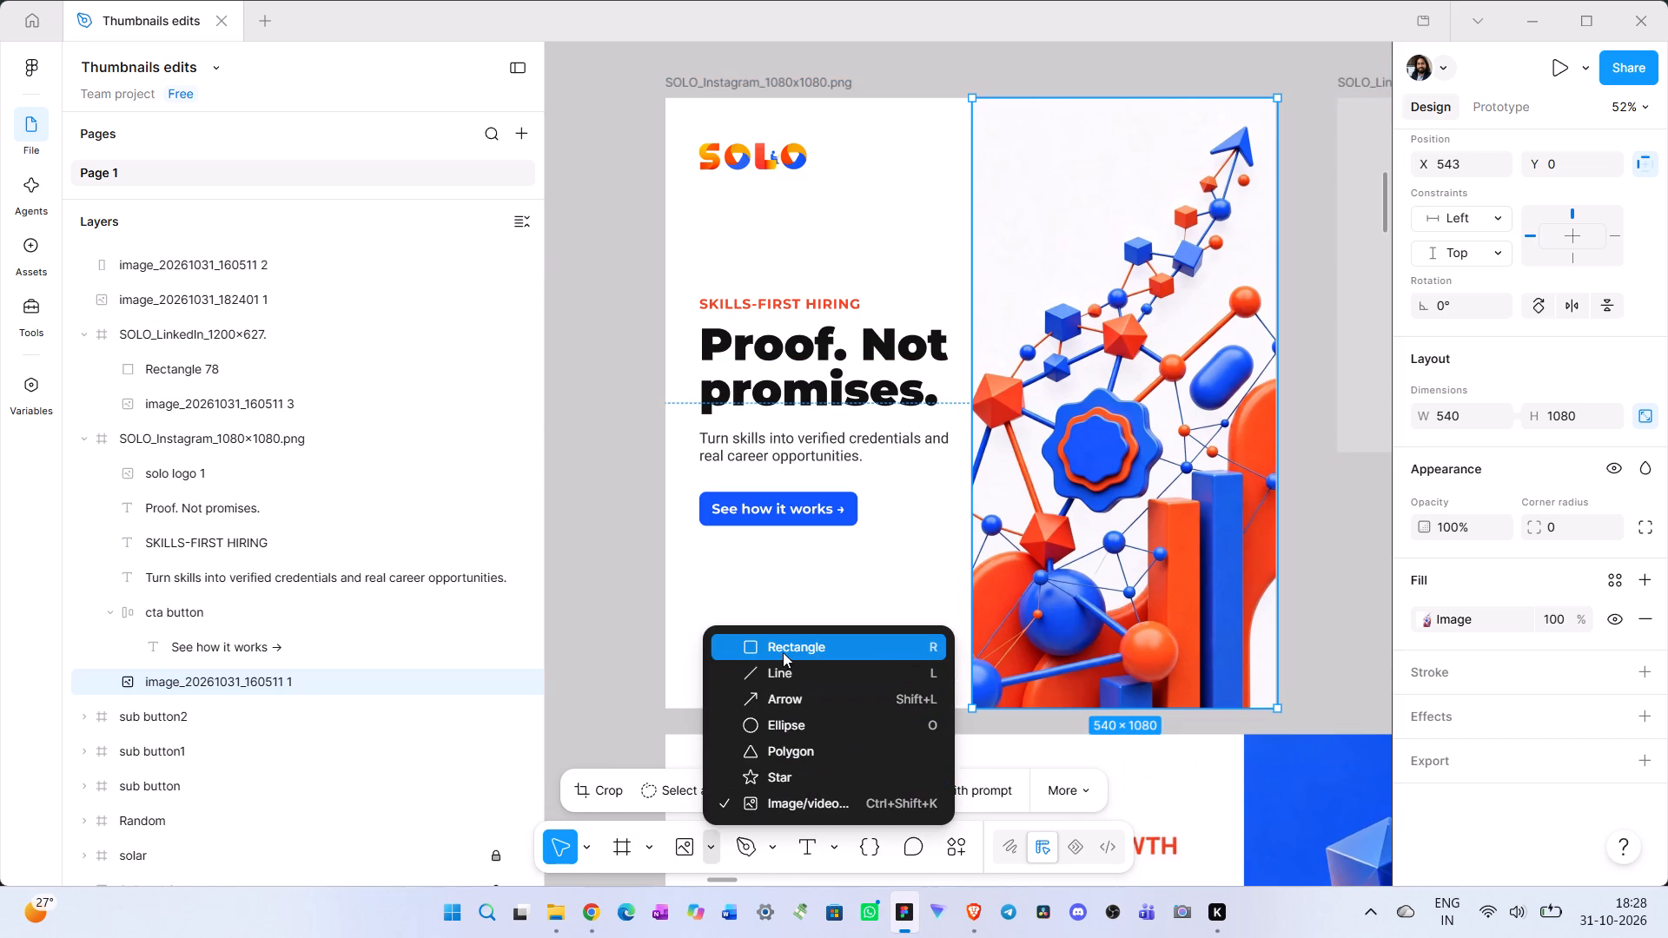
drag(972, 98, 975, 98)
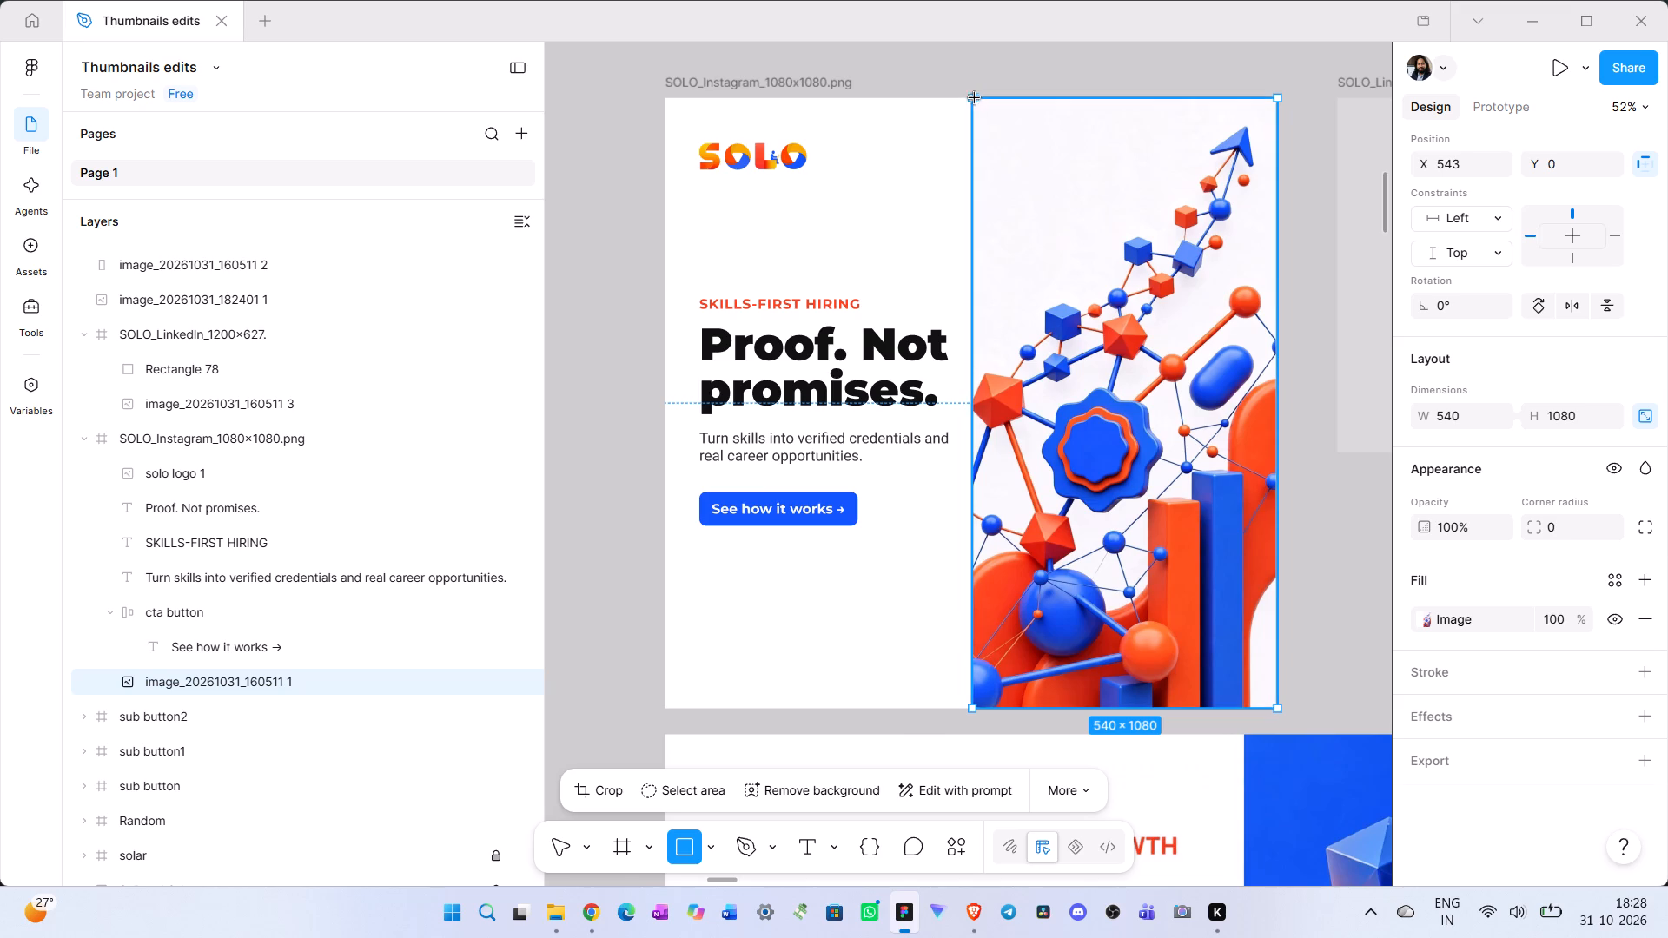
drag(975, 98, 1287, 684)
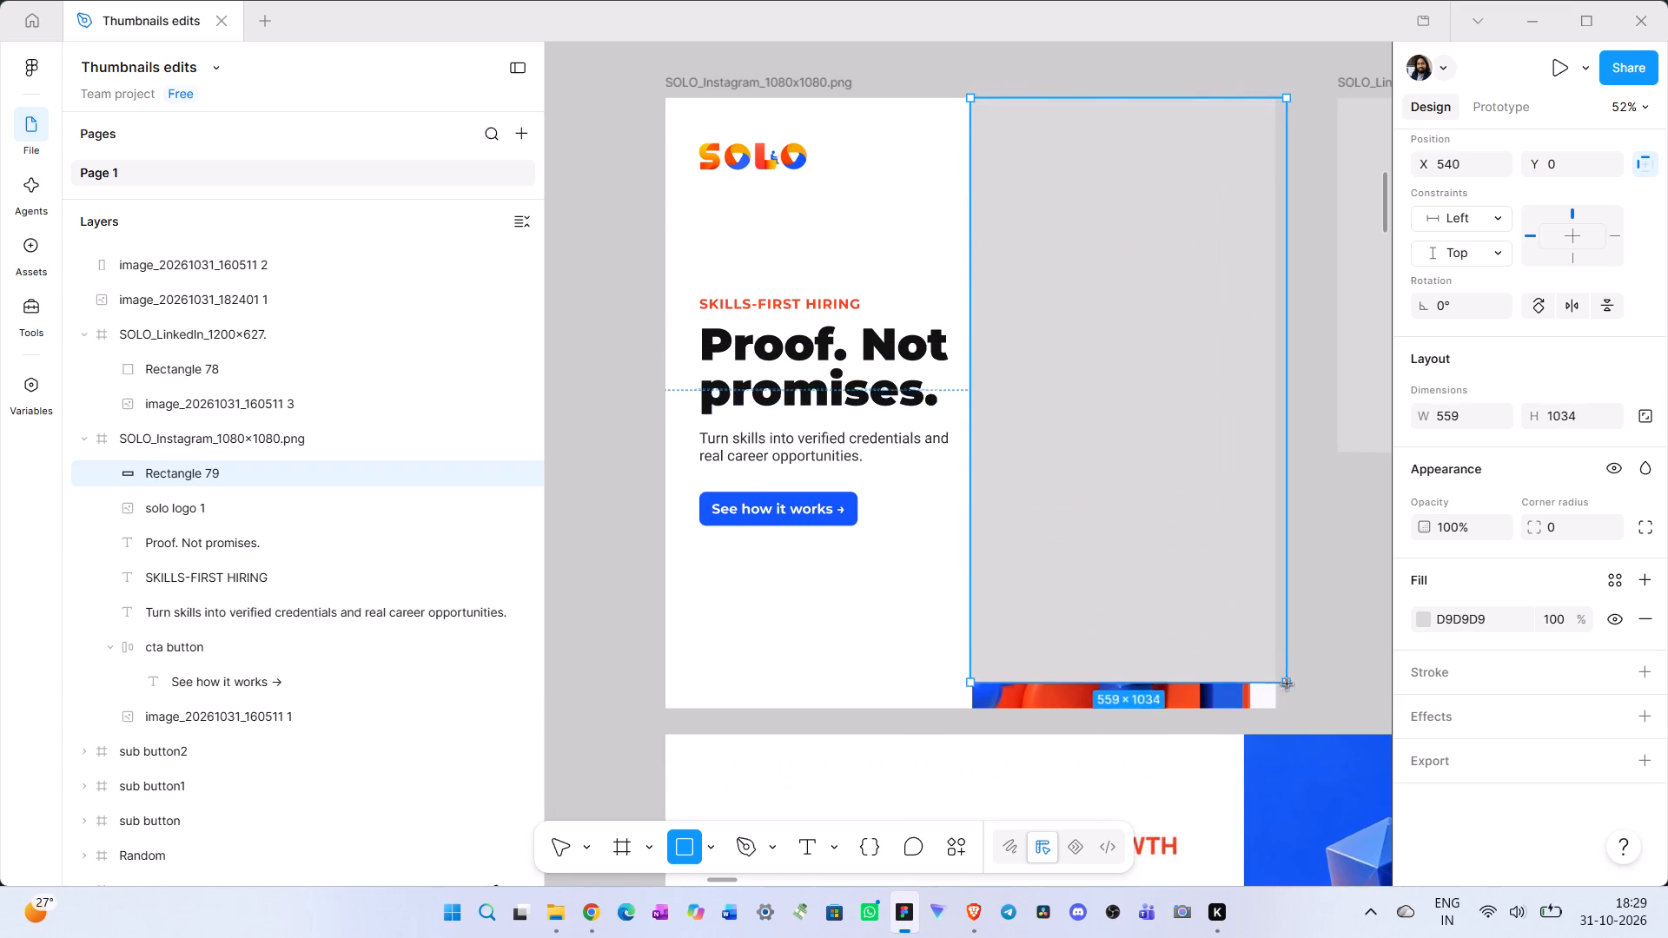
drag(1287, 684, 1273, 706)
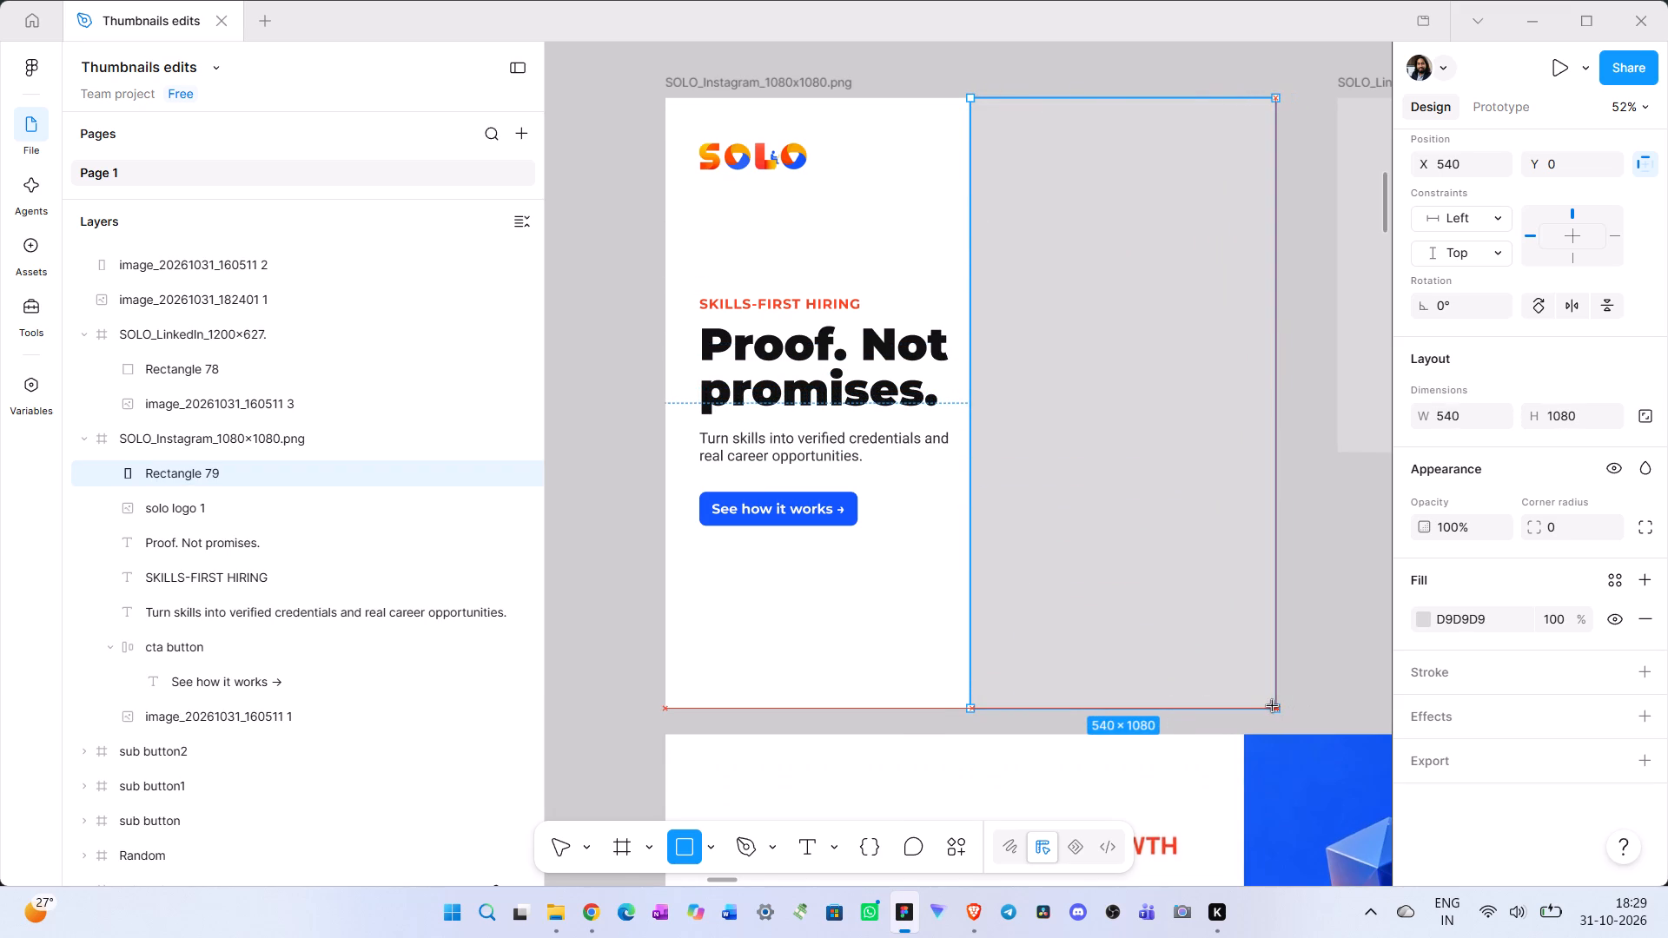
drag(1273, 706, 1274, 712)
drag(1274, 712, 1266, 712)
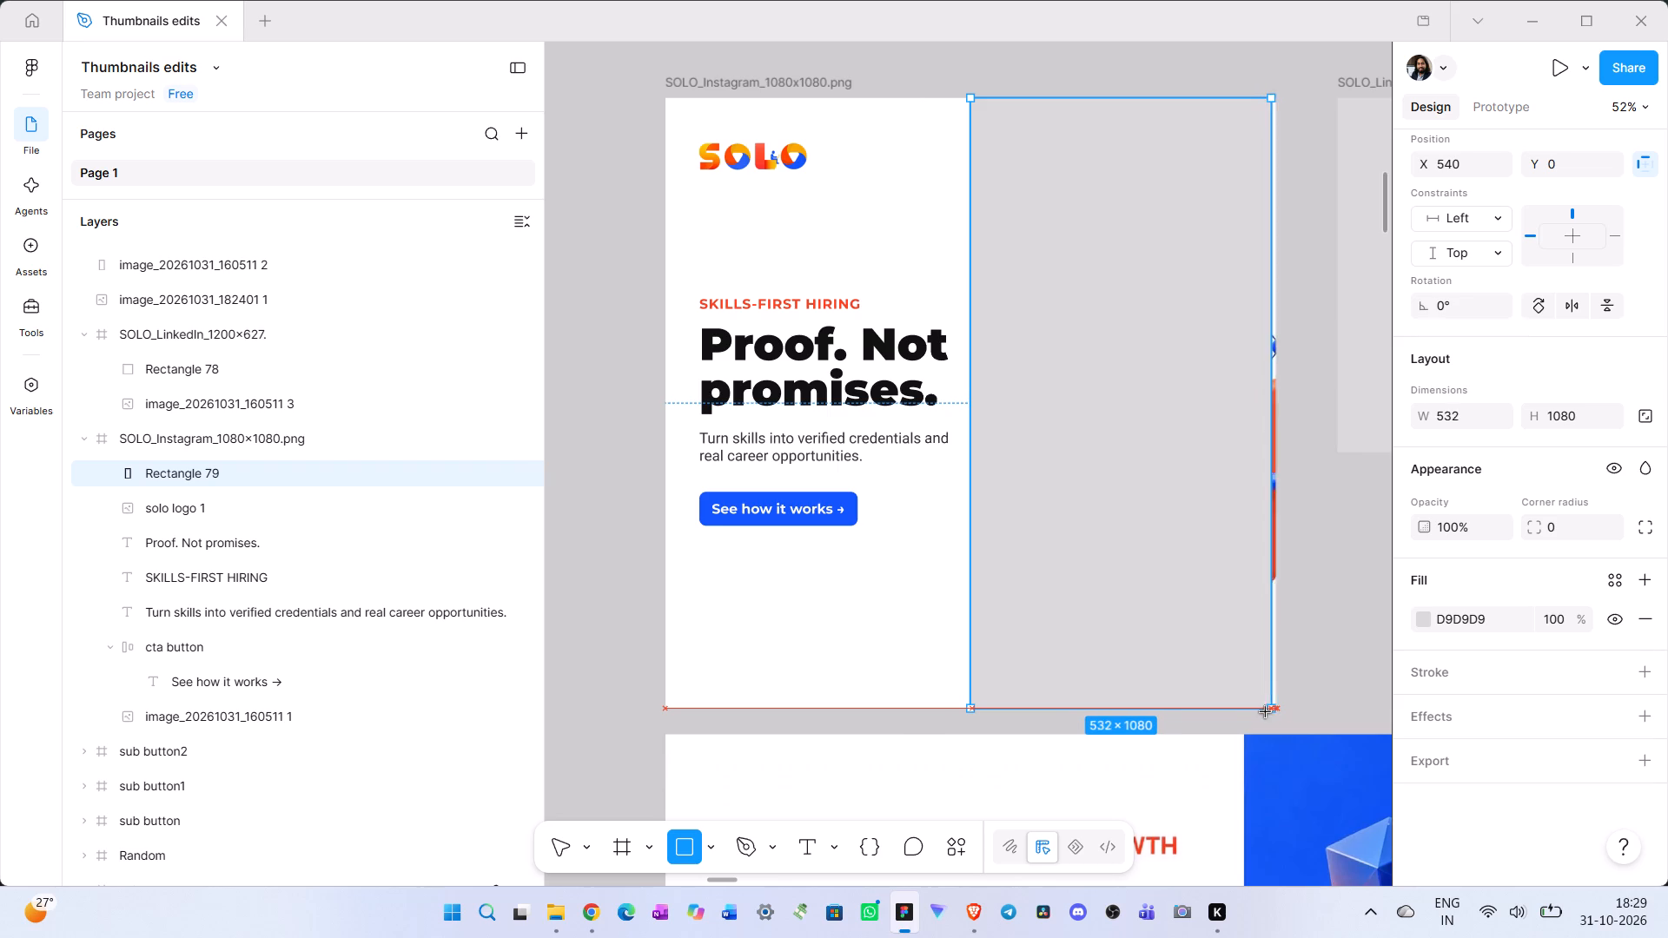
drag(1266, 712, 1271, 712)
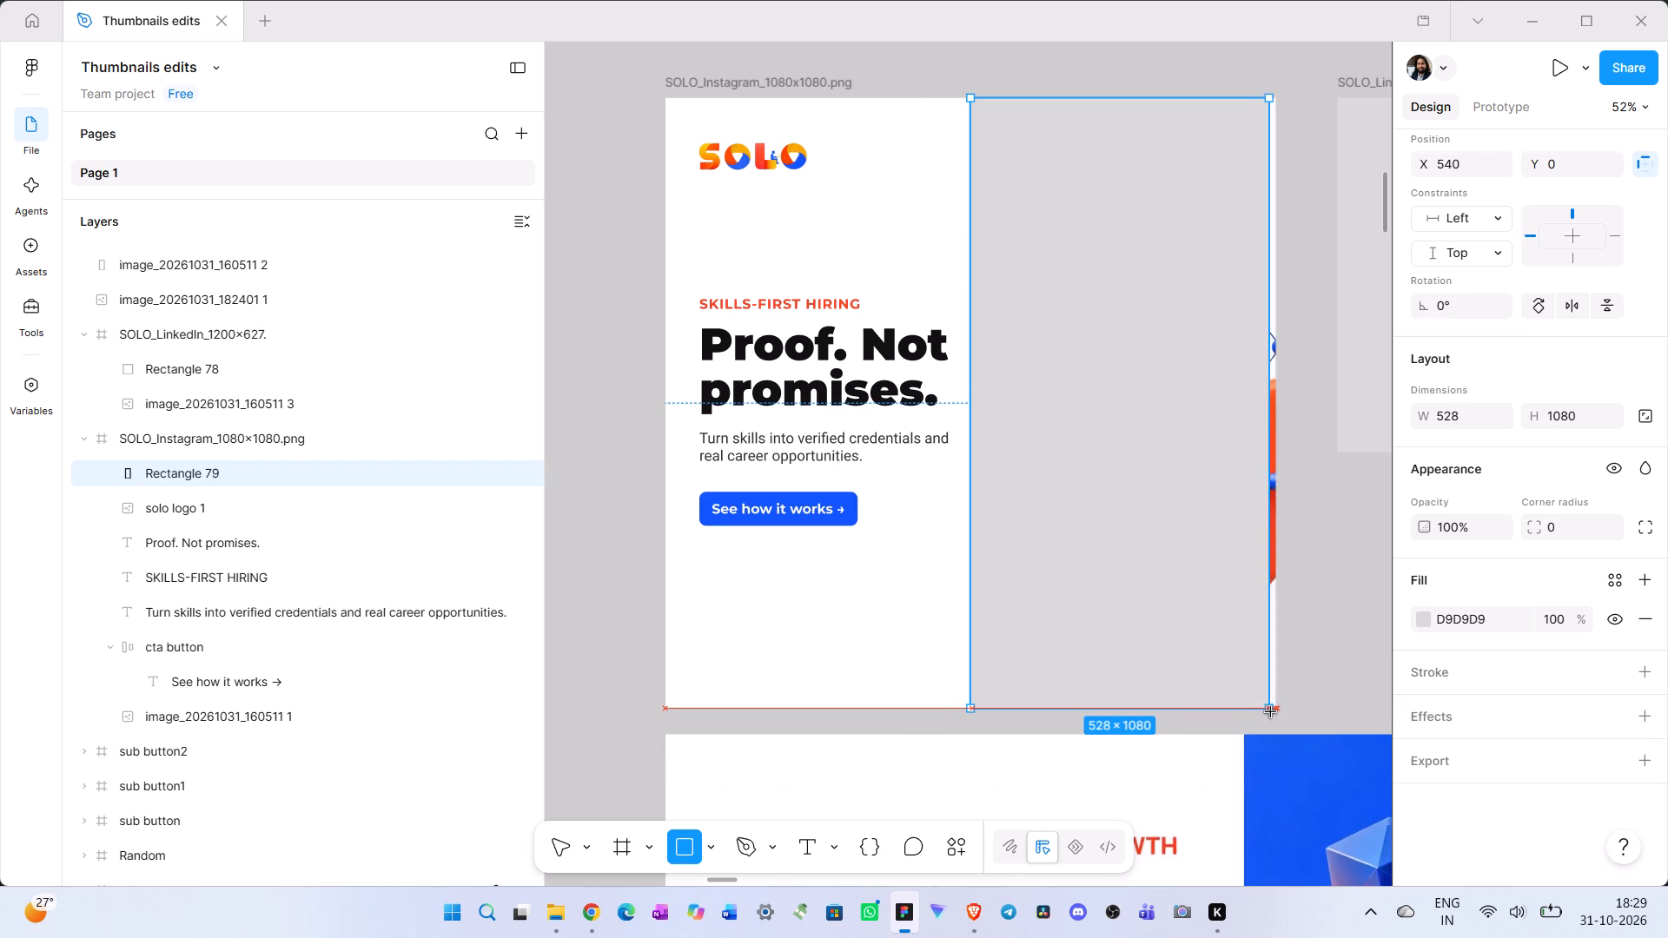
drag(1271, 712, 1275, 712)
click(970, 564)
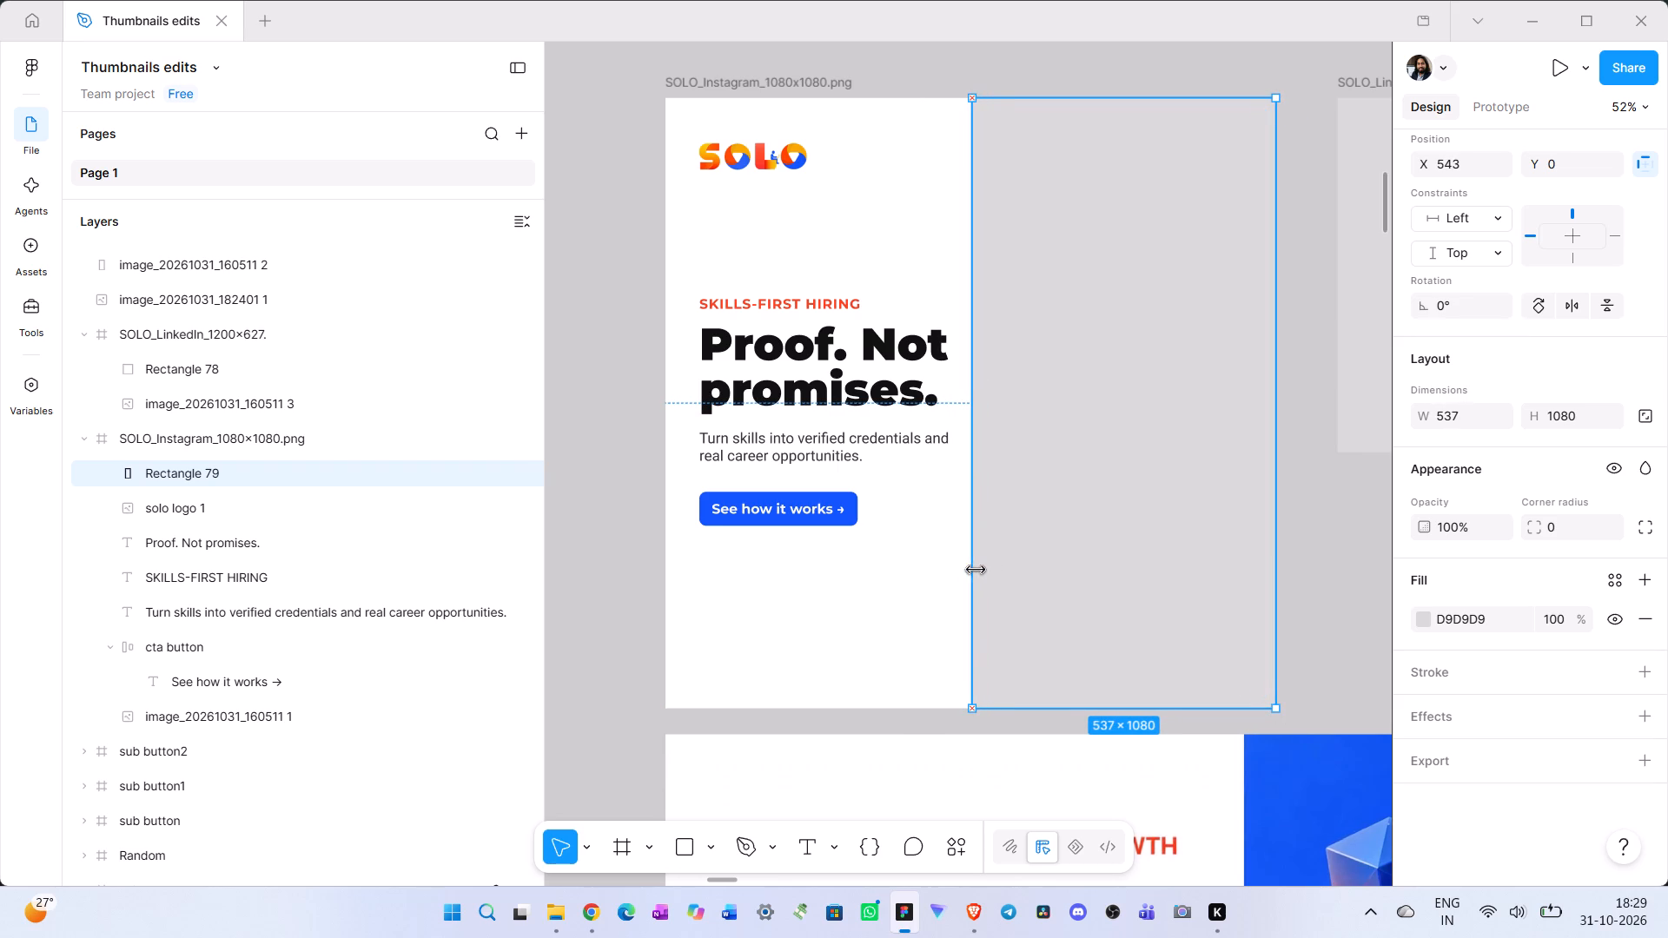
Change the fill of the grey rectangle covering the Instagram illustration to black (000000).
click(1323, 589)
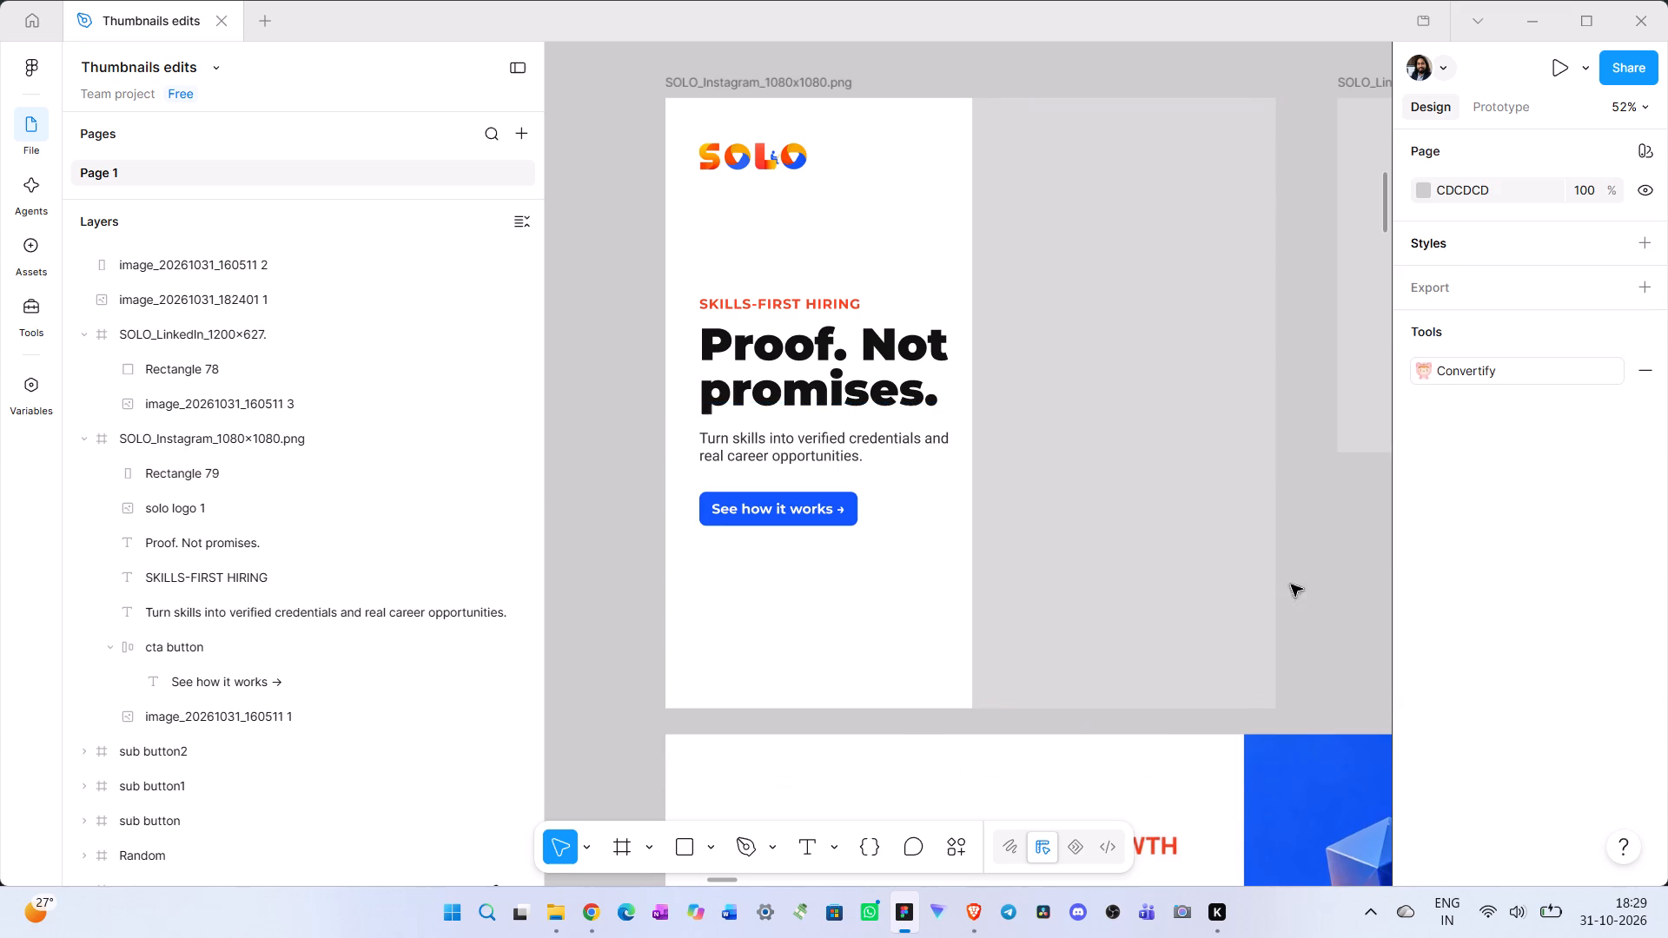
click(1201, 549)
scroll(1498, 576, down, 4)
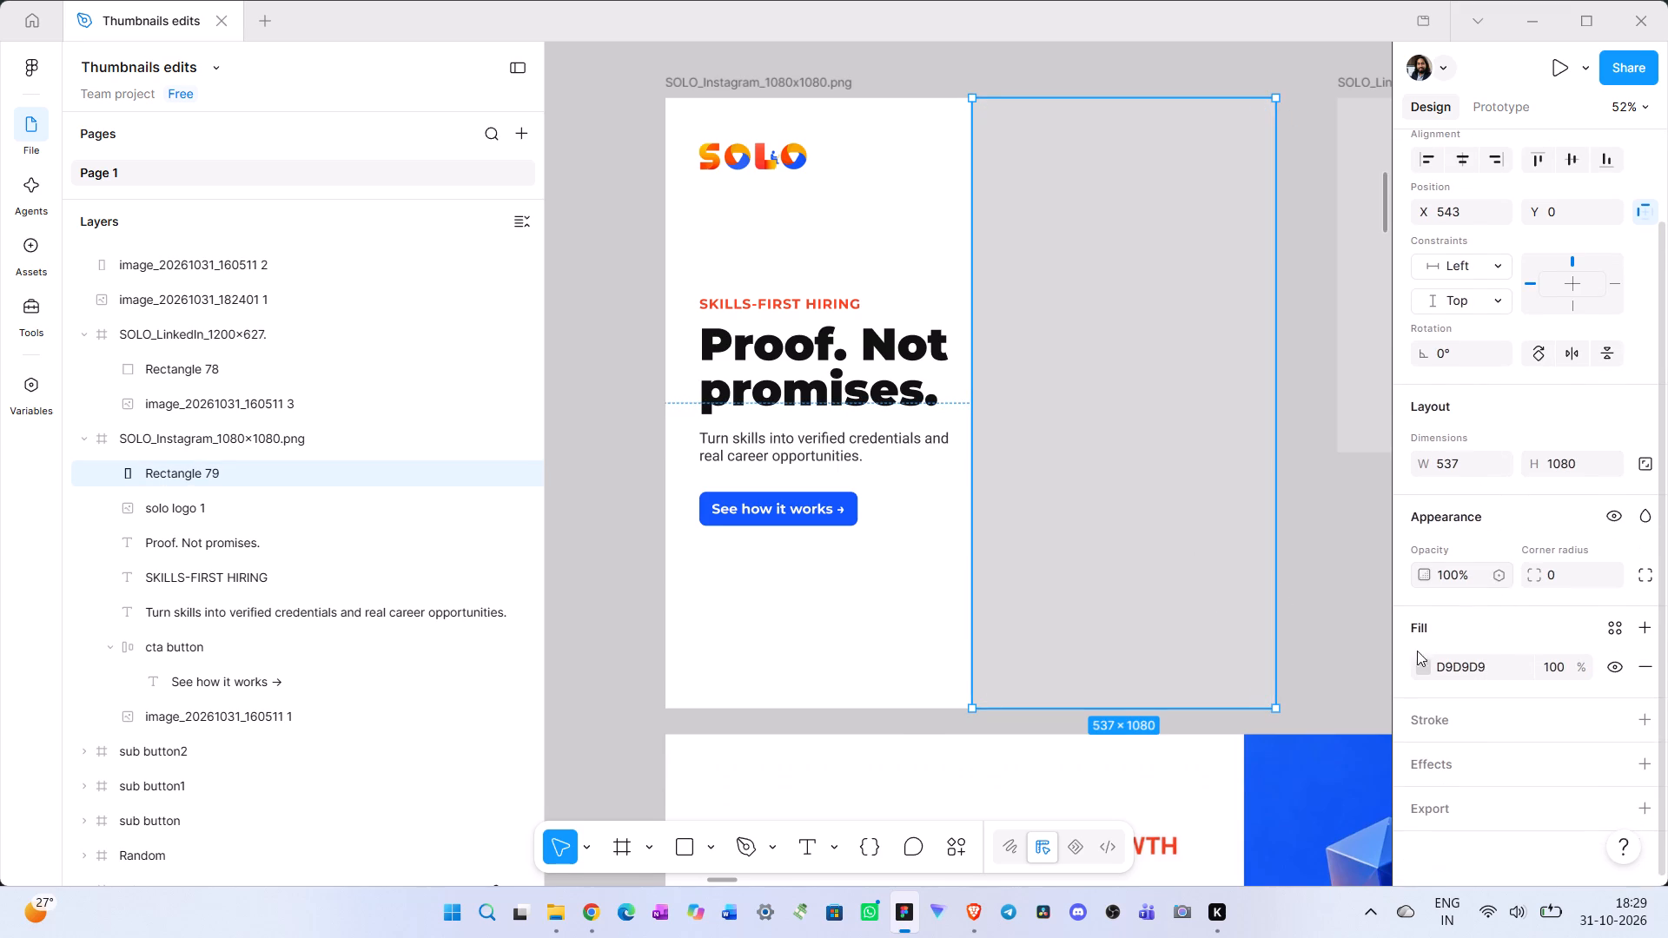
click(1425, 670)
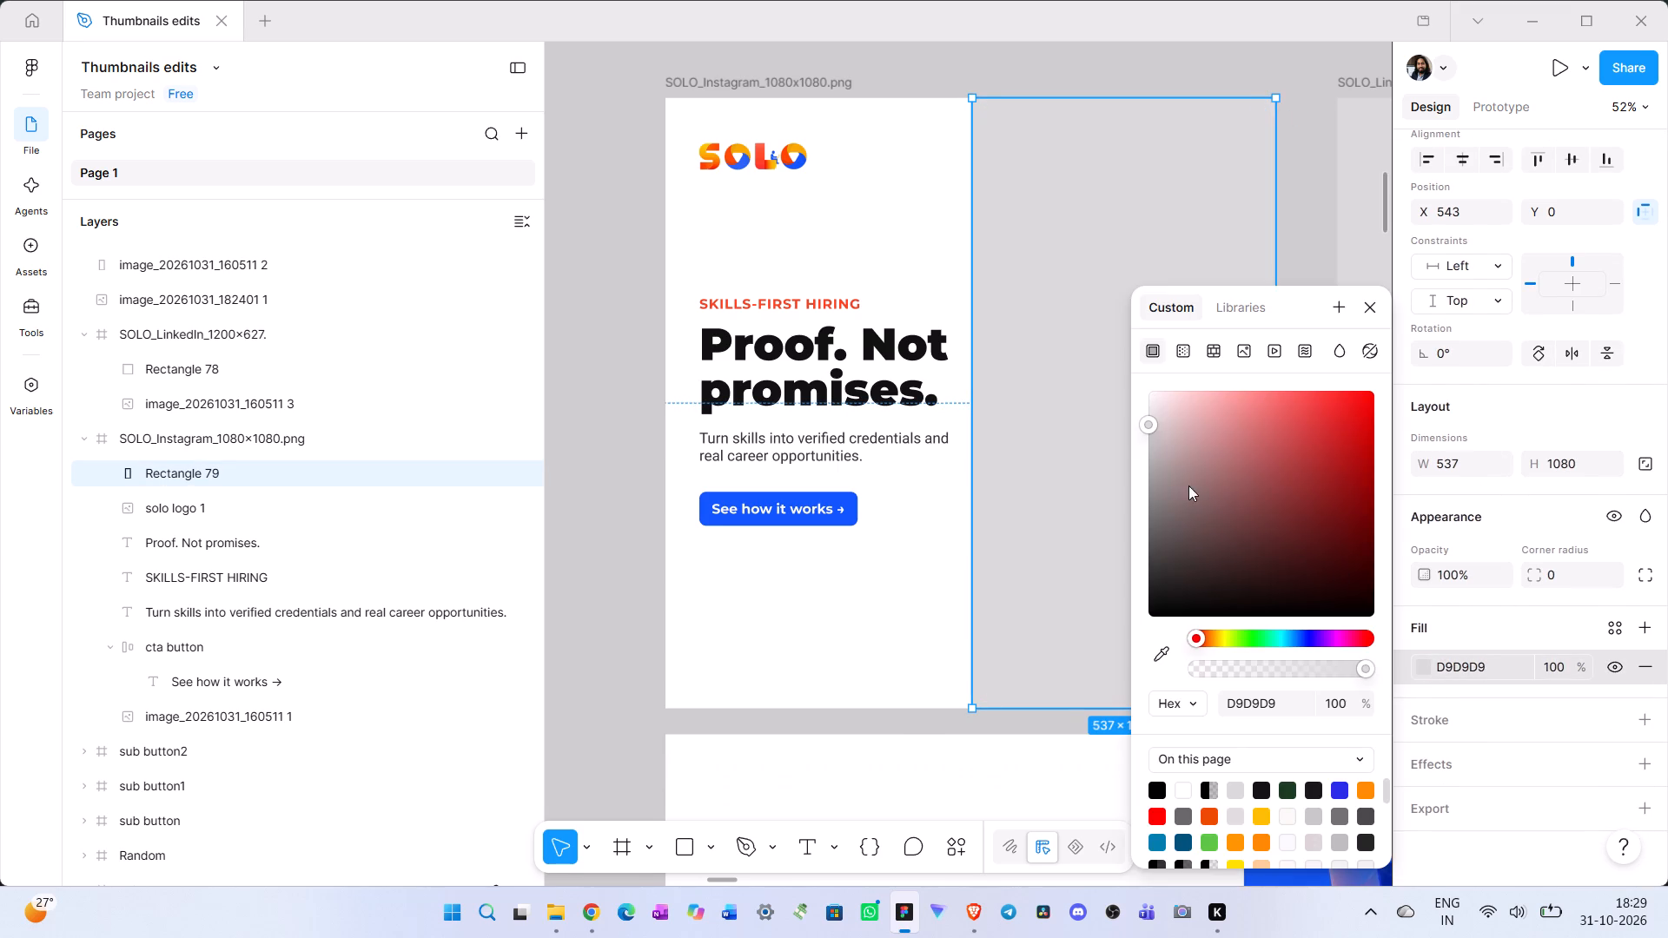
drag(1189, 485, 1102, 266)
drag(1166, 440, 1155, 659)
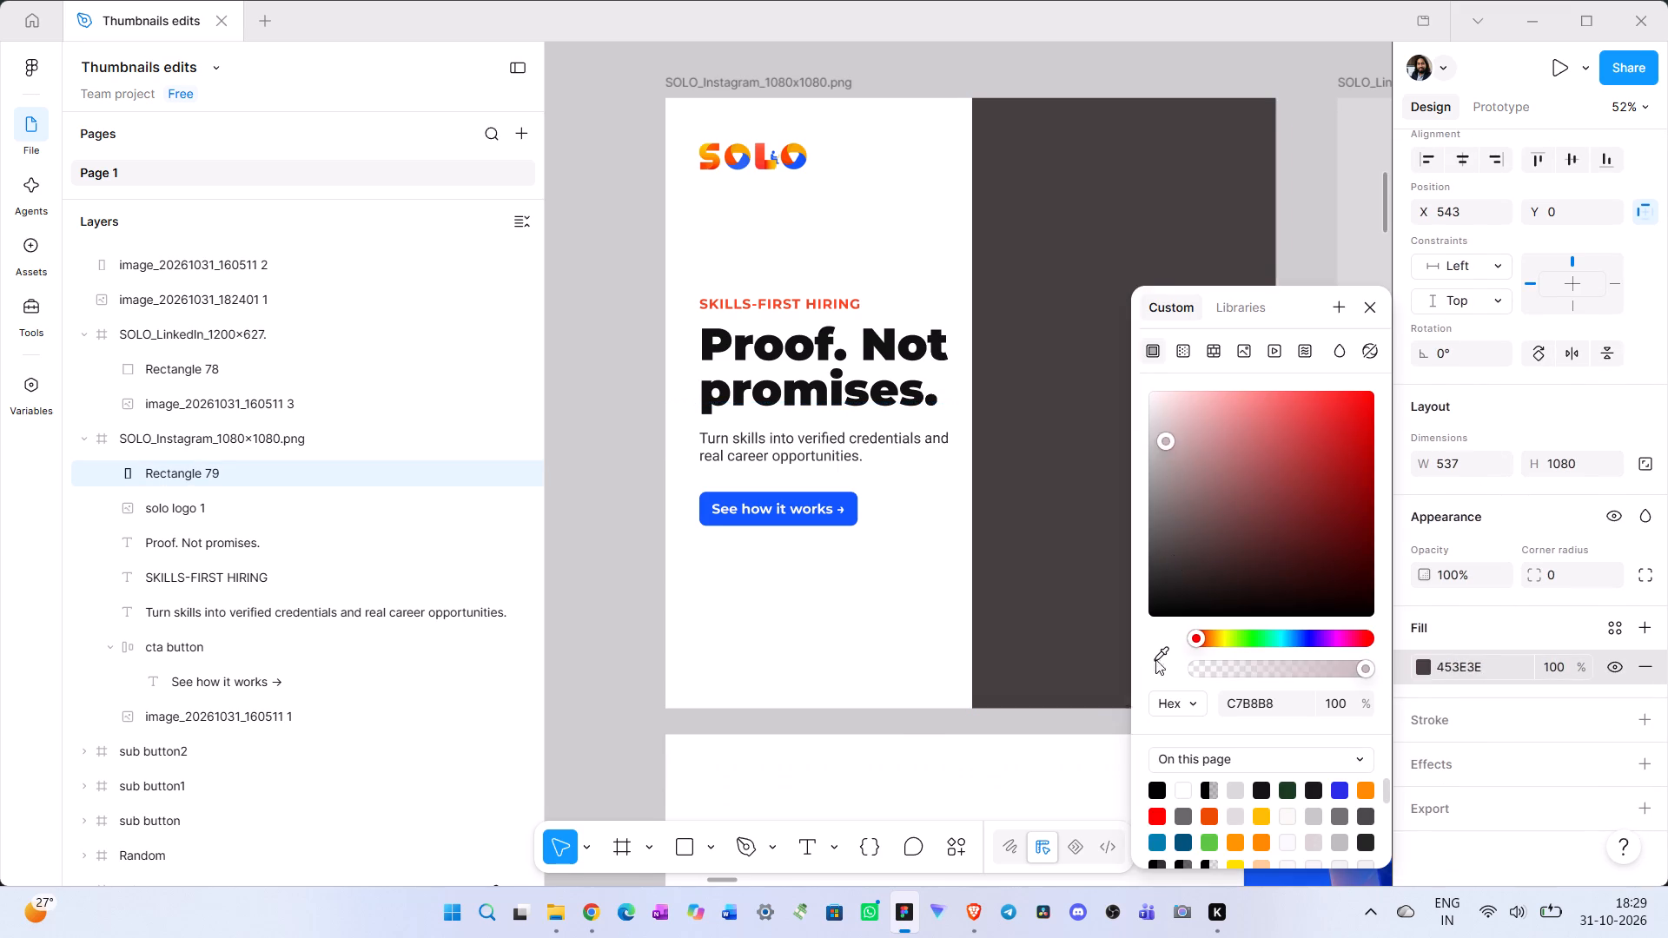
drag(1155, 659, 1100, 747)
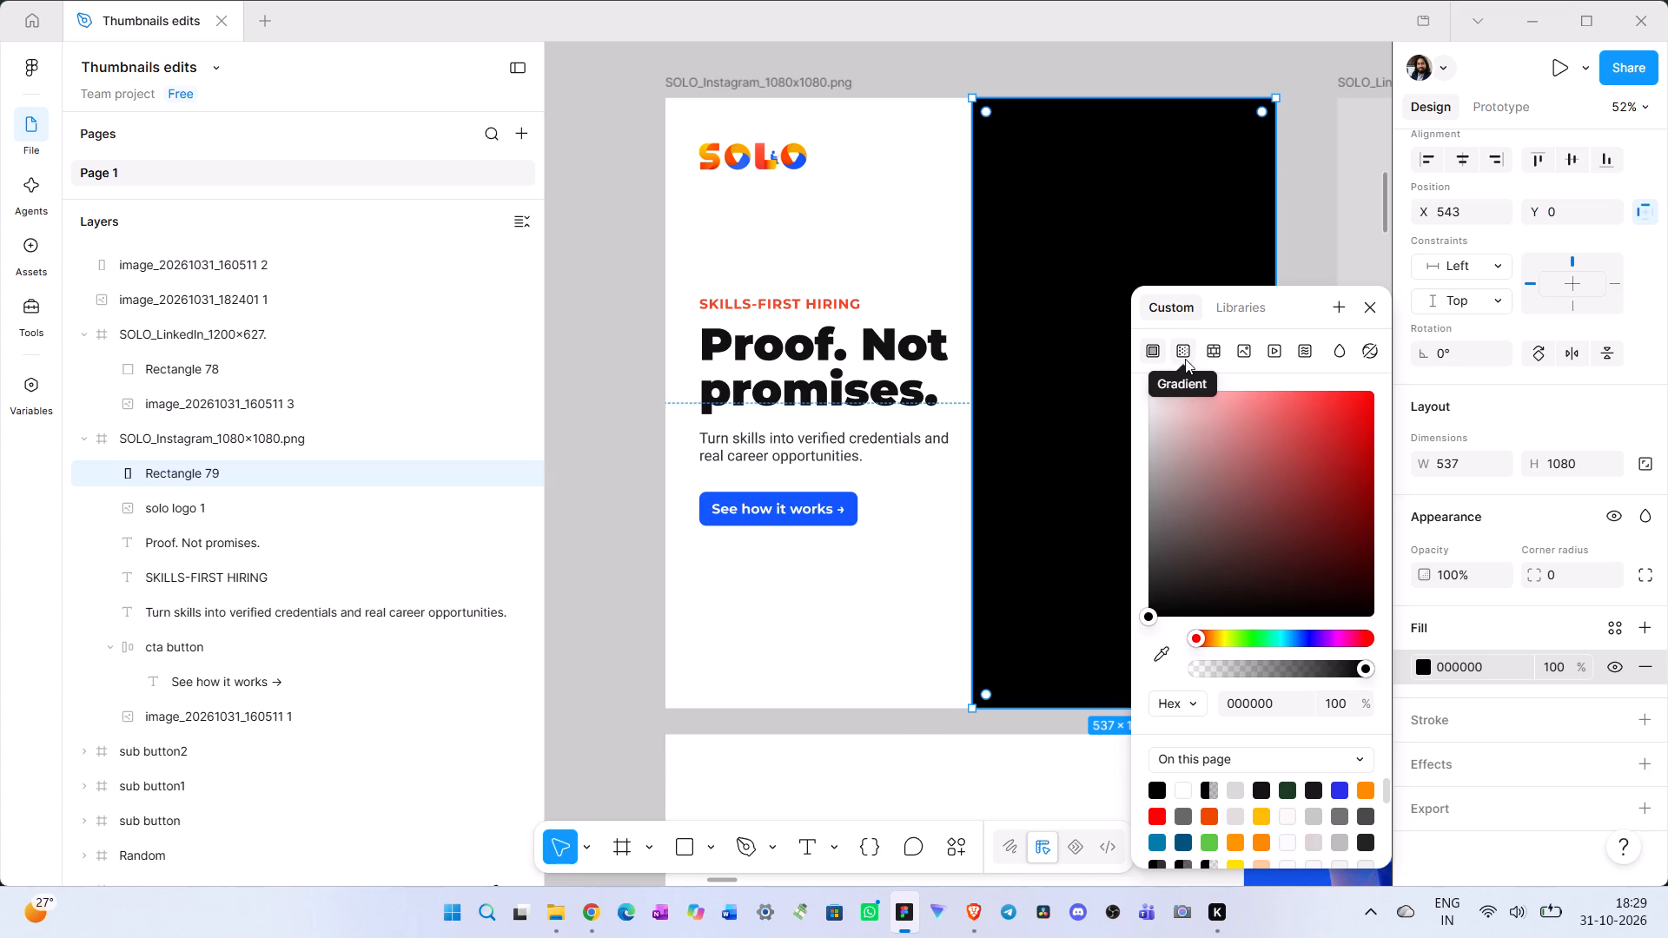
Turn the rectangle's black fill into a linear gradient flipped to run from 666666 at 0% to 000000 at 100%.
click(1187, 354)
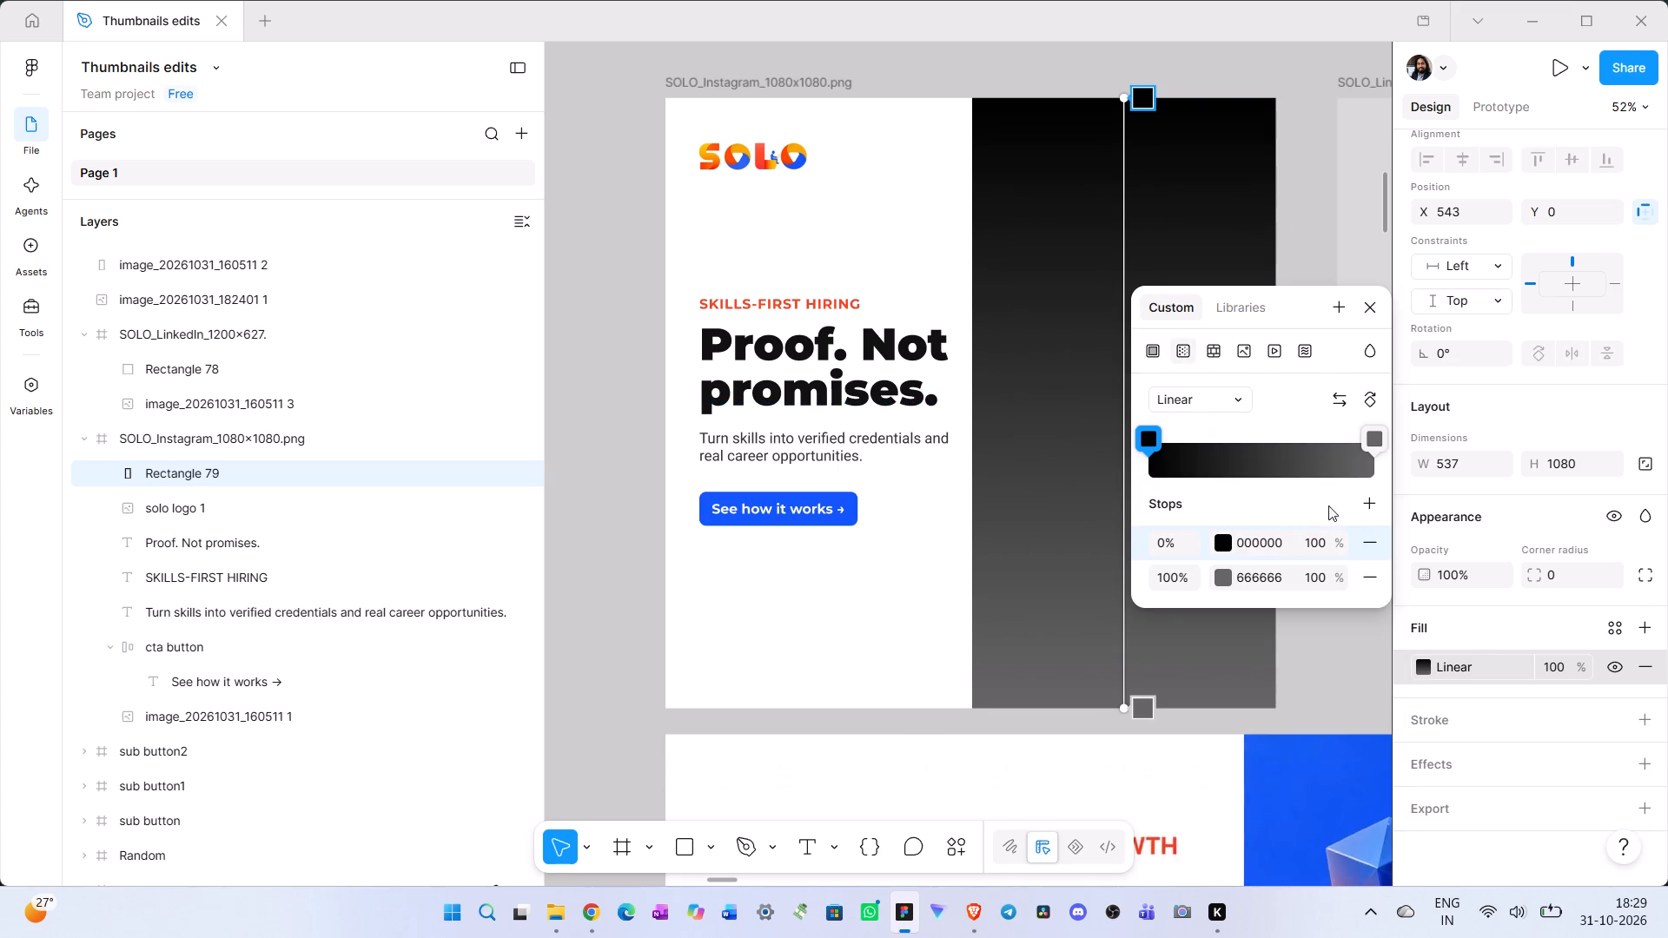
click(1334, 400)
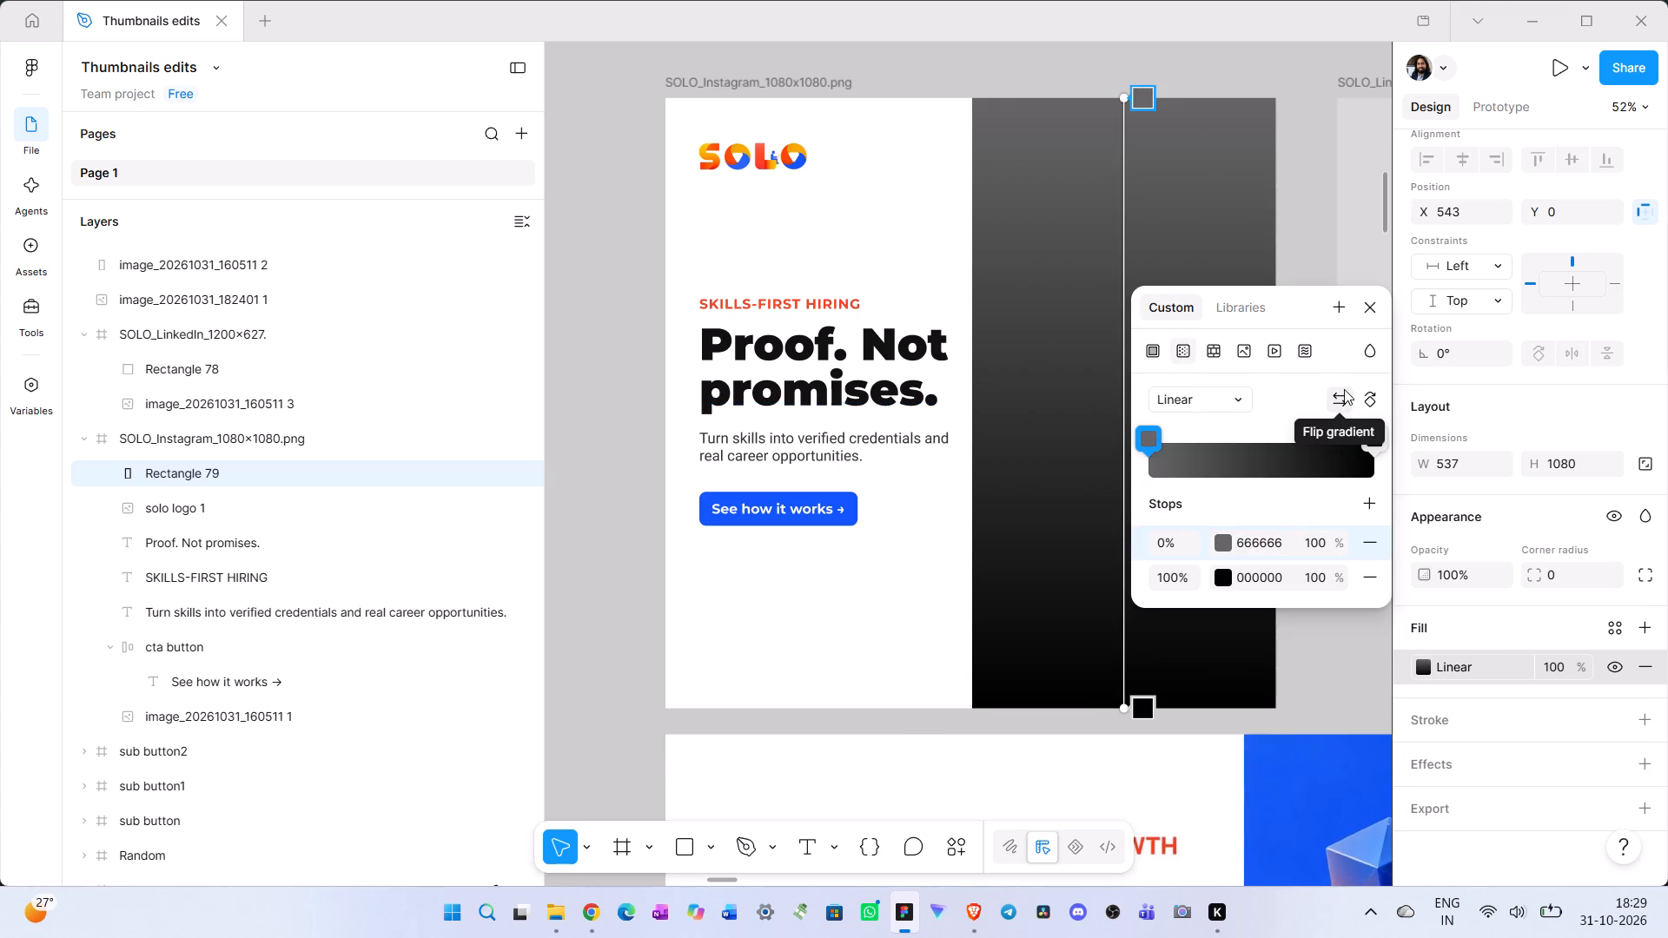
click(1344, 395)
click(1343, 396)
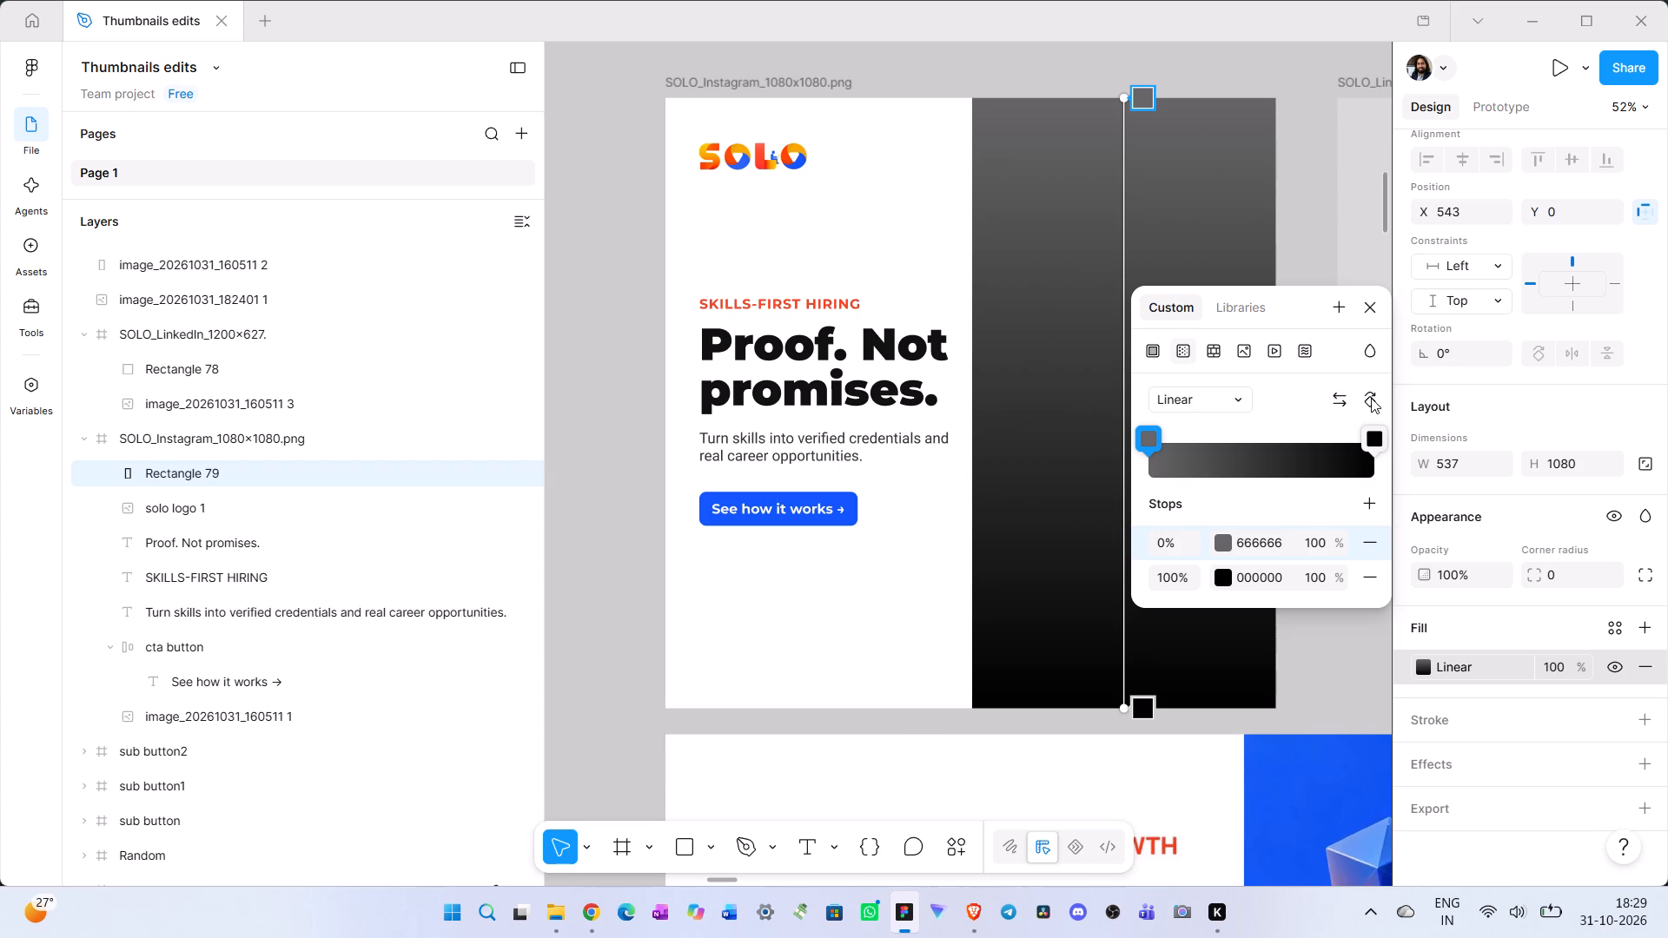
Rotate the overlay rectangle's linear gradient to horizontal, with black at the illustration's left edge and 666666 at its right edge.
click(1367, 398)
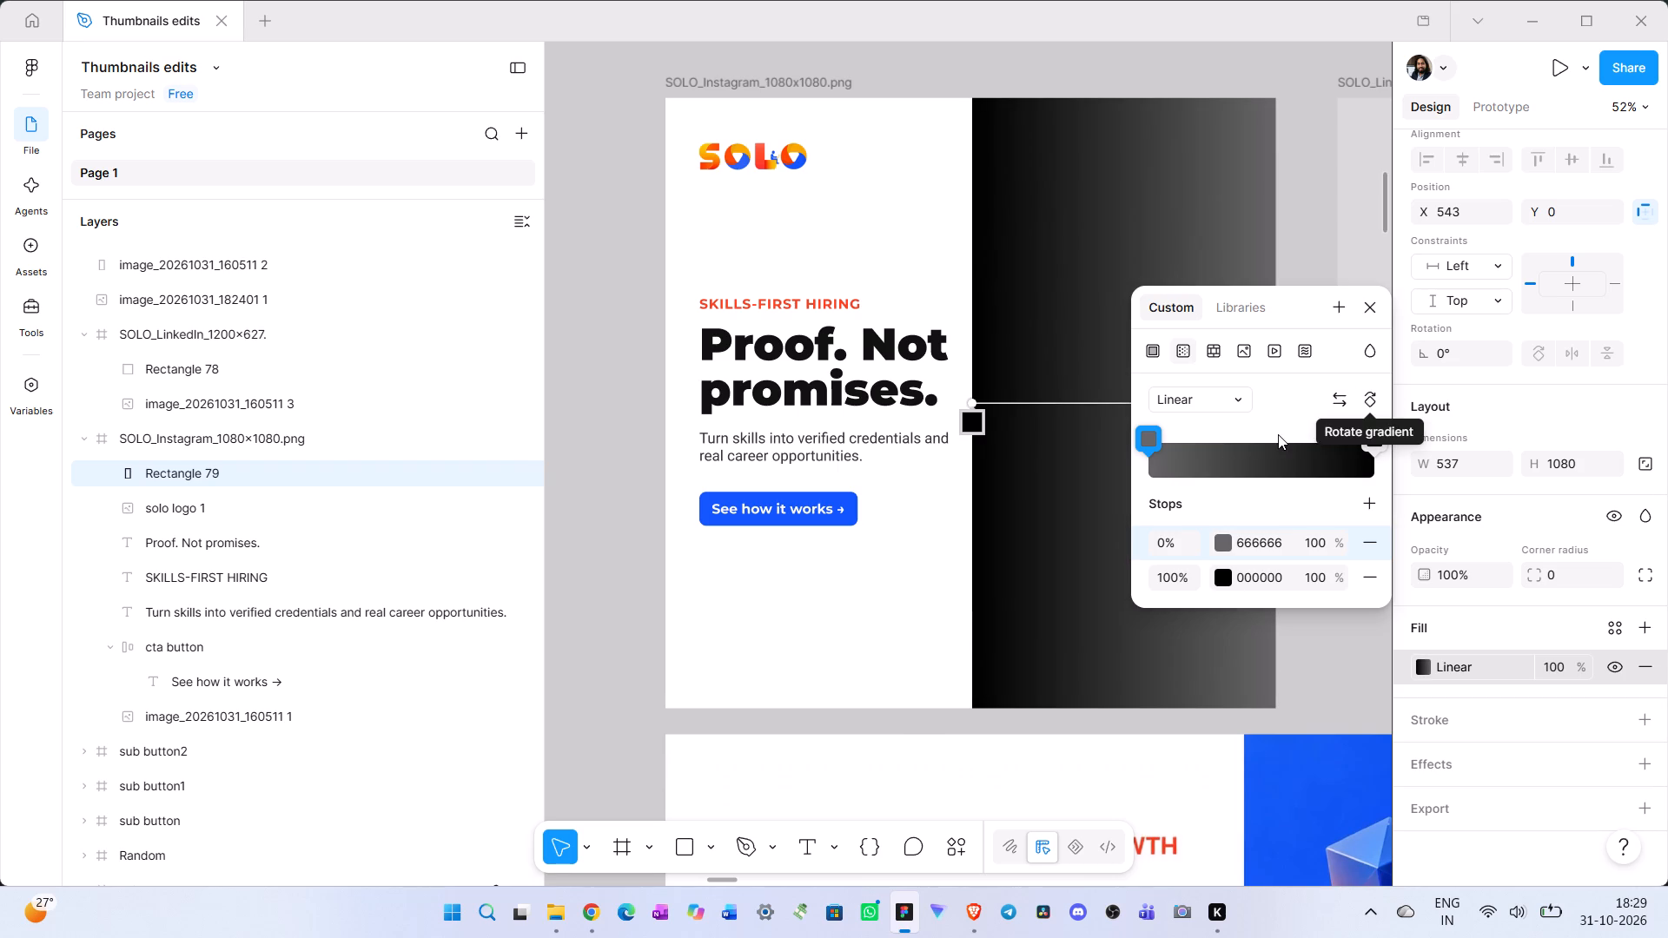
click(1340, 395)
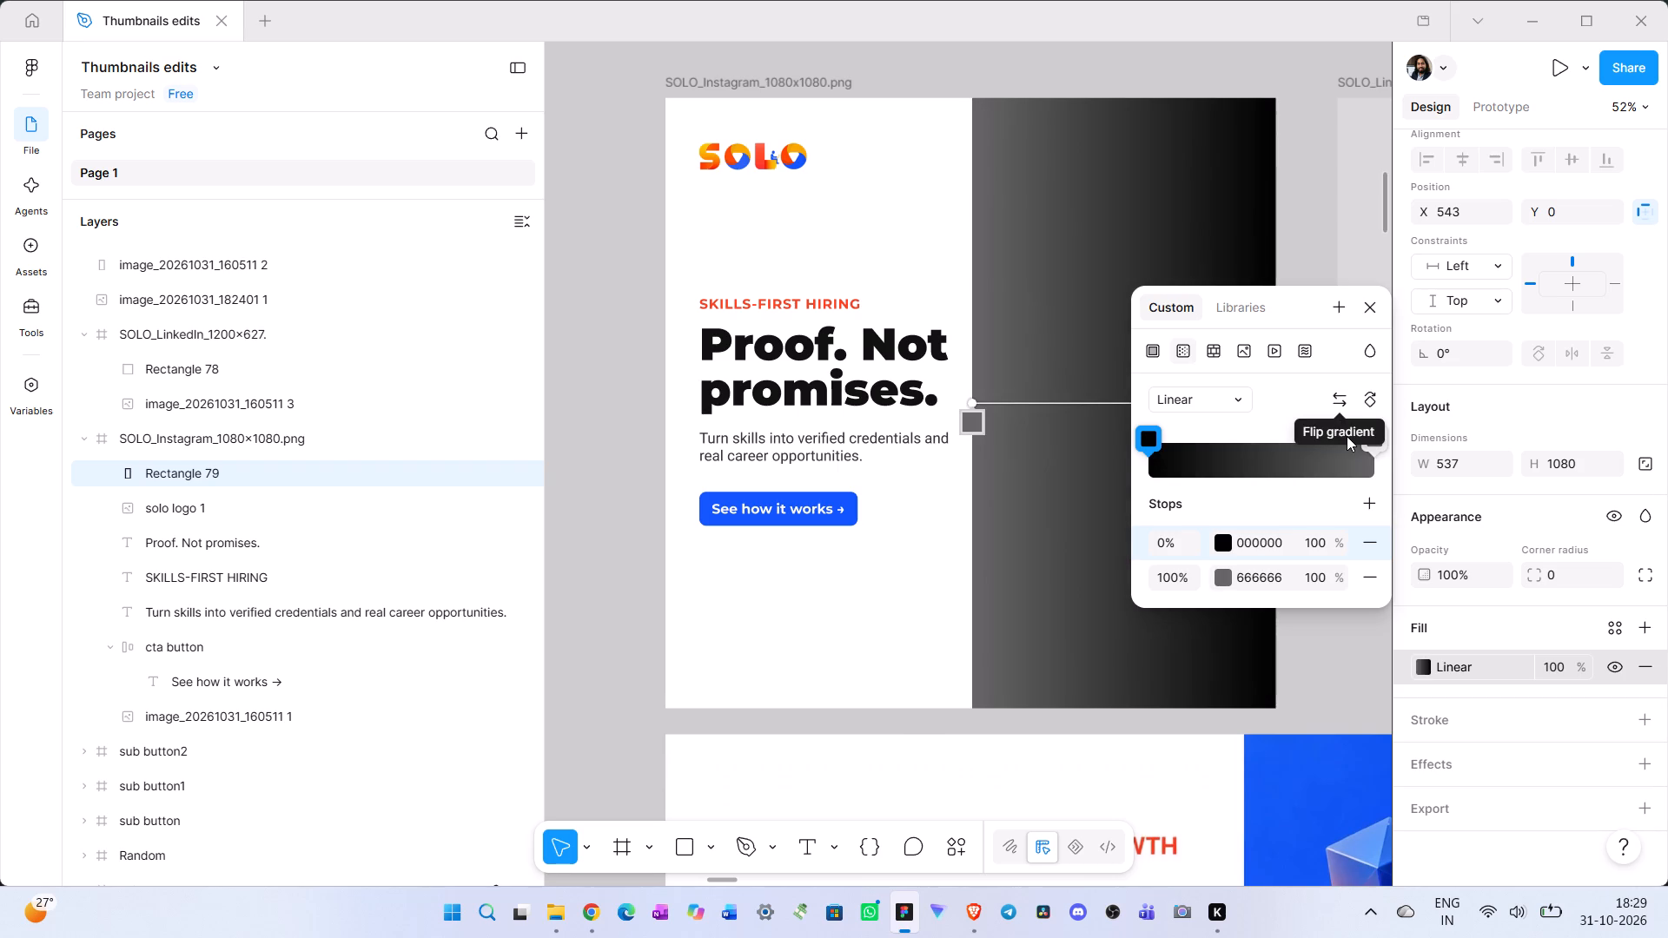
click(1339, 400)
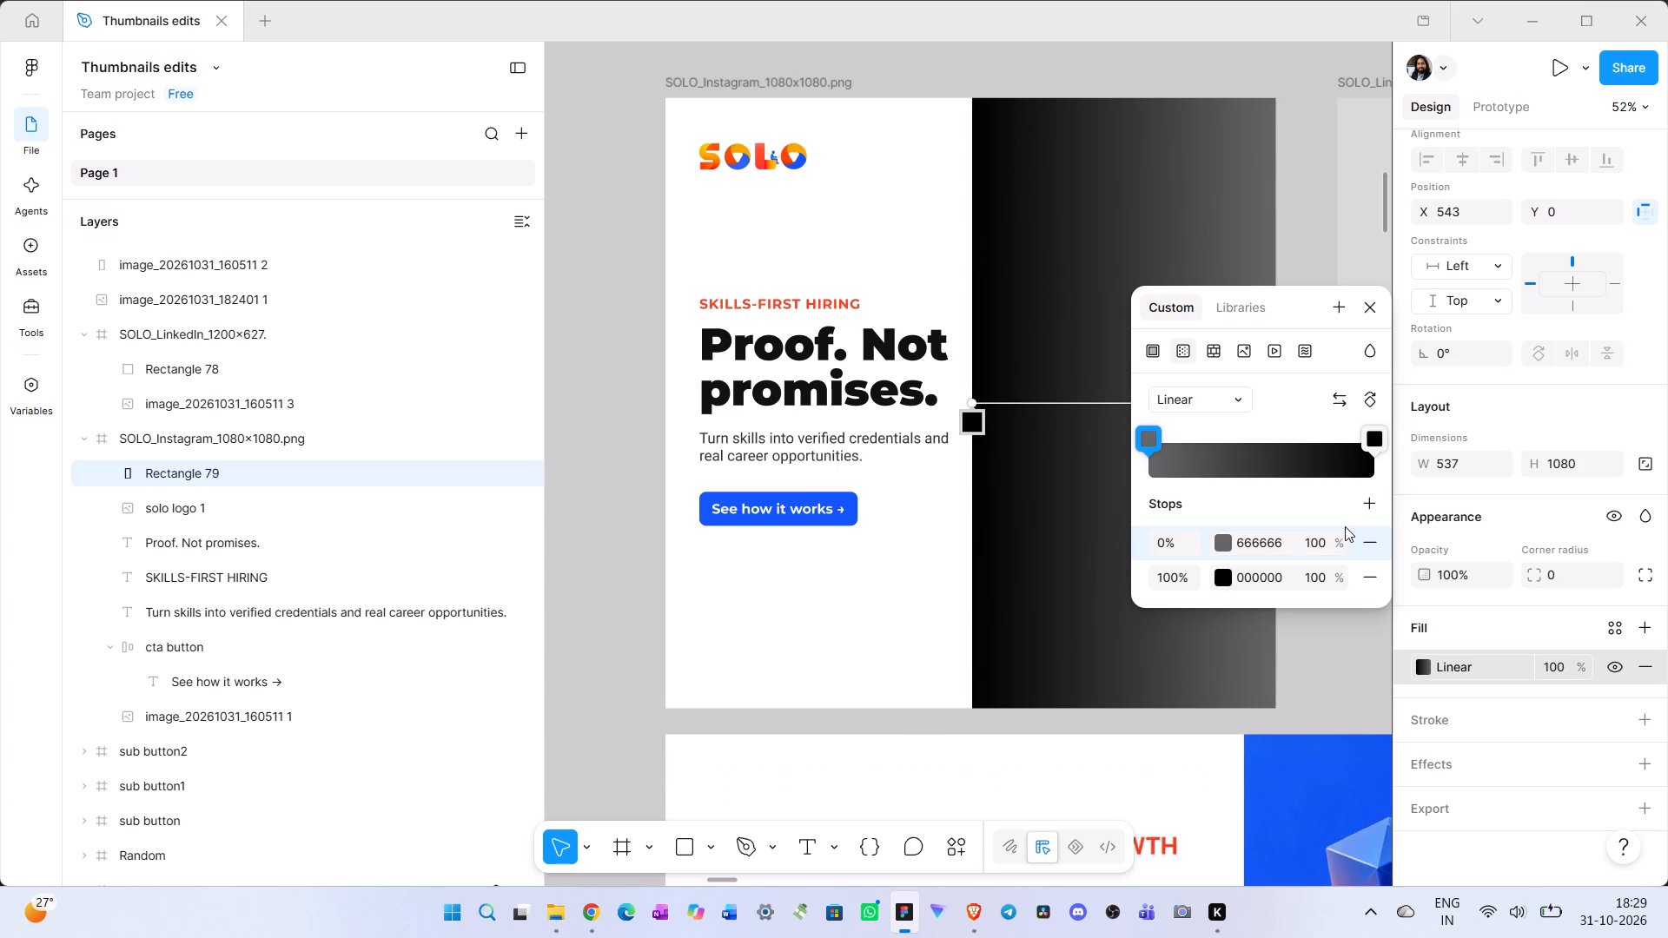
Lower the opacity of the gradient's 666666 stop to 0%, keeping the 000000 stop at 100%.
drag(1338, 551, 1136, 589)
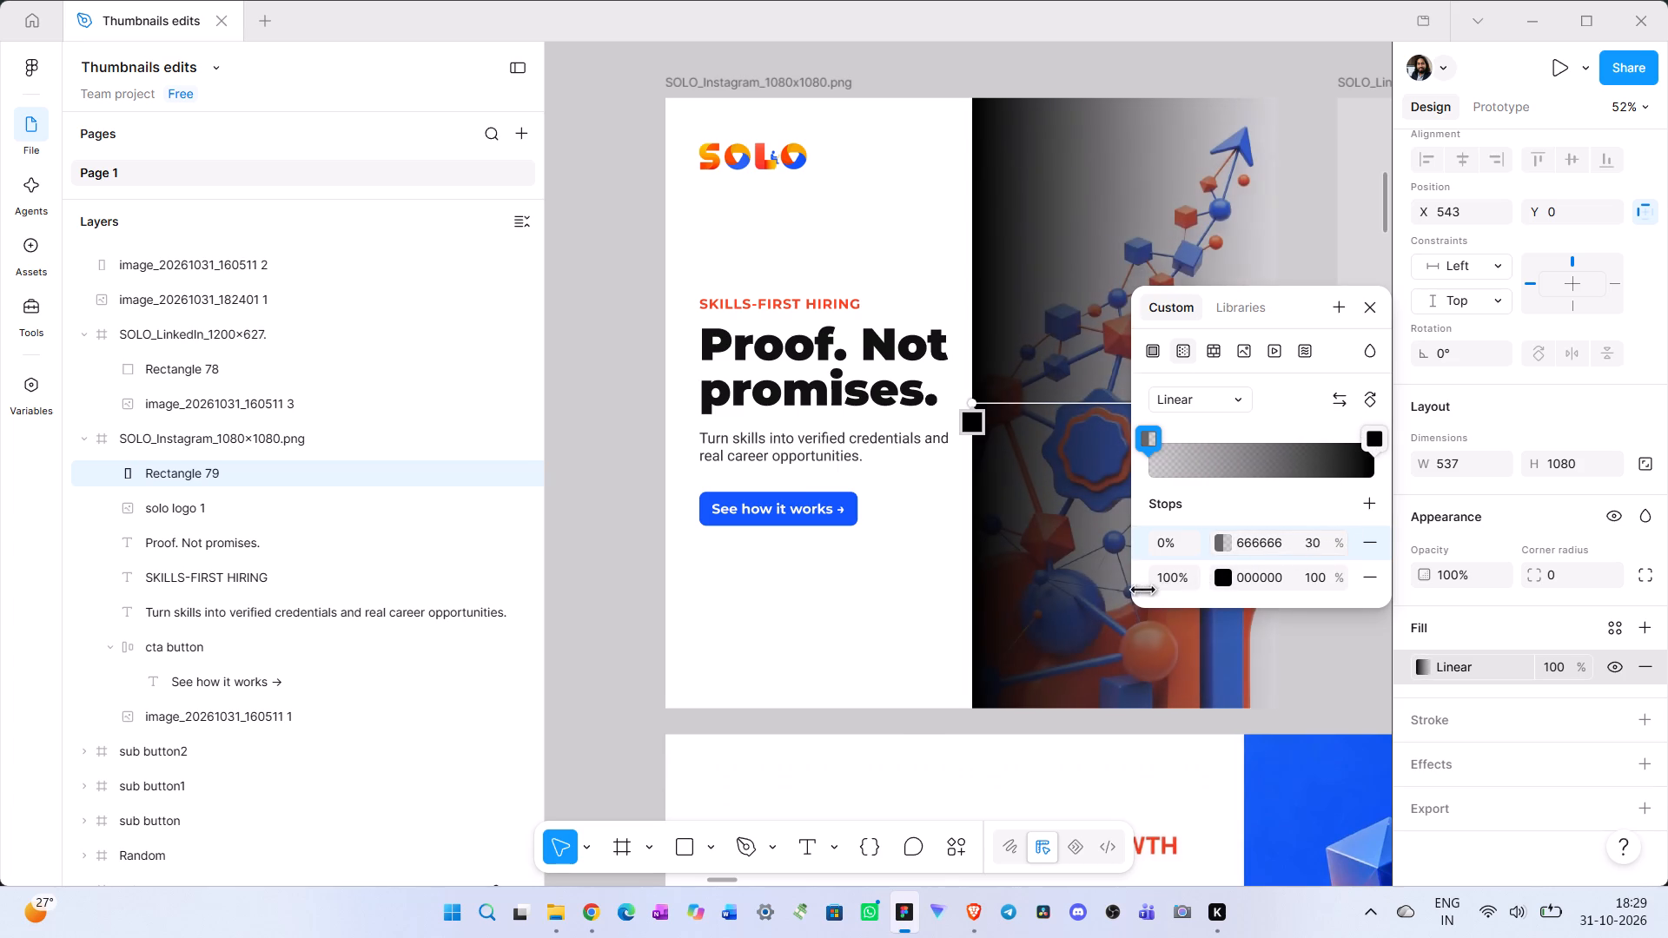
drag(1136, 589, 983, 591)
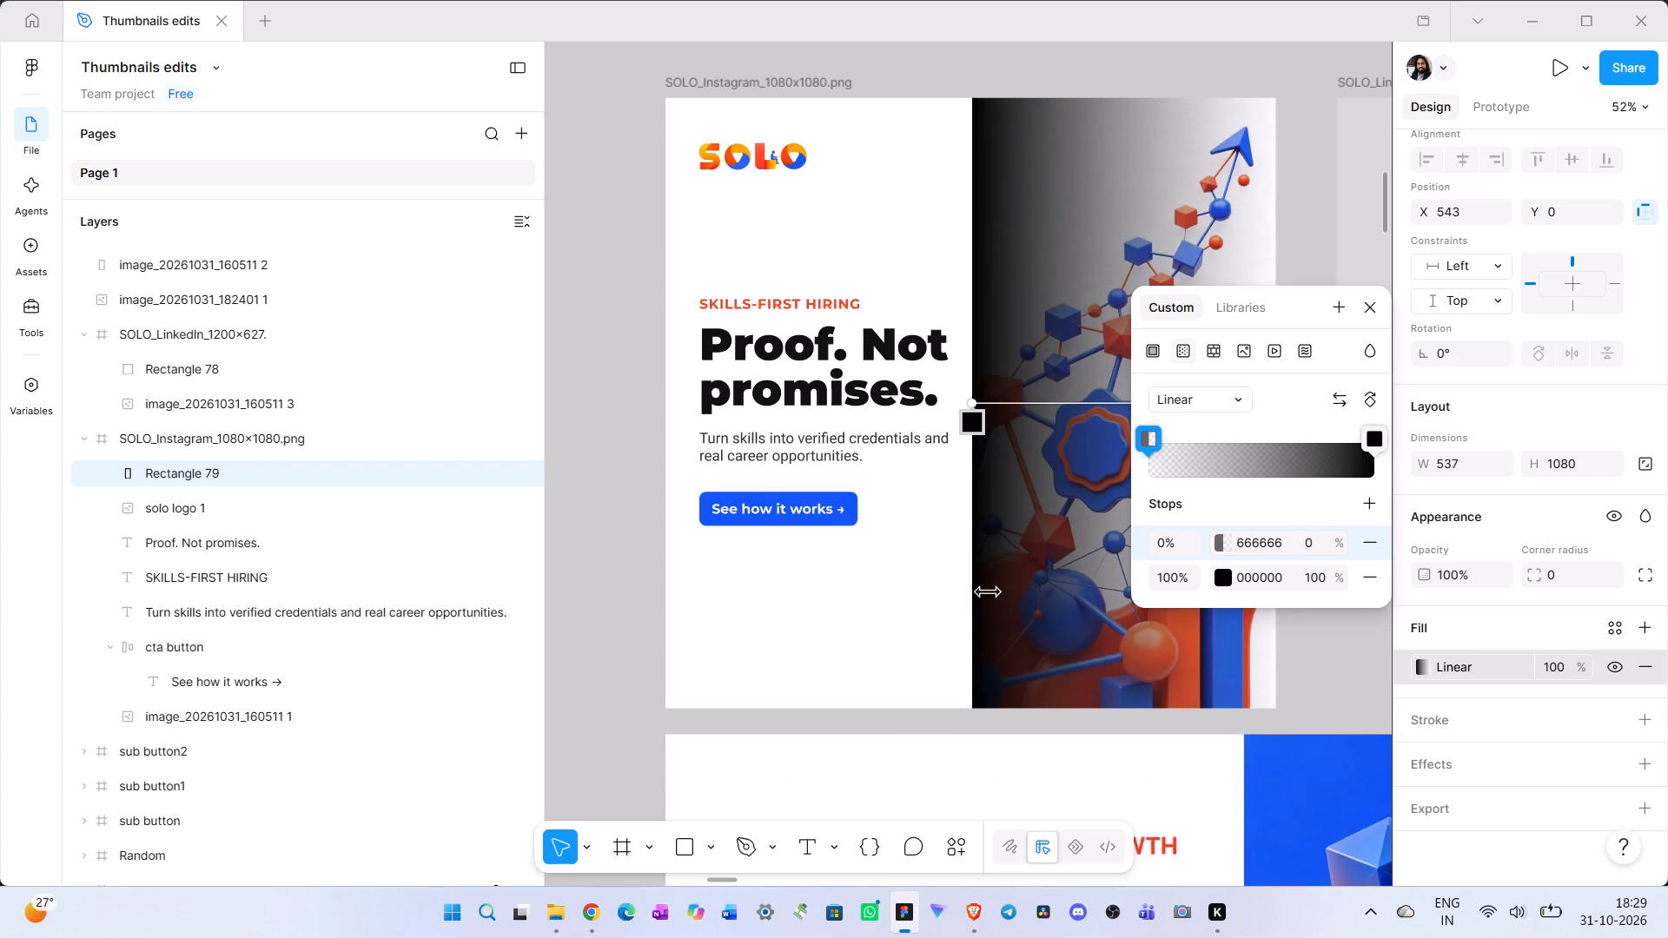
drag(983, 591, 732, 591)
drag(732, 591, 729, 591)
Shorten the overlay gradient by pulling its transparent end toward the illustration's left edge, to about a third of the rectangle's width.
drag(1268, 303, 1541, 317)
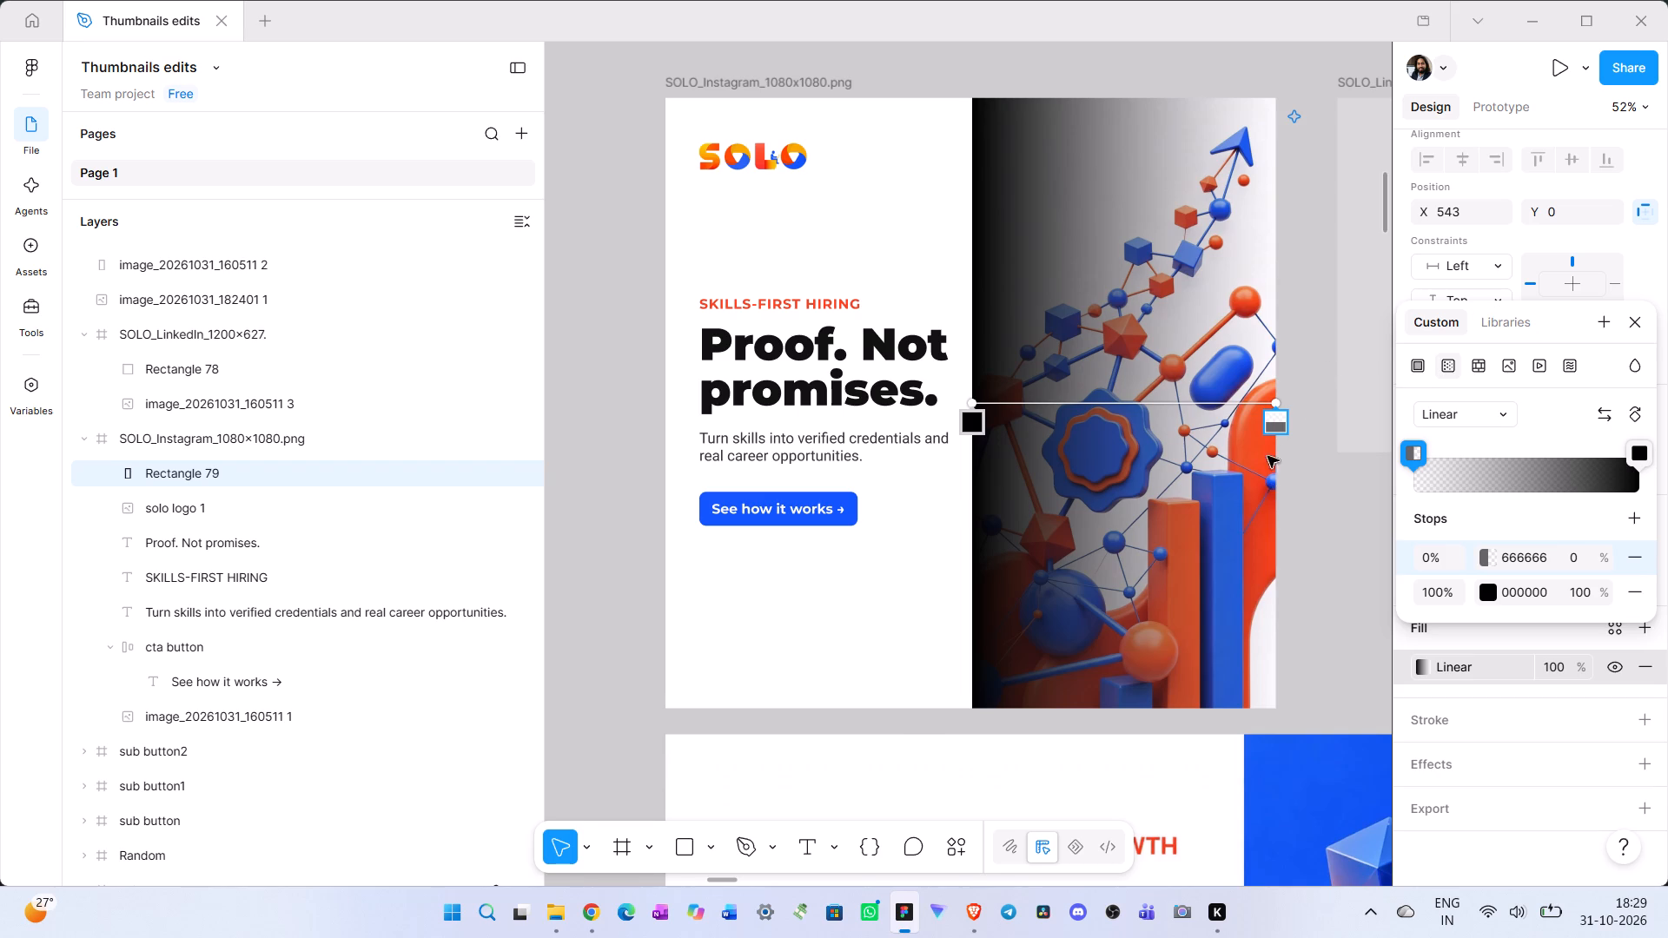
drag(1274, 406, 1184, 406)
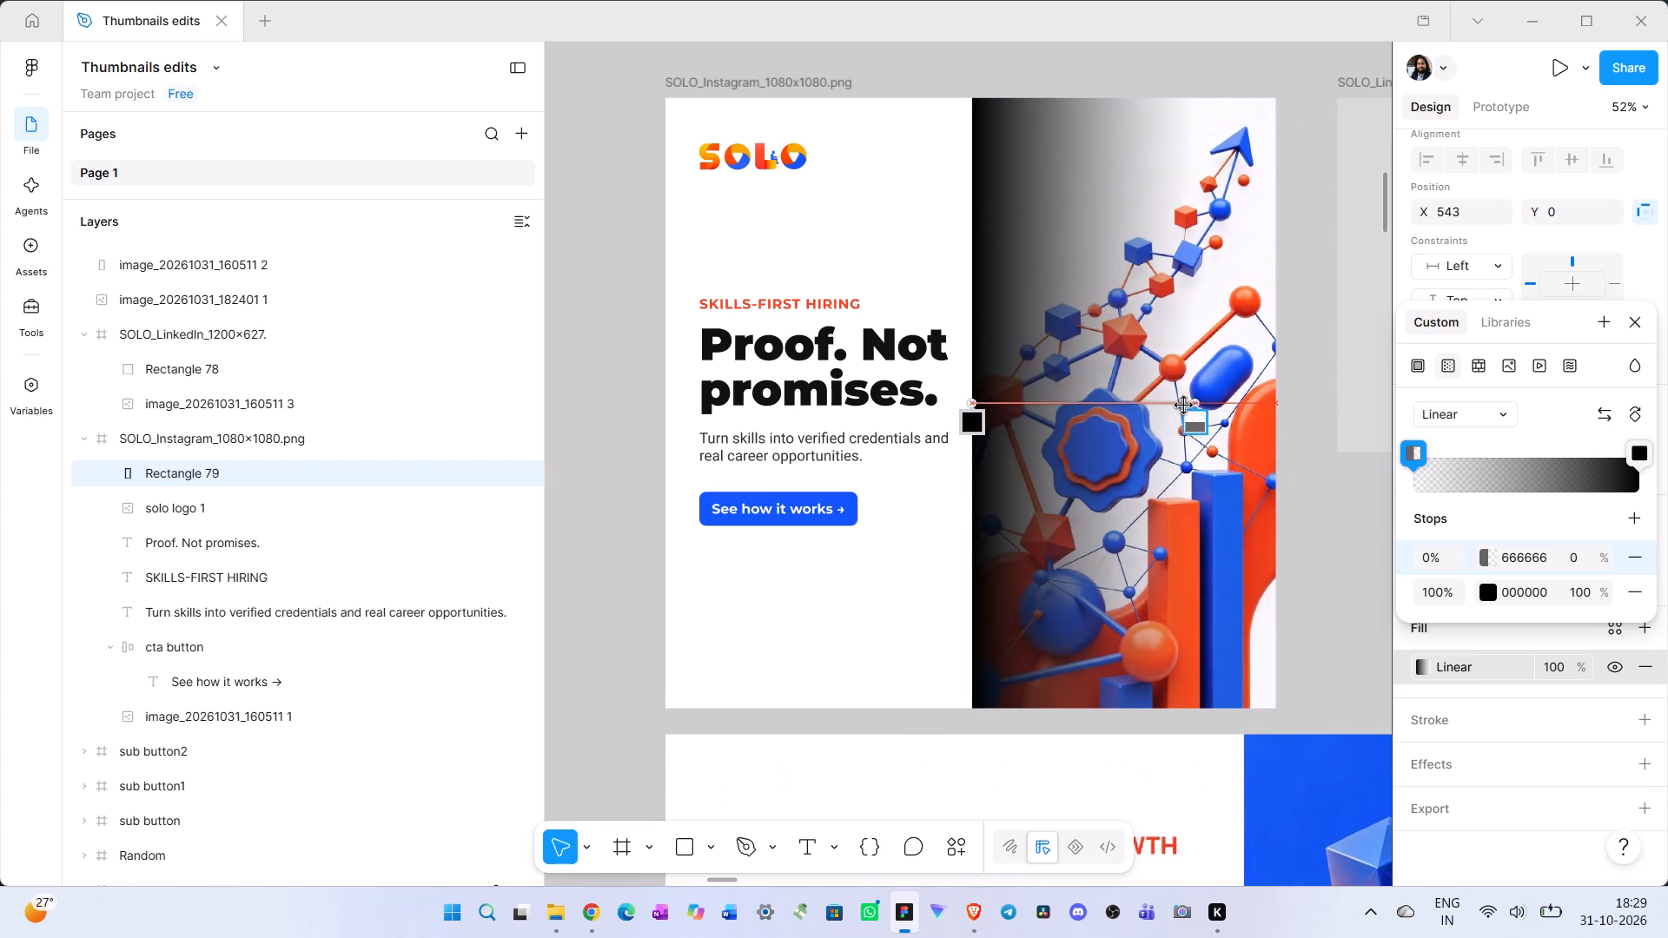
drag(1184, 406, 1064, 417)
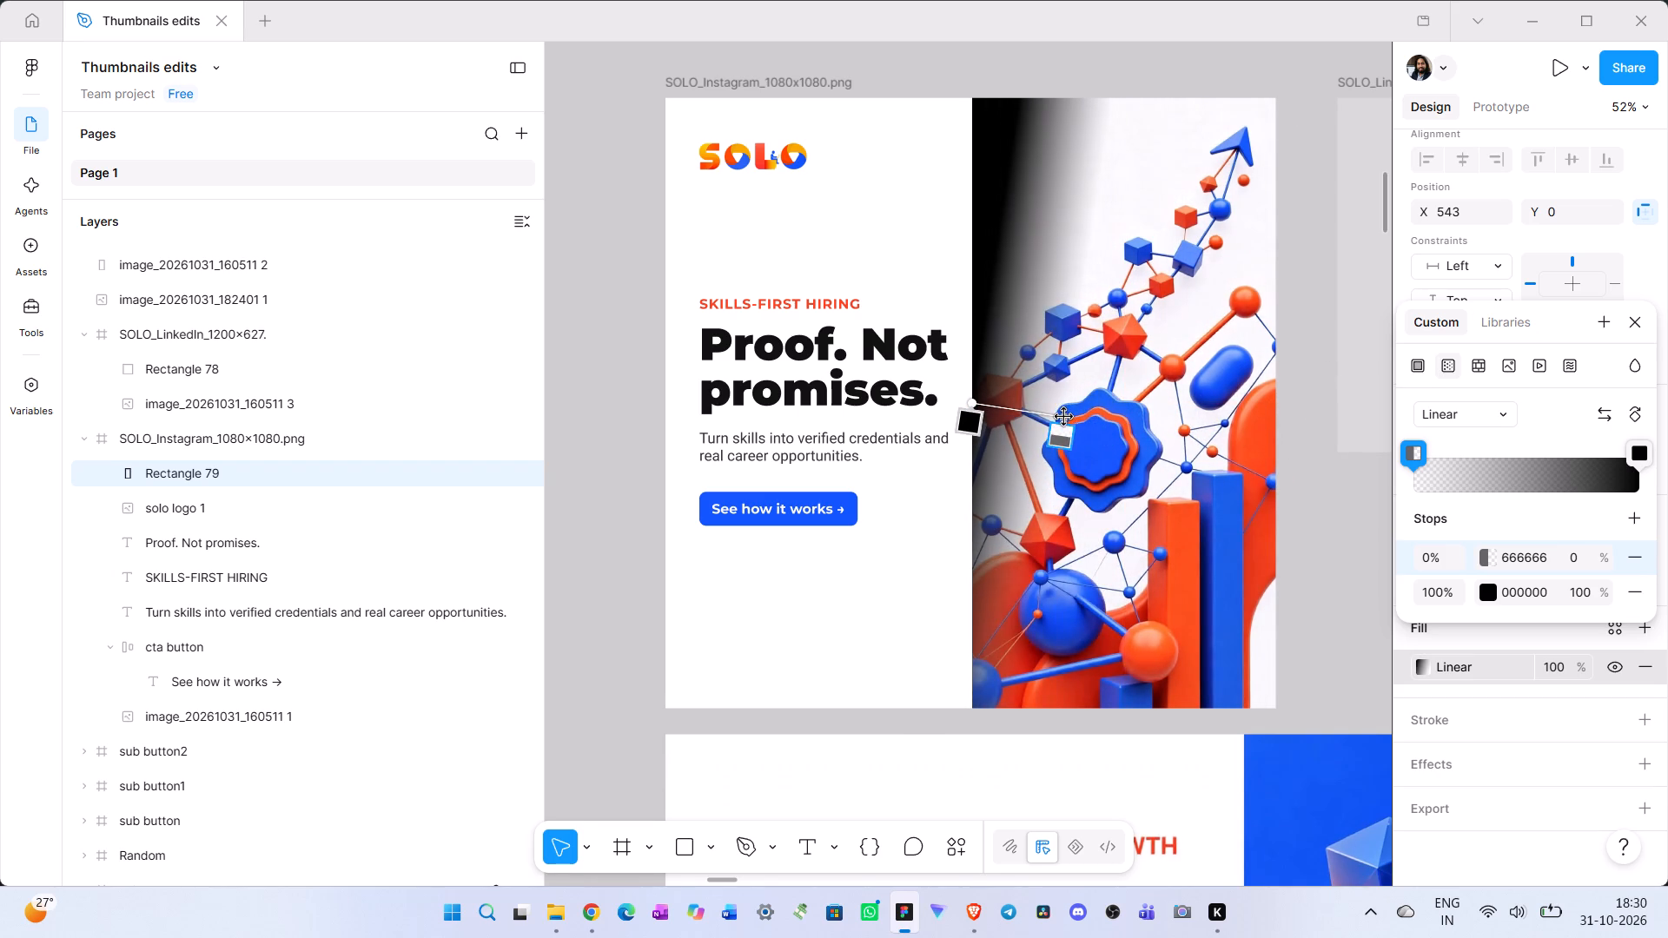
drag(1064, 417, 1082, 419)
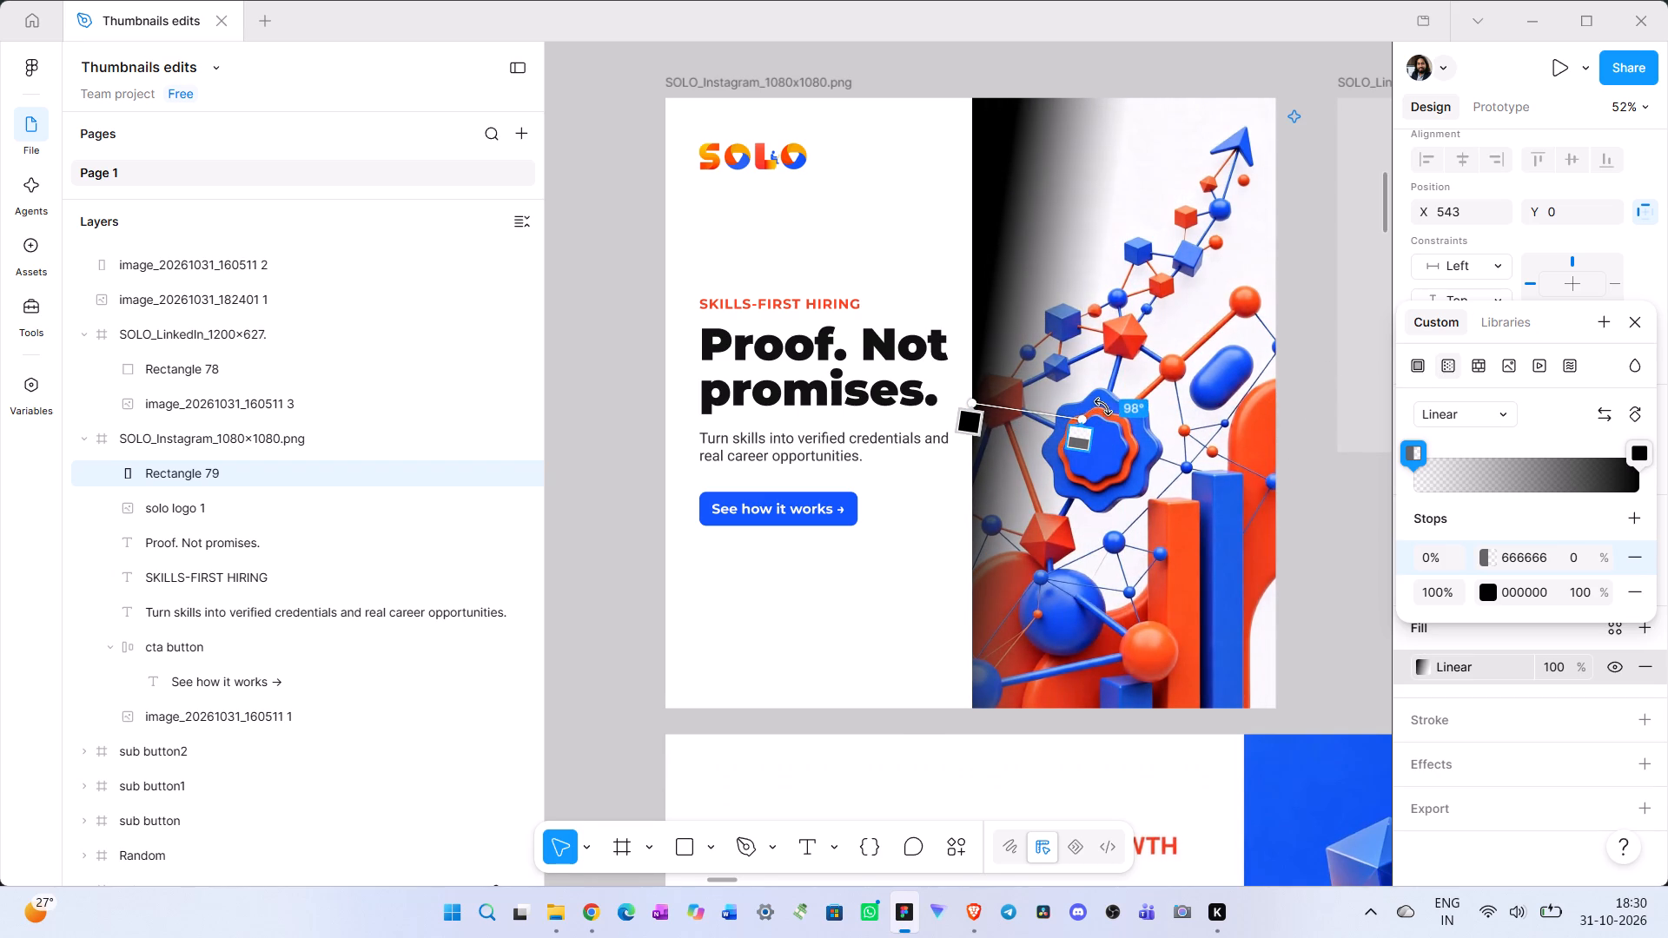
Undo the last handle adjustment that tilted and shortened the gradient over the Instagram illustration.
key(ctrl+z)
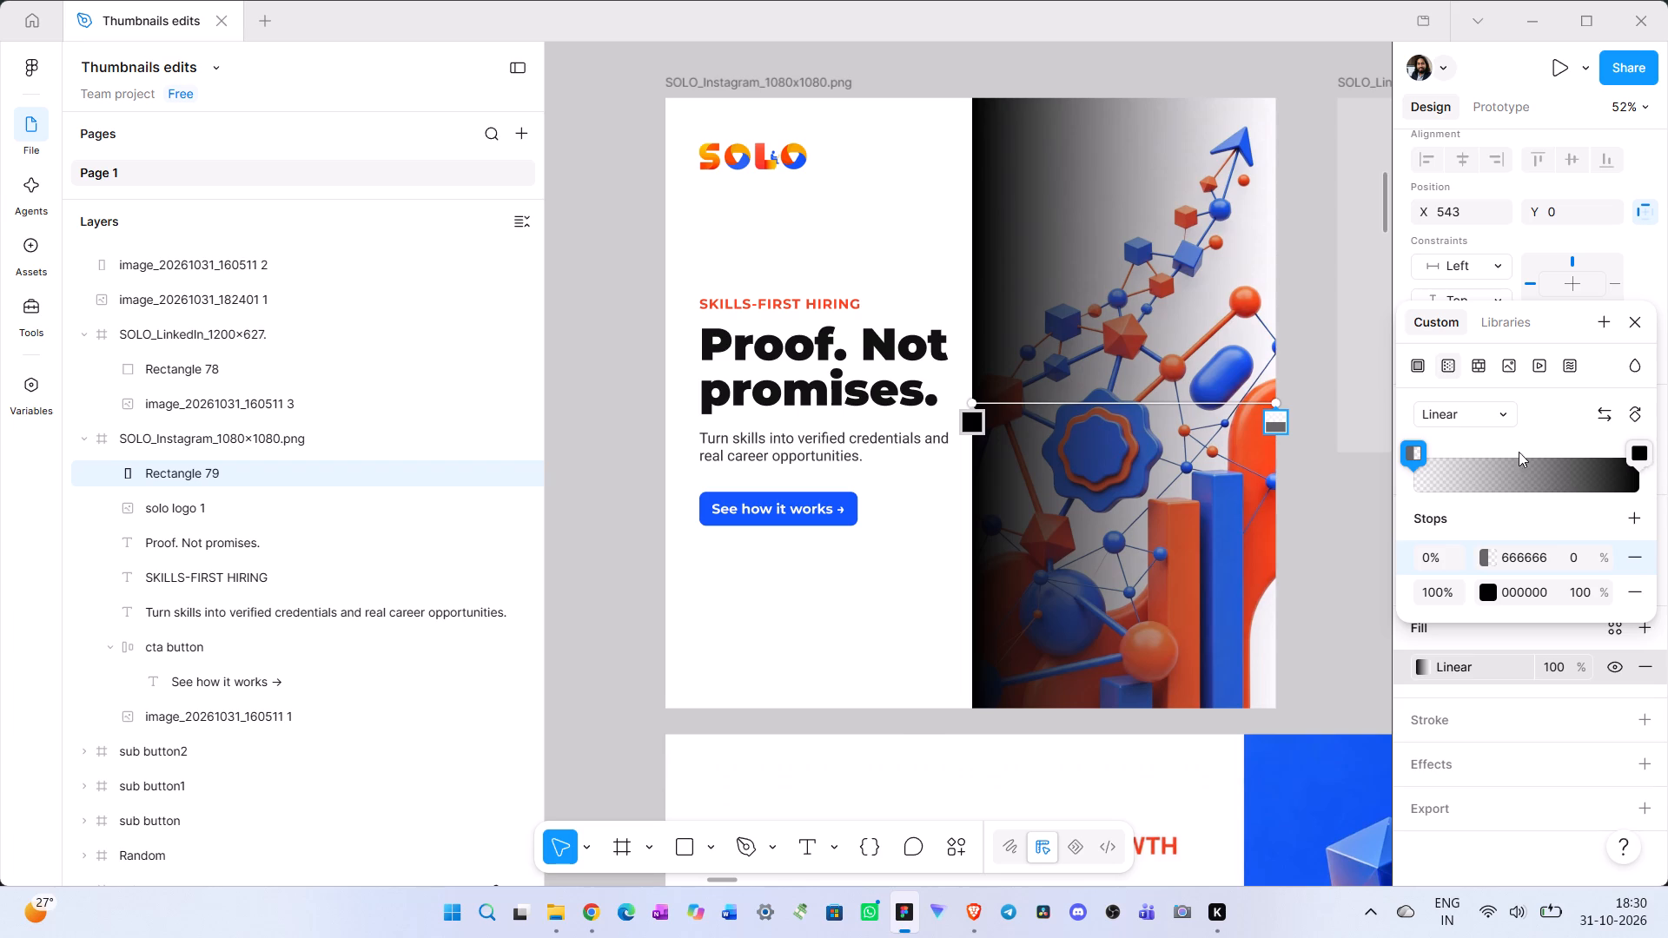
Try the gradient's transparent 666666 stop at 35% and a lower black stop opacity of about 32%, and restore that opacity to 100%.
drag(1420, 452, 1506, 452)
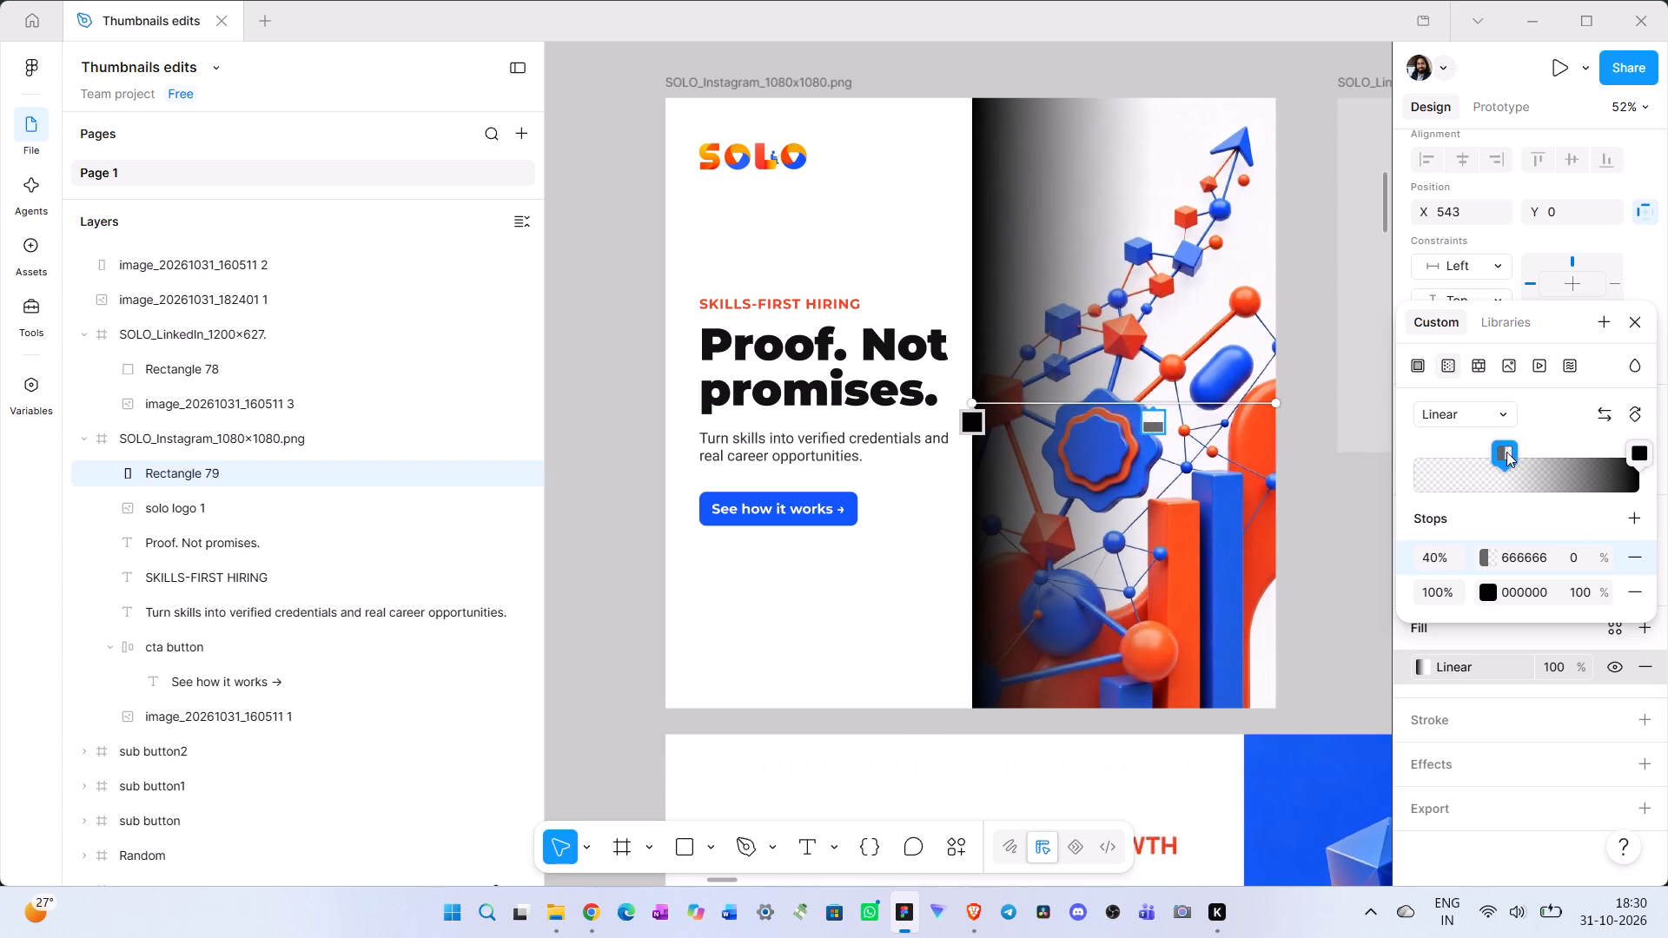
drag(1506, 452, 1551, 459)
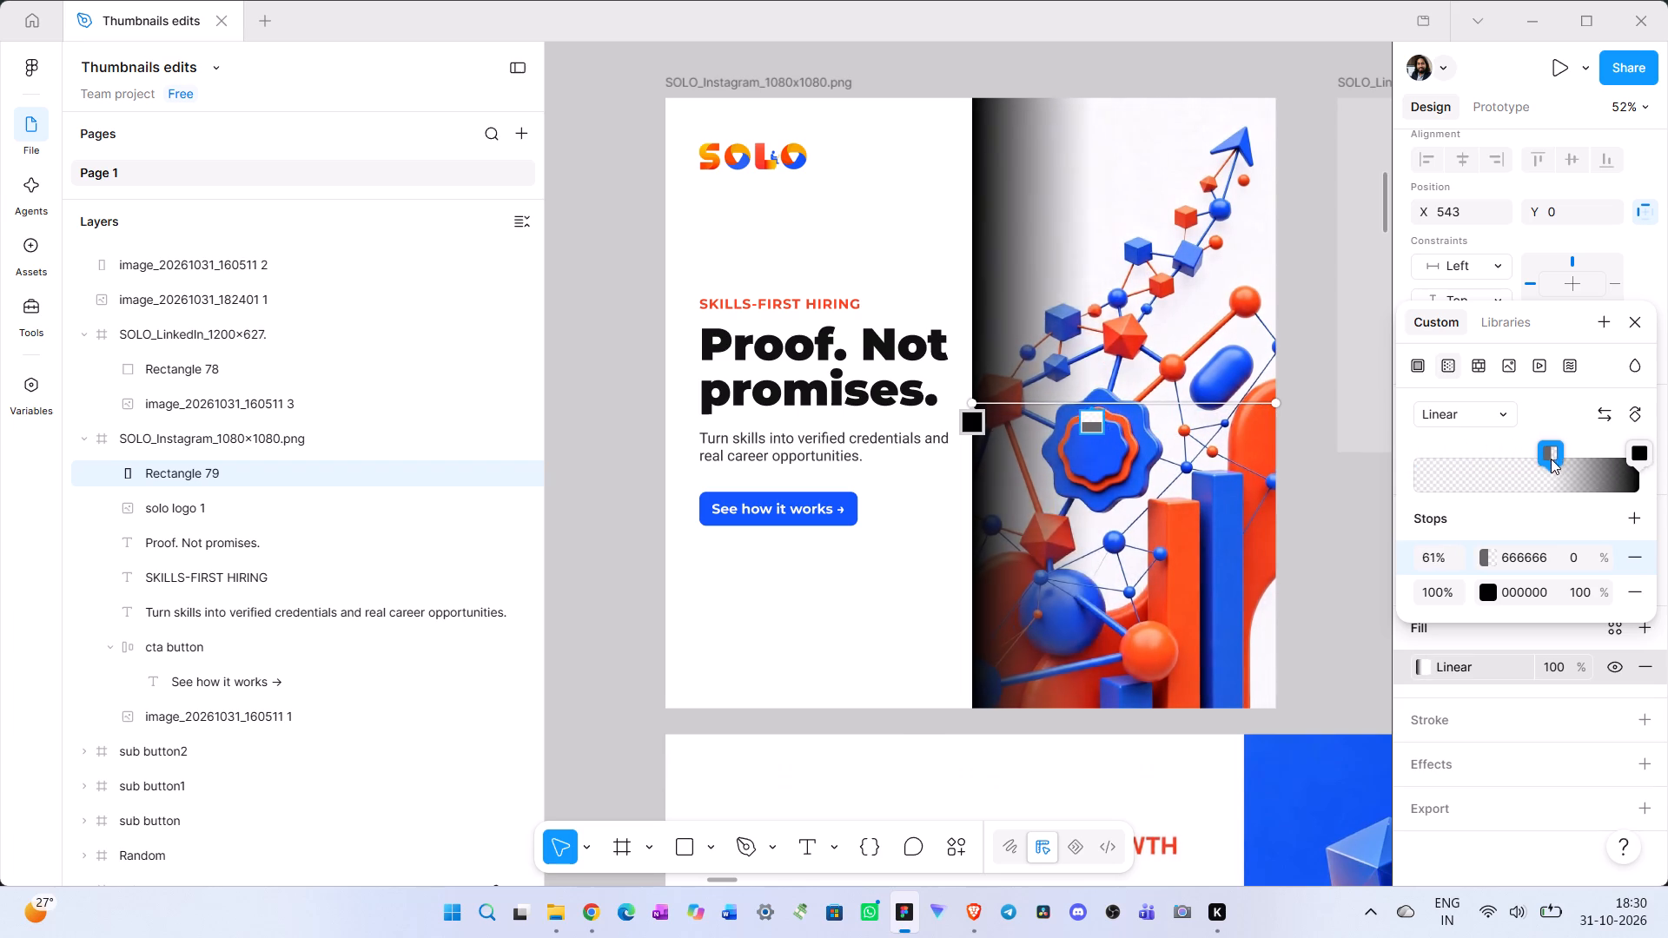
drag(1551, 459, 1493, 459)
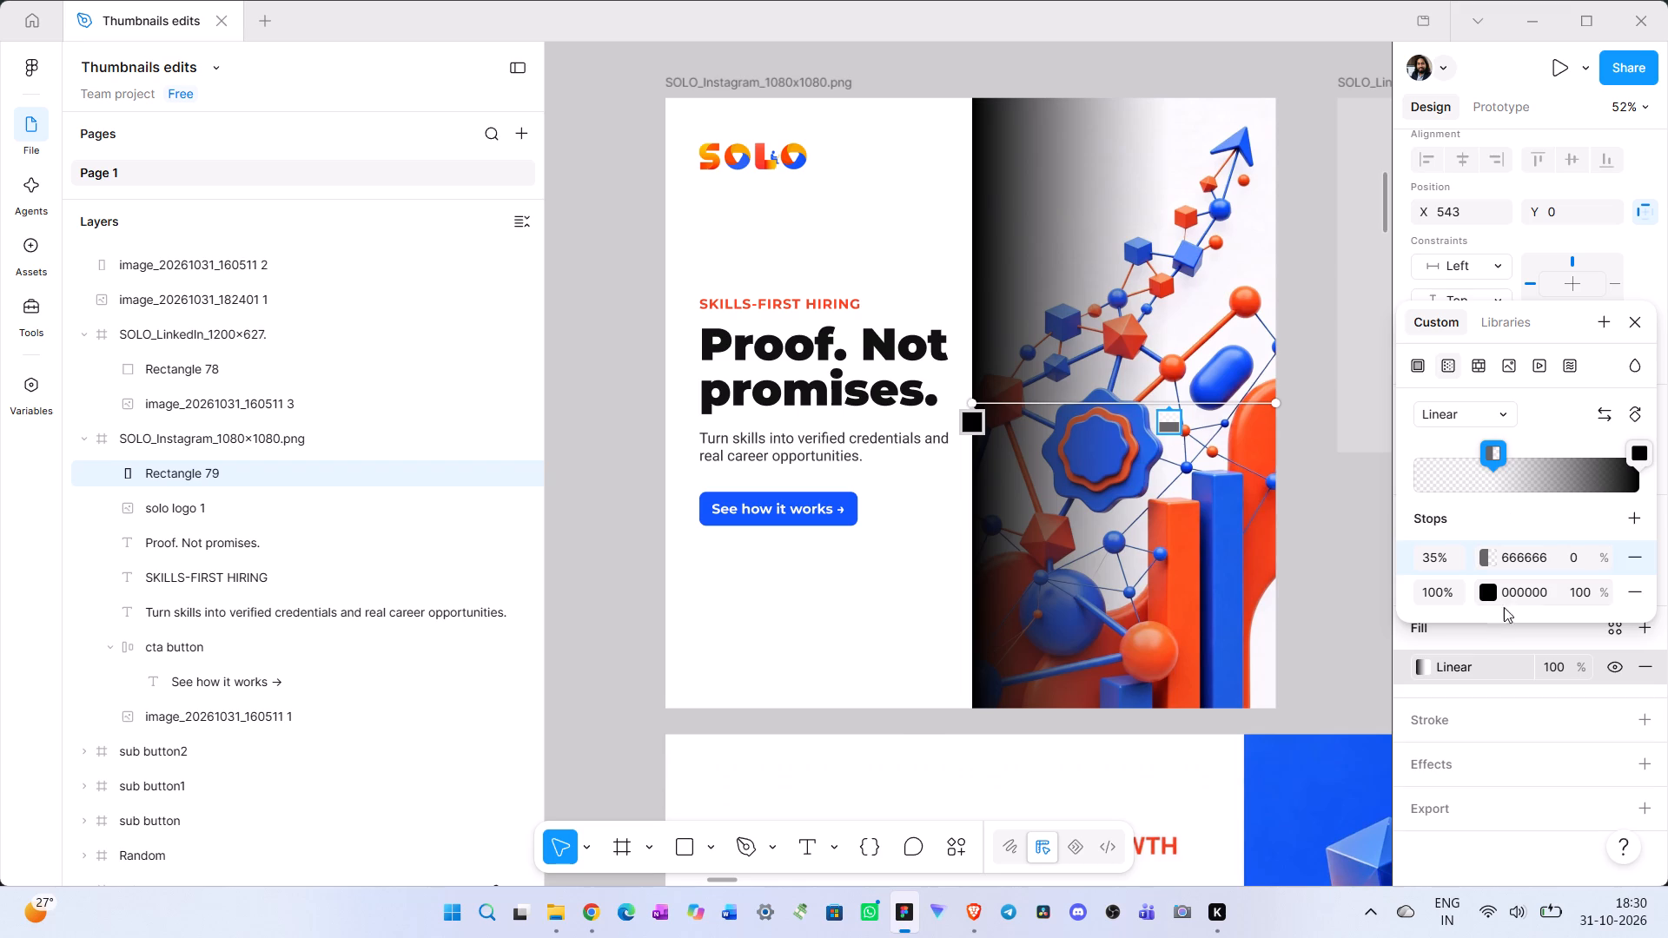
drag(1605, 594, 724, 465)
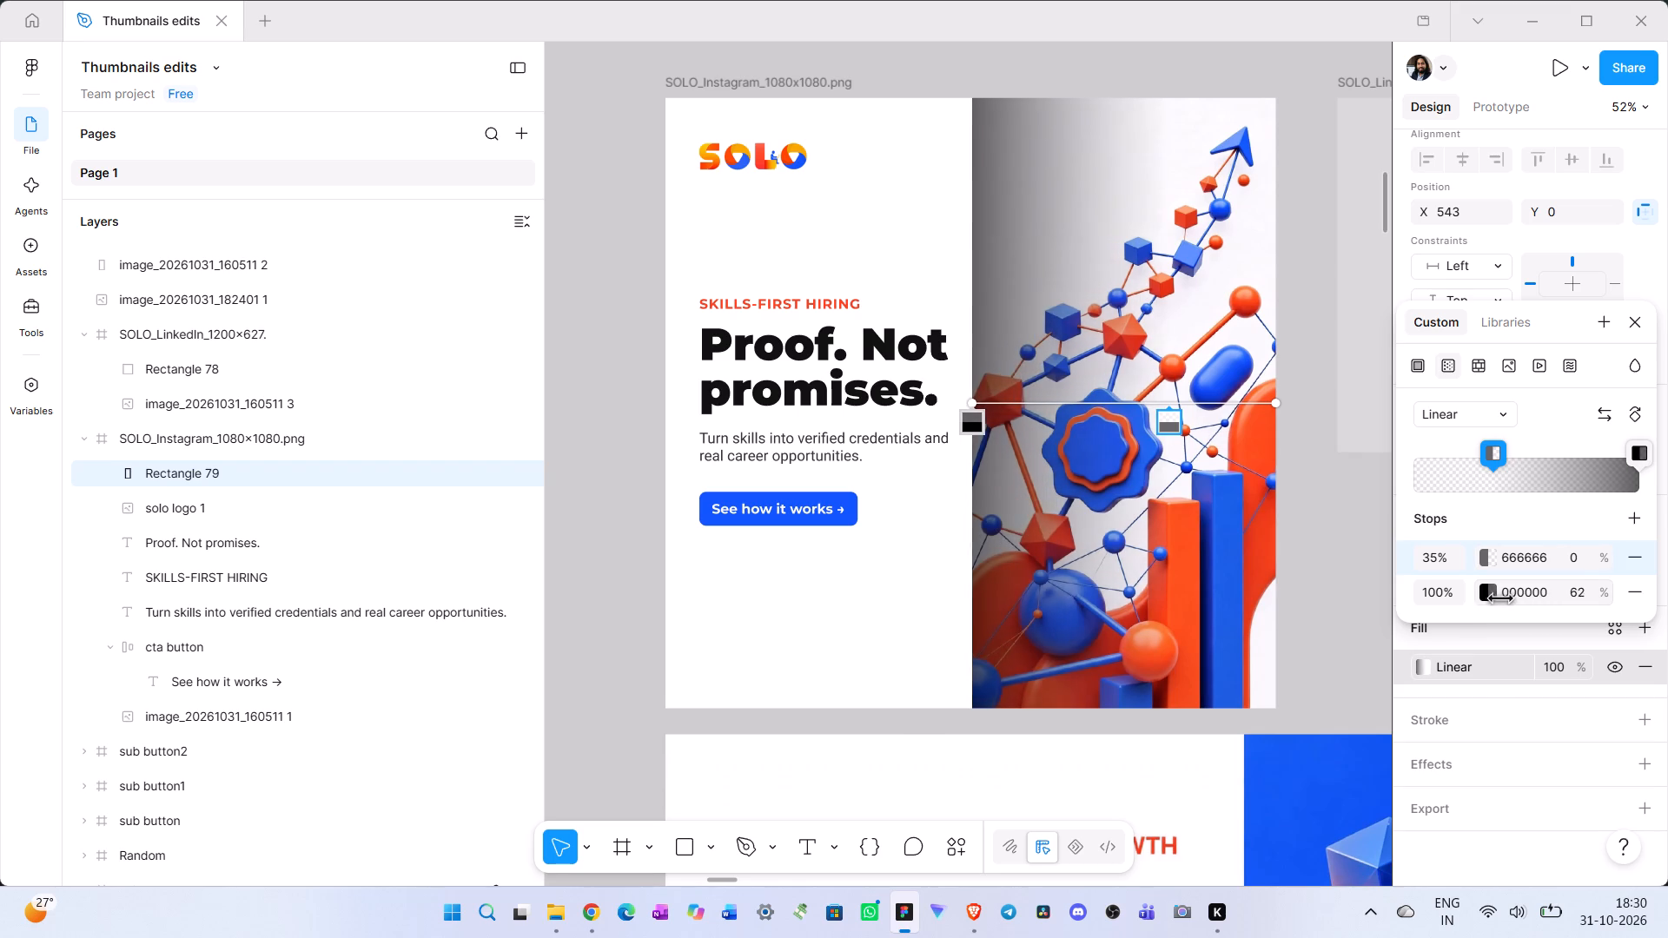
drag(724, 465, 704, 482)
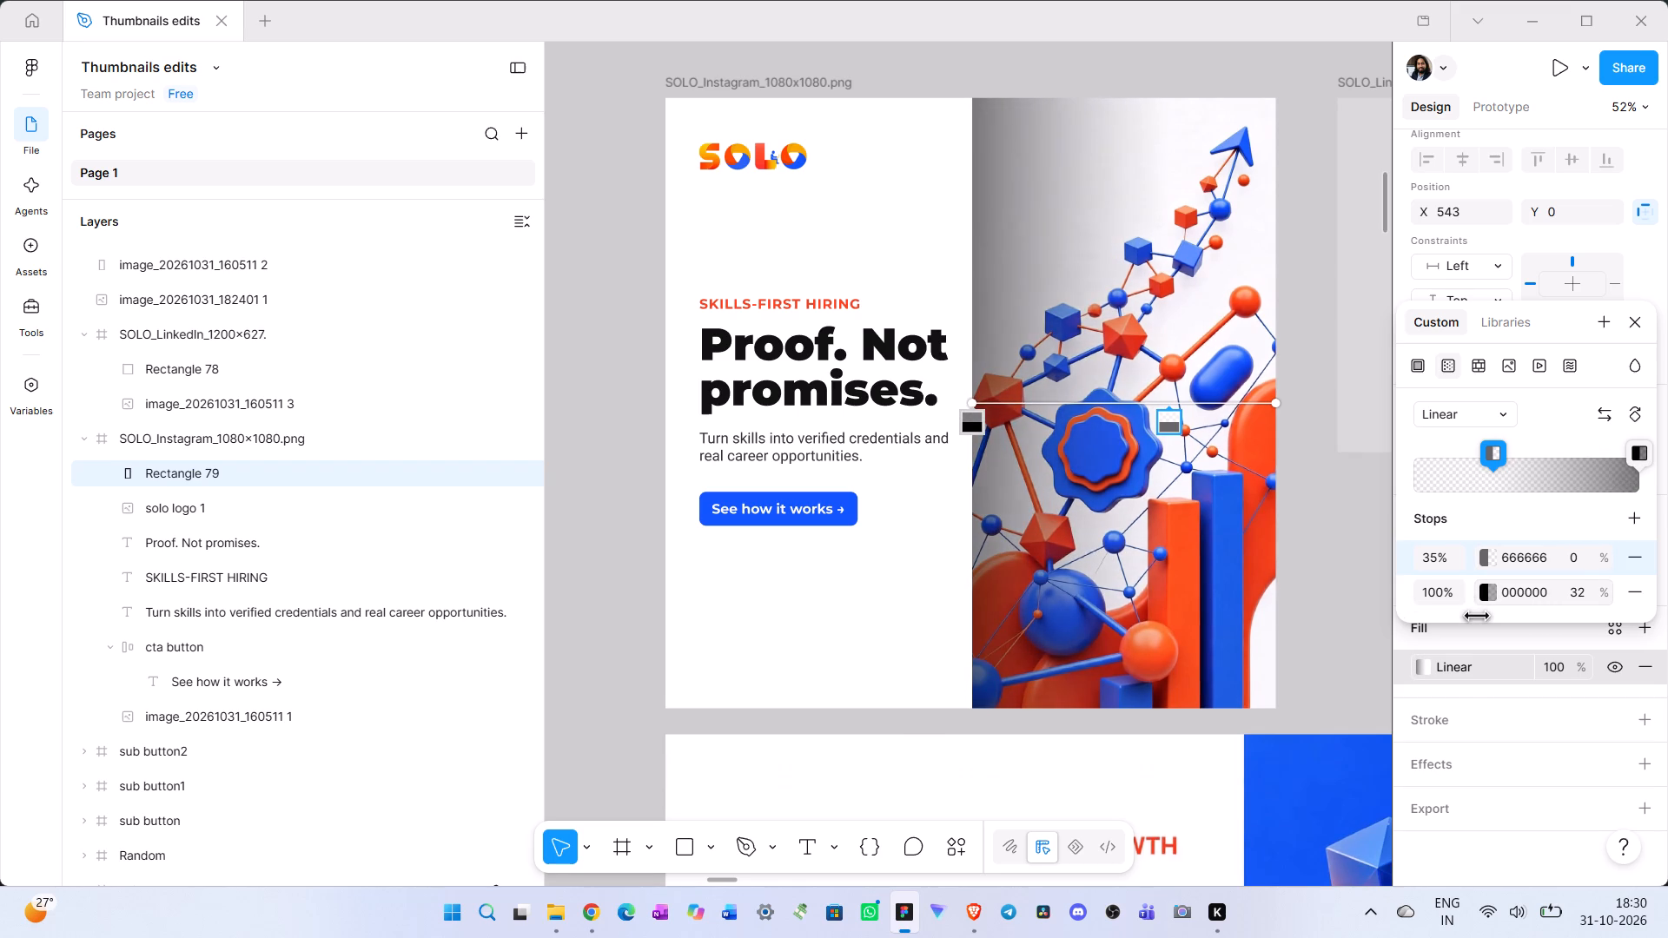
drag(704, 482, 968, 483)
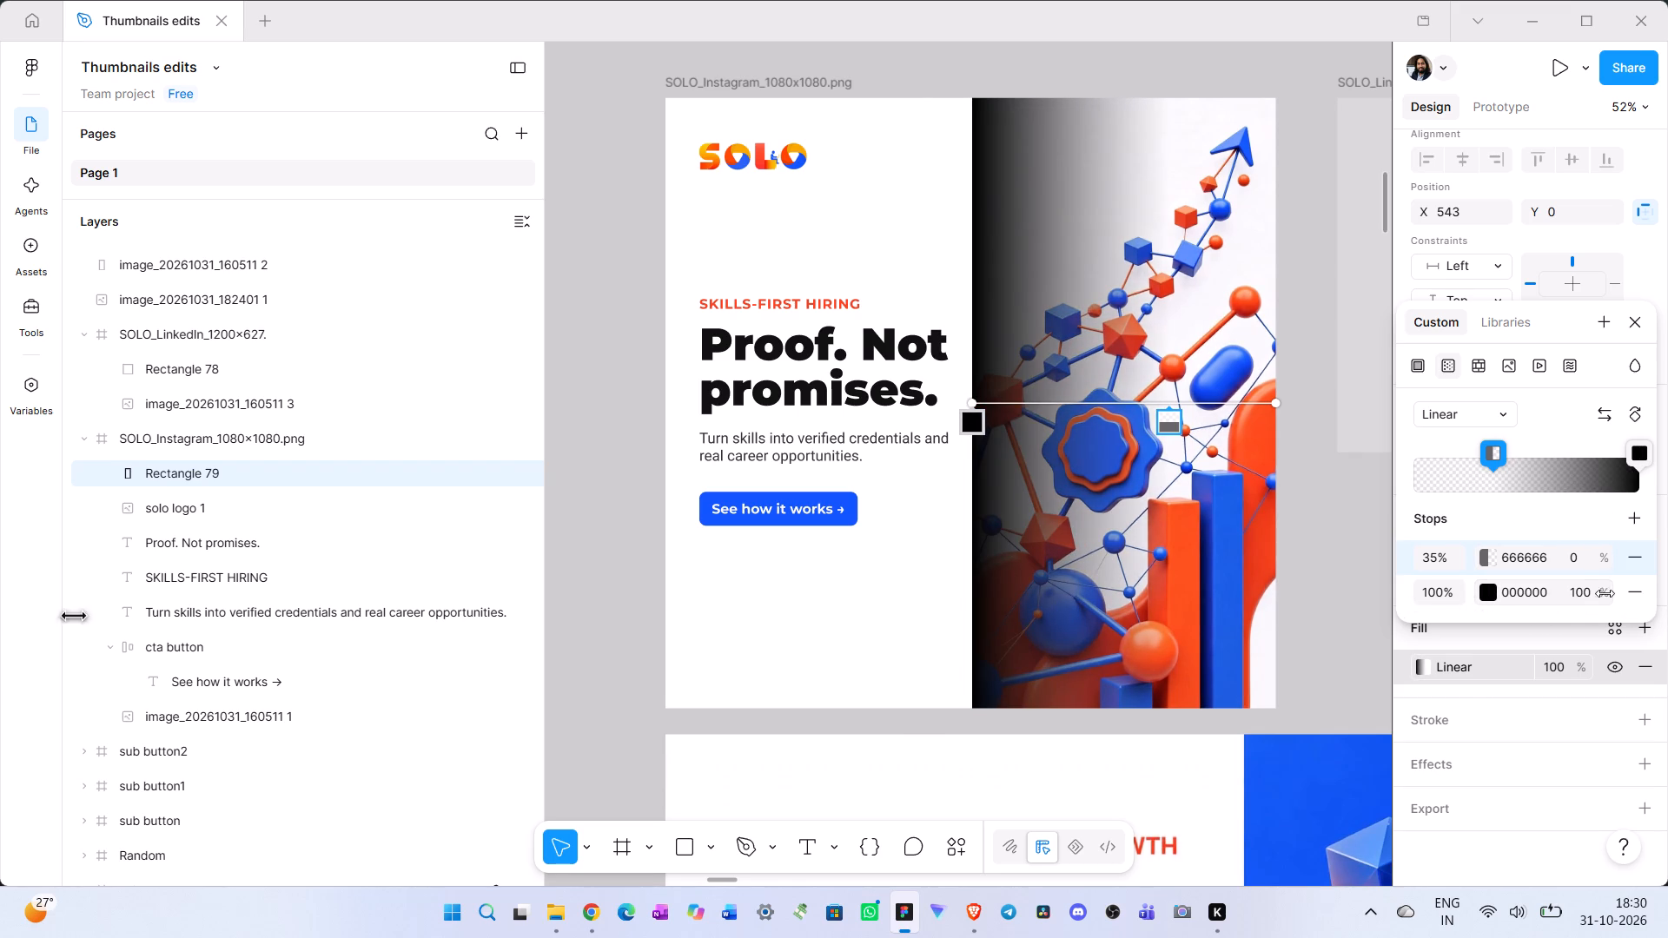
Open the blend modes for the rectangle's gradient fill and look through the options.
click(1635, 357)
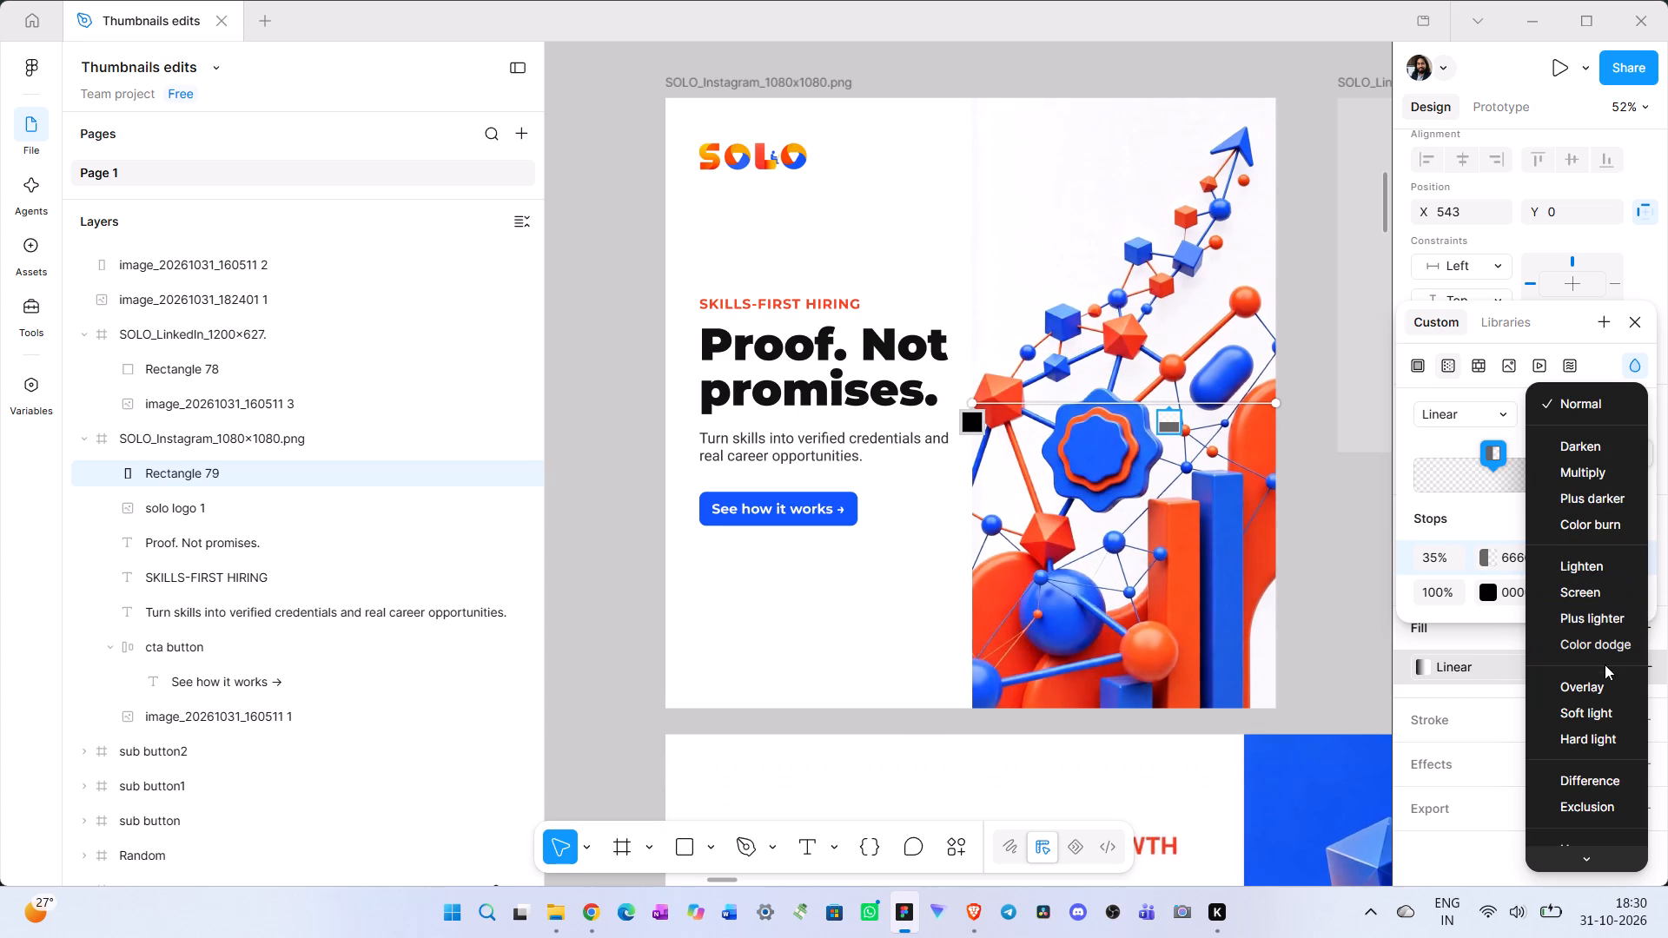
scroll(1603, 700, down, 4)
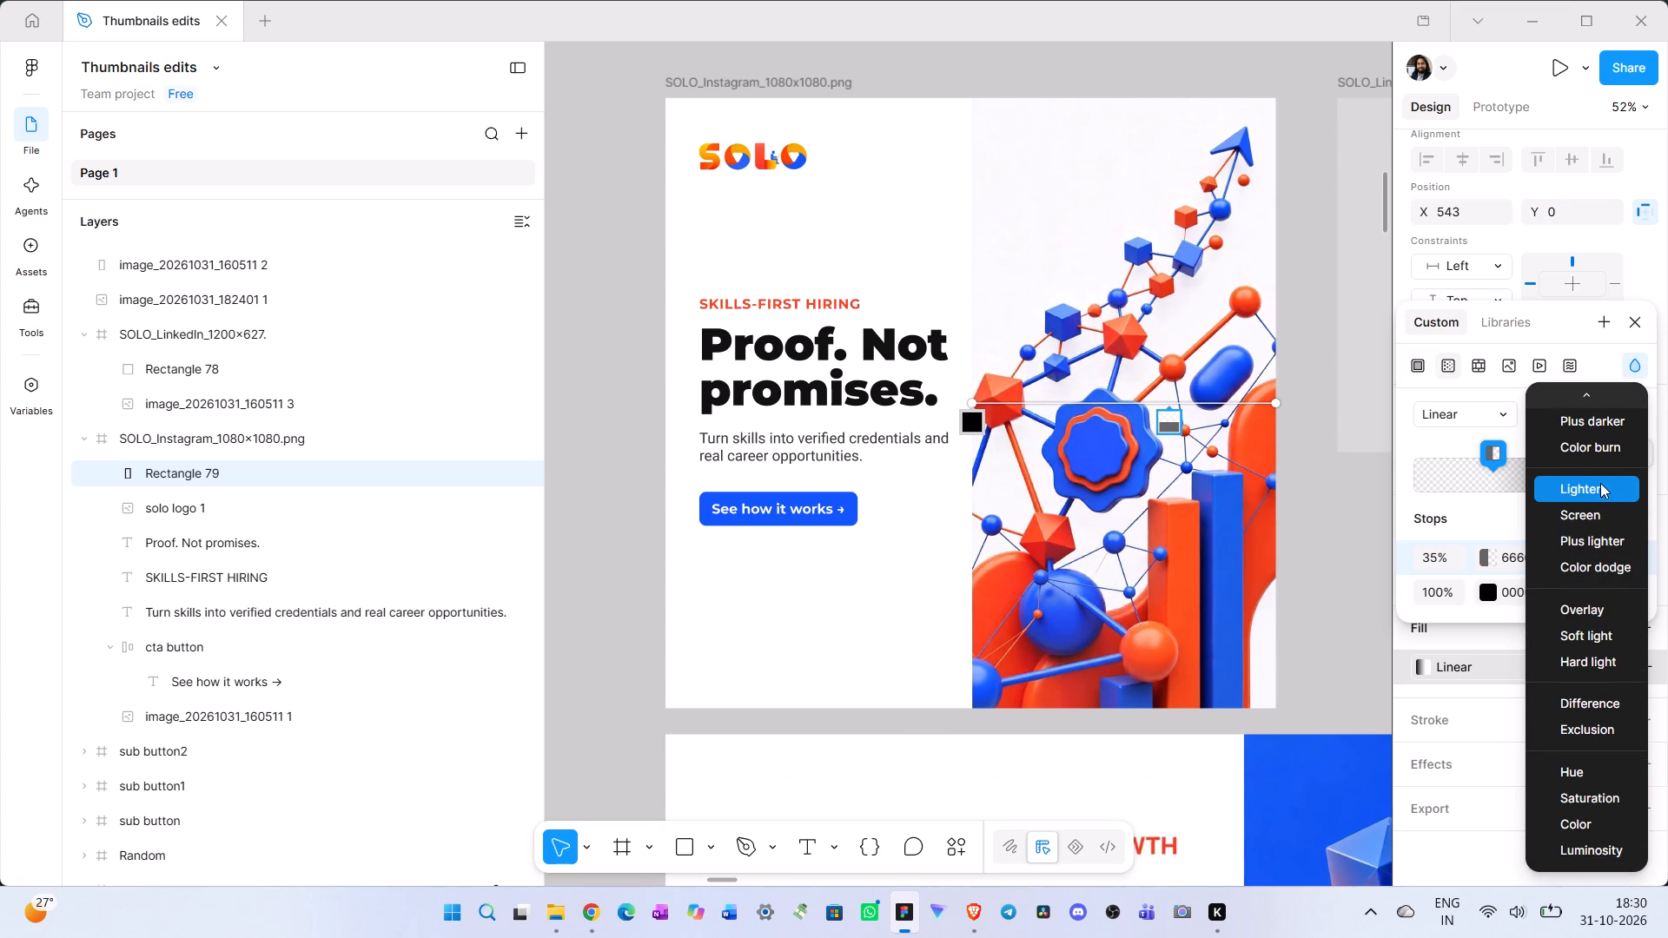
Compare the blend modes for the rectangle's gradient fill and set it to Multiply.
scroll(1600, 482, up, 1)
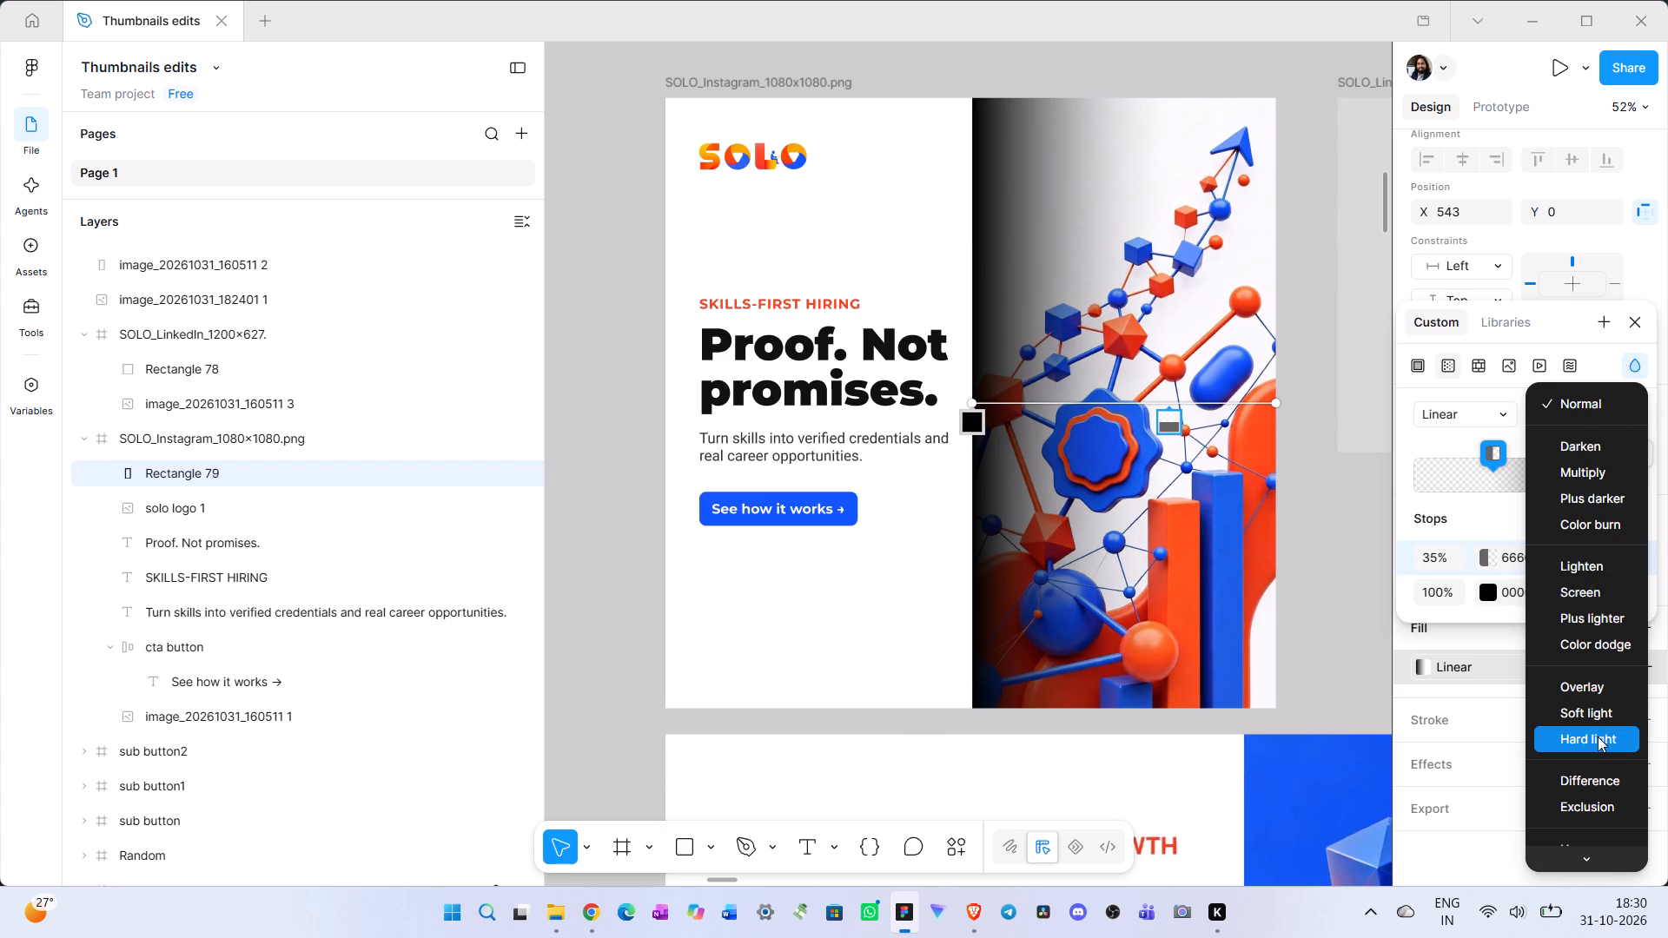
scroll(1585, 712, down, 1)
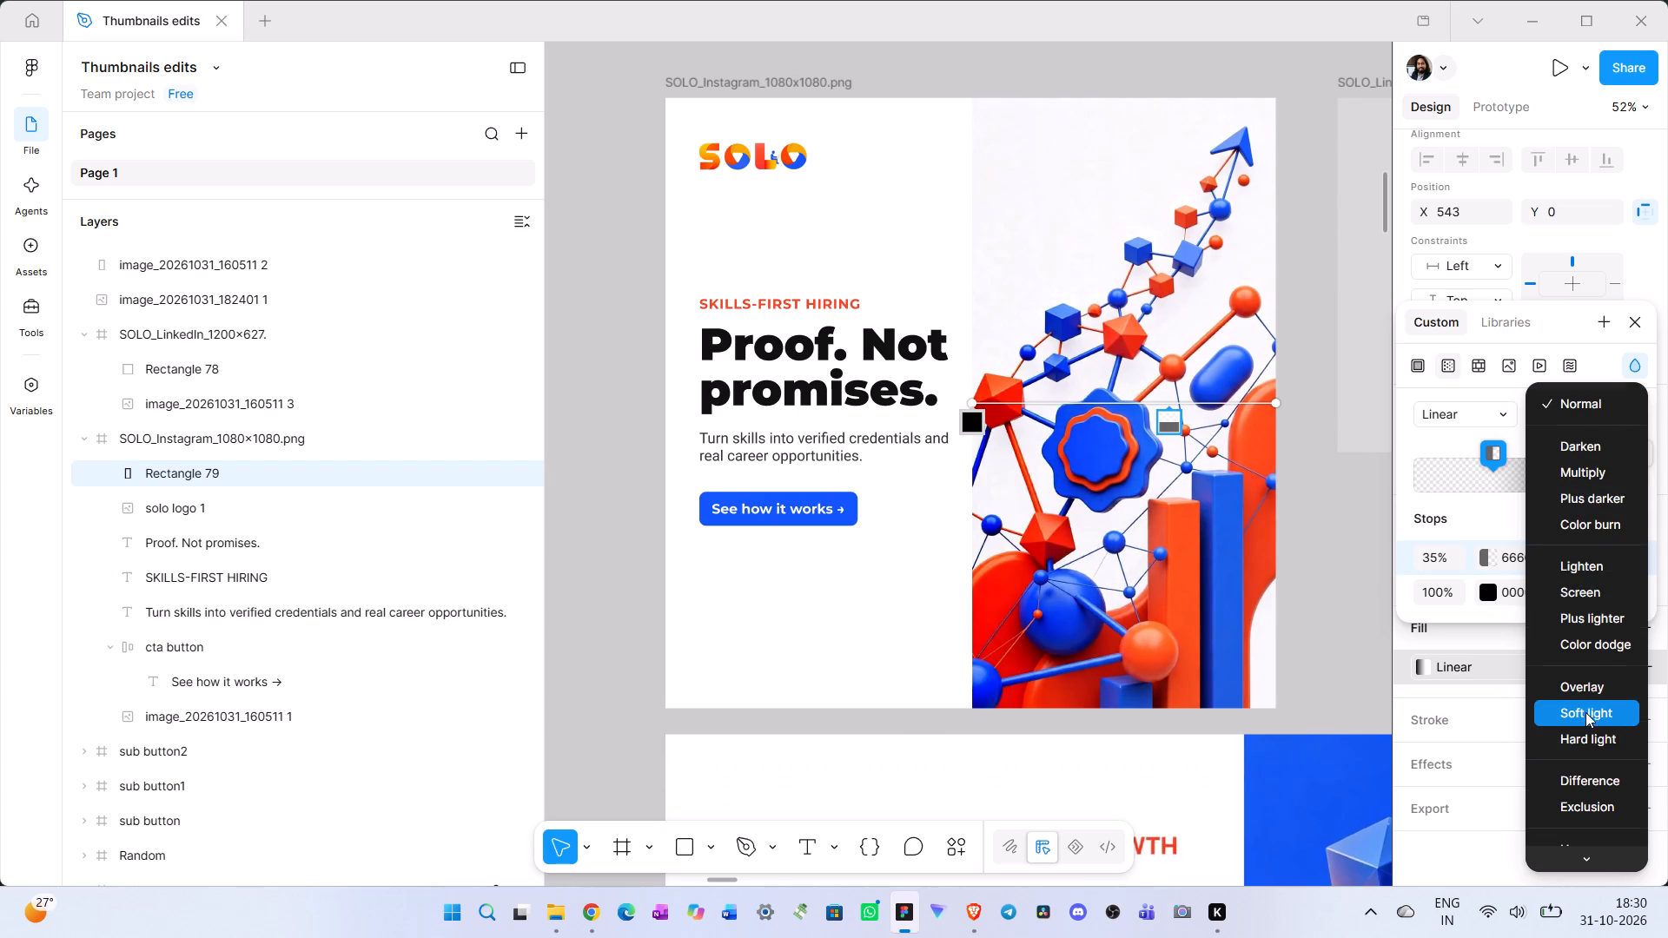
scroll(1585, 712, down, 1)
scroll(1594, 803, down, 2)
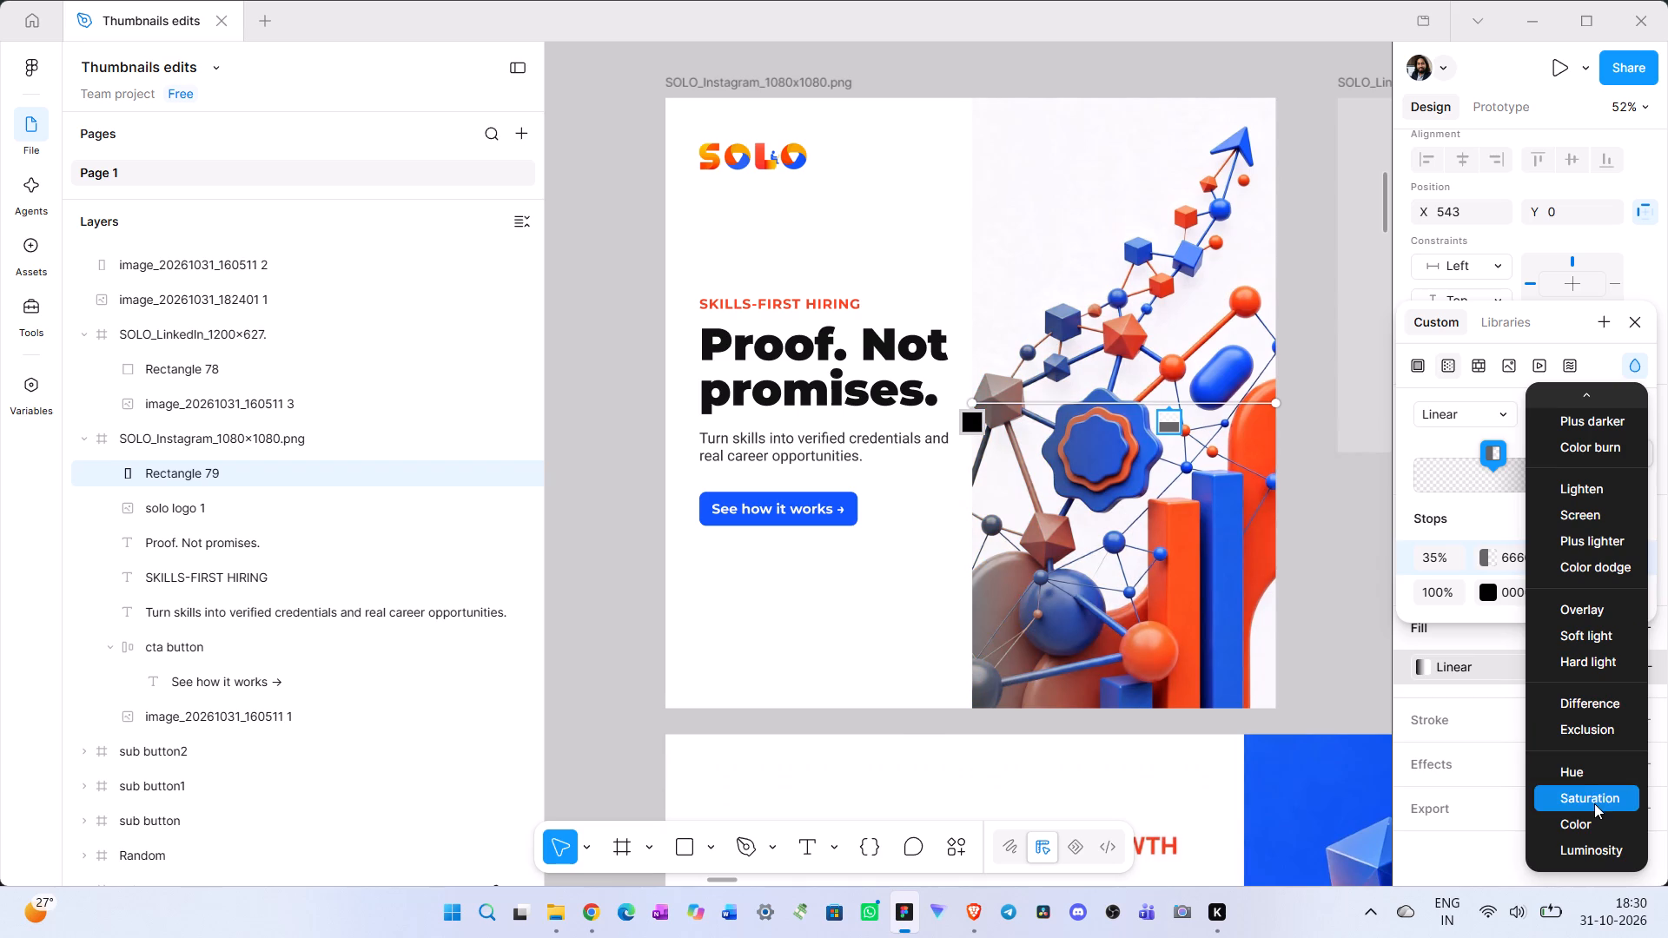
scroll(1594, 803, down, 2)
scroll(1593, 566, up, 4)
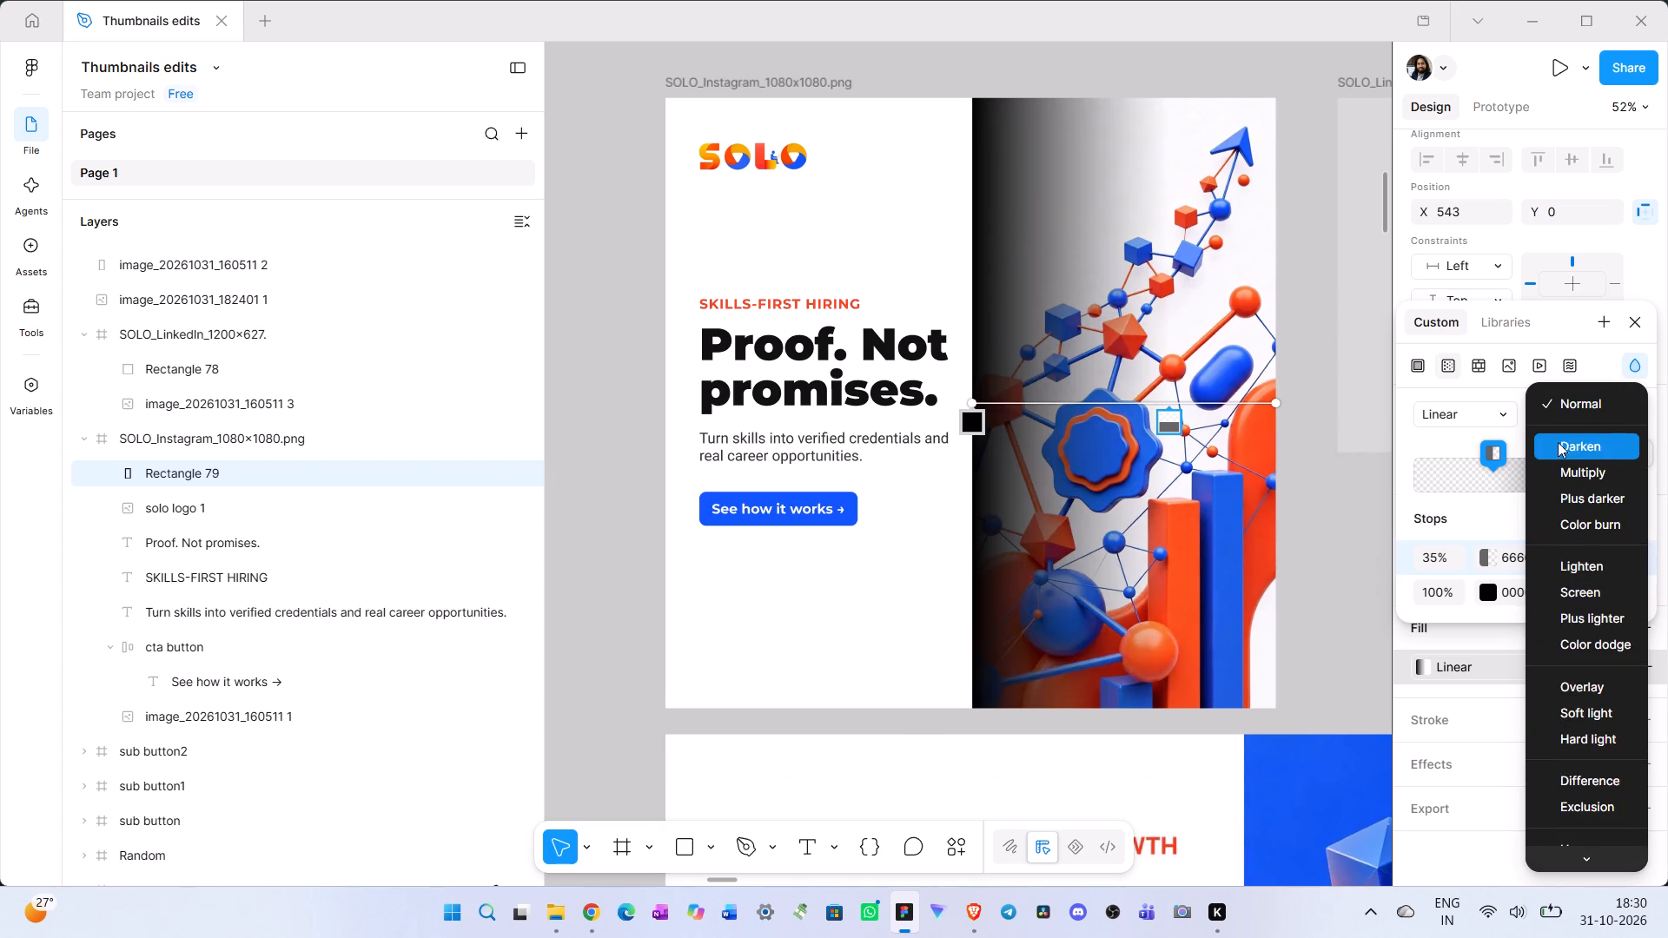
click(1598, 476)
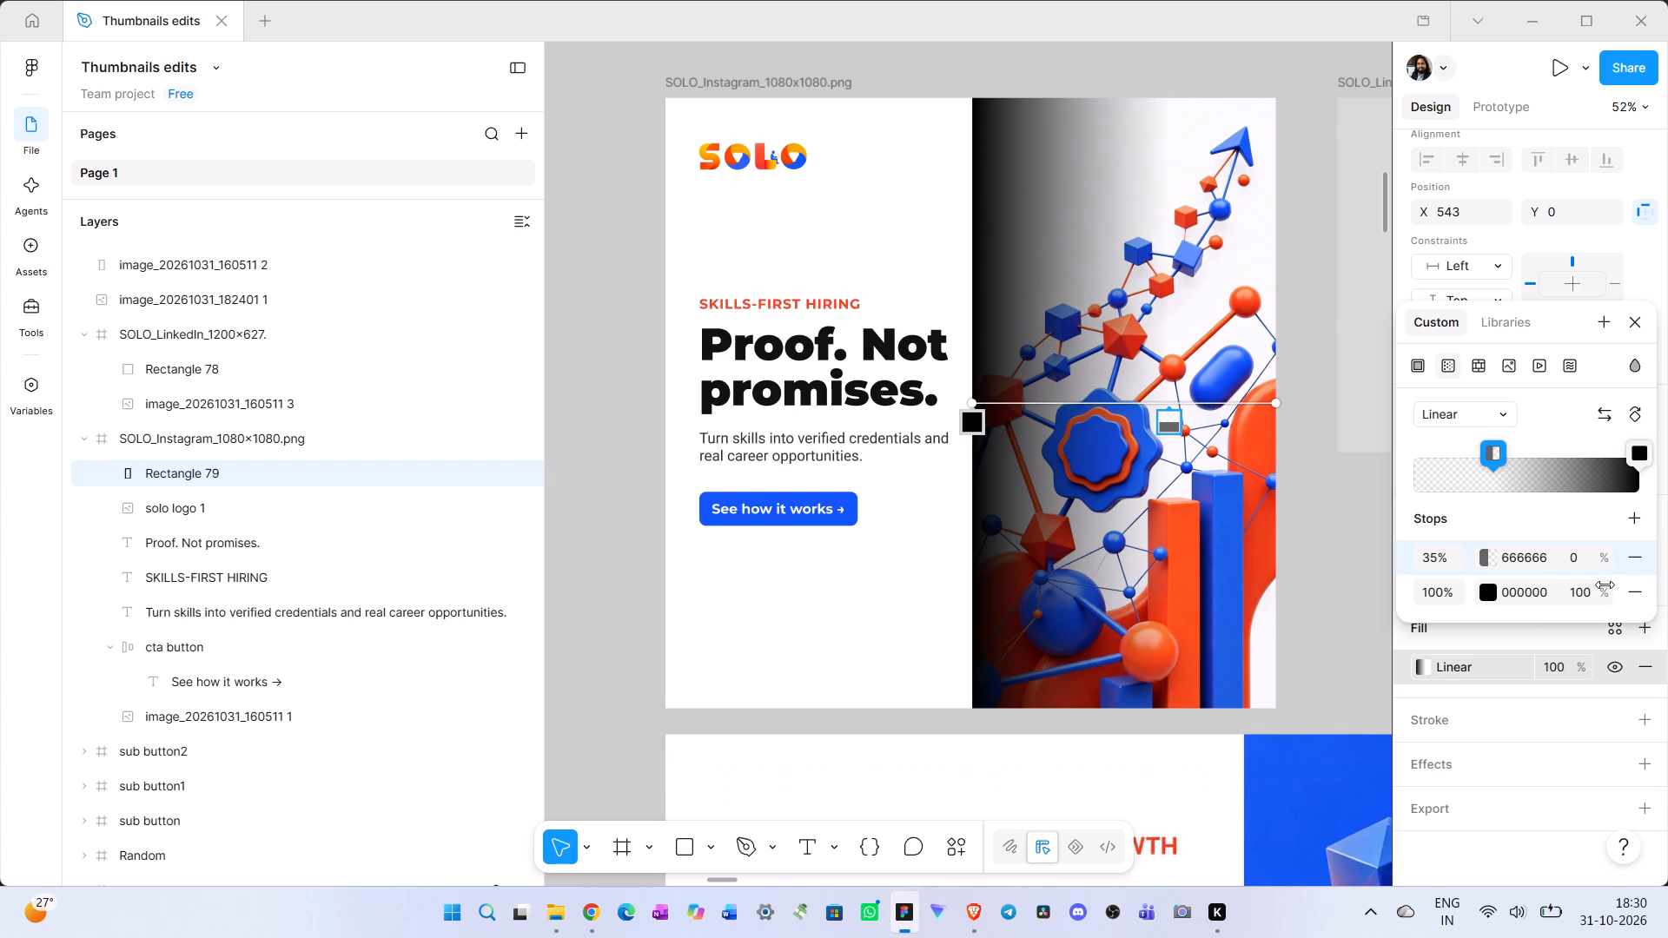
Lower the opacity of the gradient's black 000000 stop to about 56%, trying values down to about 34% along the way.
drag(1607, 597, 821, 466)
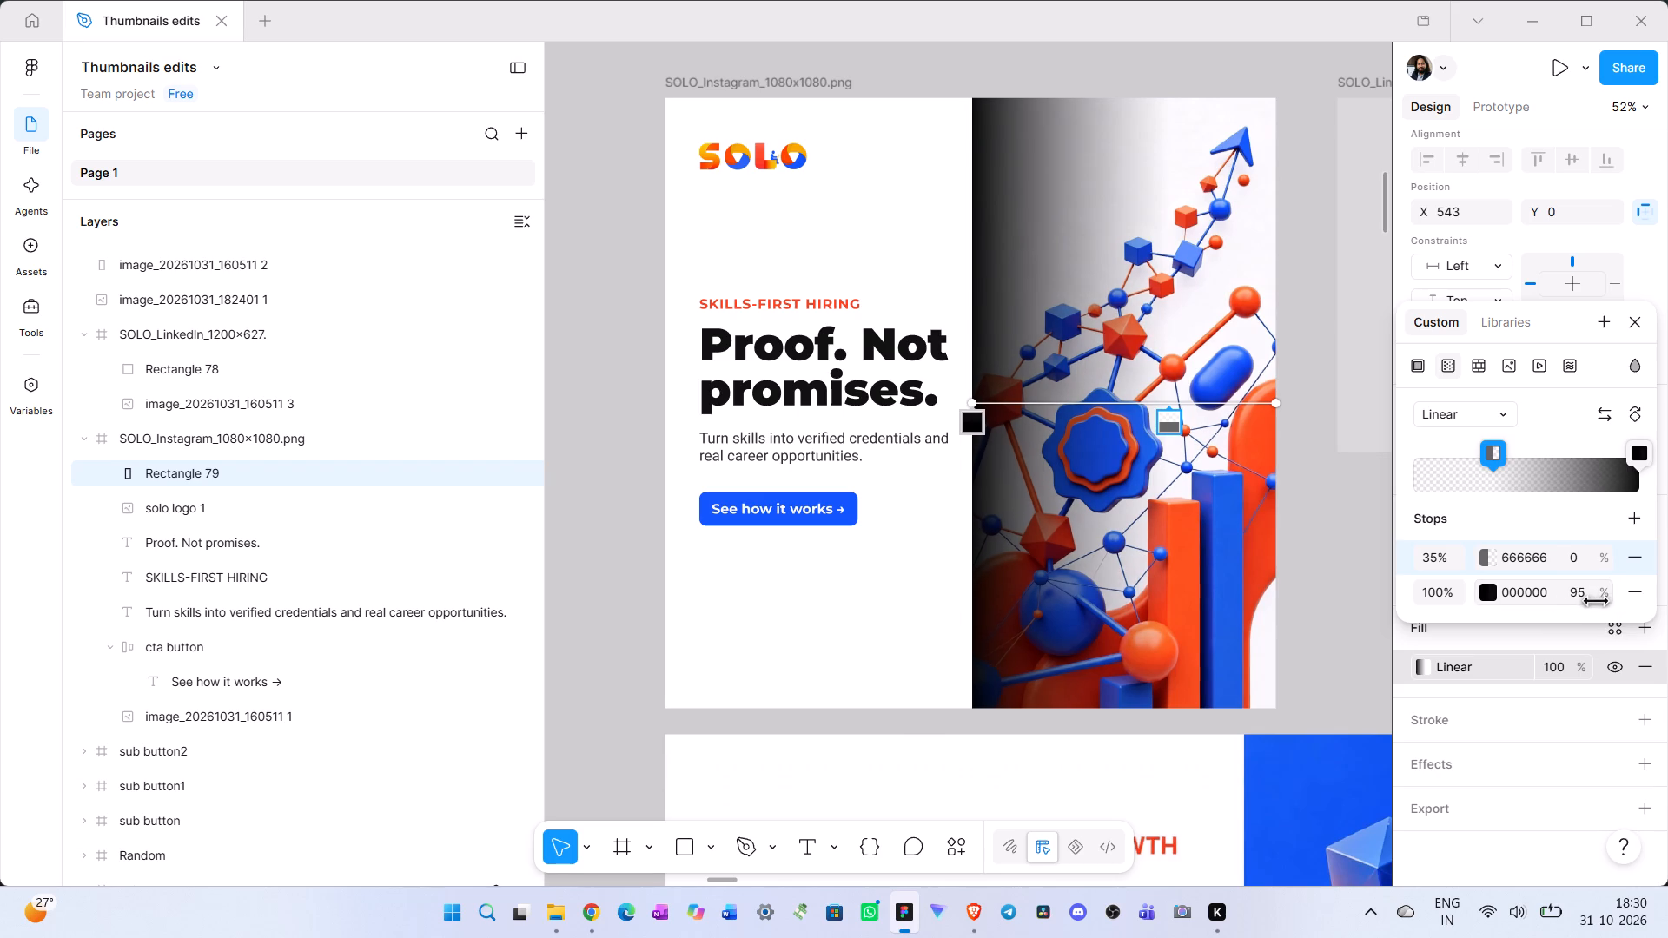
drag(821, 466, 710, 466)
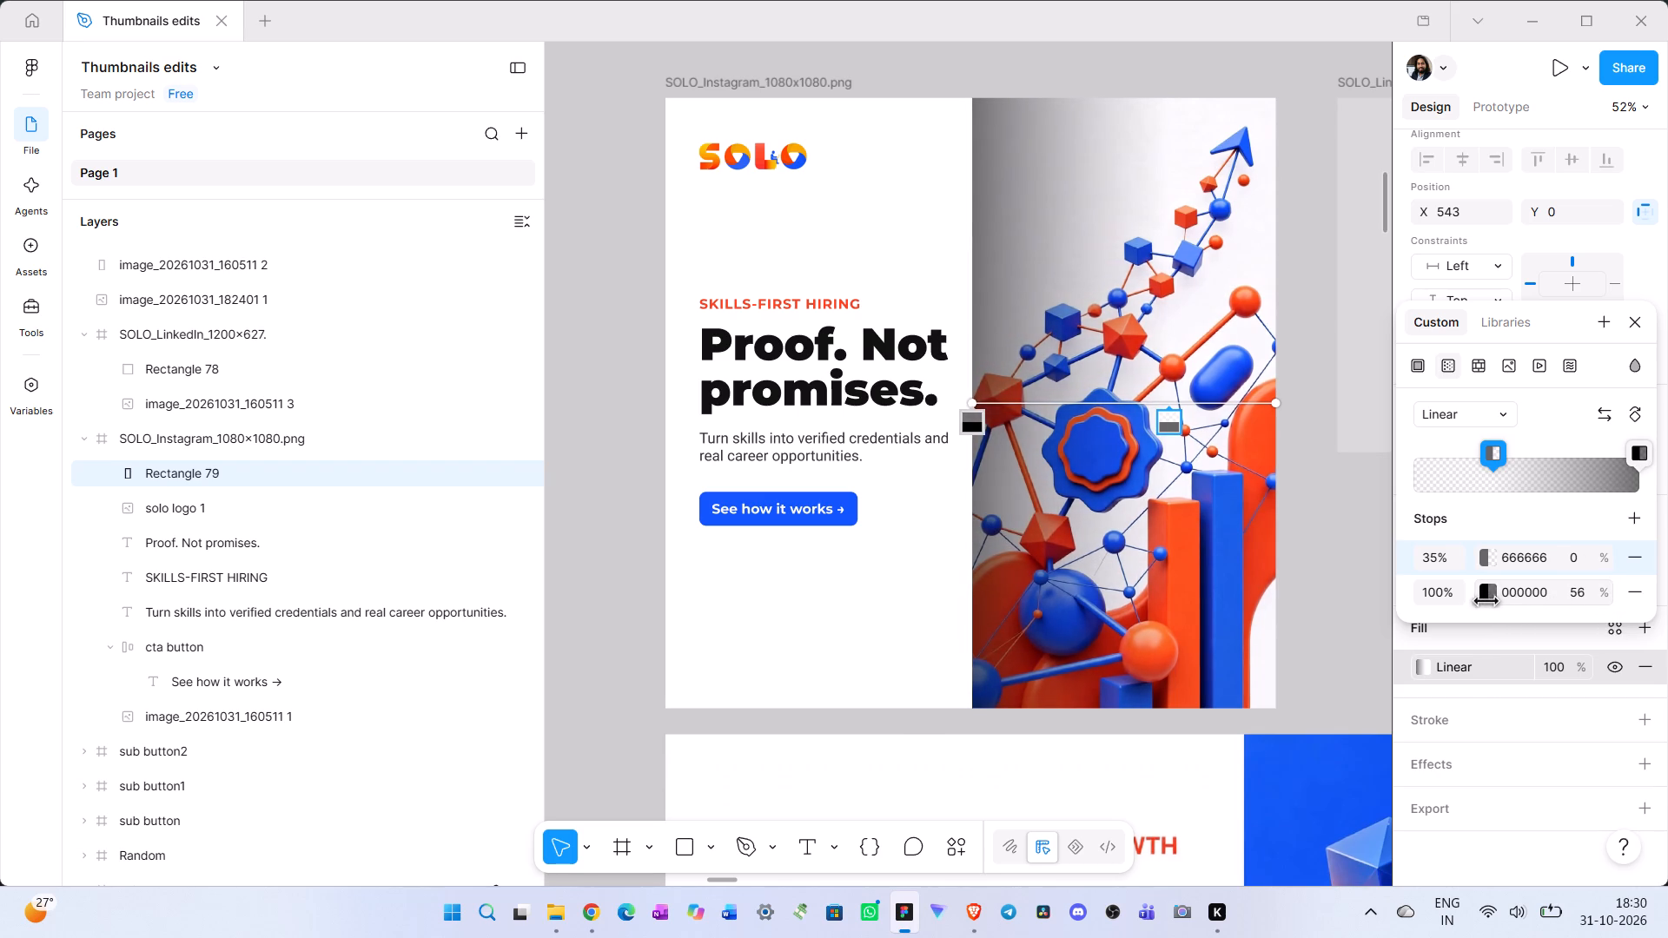
drag(710, 466, 665, 466)
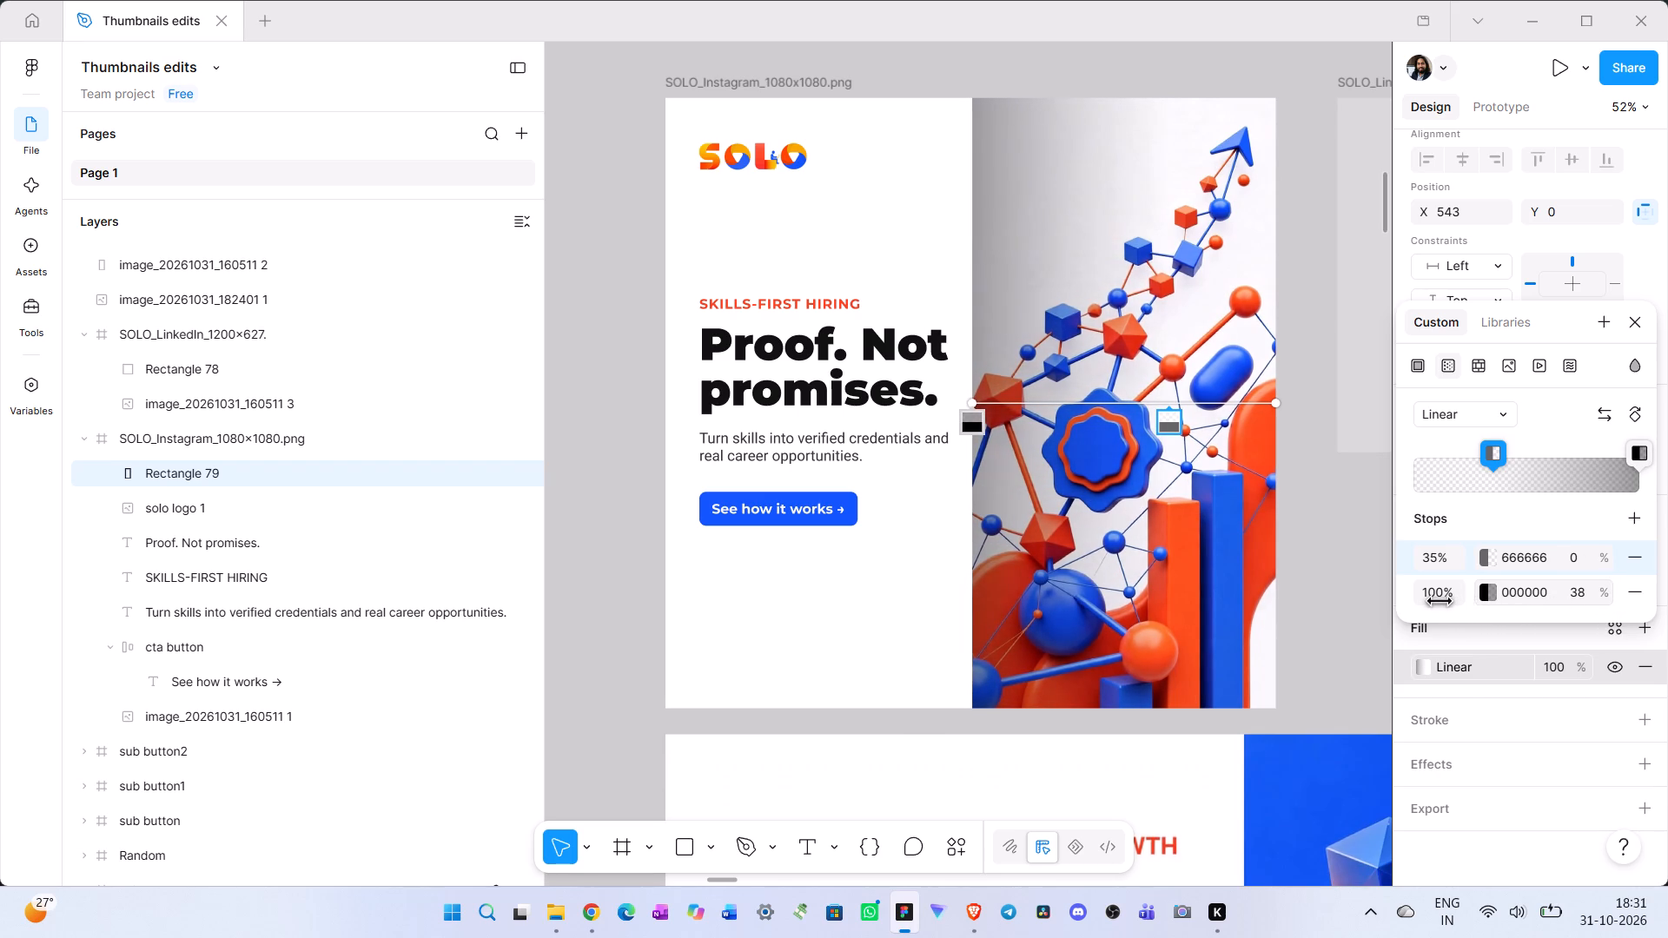
drag(665, 466, 653, 466)
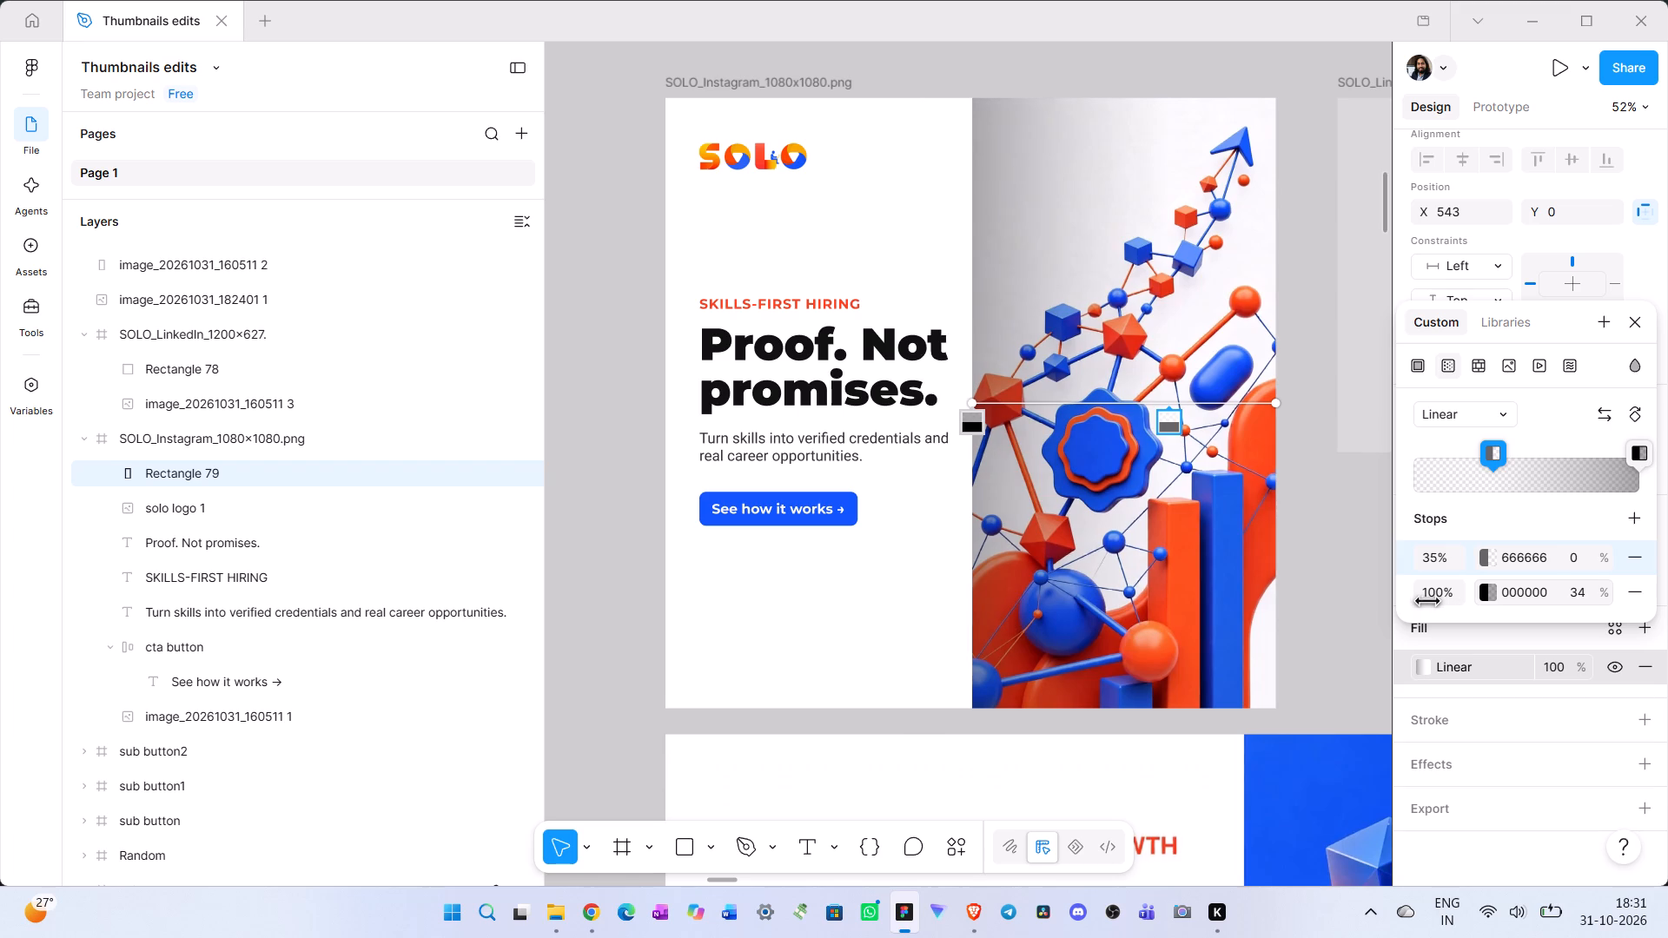
drag(653, 466, 663, 466)
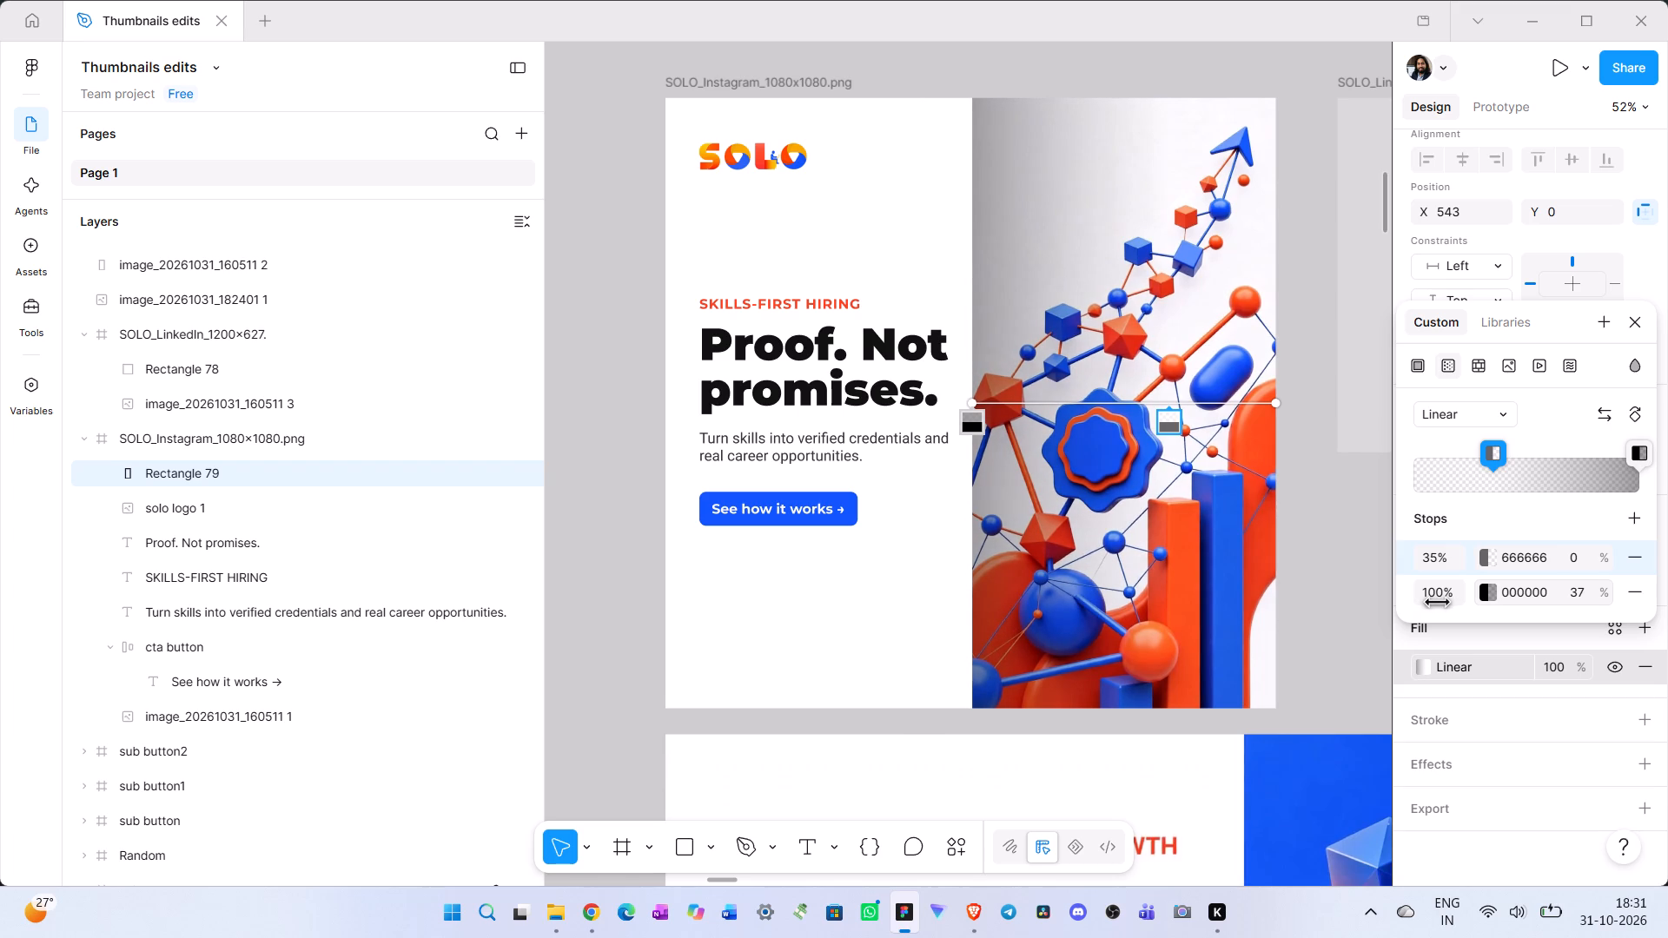
drag(663, 466, 682, 470)
drag(682, 470, 687, 470)
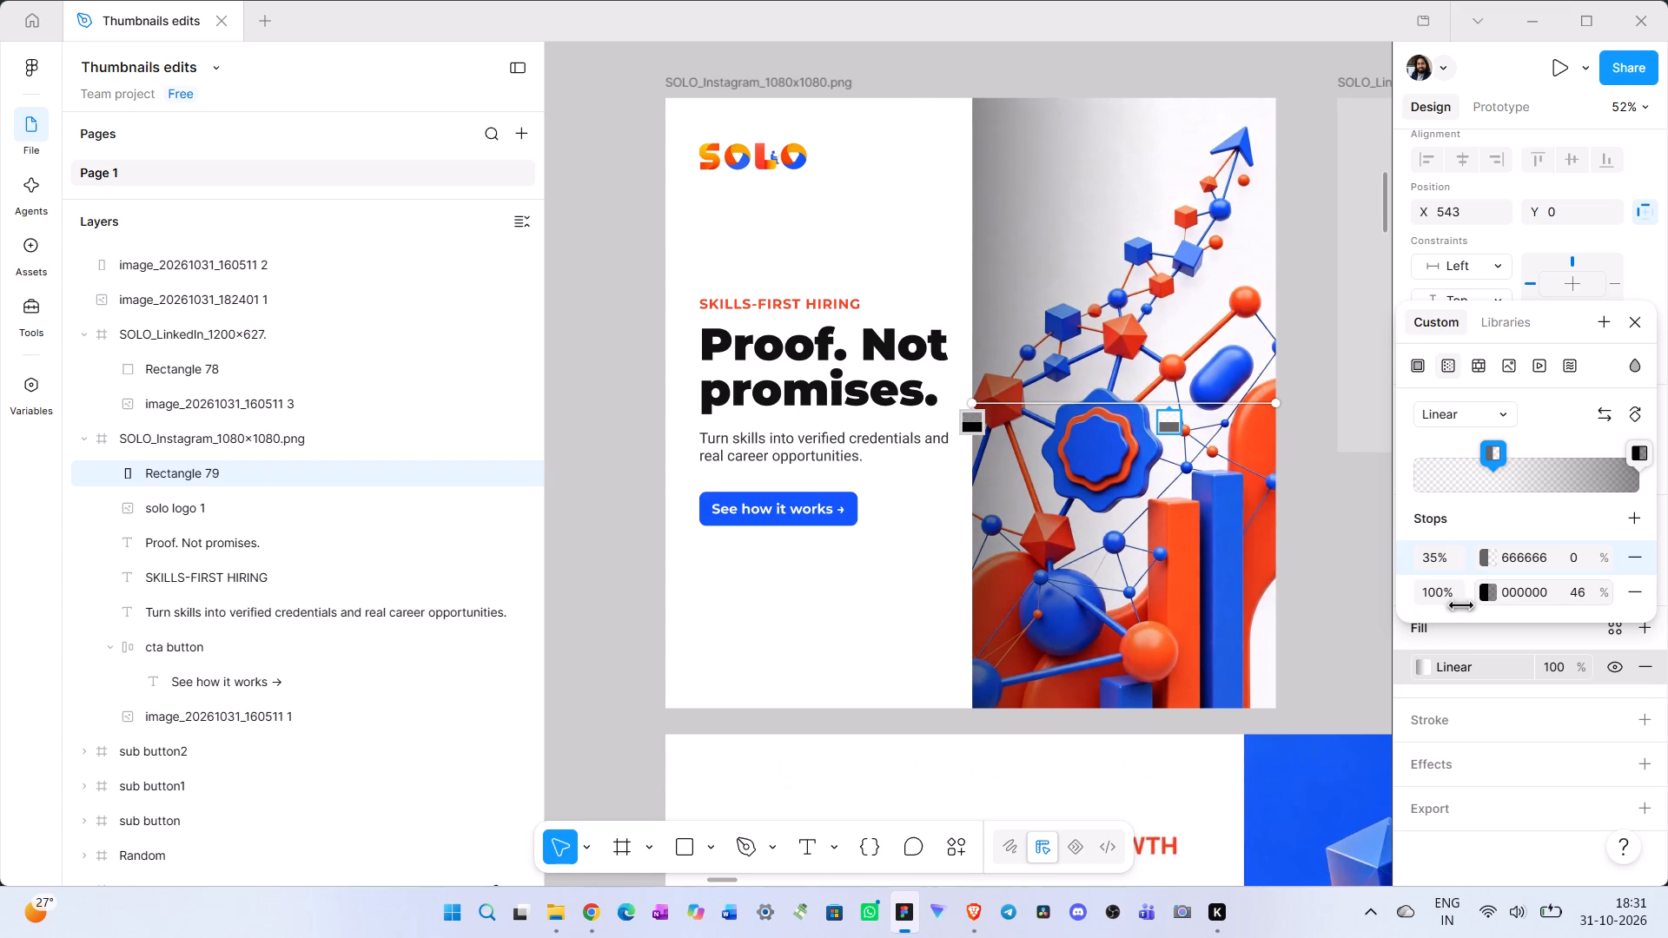
drag(687, 470, 668, 473)
drag(668, 473, 714, 482)
Move the gradient's transparent 666666 stop to about 41%.
drag(1495, 452, 1510, 453)
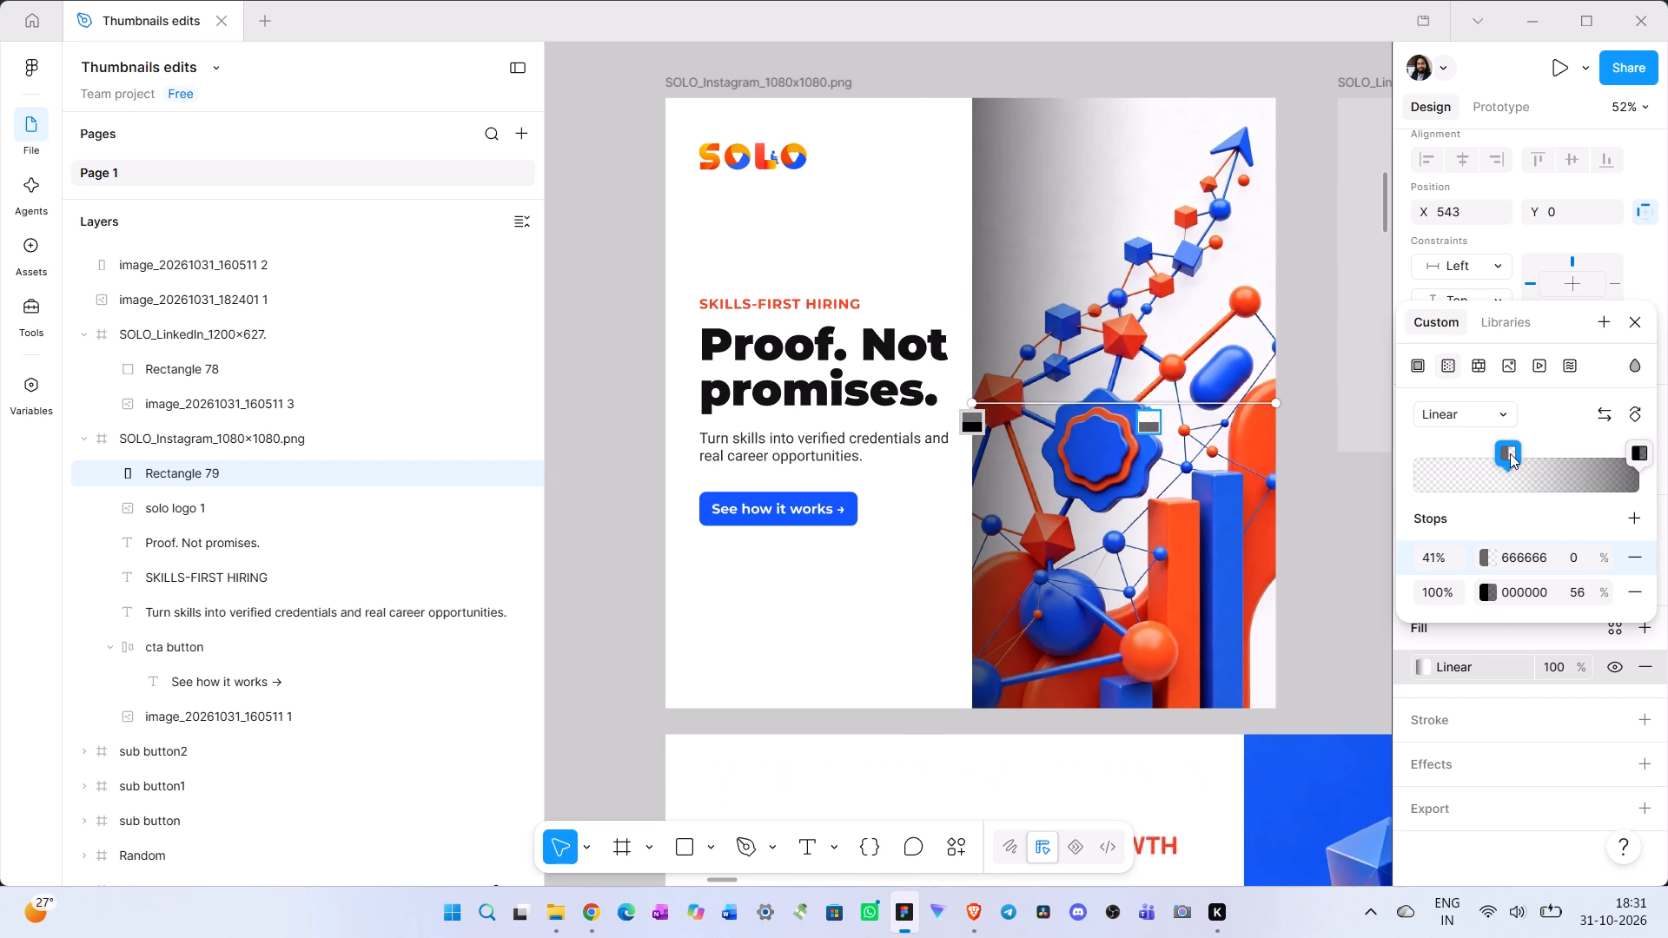
Set the gradient's transparent 666666 stop to 51% and the black stop's opacity to 38%, and deselect the rectangle.
drag(1510, 453, 1527, 457)
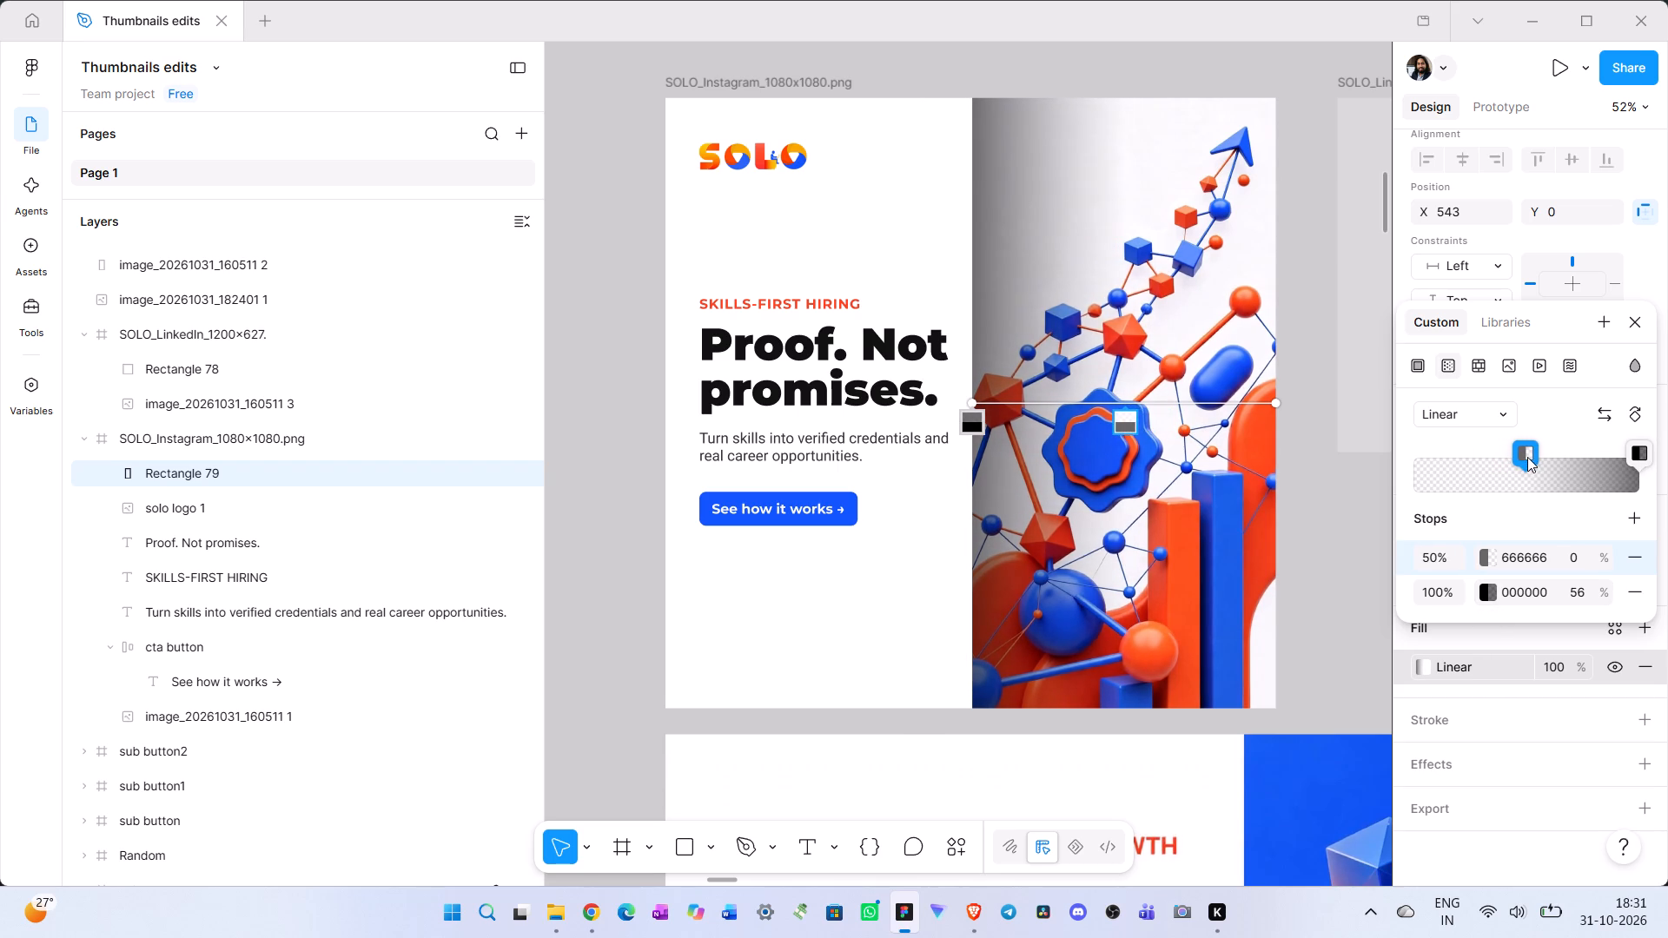
drag(1527, 457, 1531, 460)
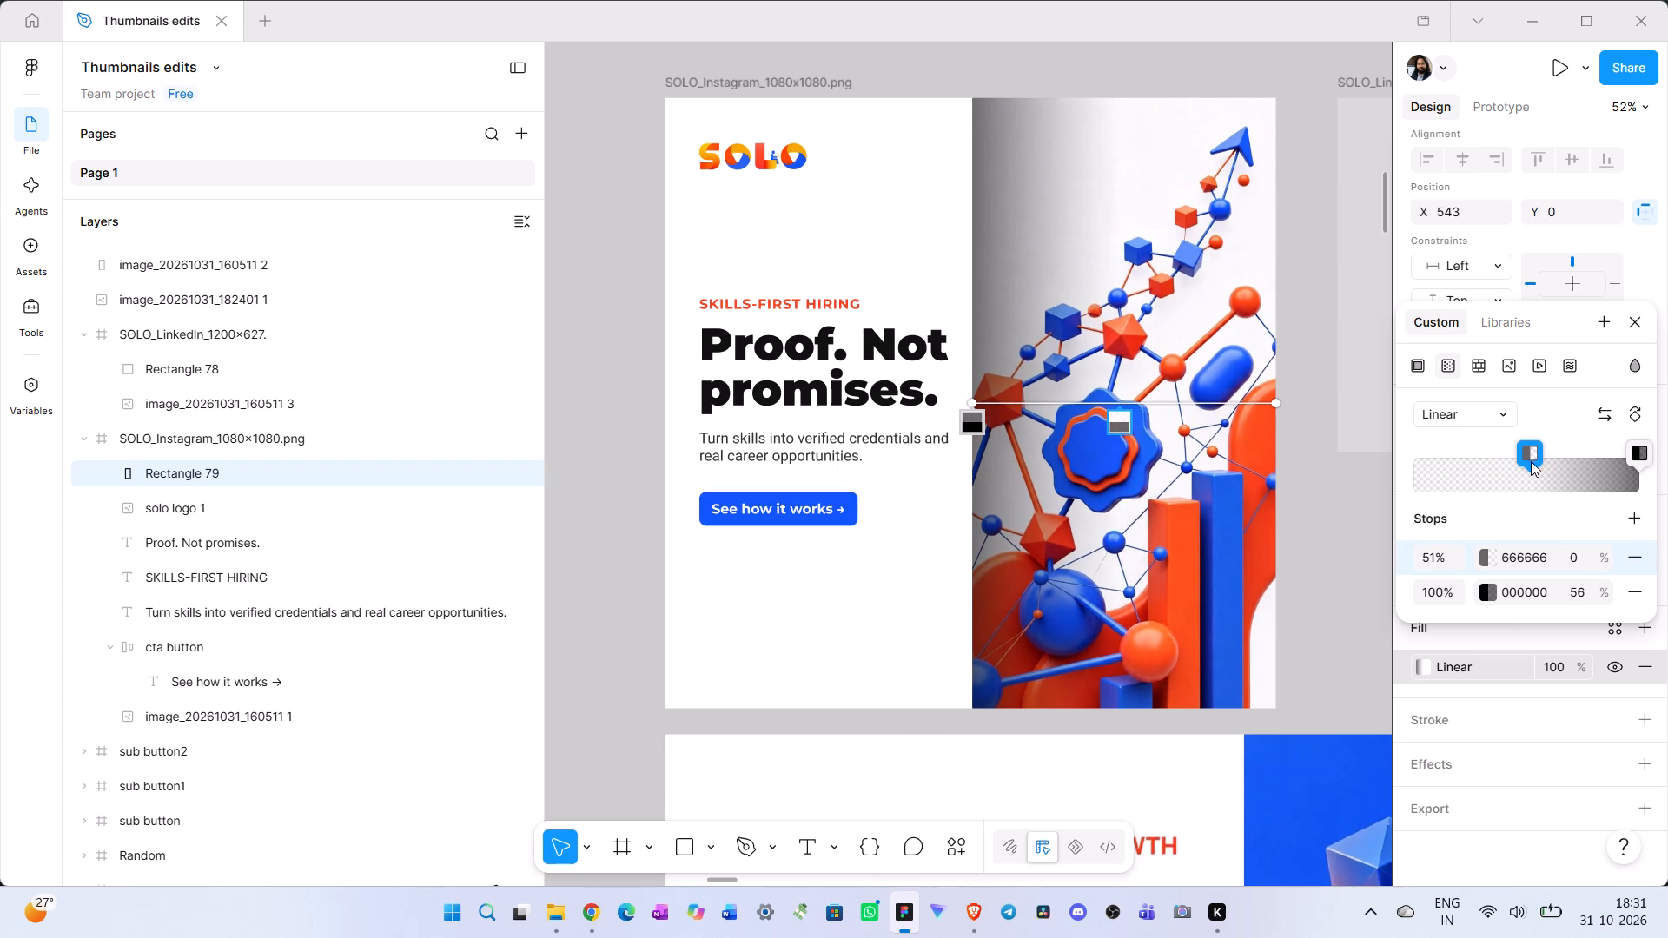
drag(1607, 593, 807, 464)
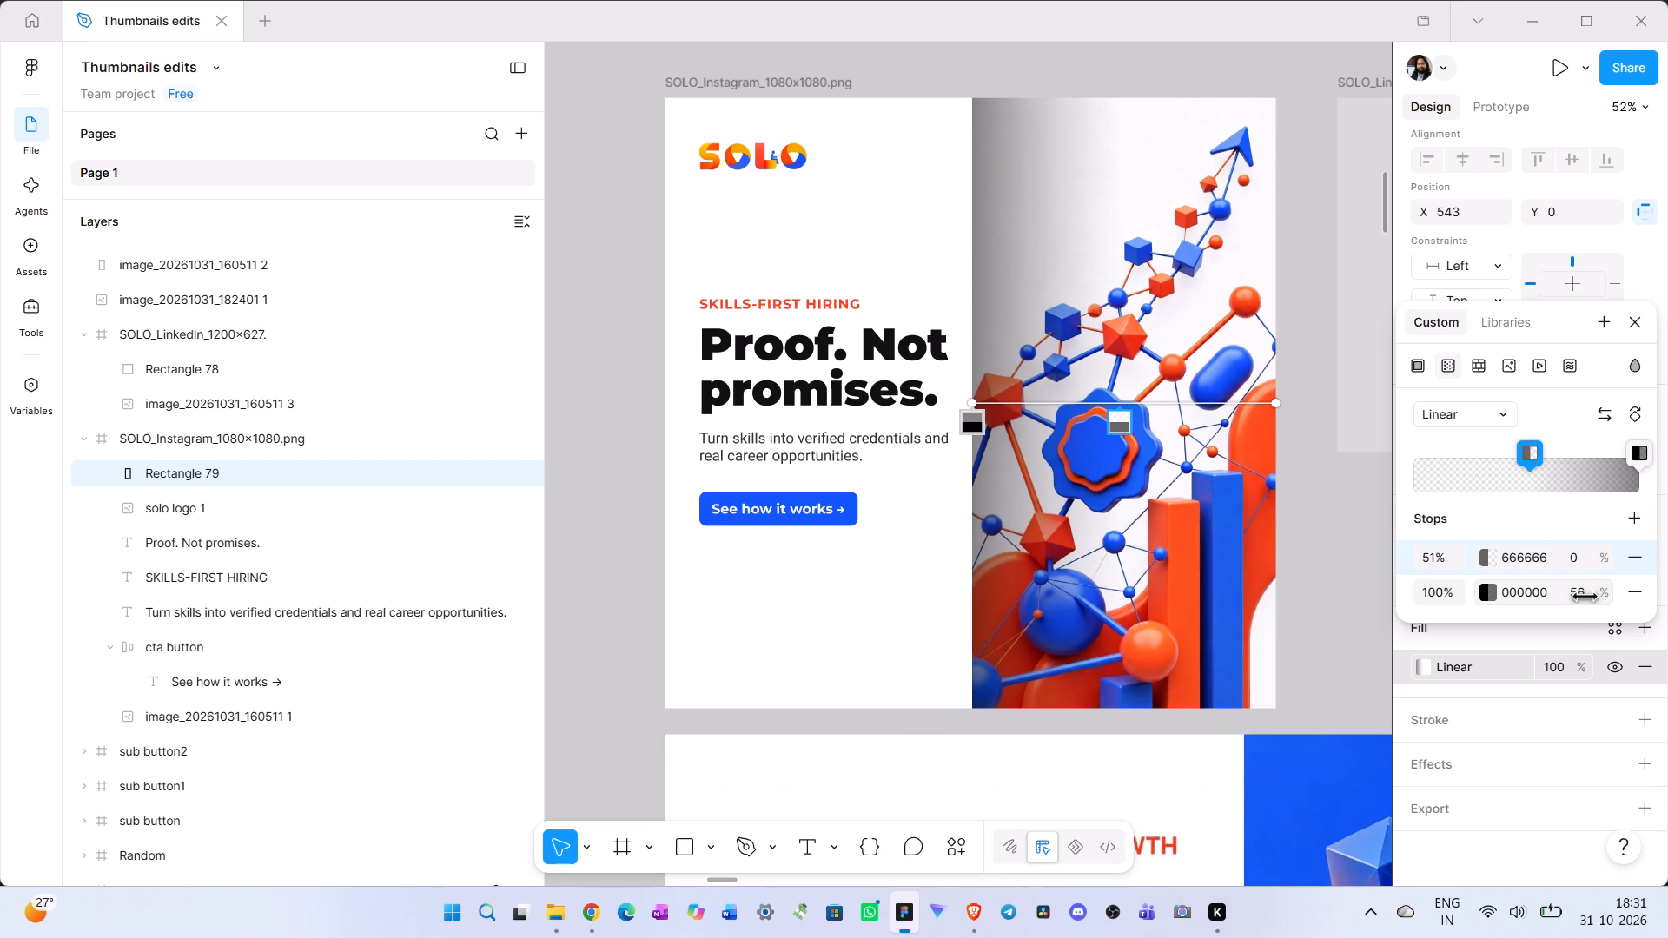
drag(807, 464, 842, 462)
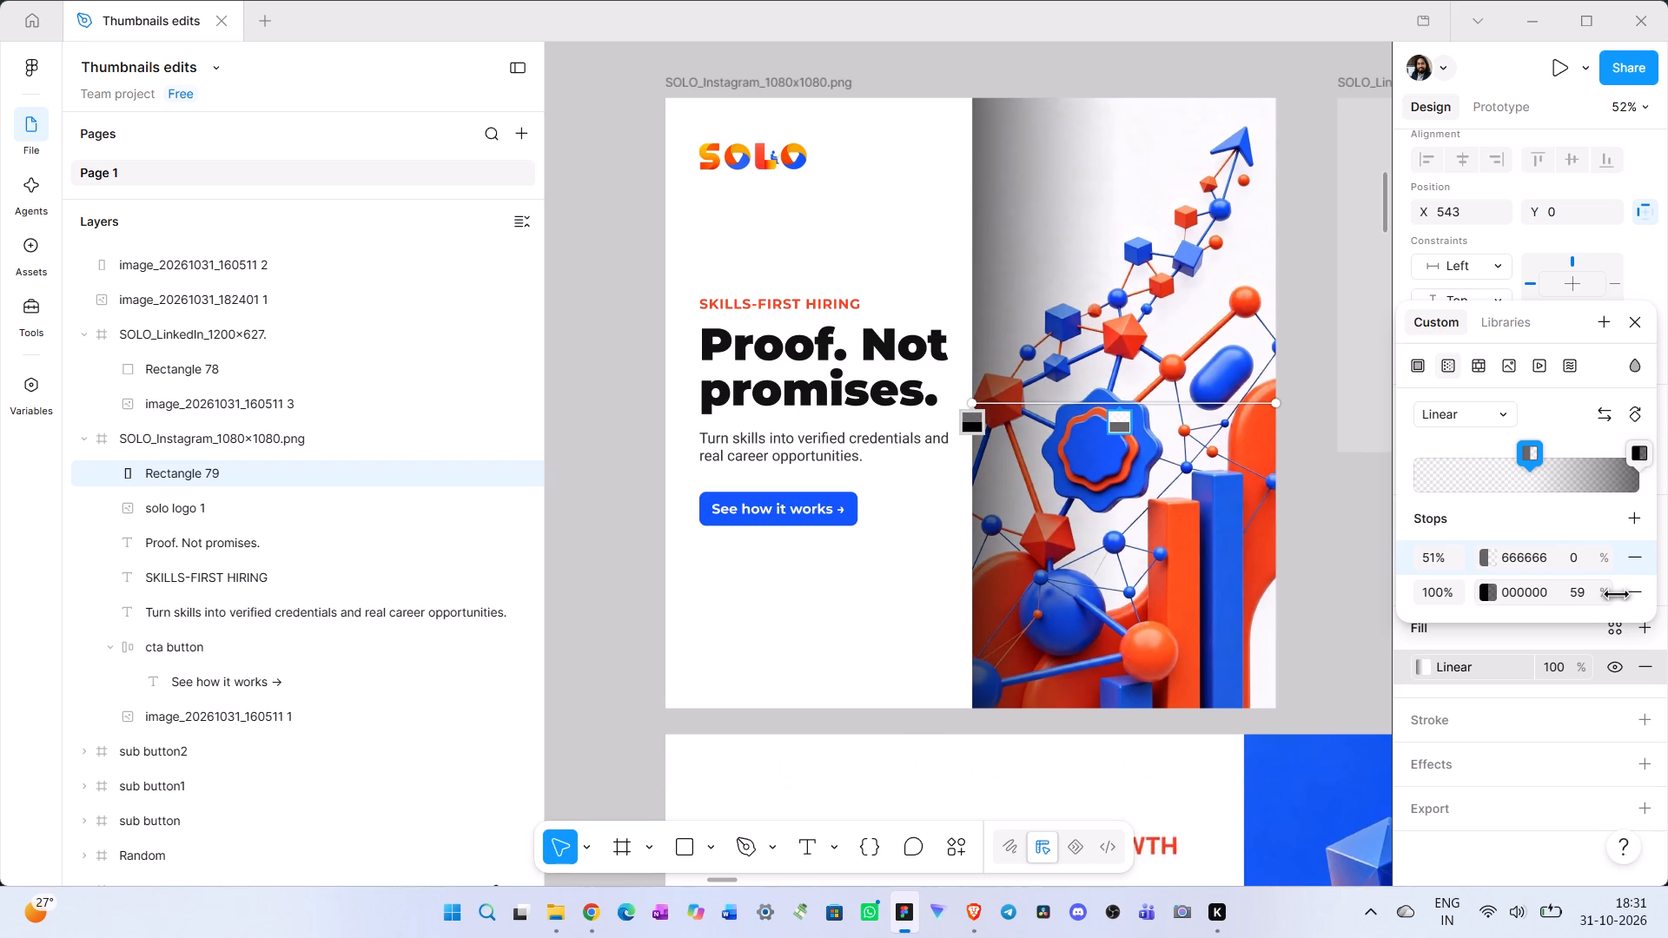
drag(842, 462, 819, 459)
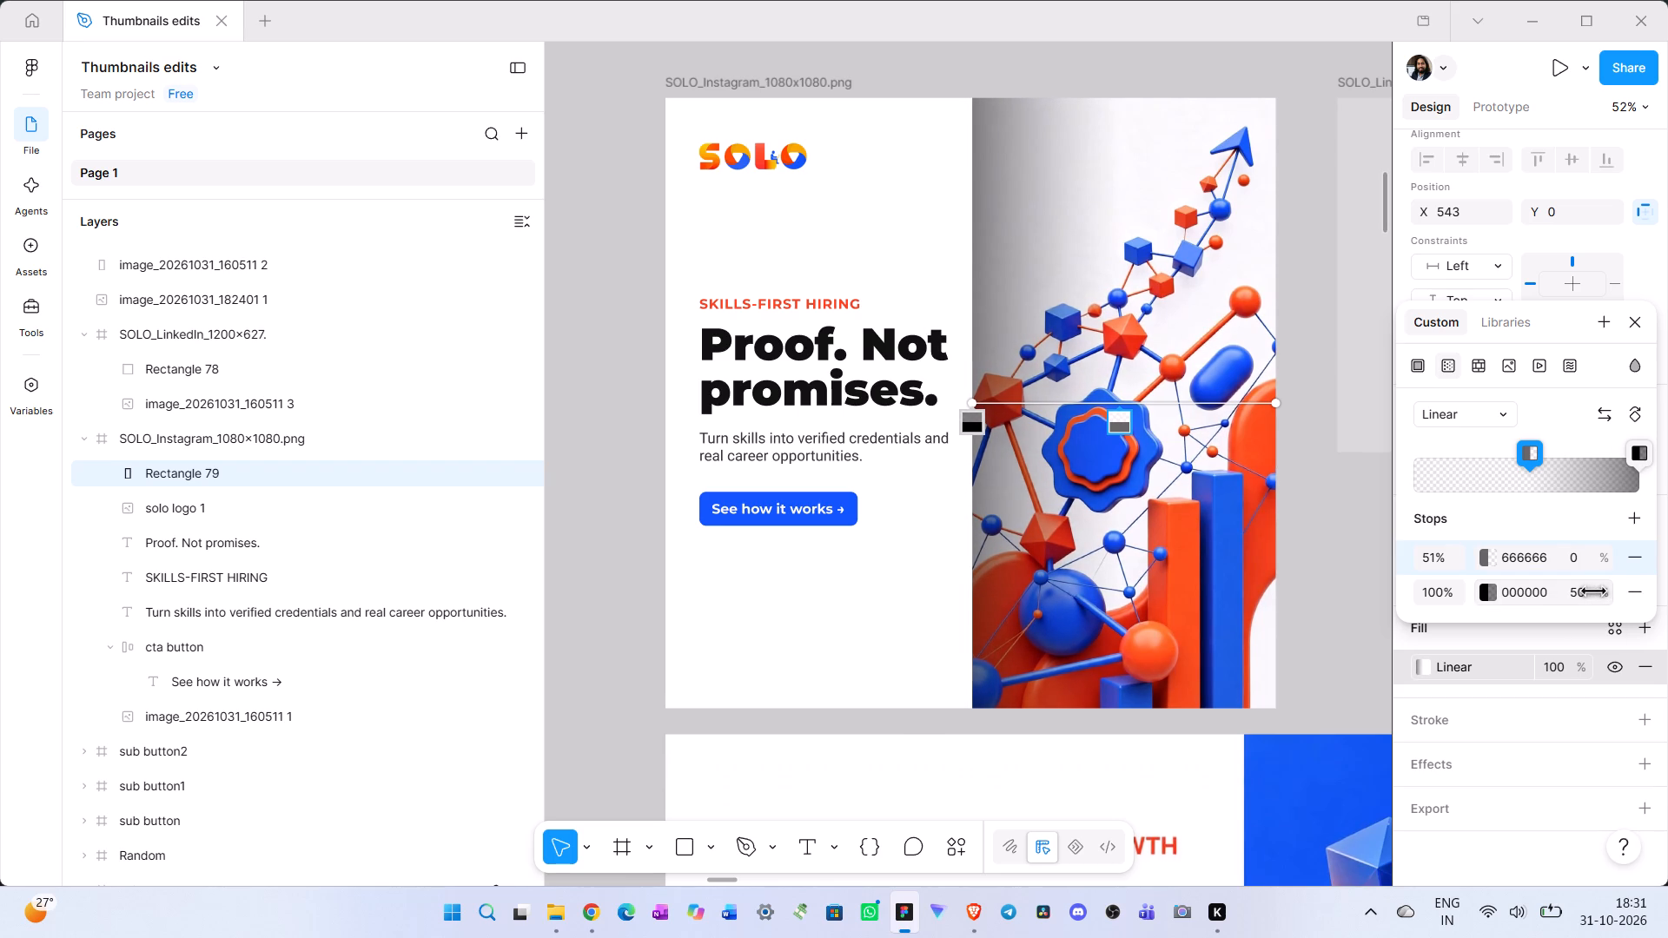
drag(819, 459, 816, 459)
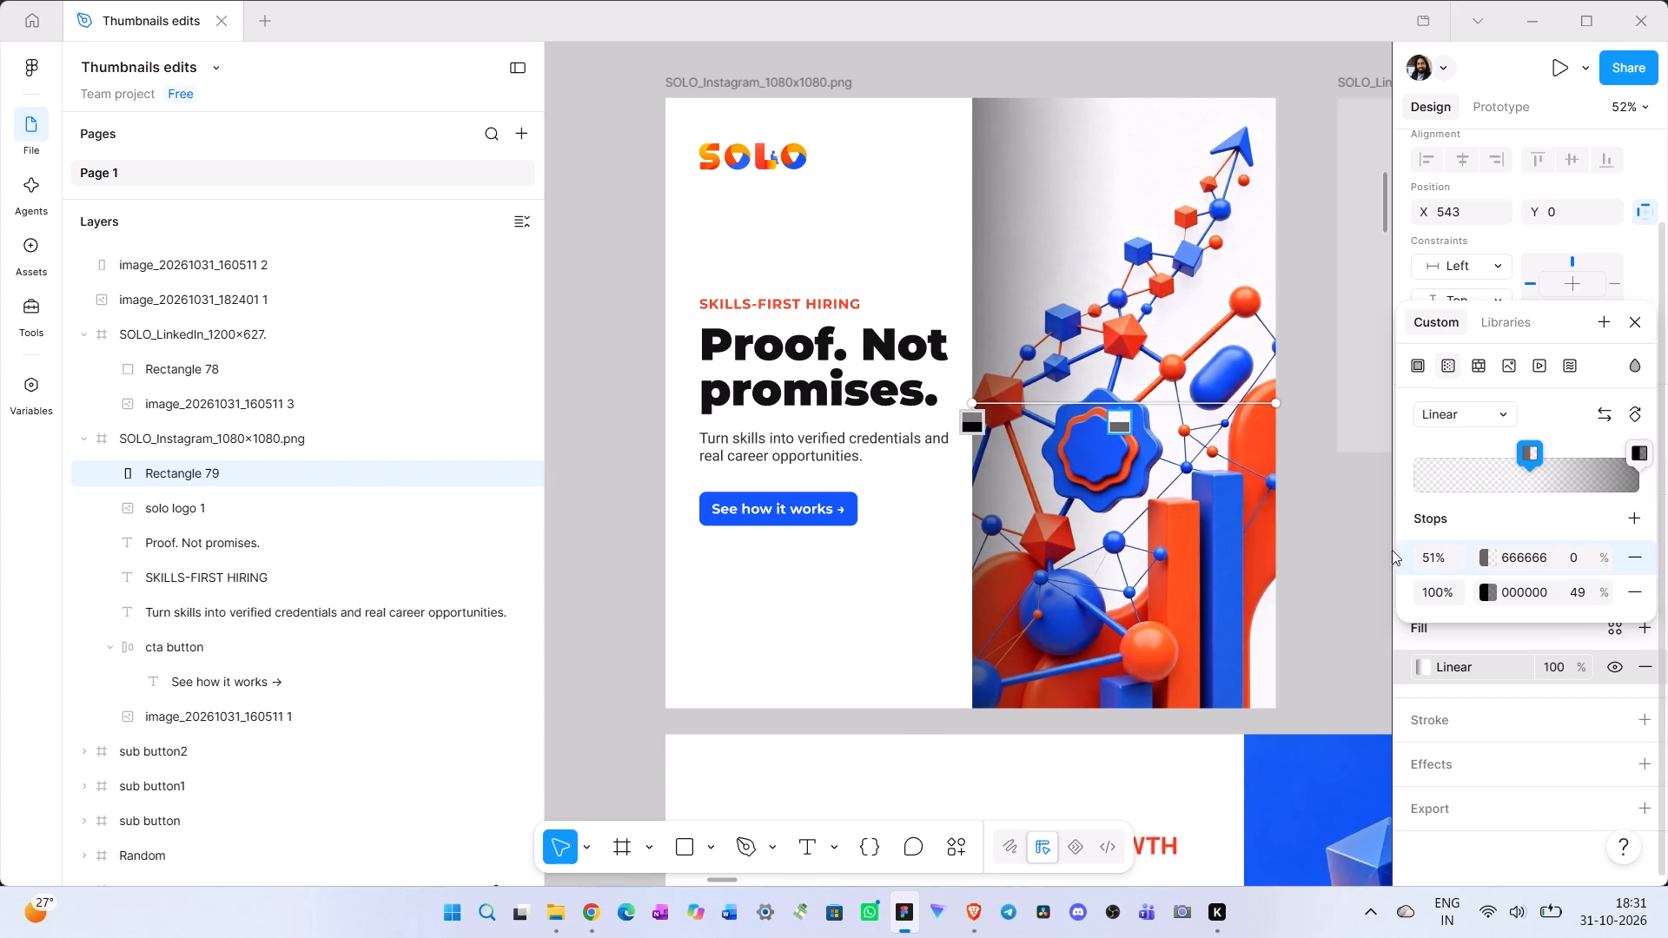
drag(1608, 594, 819, 466)
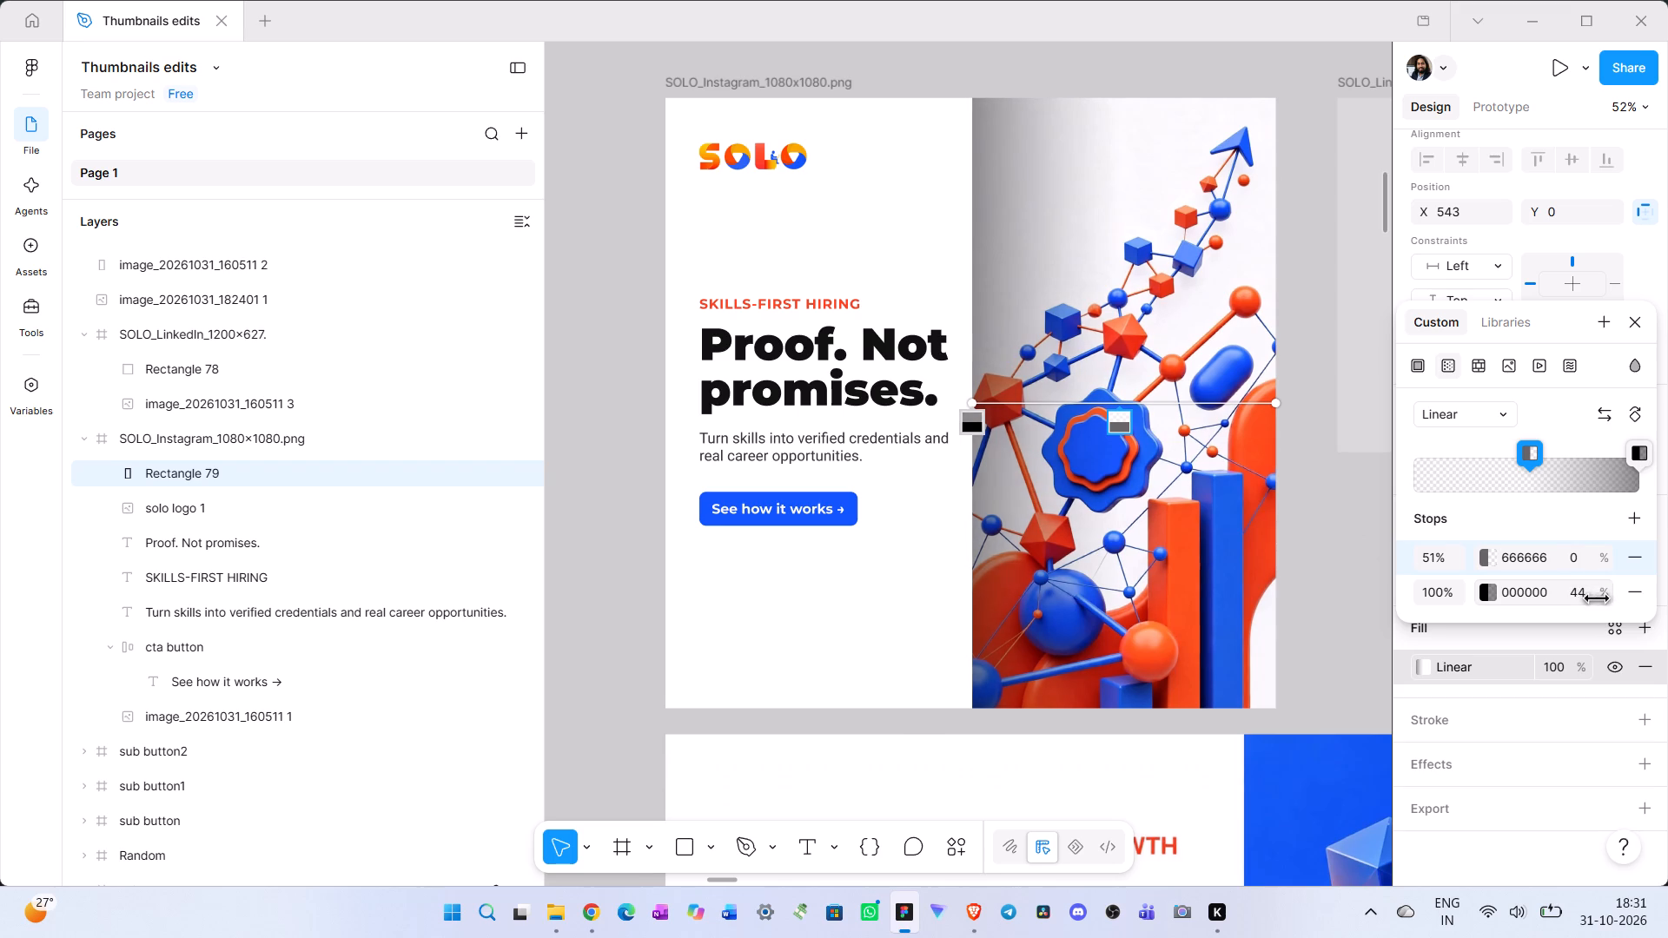
drag(819, 466, 807, 464)
drag(807, 464, 804, 464)
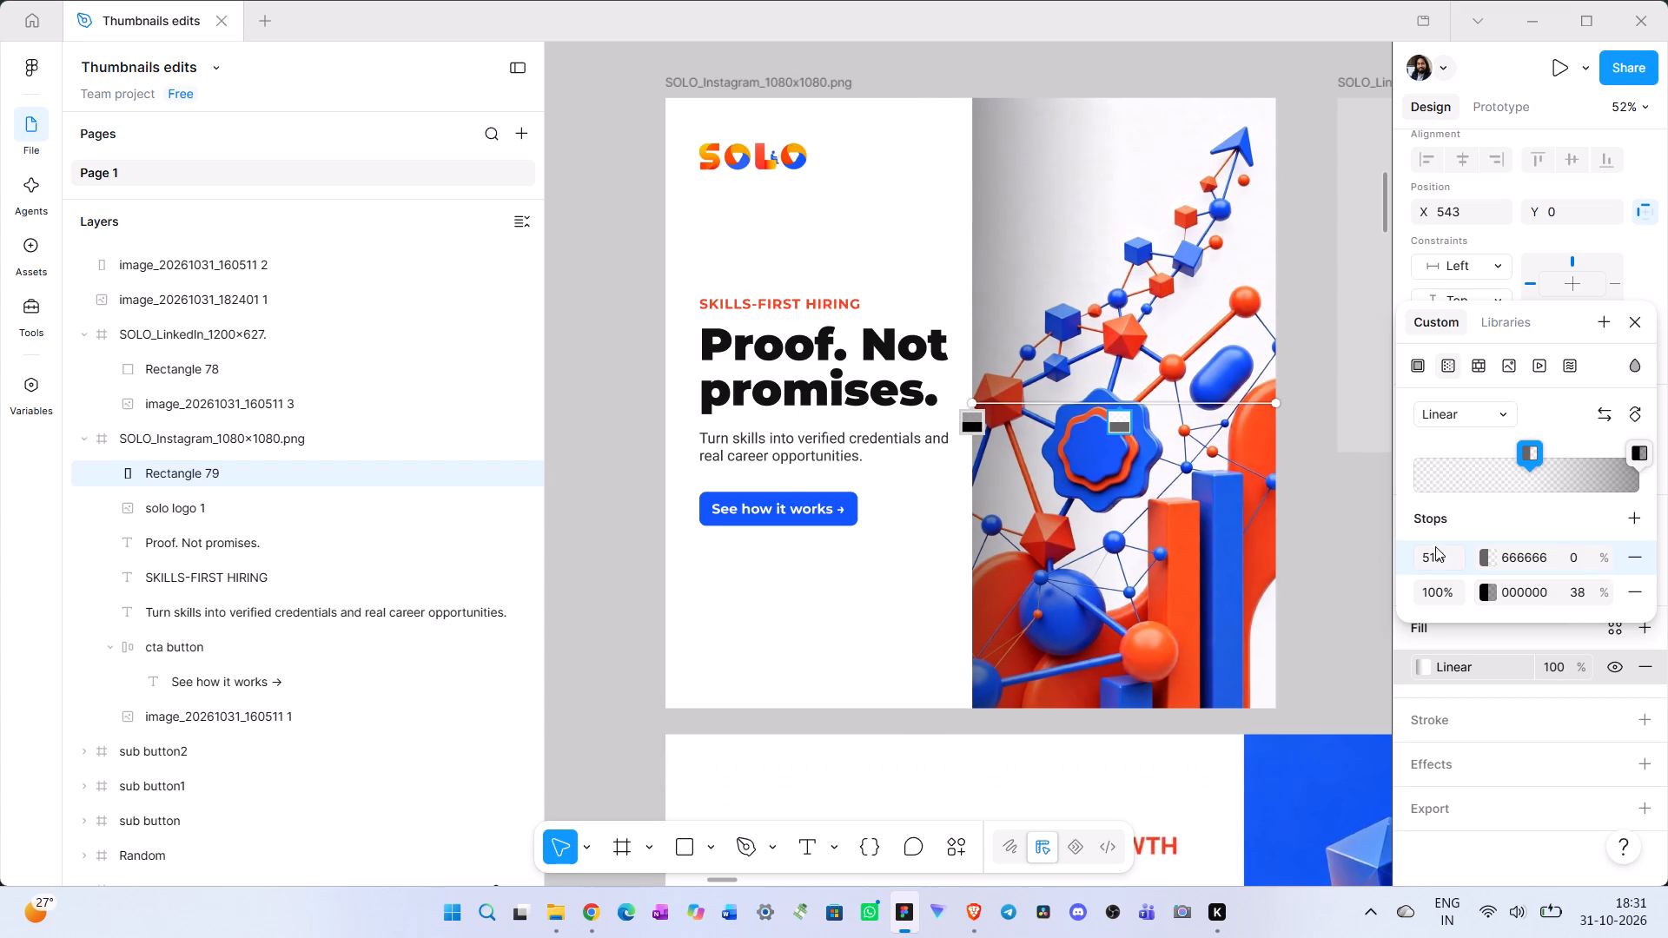
click(1336, 570)
click(1336, 570)
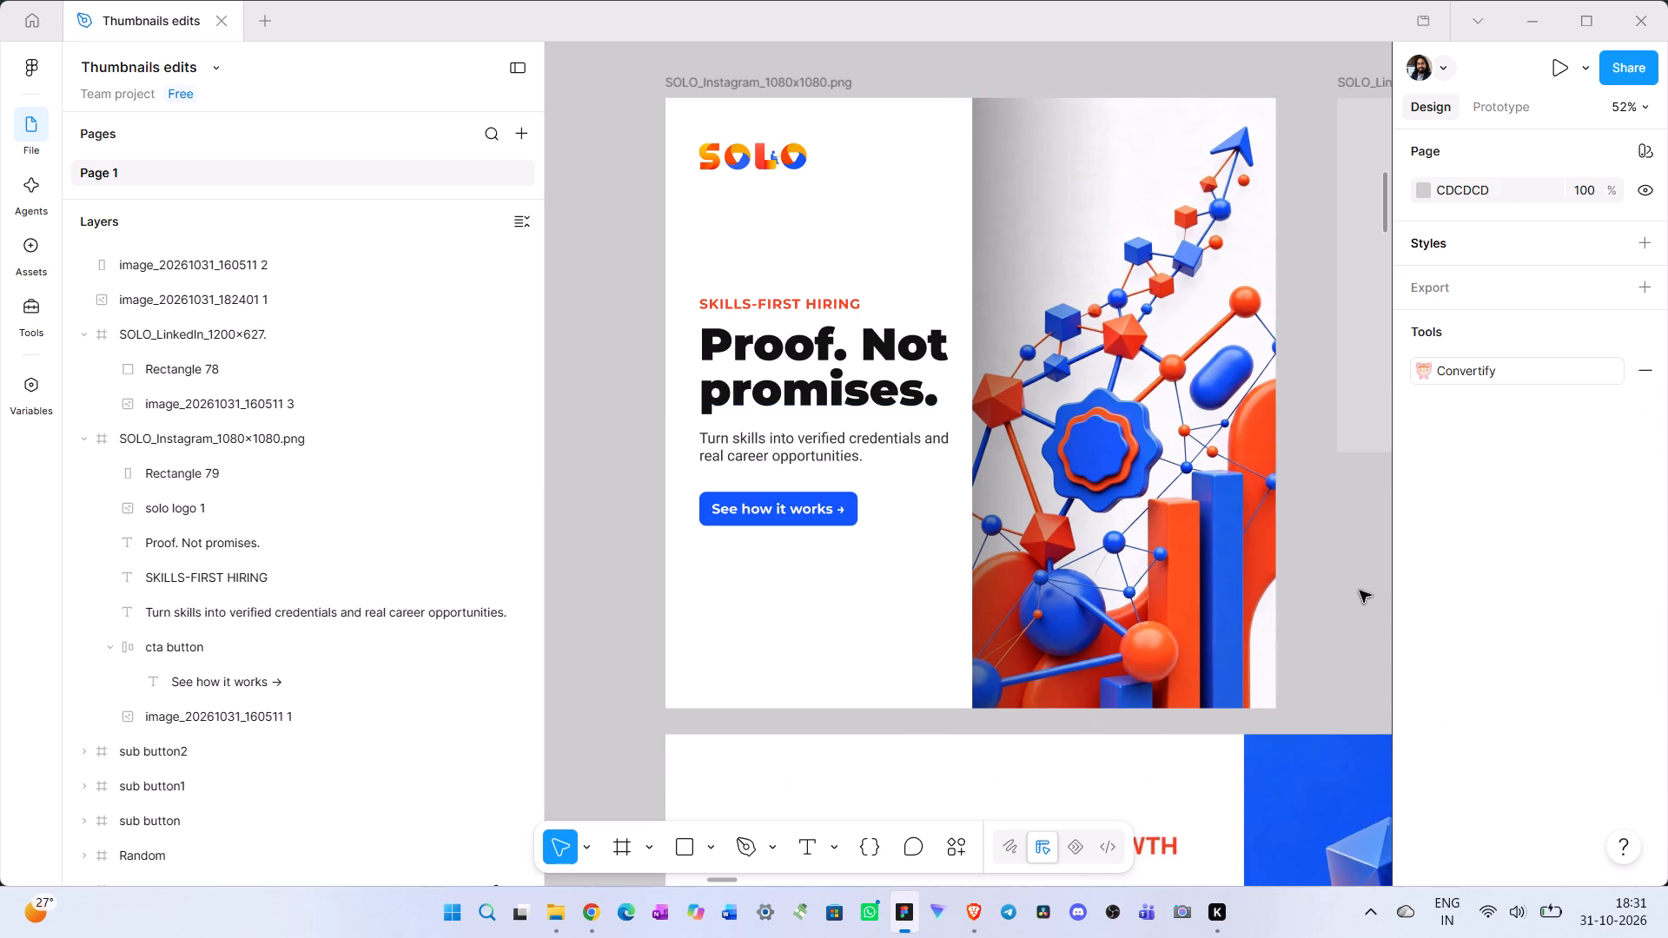
click(1340, 589)
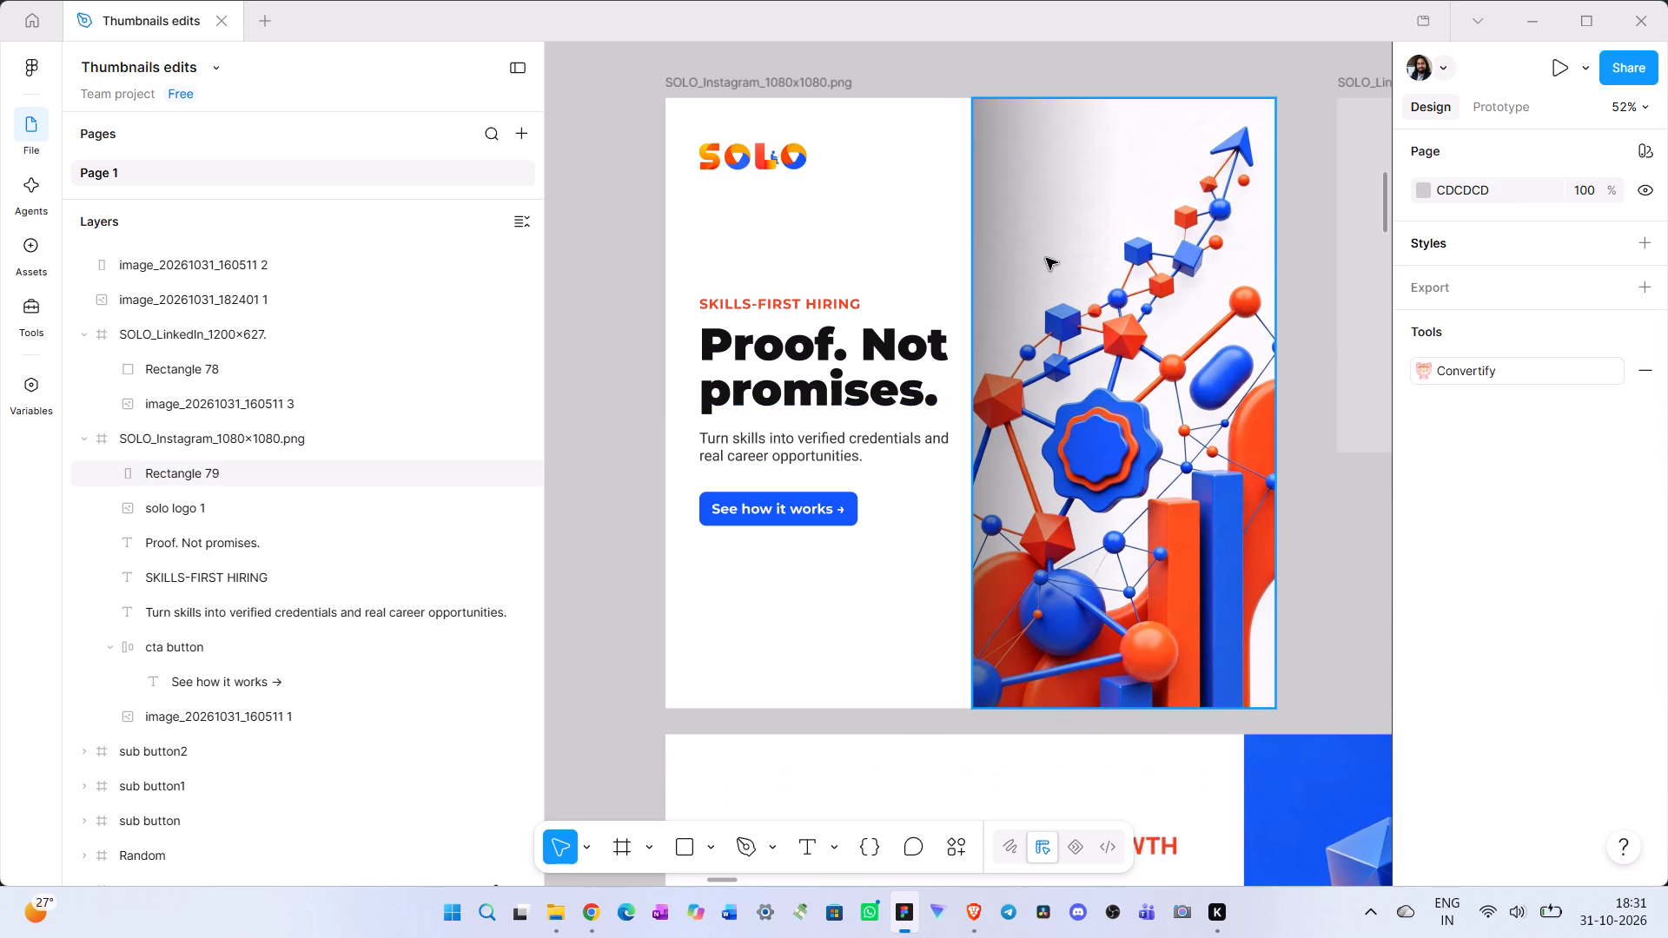
Lower the linear gradient fill's overall opacity to 60% on the shading rectangle over the Instagram illustration.
double_click(1009, 233)
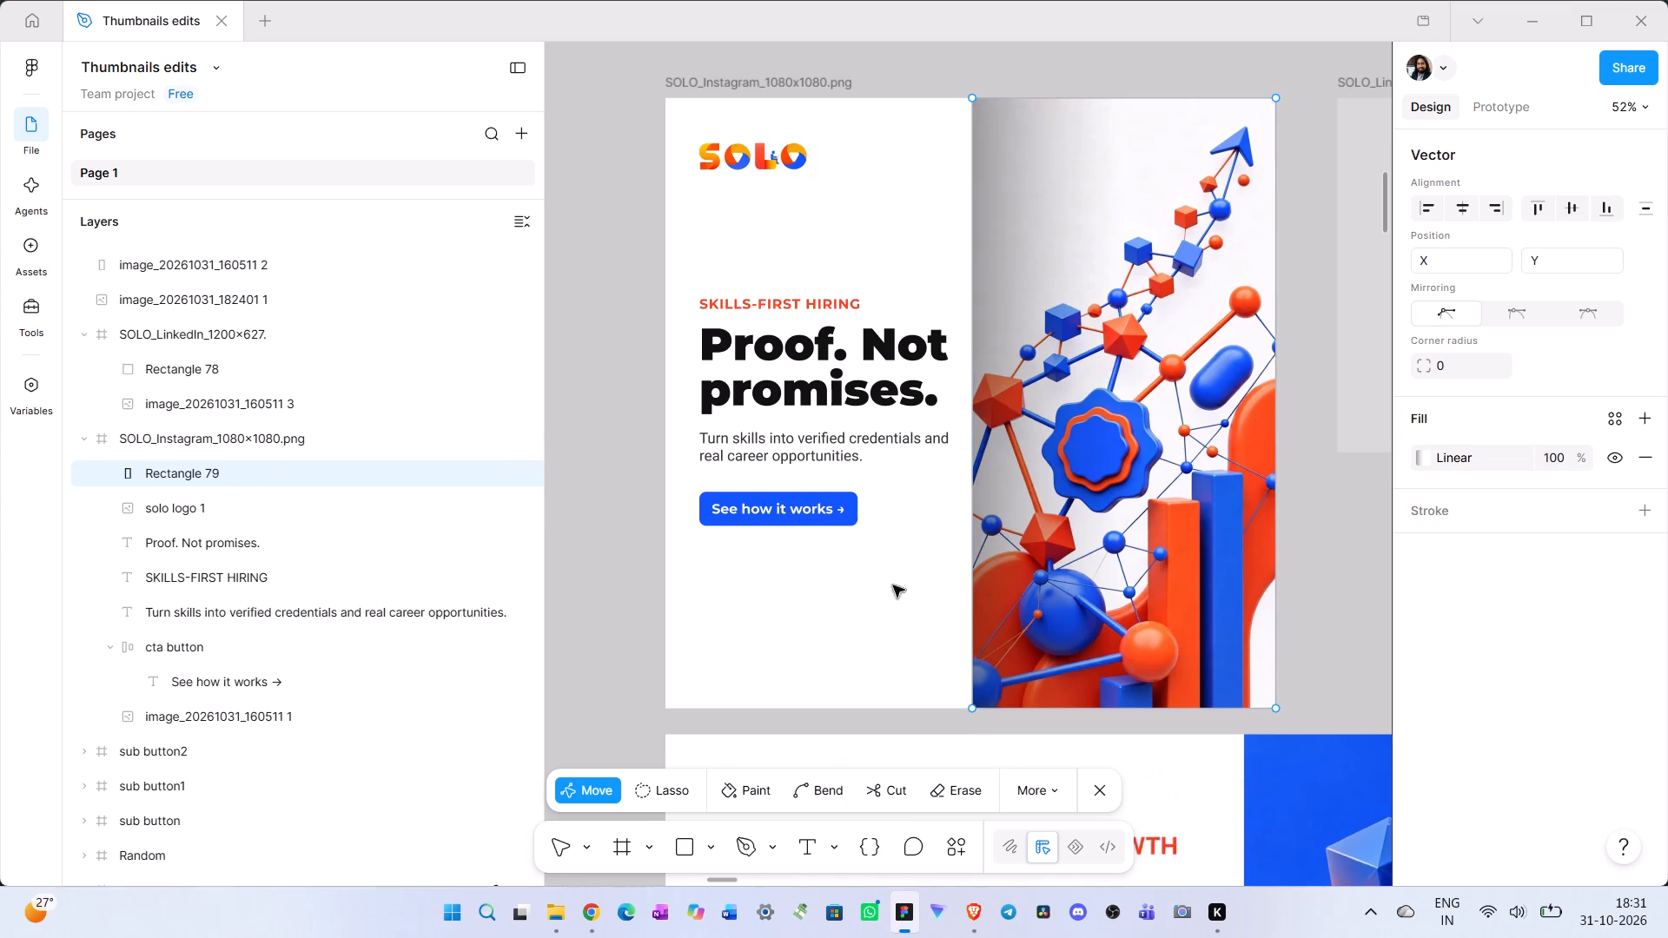
drag(1582, 464, 804, 466)
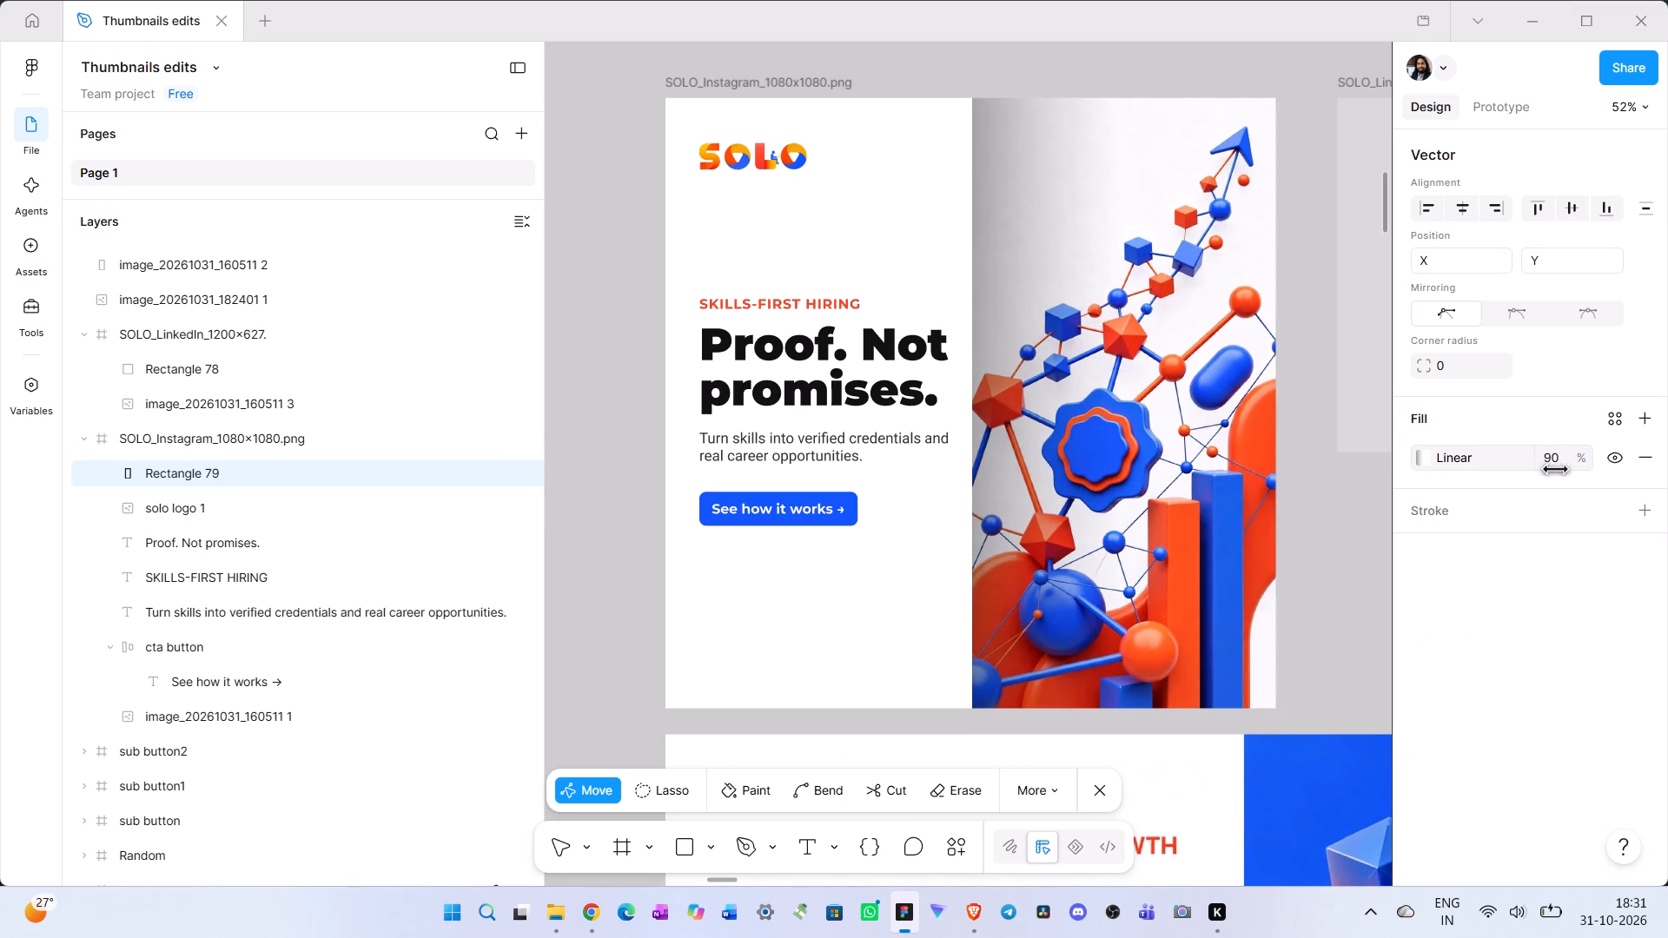
drag(804, 466, 733, 473)
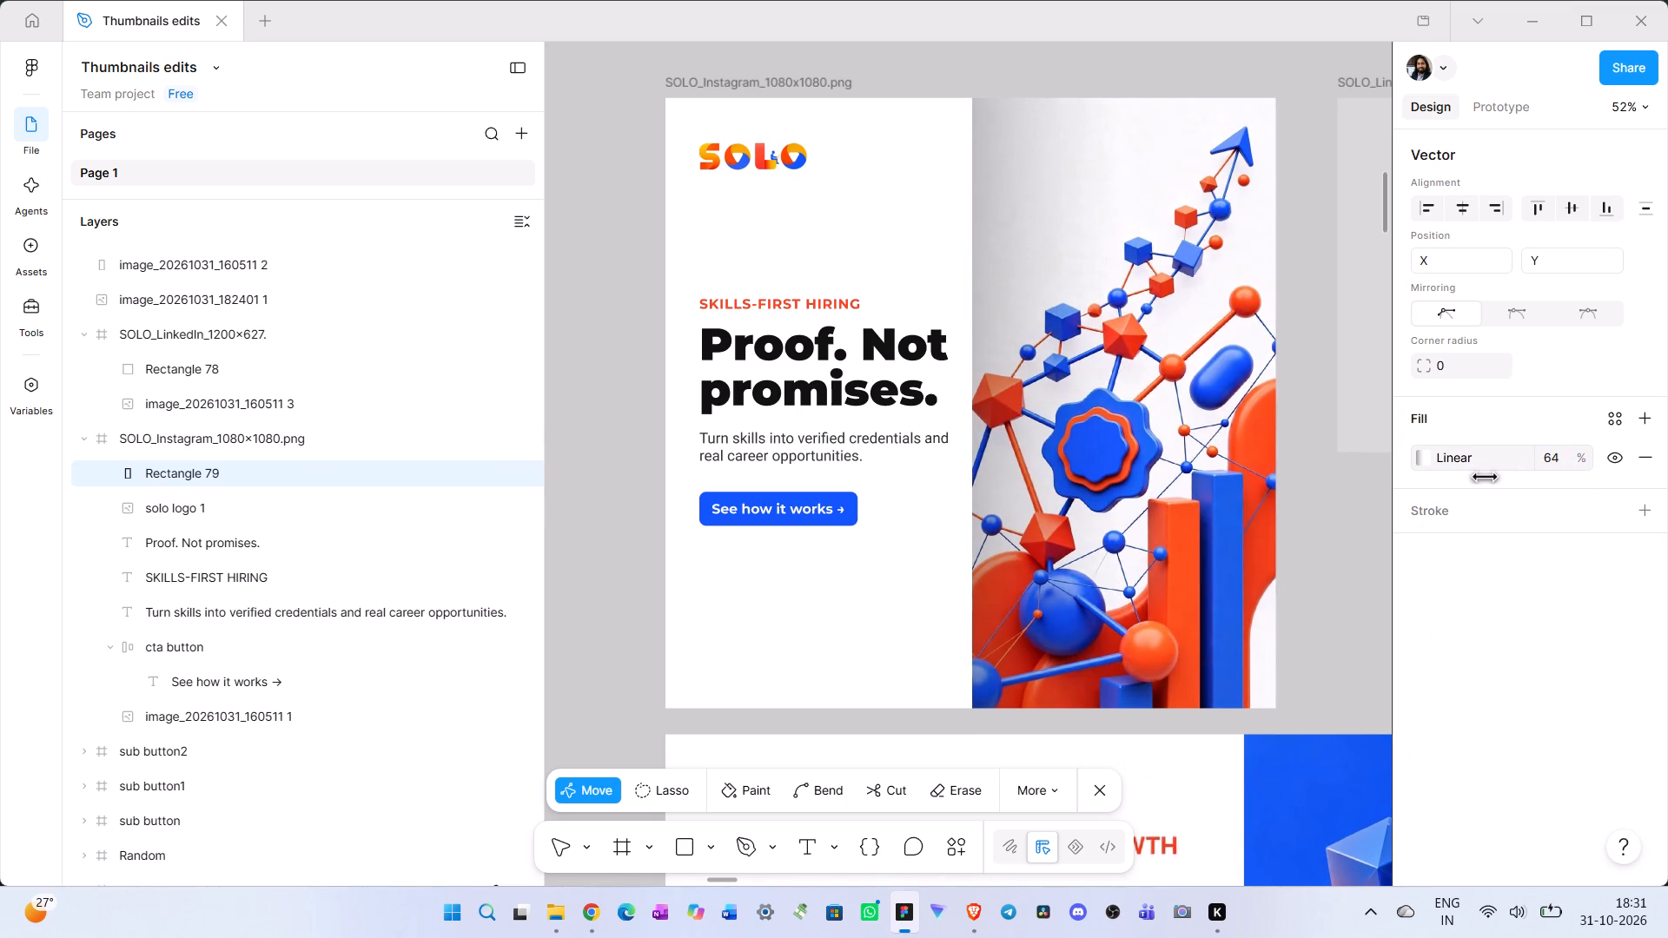
drag(733, 473, 727, 481)
click(1348, 607)
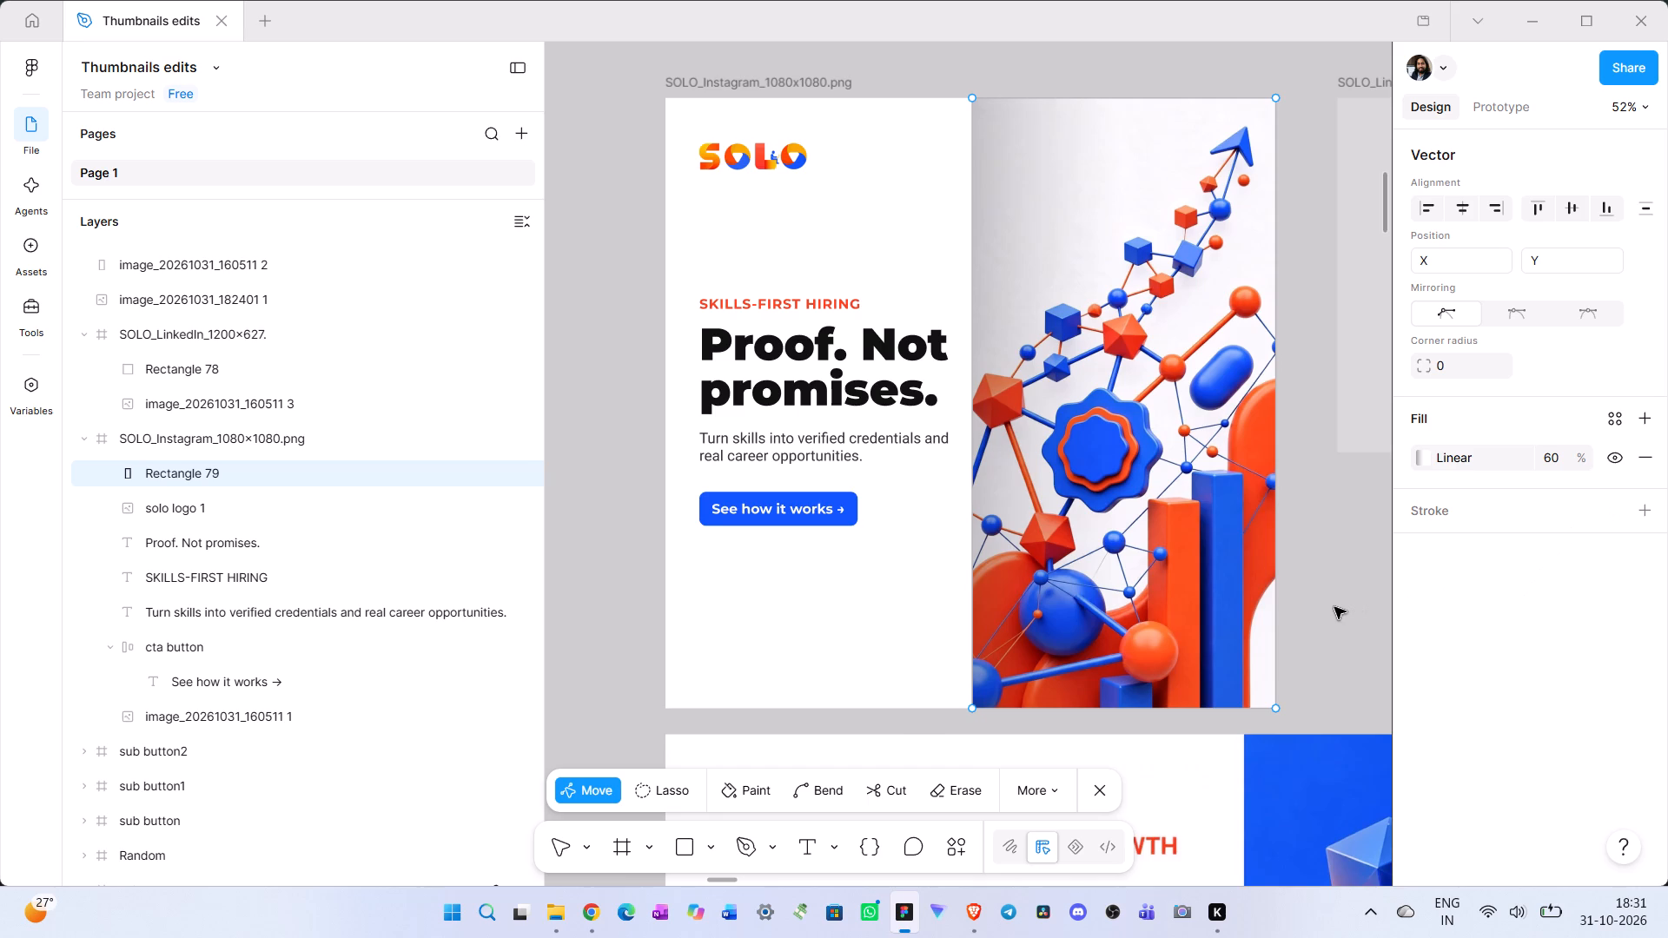
click(1334, 607)
Look over the Instagram creative, the LinkedIn frame beside it and the neighbouring enterprise technology design to compare them.
scroll(1354, 615, down, 11)
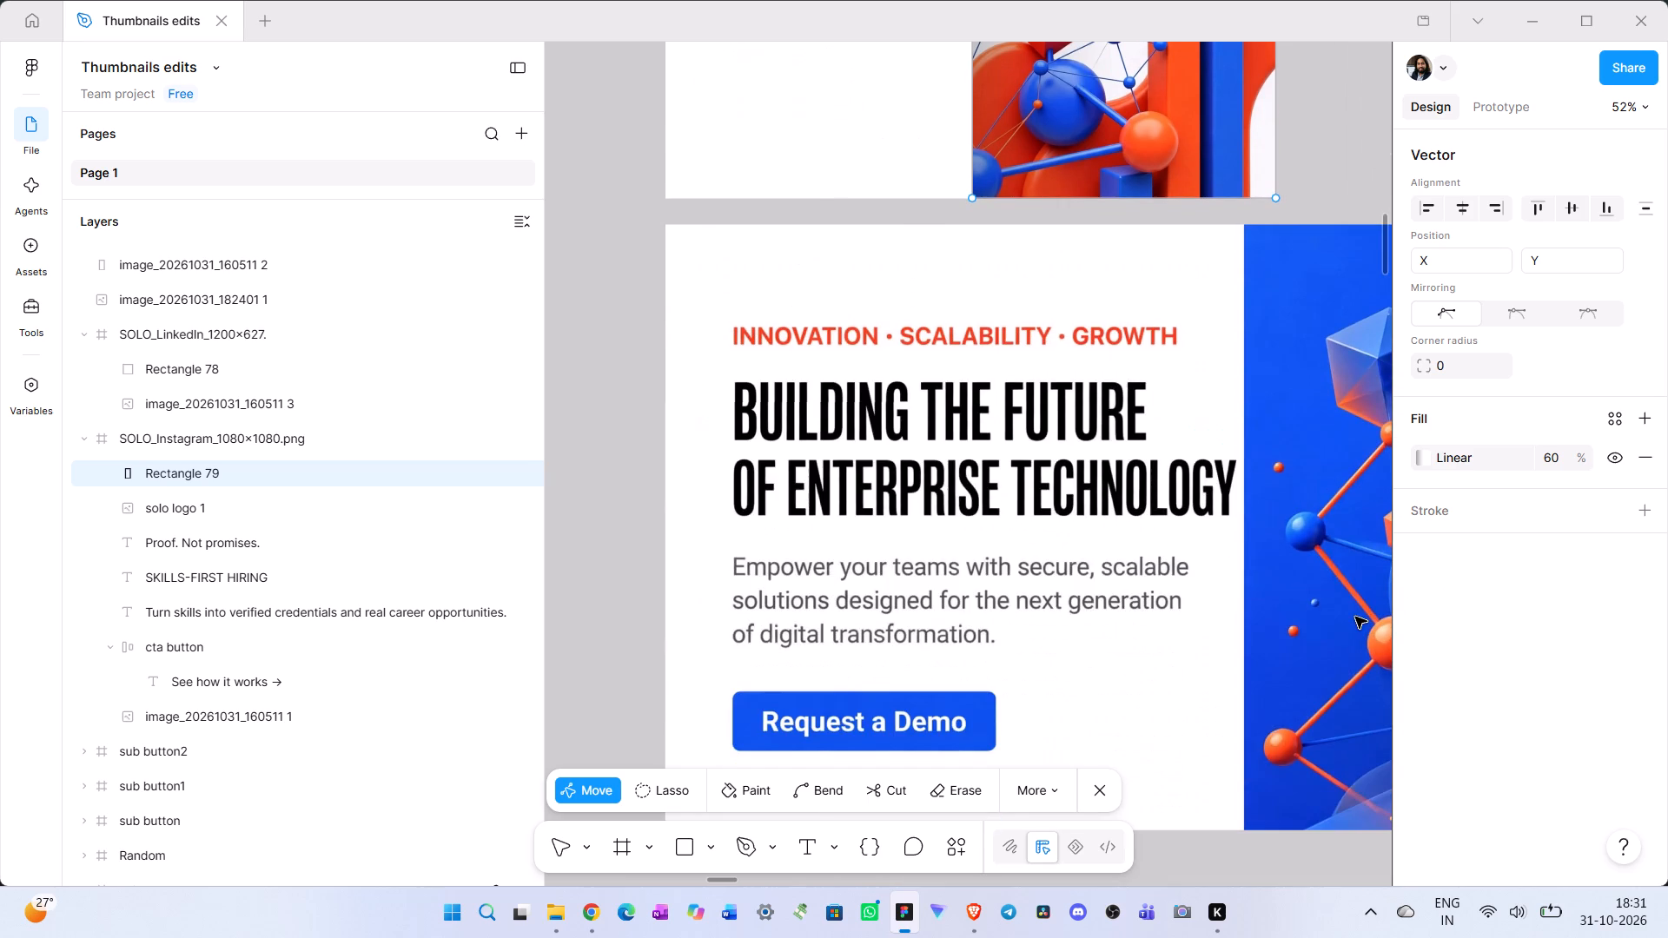
scroll(1356, 617, left, 5)
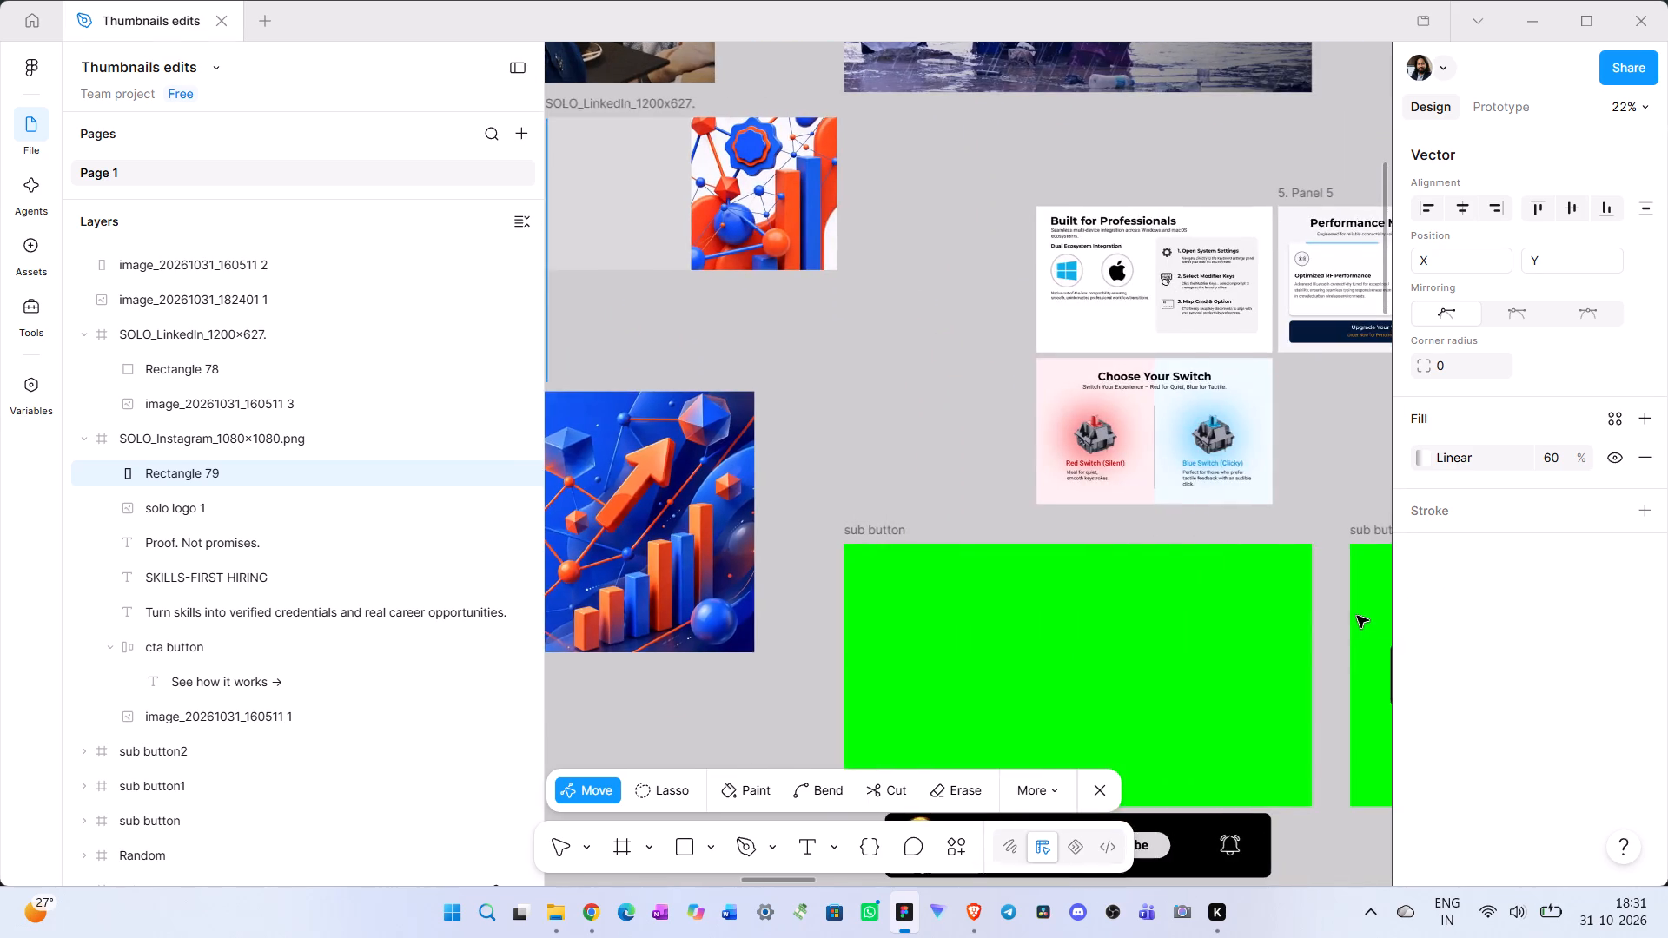
scroll(1357, 616, right, 3)
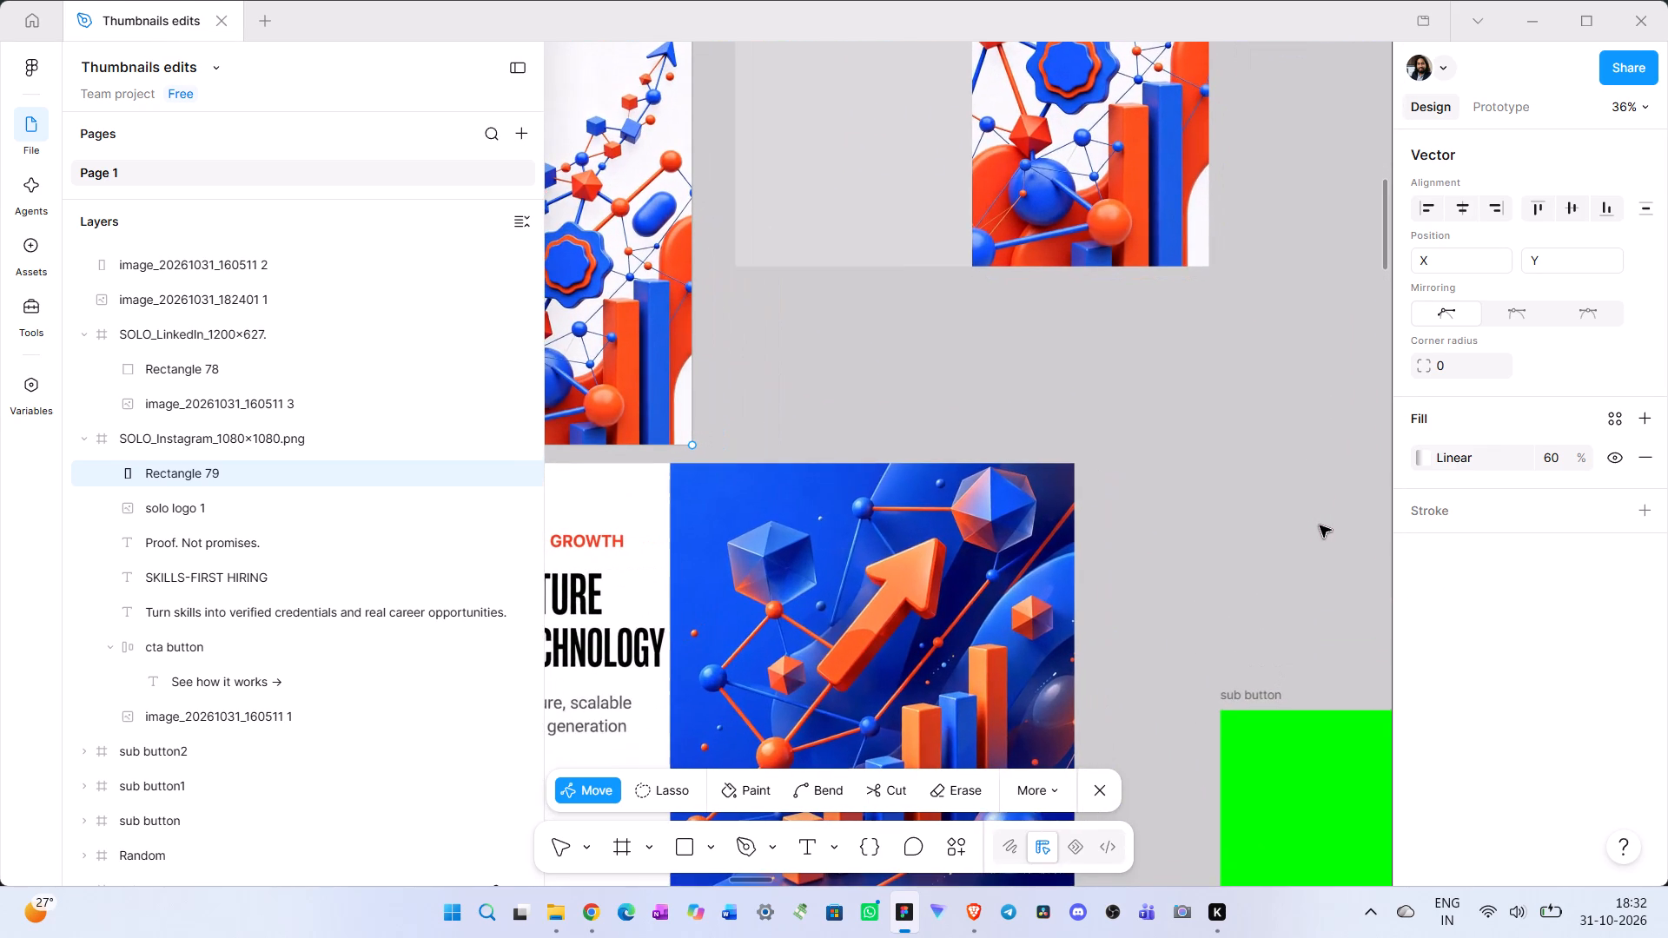
scroll(1320, 525, up, 3)
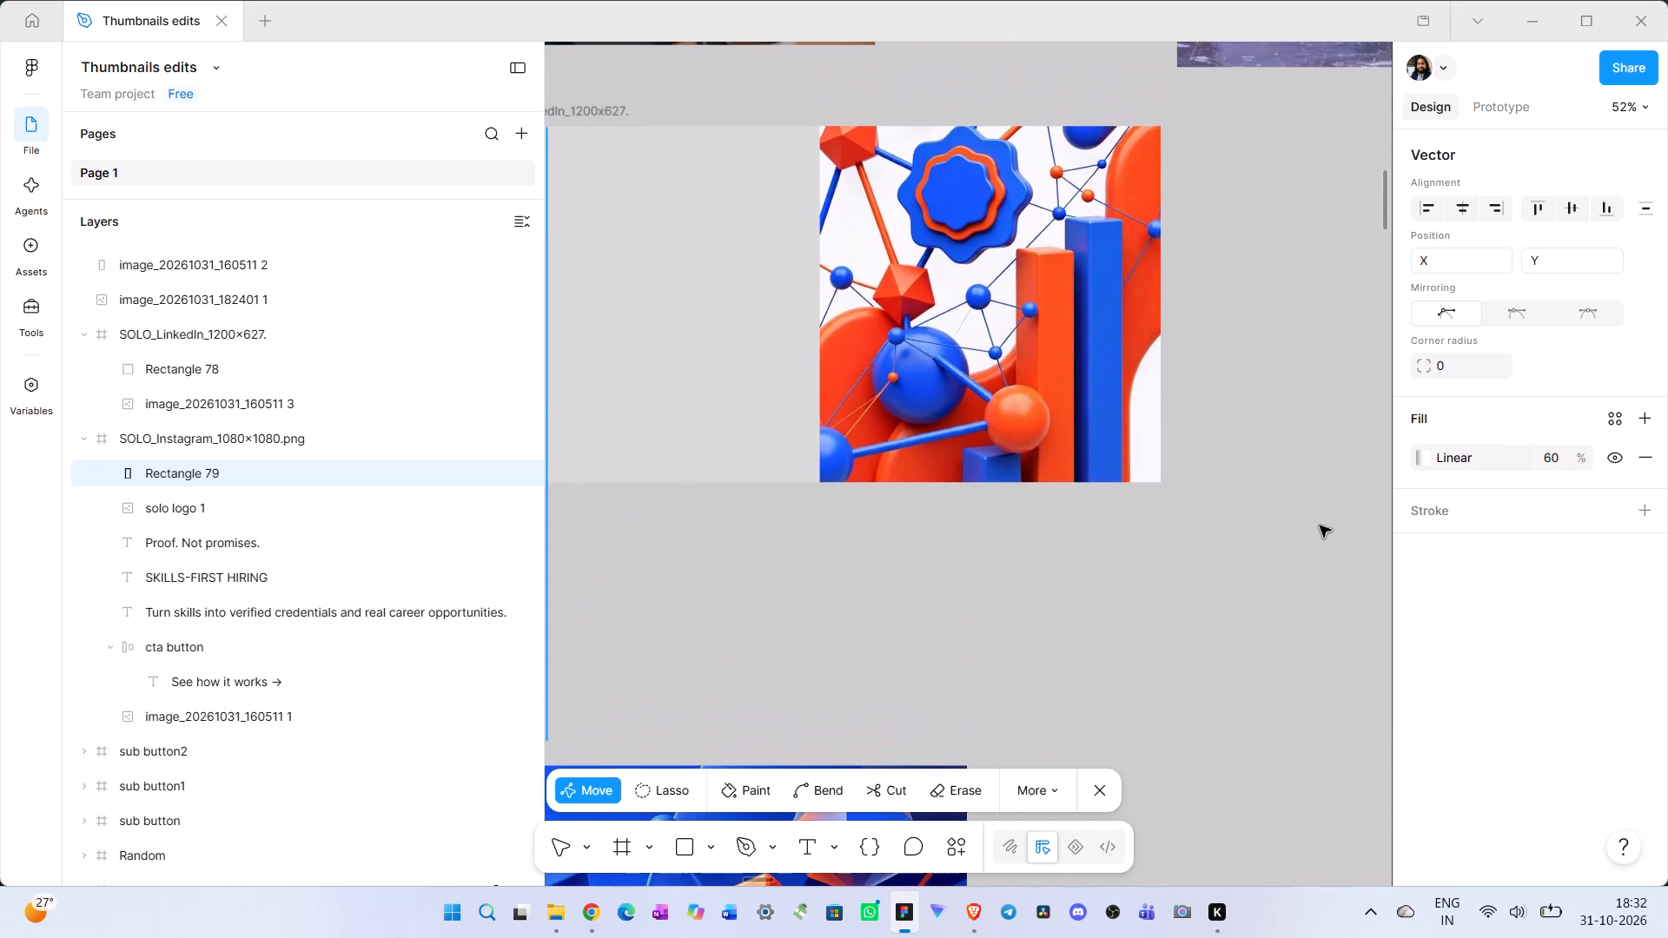
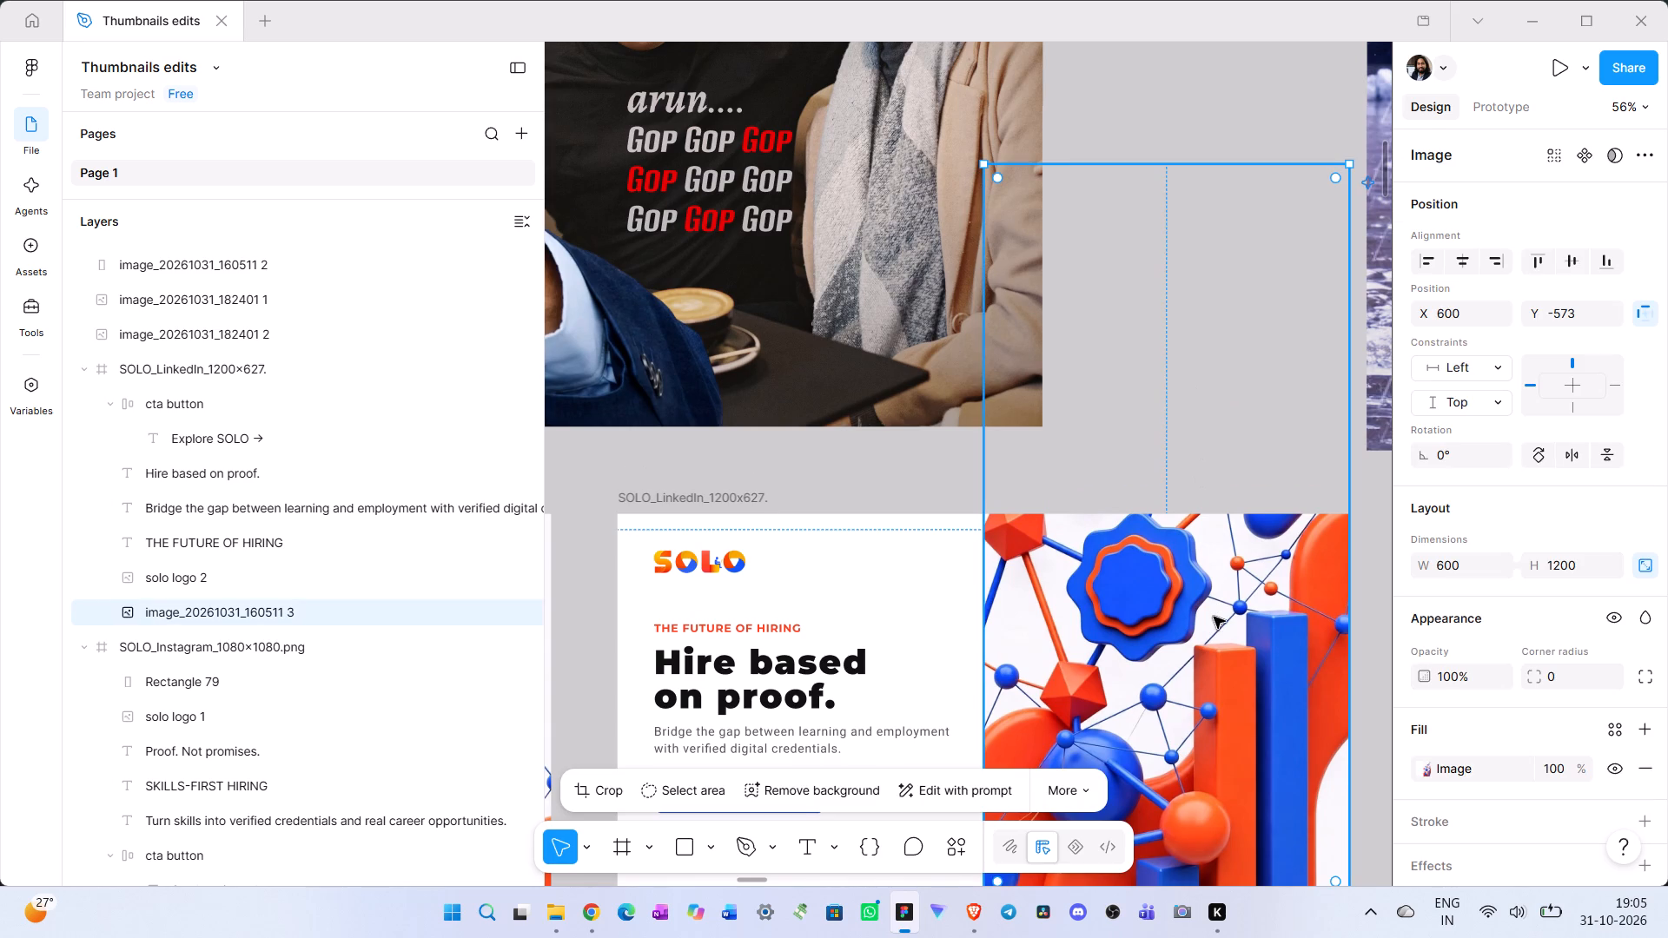
Scale the illustration in the LinkedIn frame down proportionally to 314 × 627, with its top edge at Y 0.
drag(1170, 163, 1172, 196)
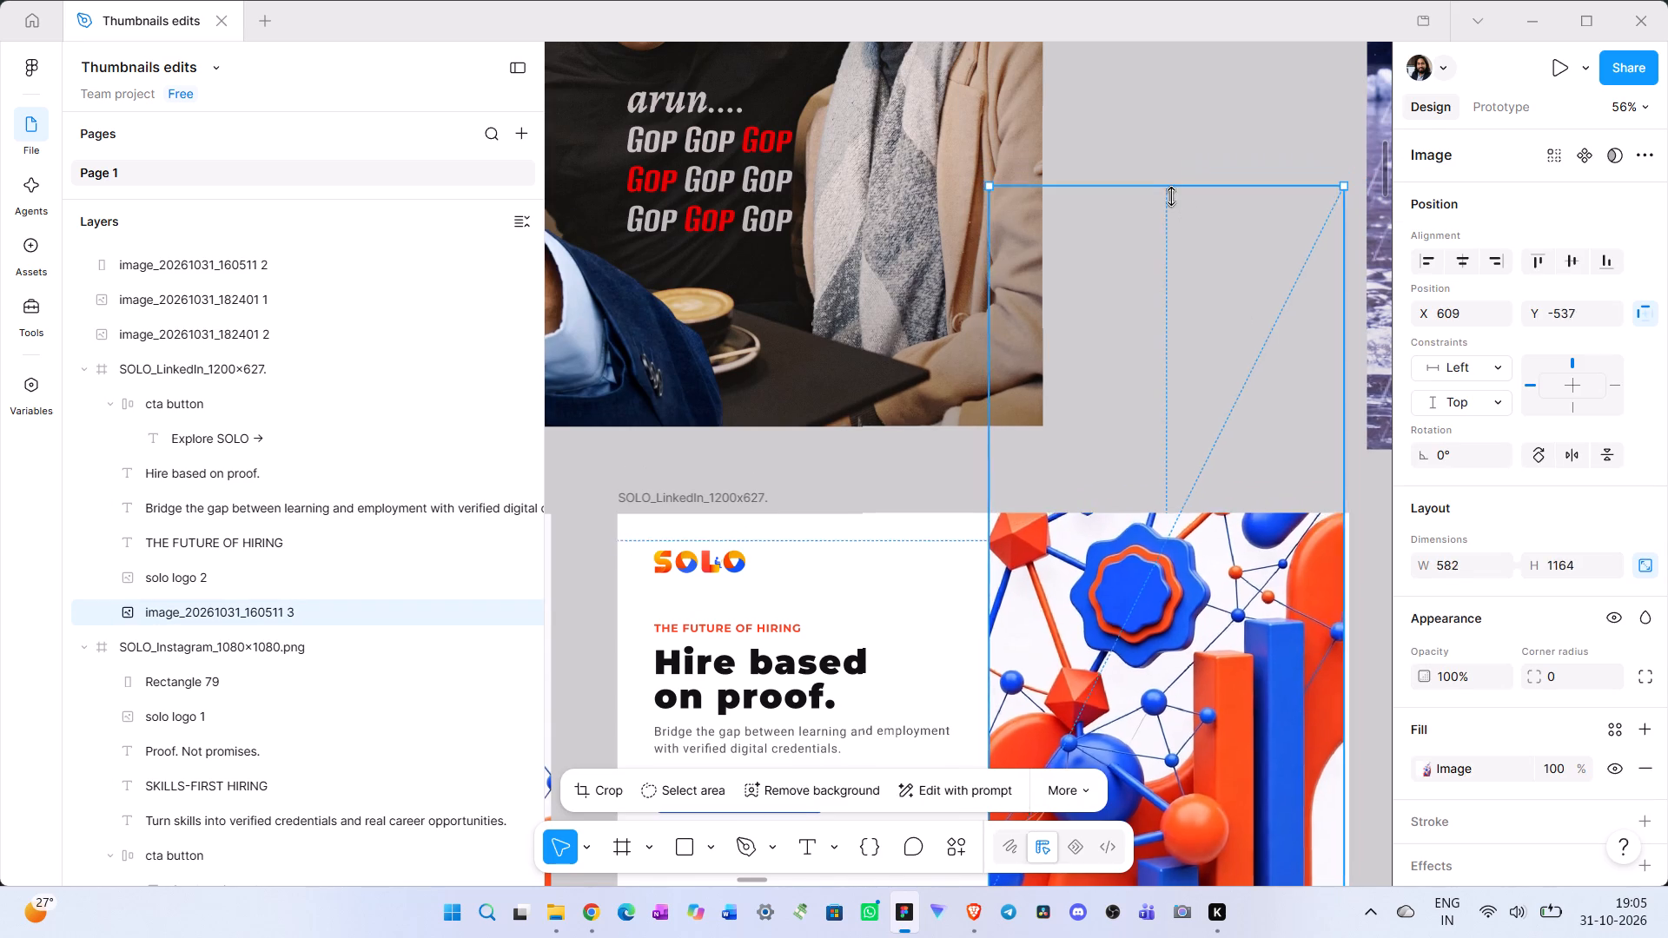
drag(1172, 196, 1198, 346)
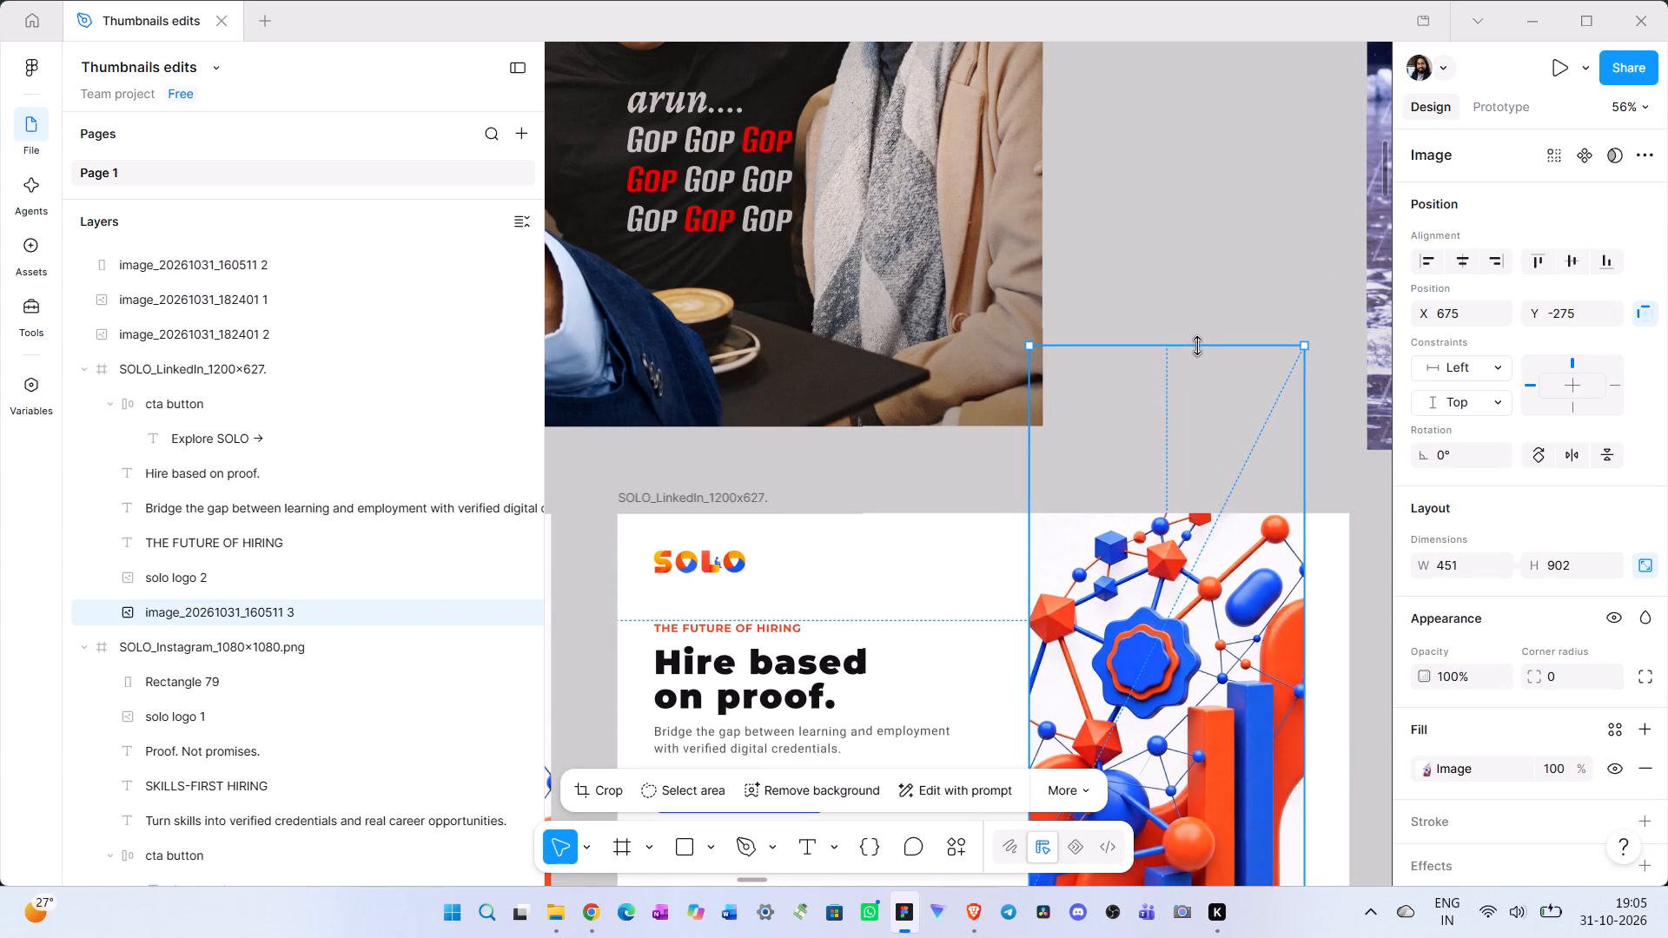
drag(1198, 346, 1236, 510)
click(1263, 672)
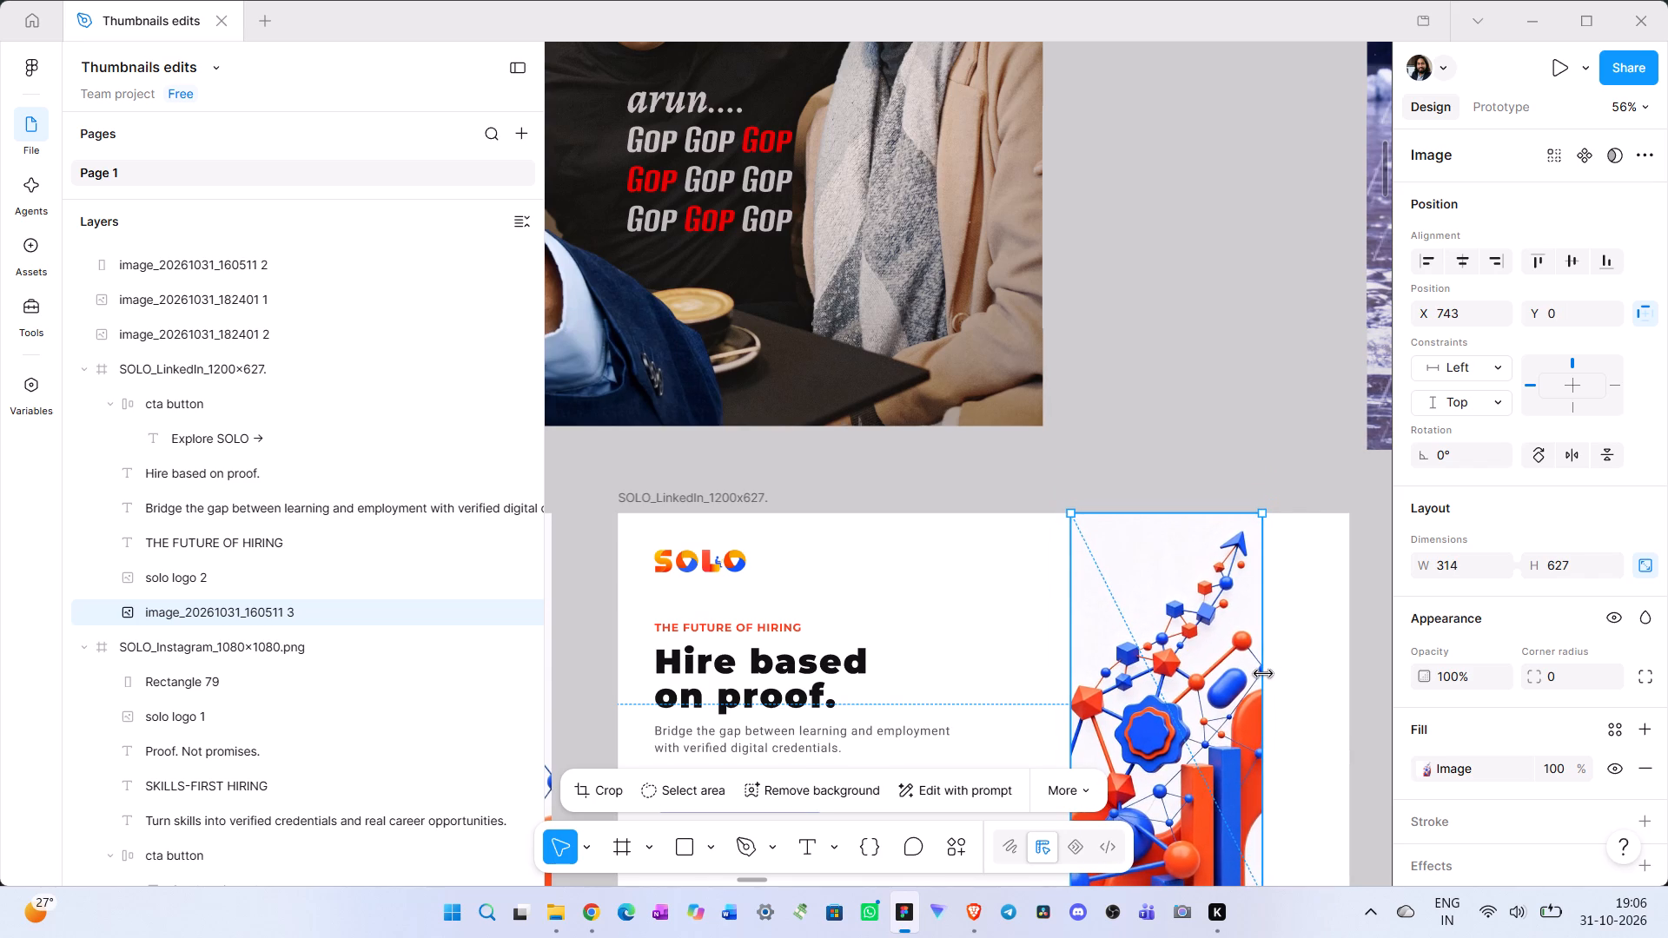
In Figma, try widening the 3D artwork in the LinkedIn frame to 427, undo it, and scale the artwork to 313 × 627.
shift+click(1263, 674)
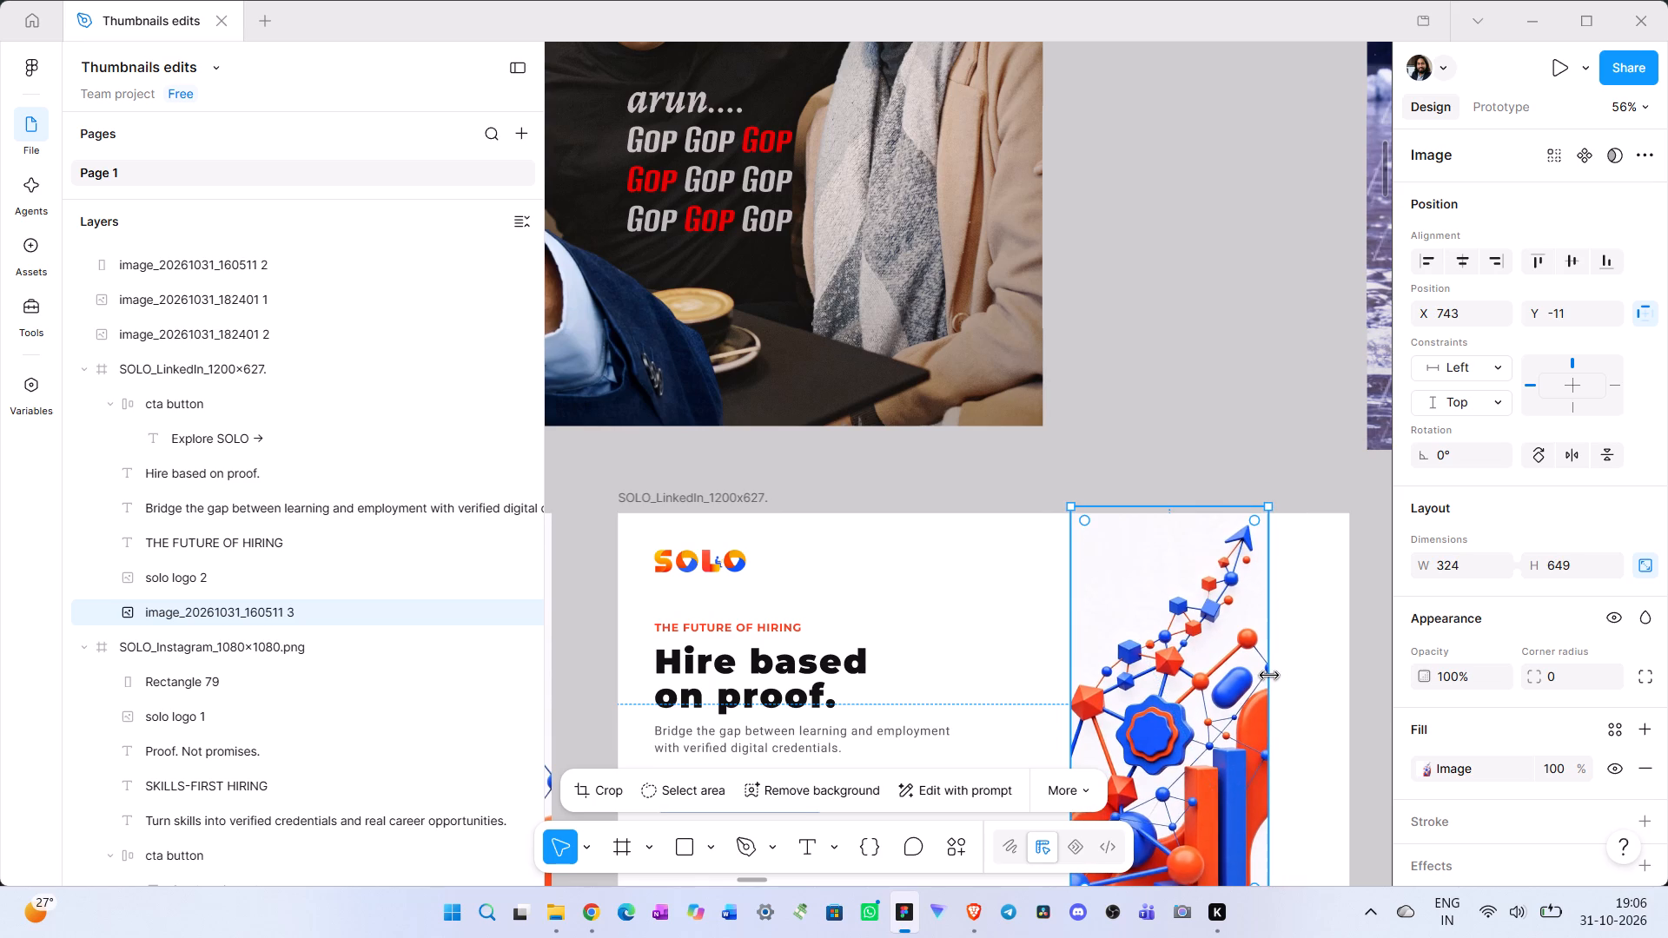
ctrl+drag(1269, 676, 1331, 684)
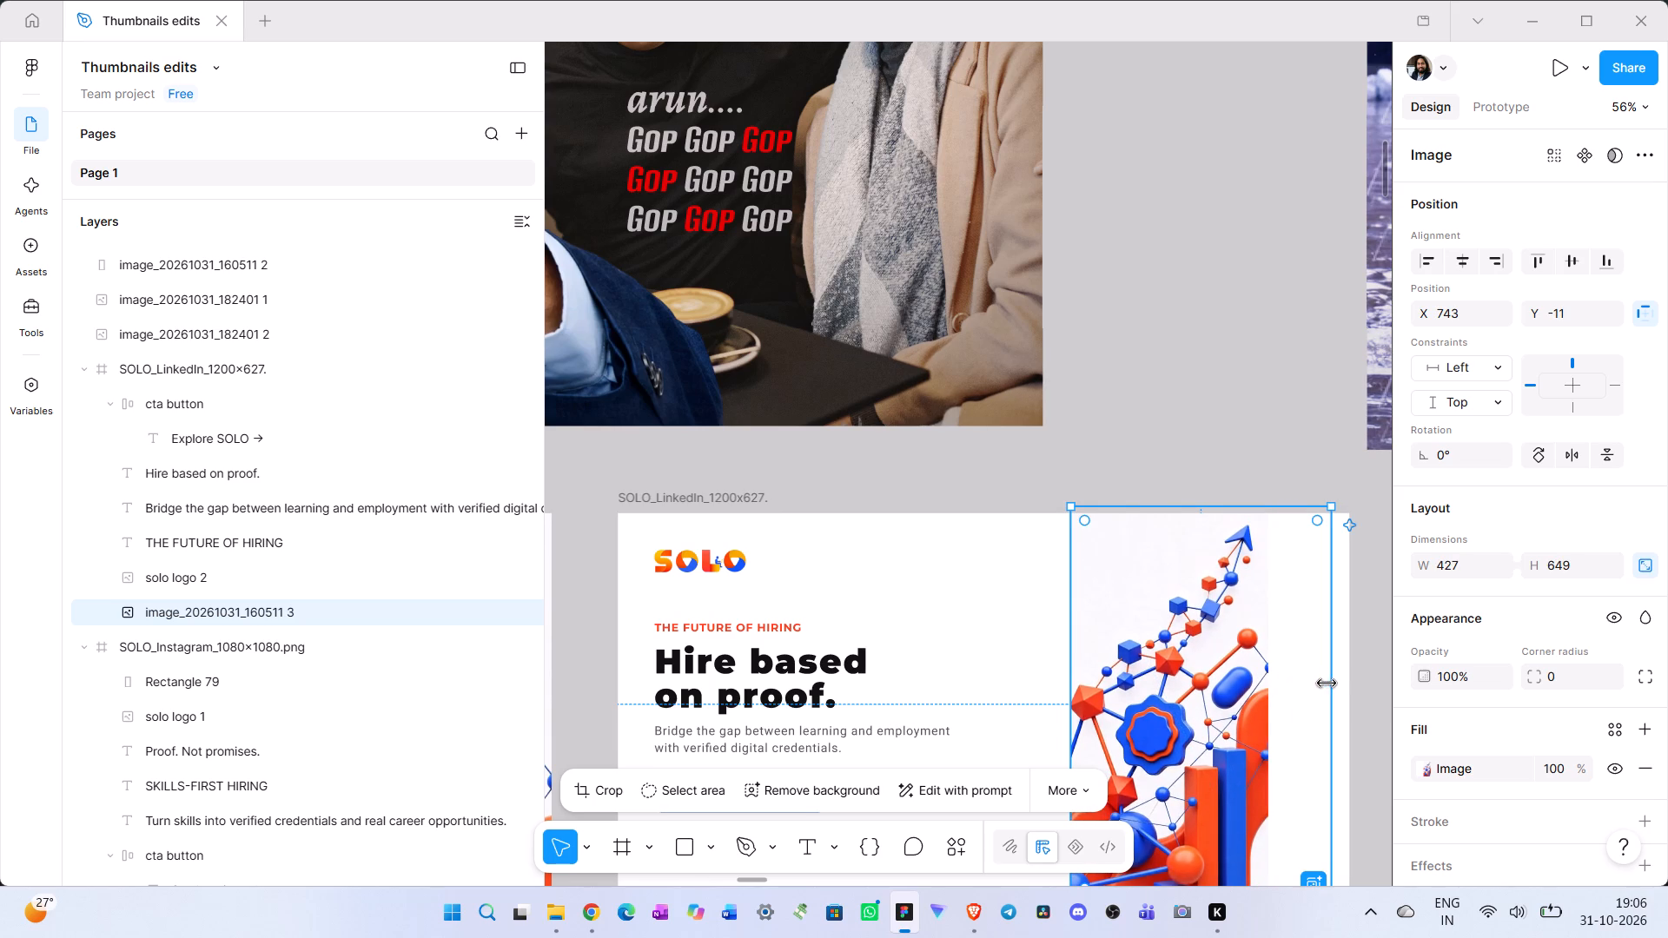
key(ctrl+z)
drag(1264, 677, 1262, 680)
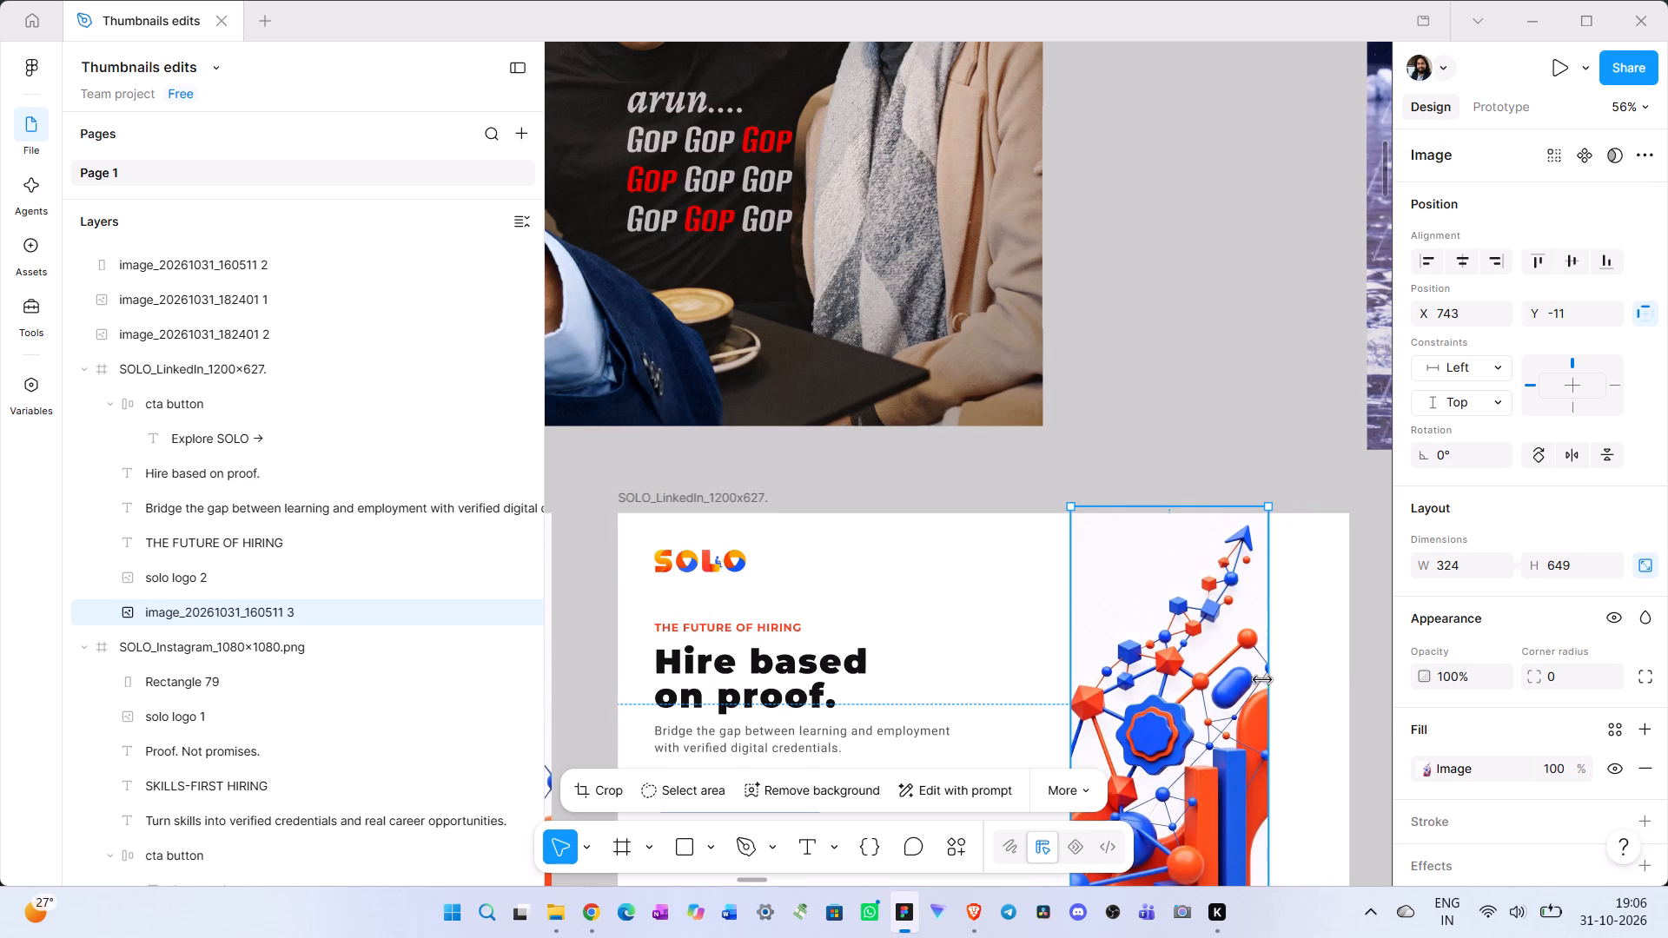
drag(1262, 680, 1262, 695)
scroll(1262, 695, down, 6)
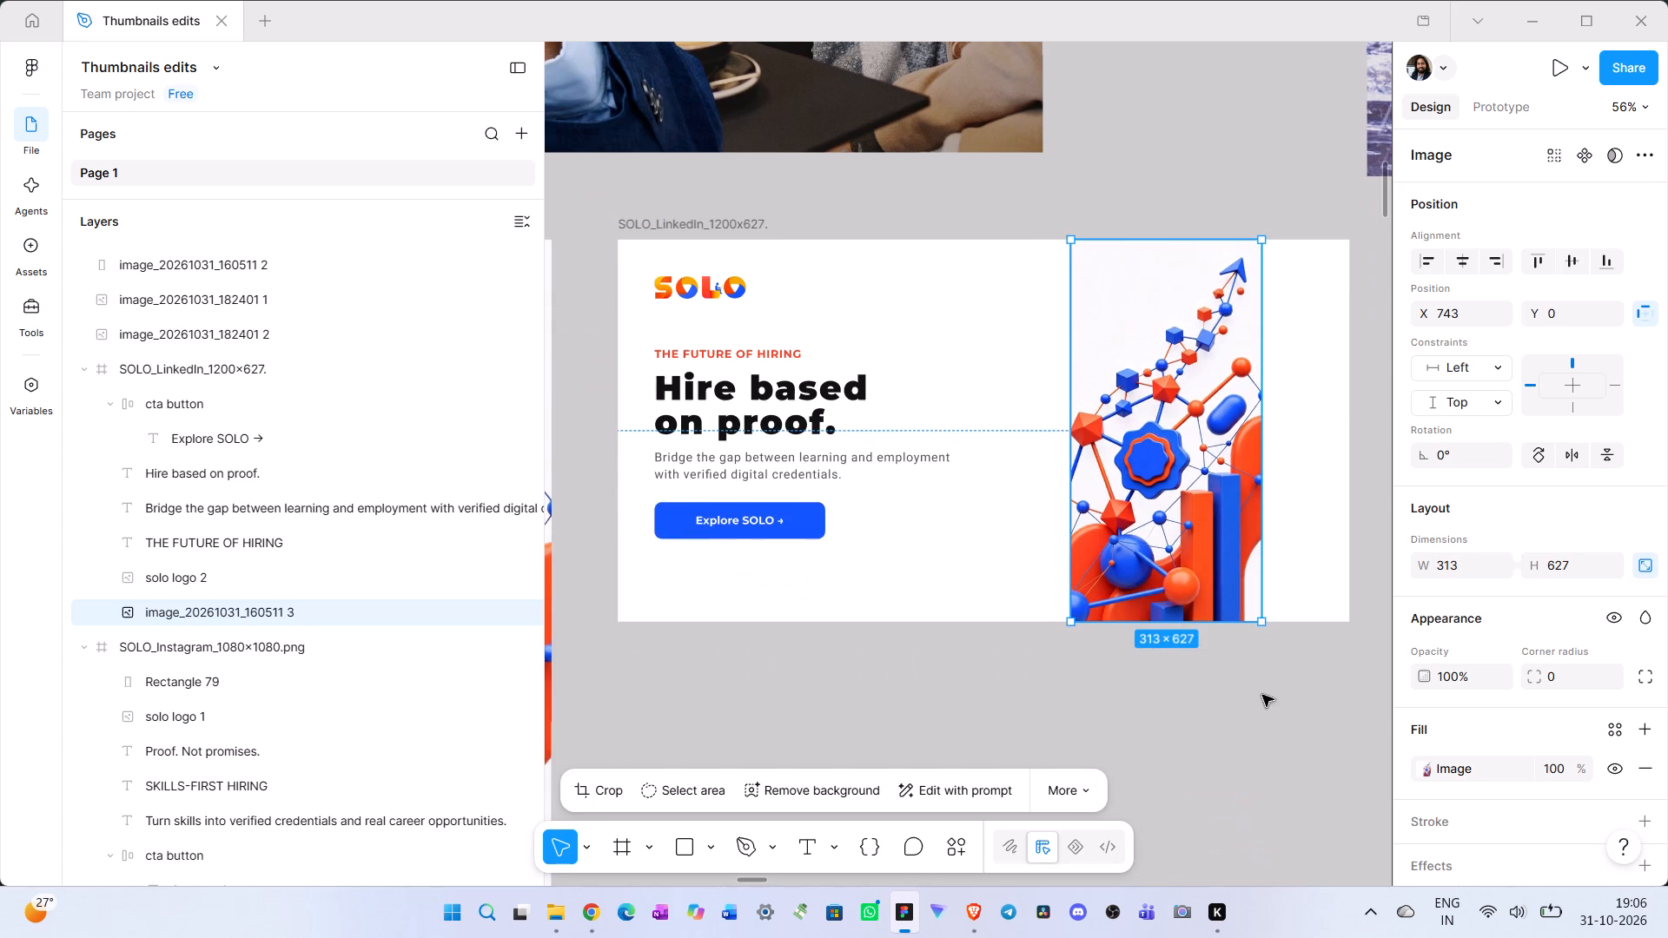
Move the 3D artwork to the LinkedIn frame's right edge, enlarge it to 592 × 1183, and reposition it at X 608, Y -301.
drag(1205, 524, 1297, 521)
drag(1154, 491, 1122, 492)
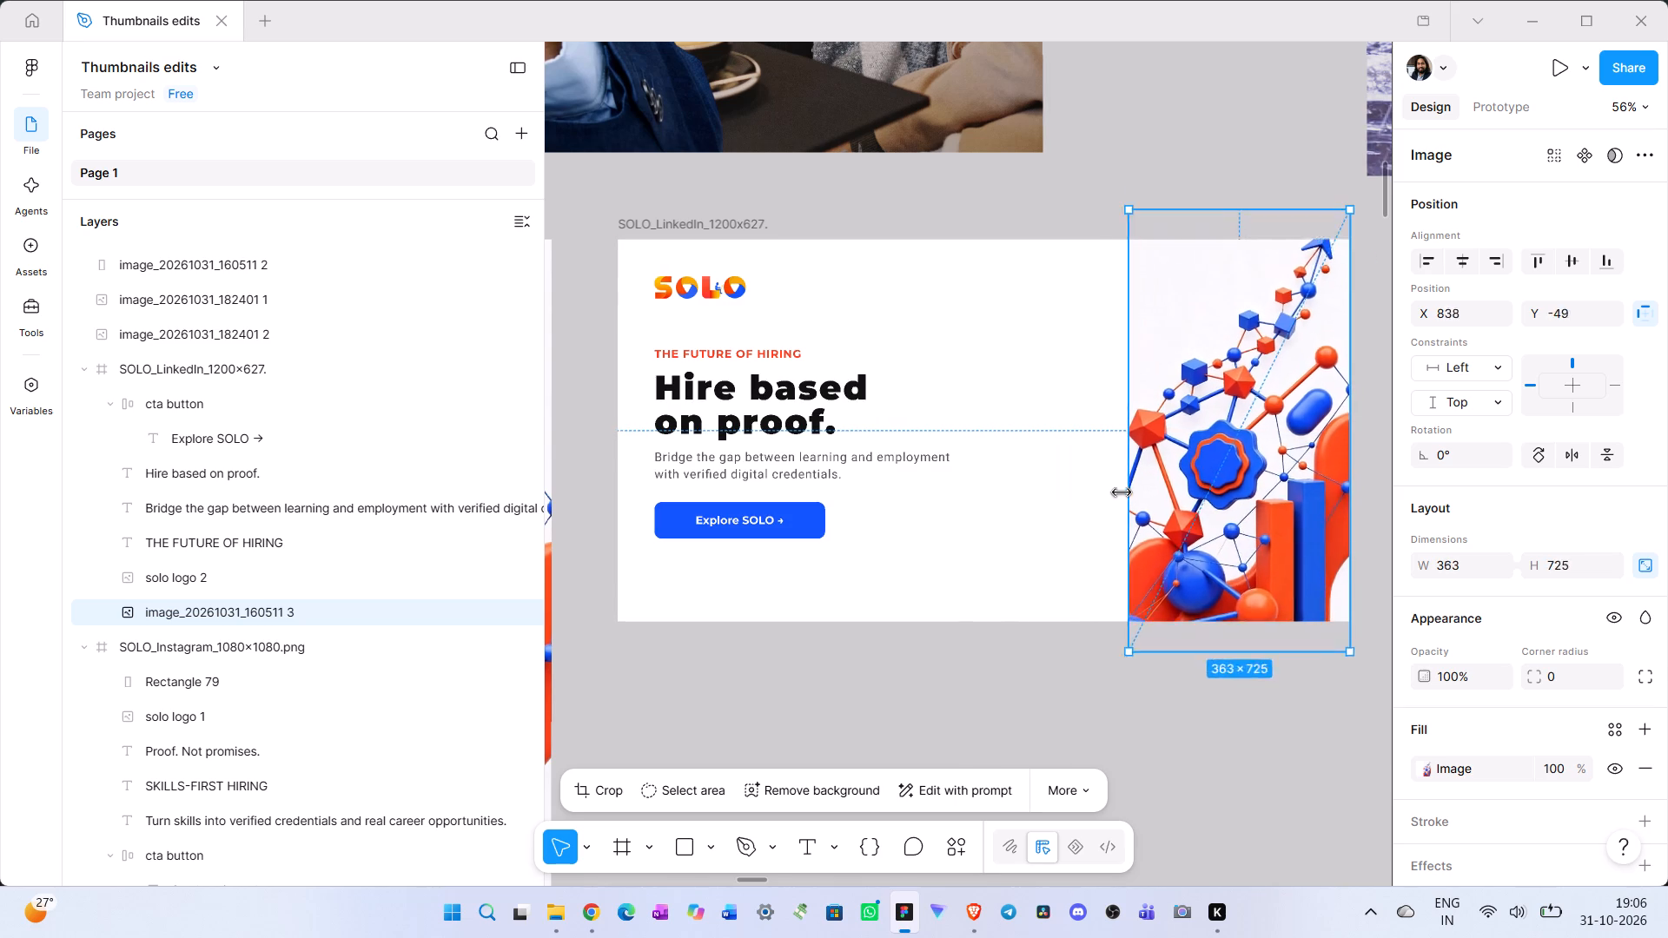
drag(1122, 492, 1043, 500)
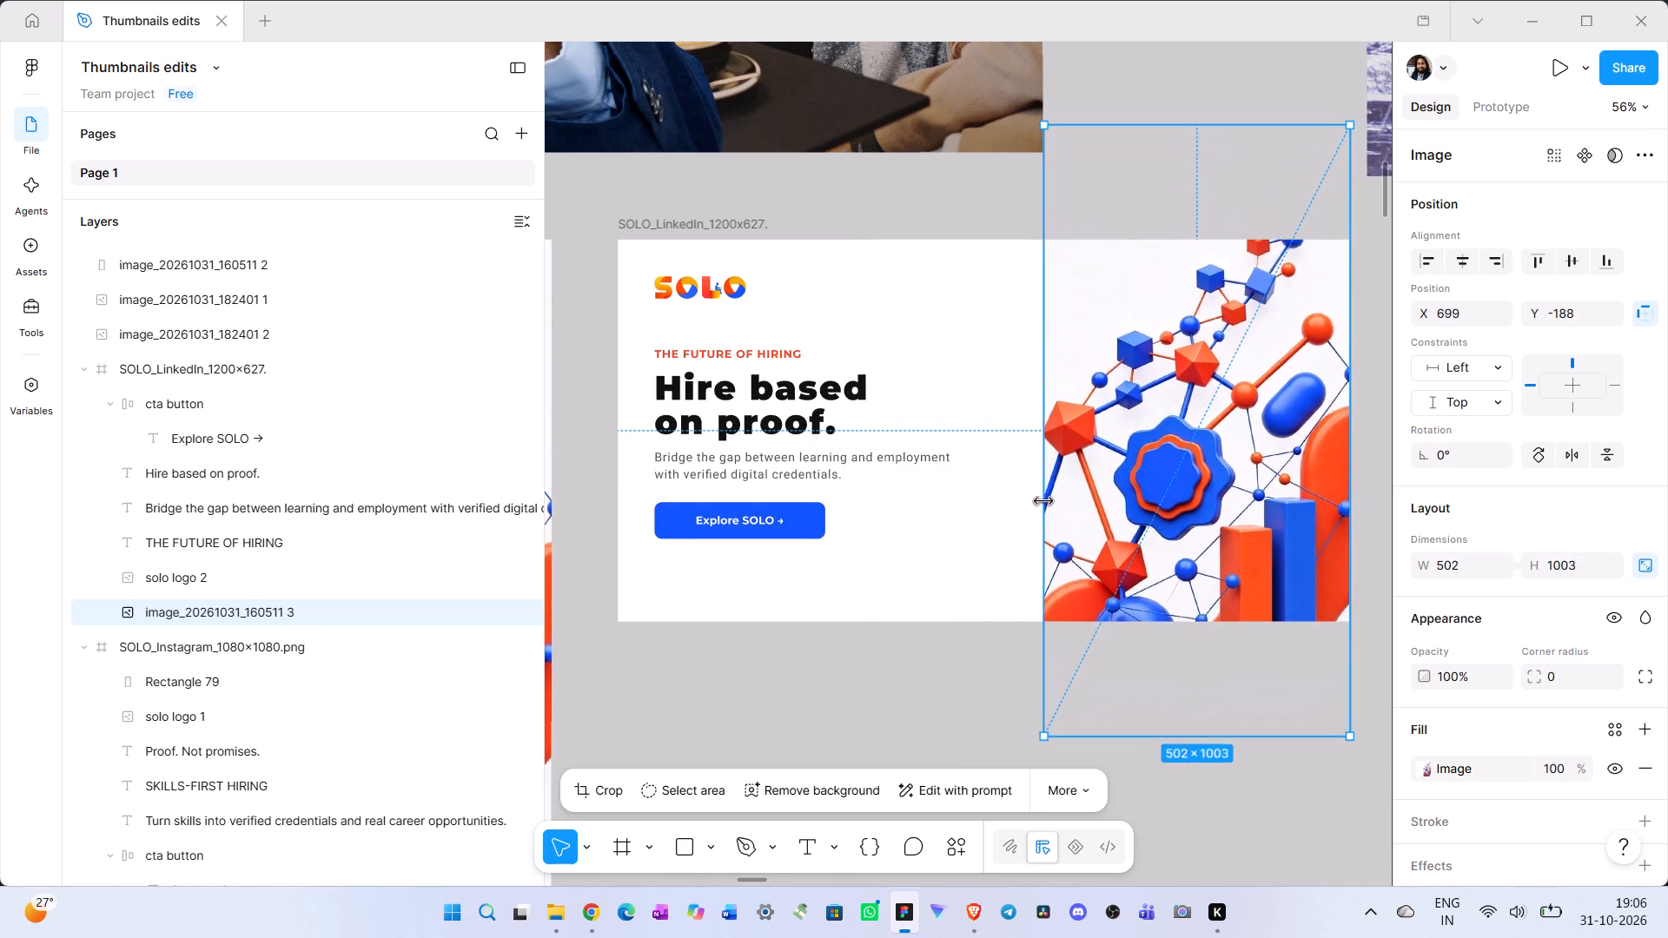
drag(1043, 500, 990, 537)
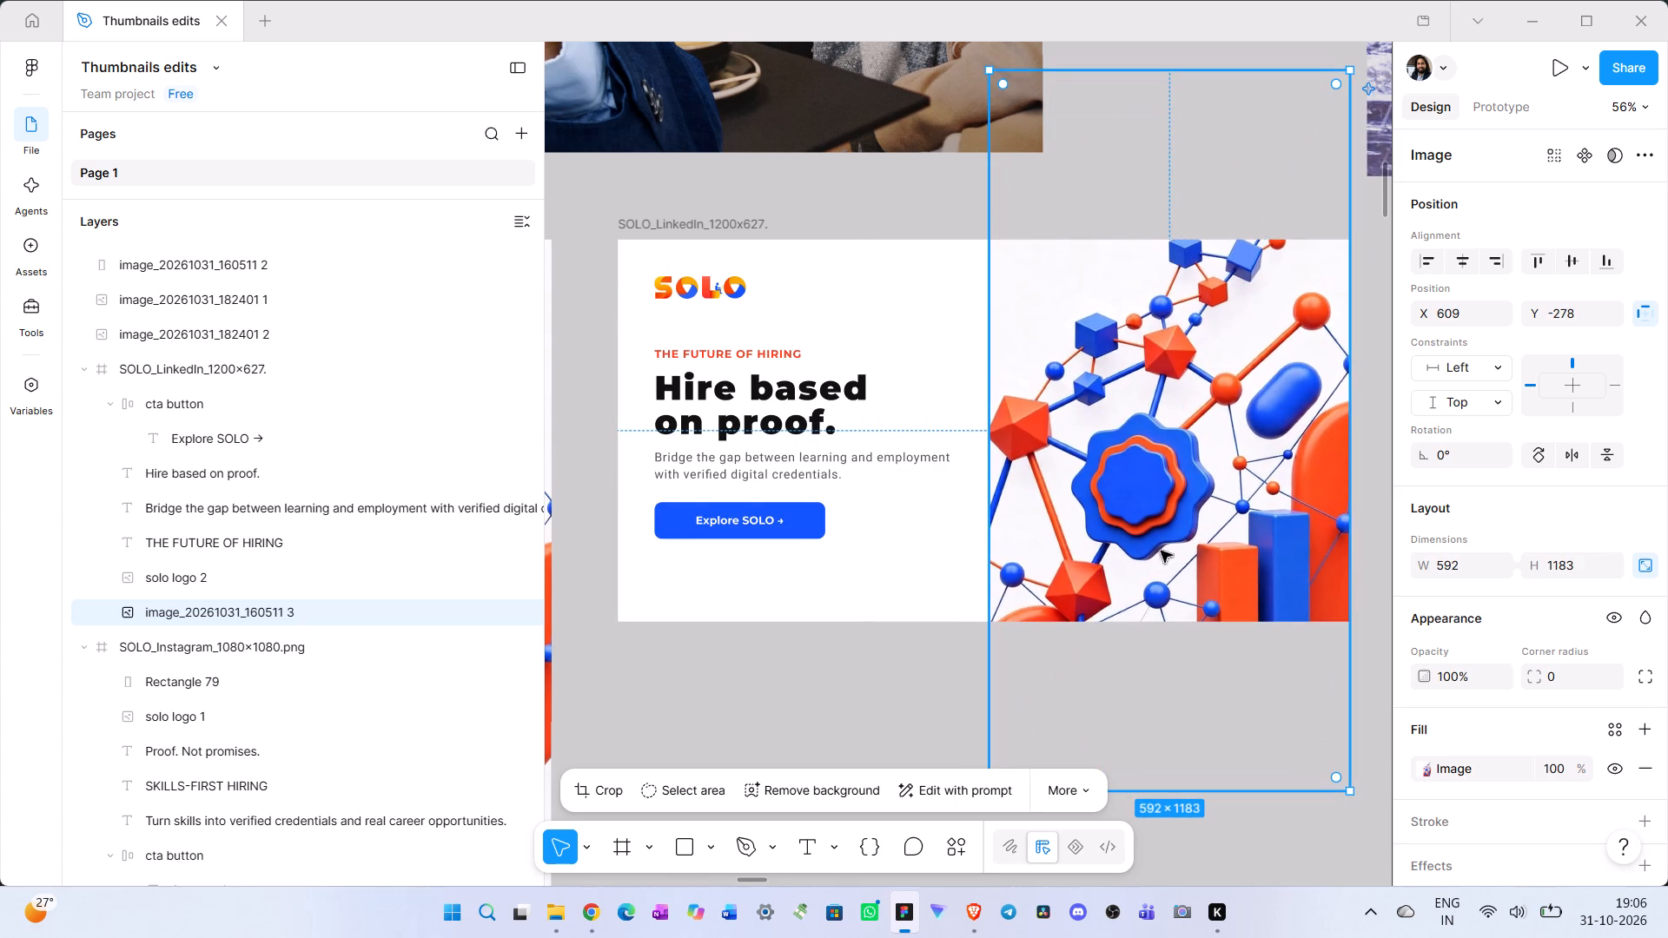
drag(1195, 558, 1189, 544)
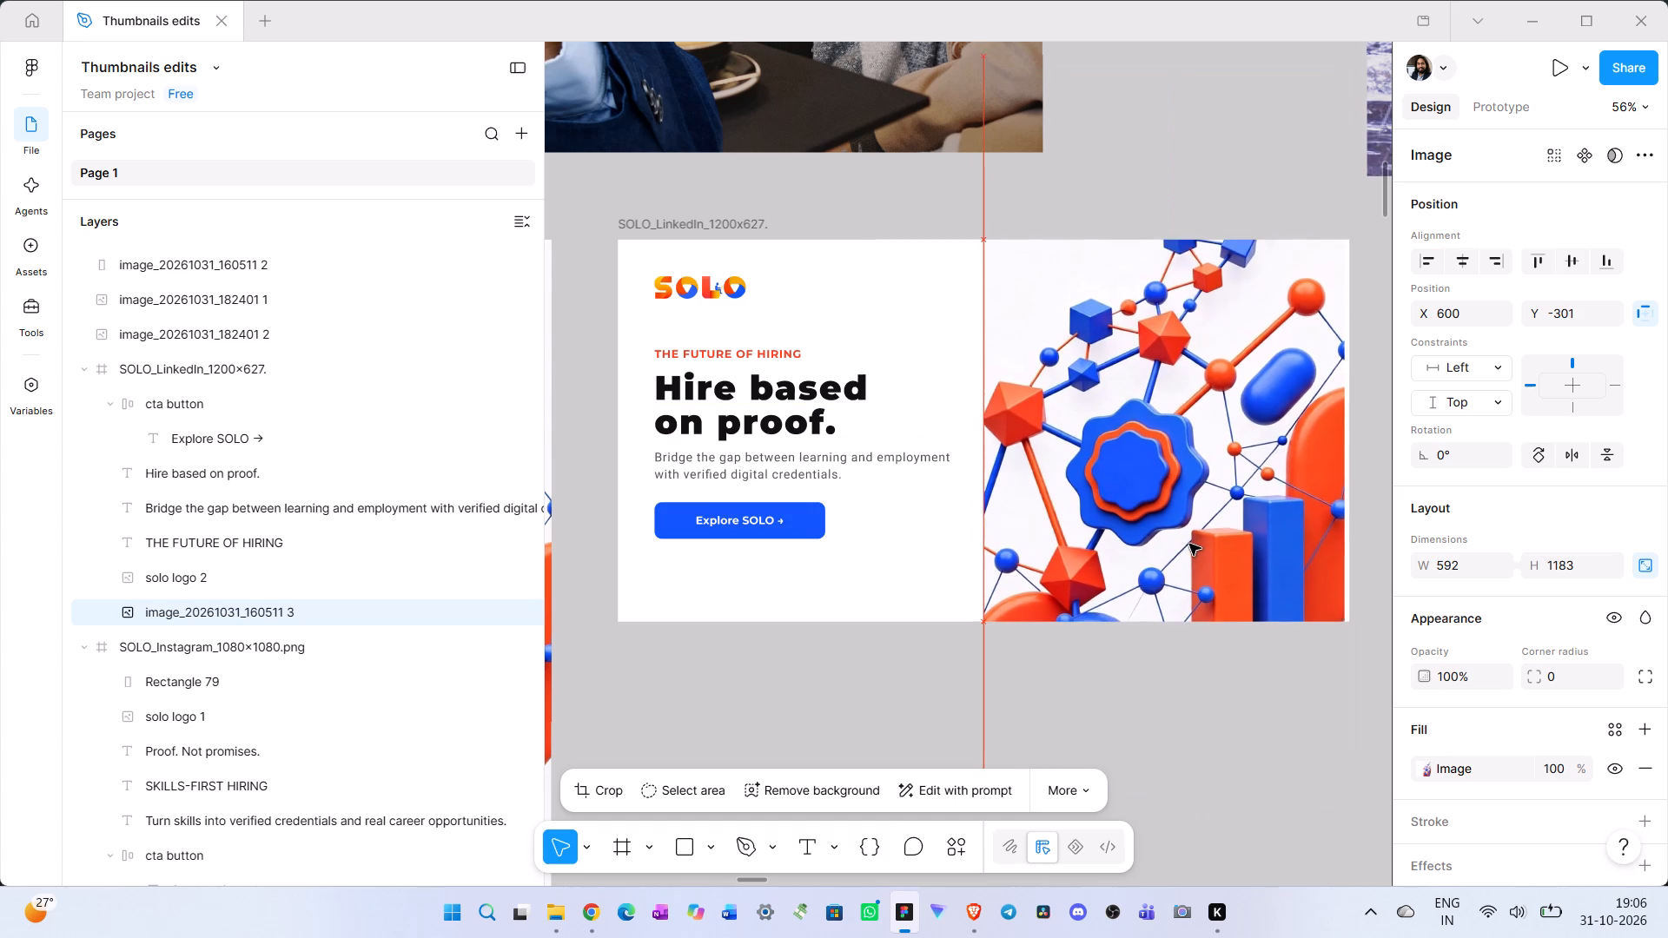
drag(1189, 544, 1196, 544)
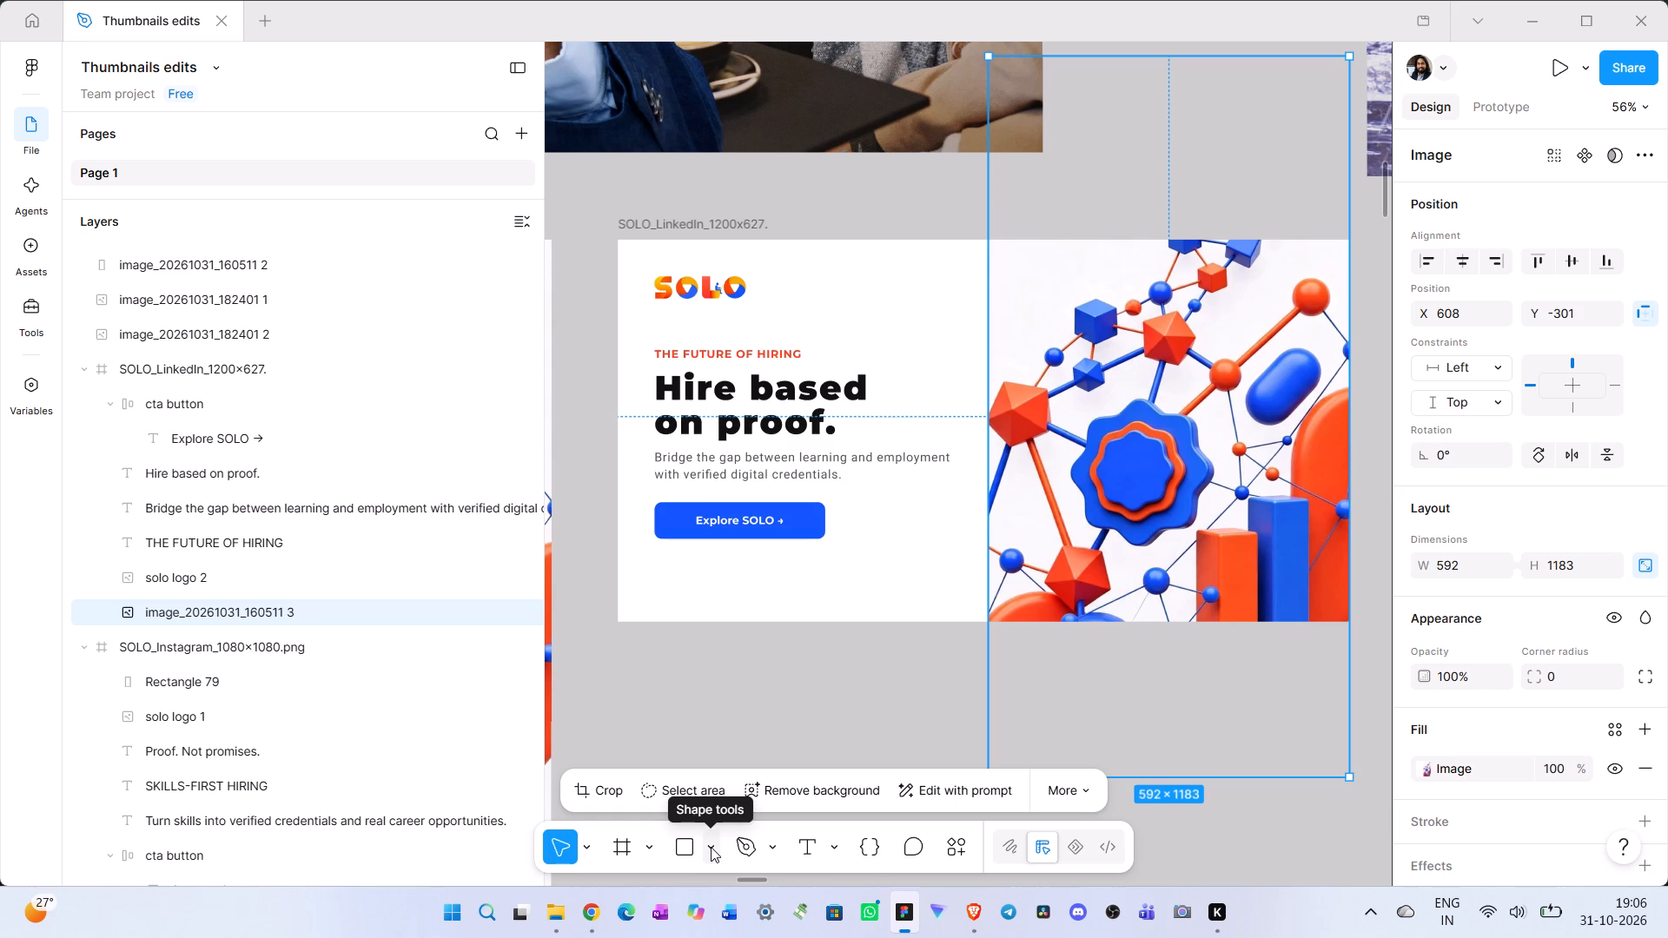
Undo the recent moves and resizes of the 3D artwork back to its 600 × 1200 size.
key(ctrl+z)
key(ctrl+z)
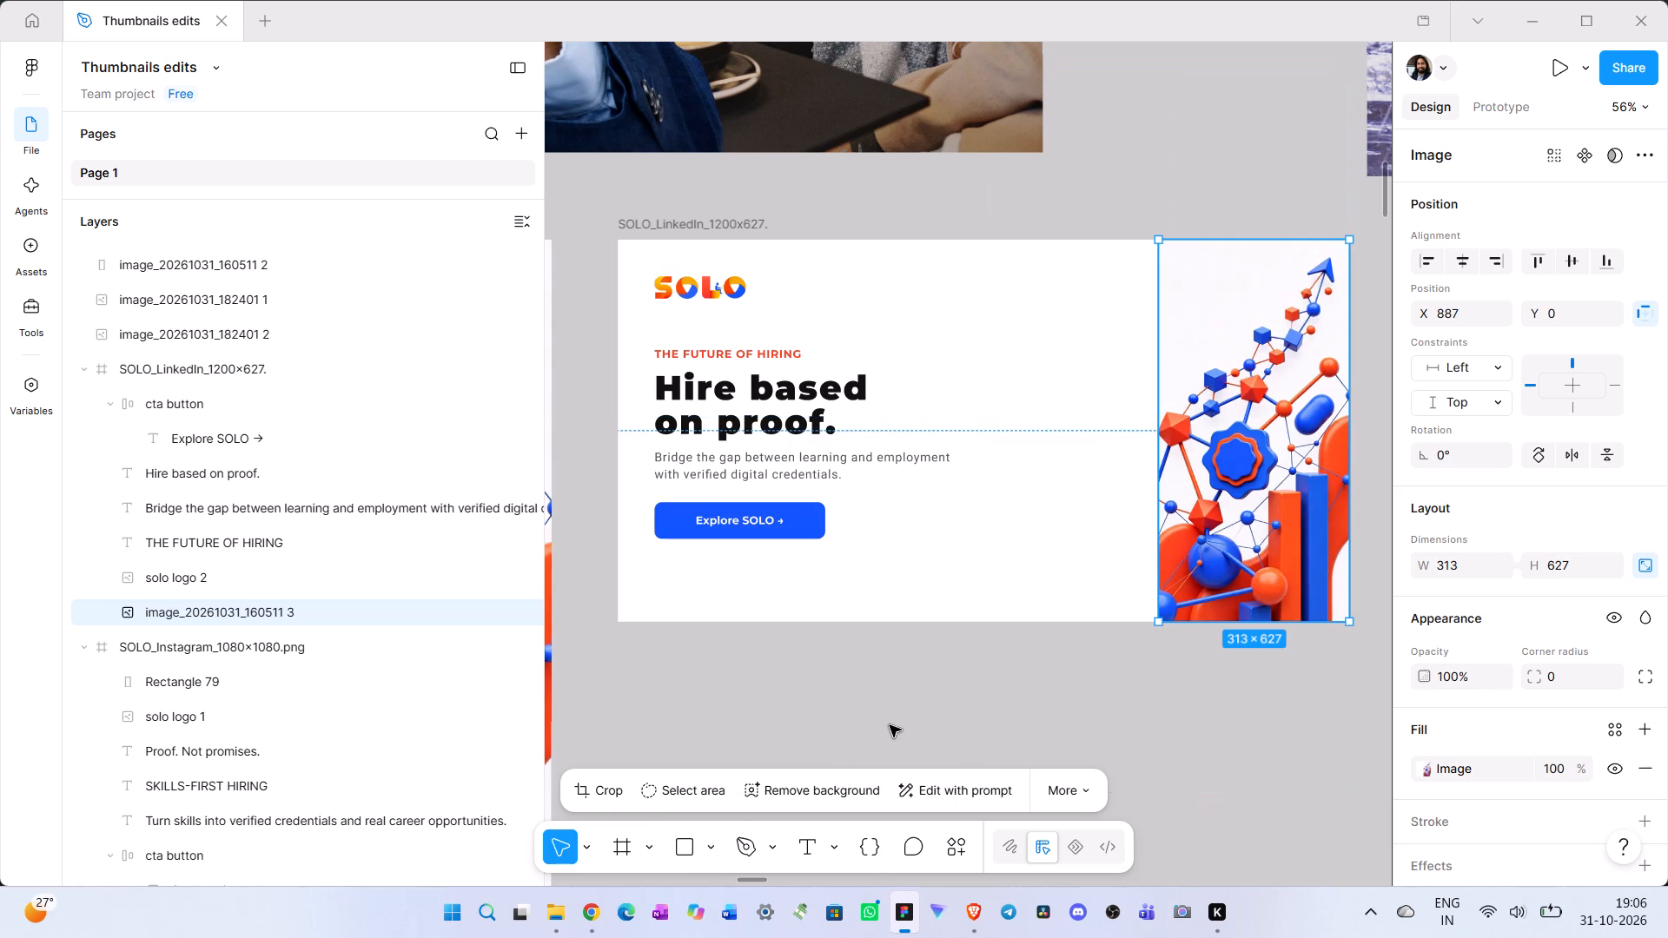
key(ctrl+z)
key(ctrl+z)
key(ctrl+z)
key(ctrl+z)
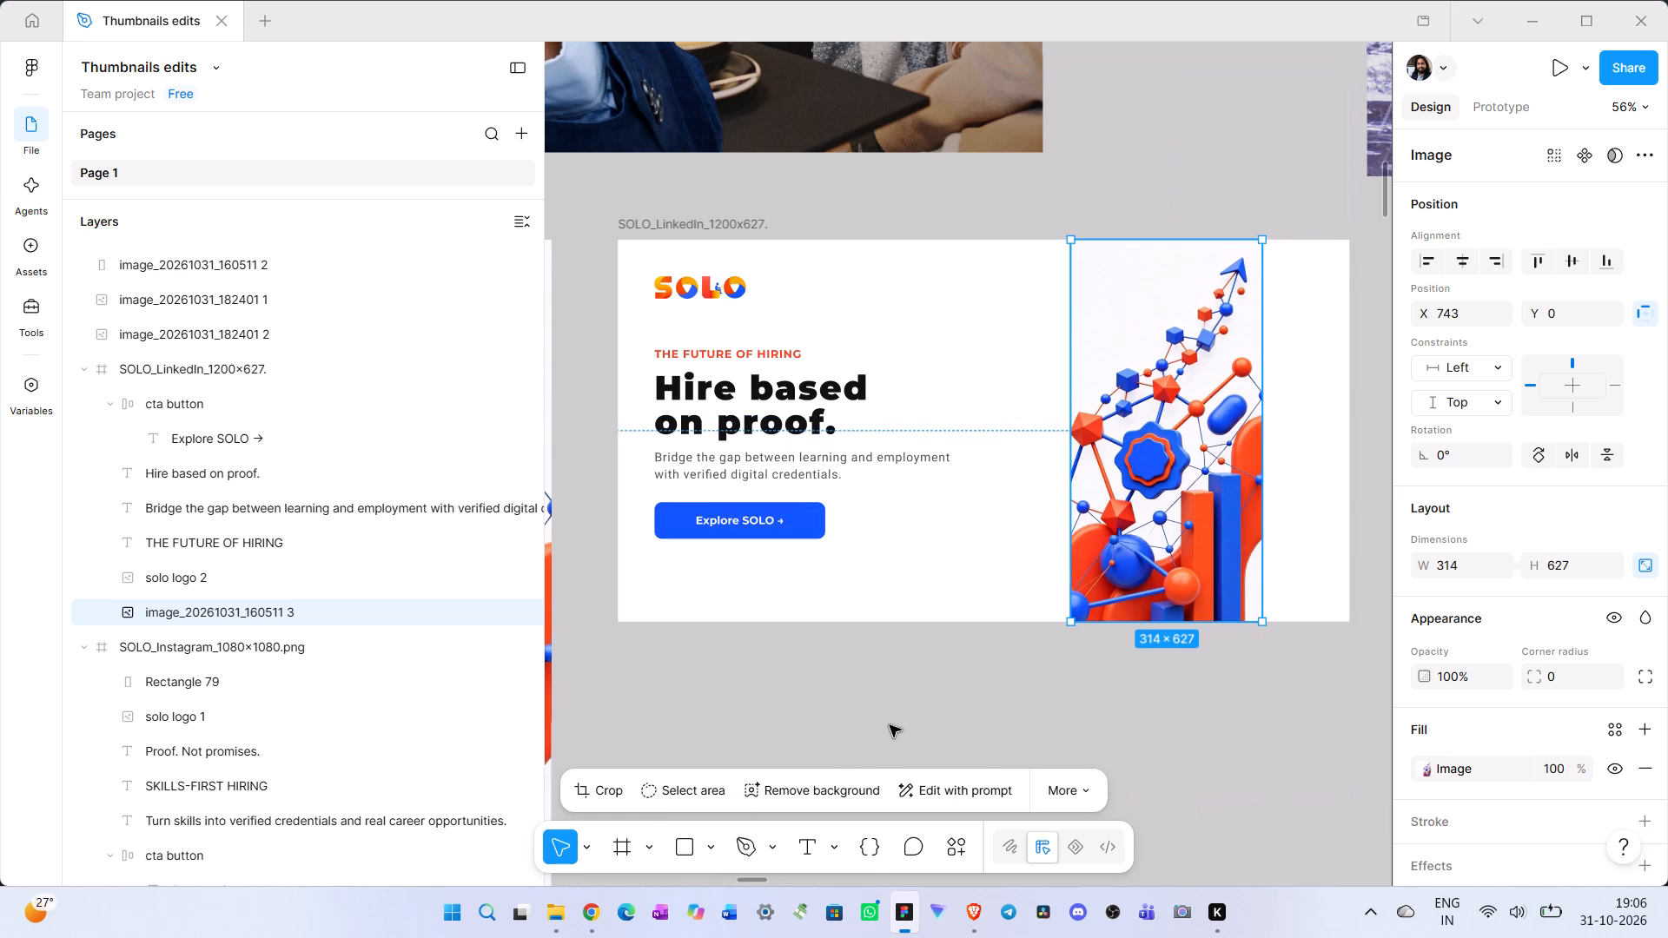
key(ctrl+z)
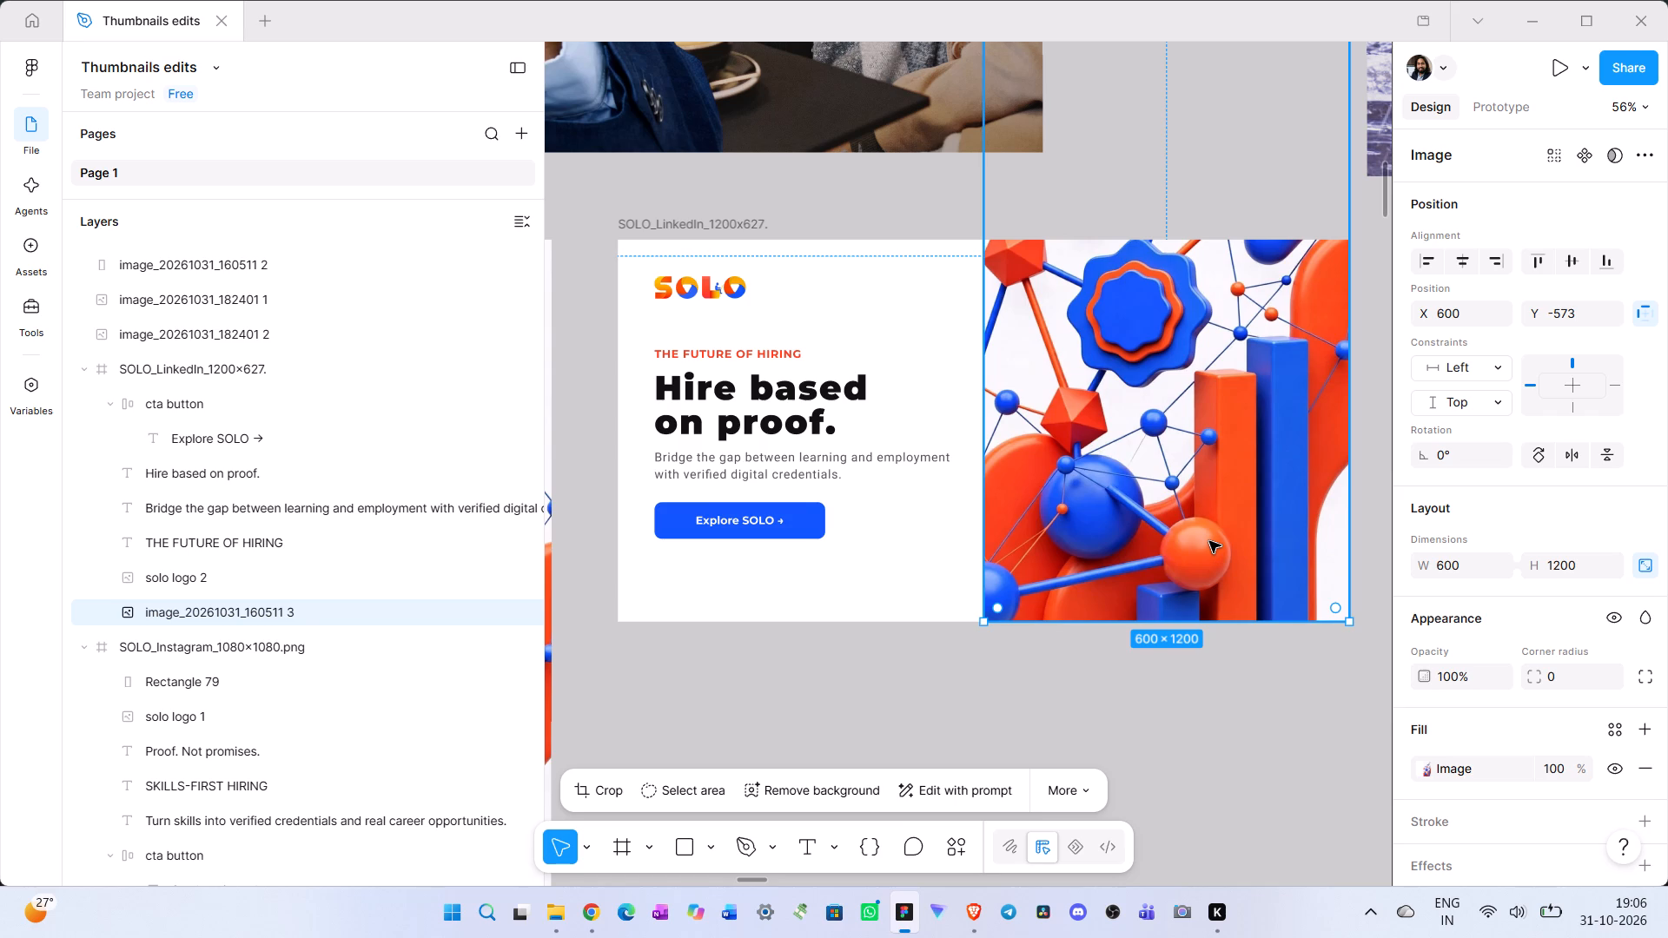
Nudge the 600 × 1200 artwork down to Y -443 in the LinkedIn frame, keeping X at 600, and deselect it.
click(1209, 541)
key(shift+Down)
key(shift+Down)
key(shift+Down)
key(shift+Down)
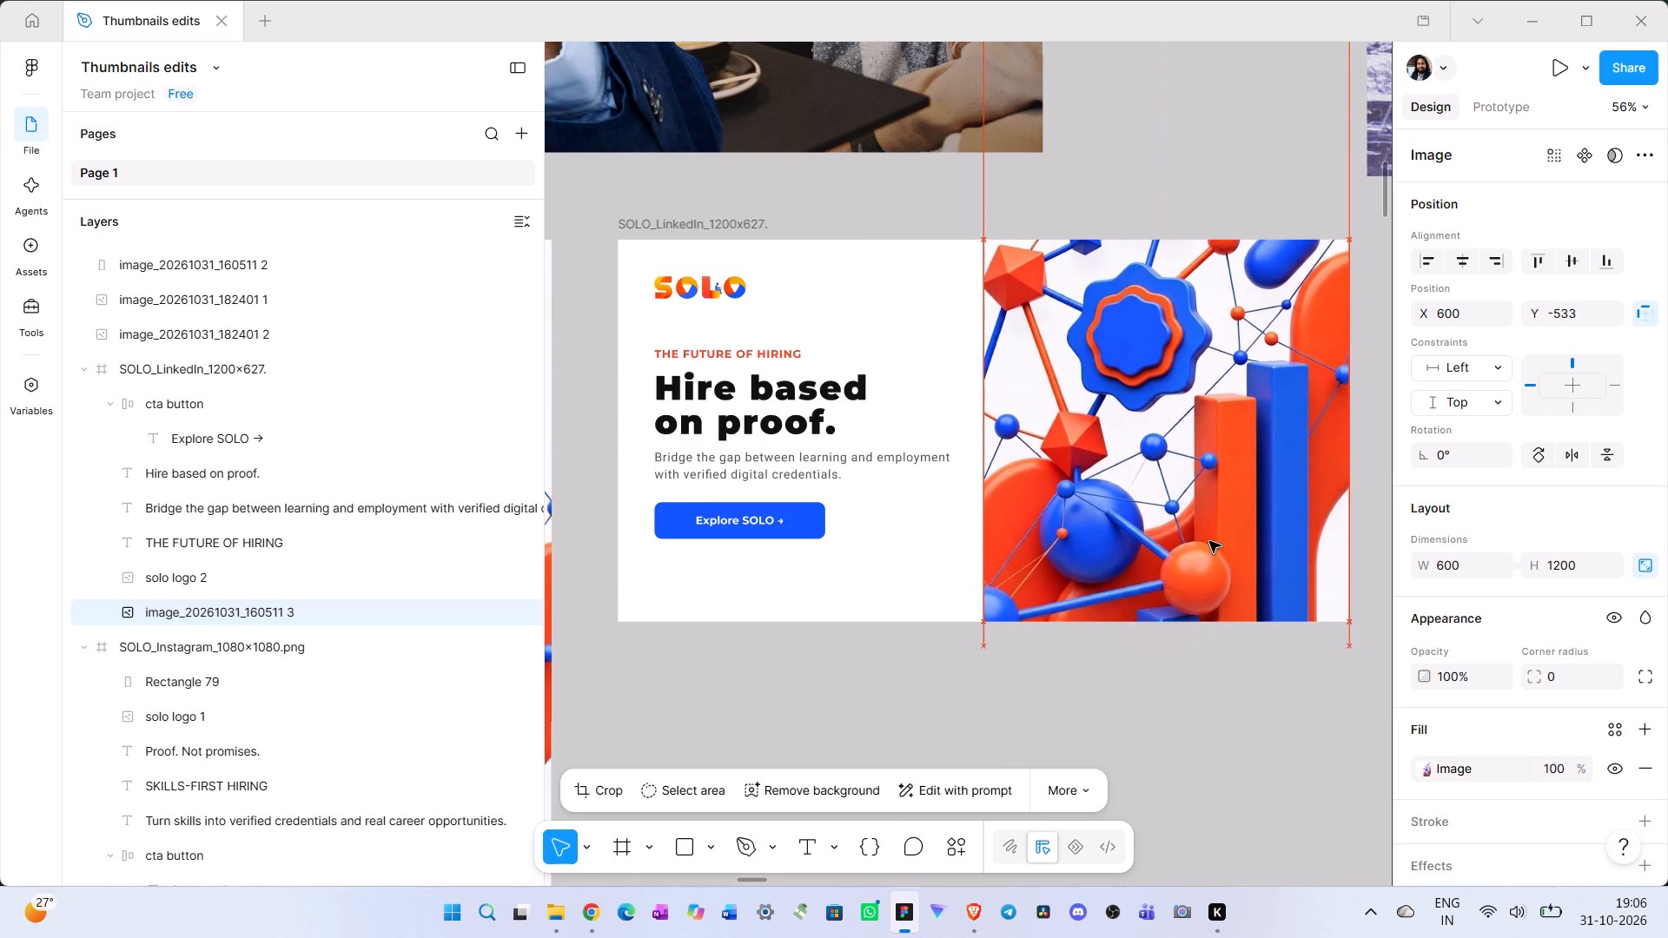
key(shift+Down)
key(shift+Down)
key(shift+Down)
key(shift+Down)
key(shift+Down)
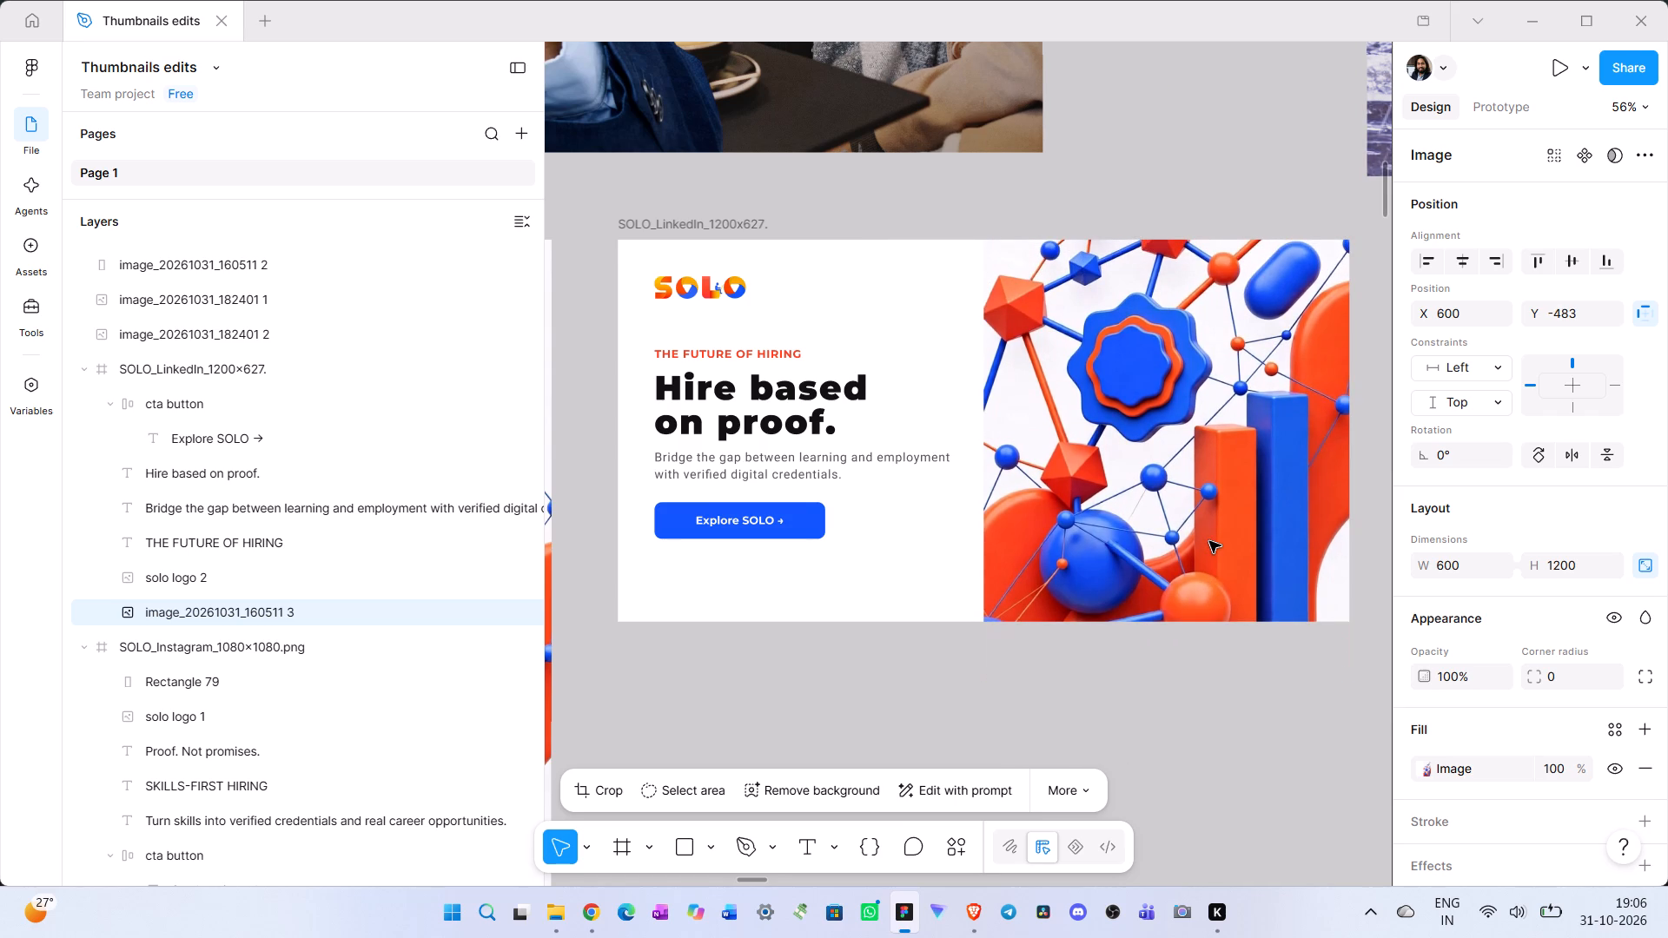
key(shift+Down)
key(shift+Down)
key(shift+Down)
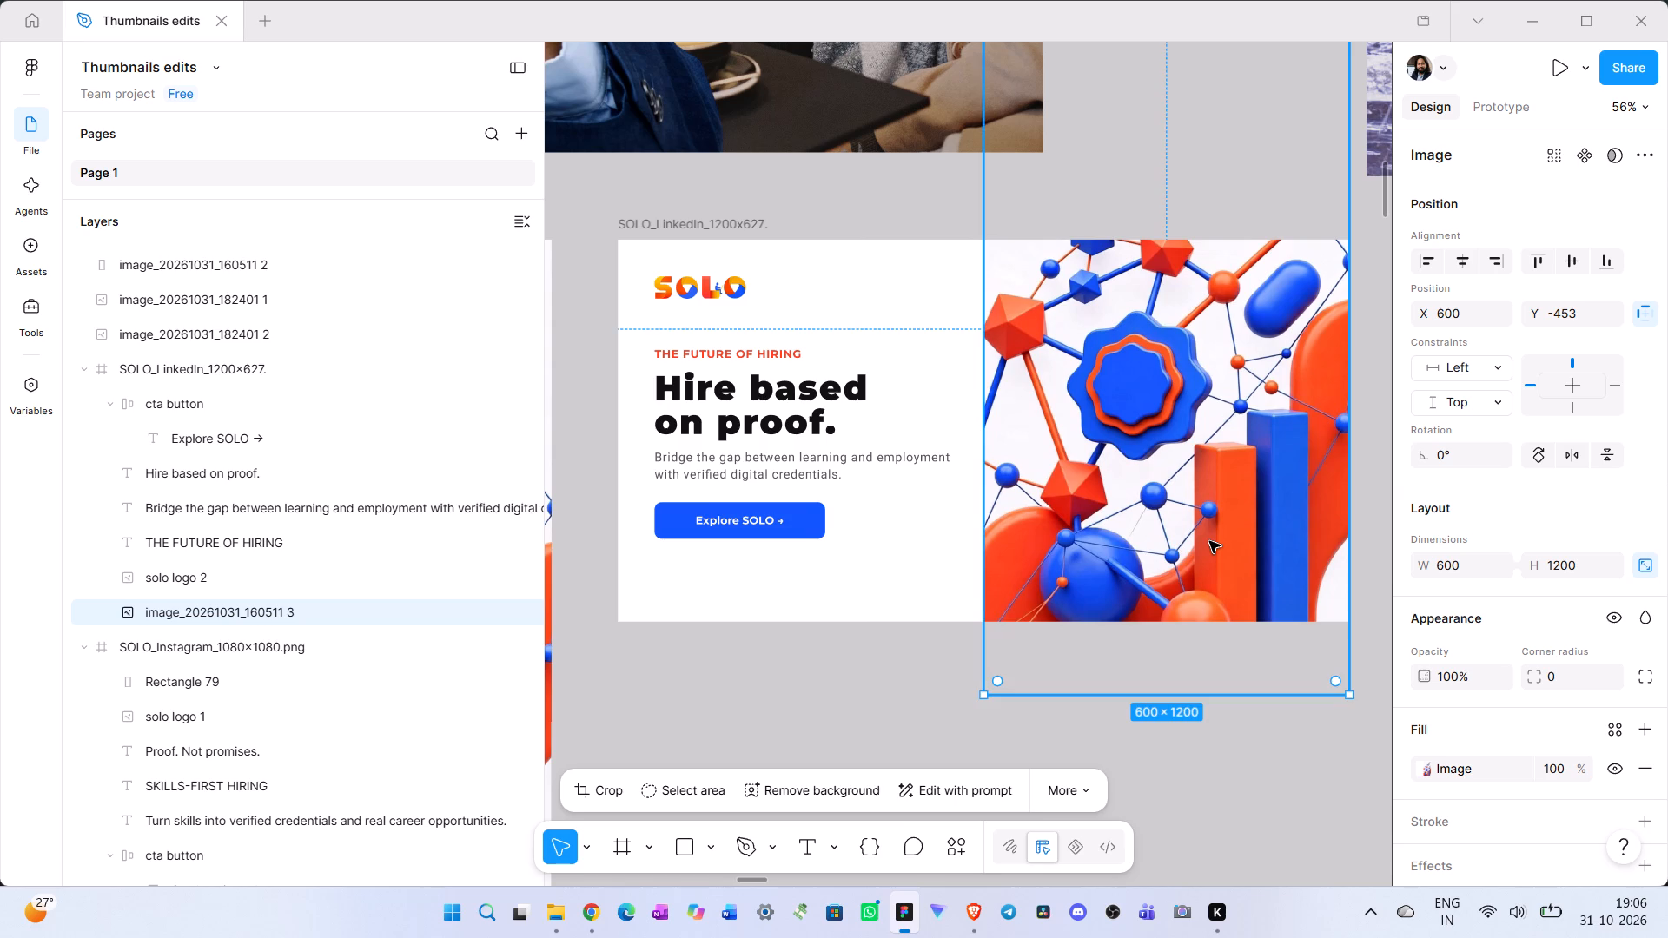
key(shift+Down)
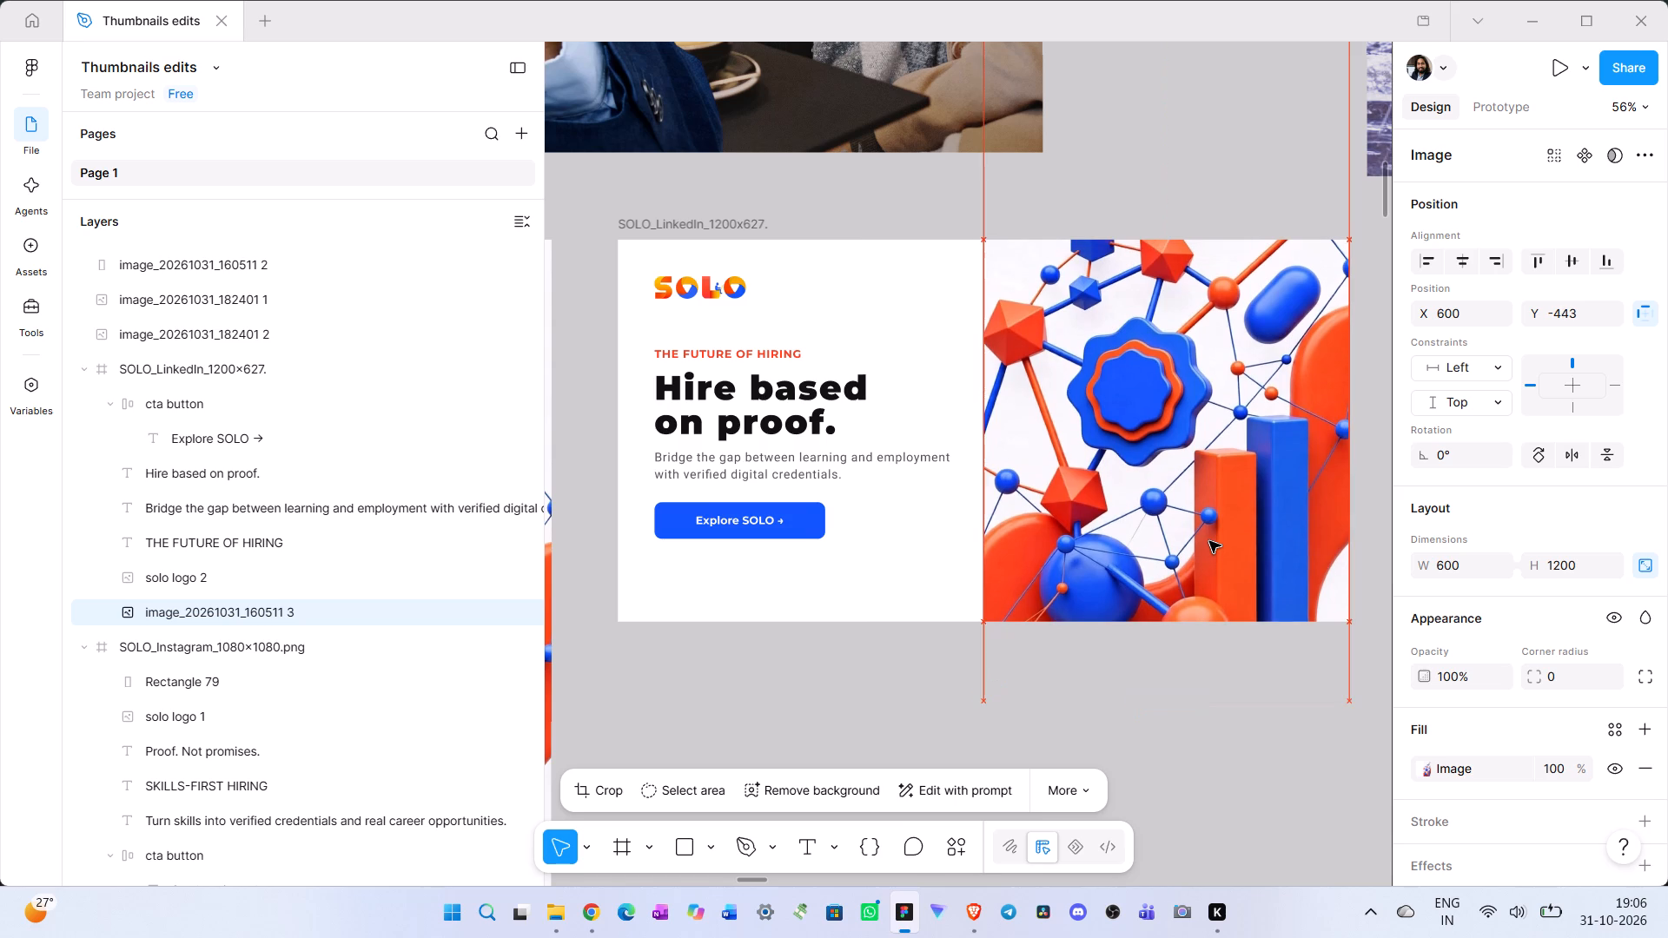
click(815, 698)
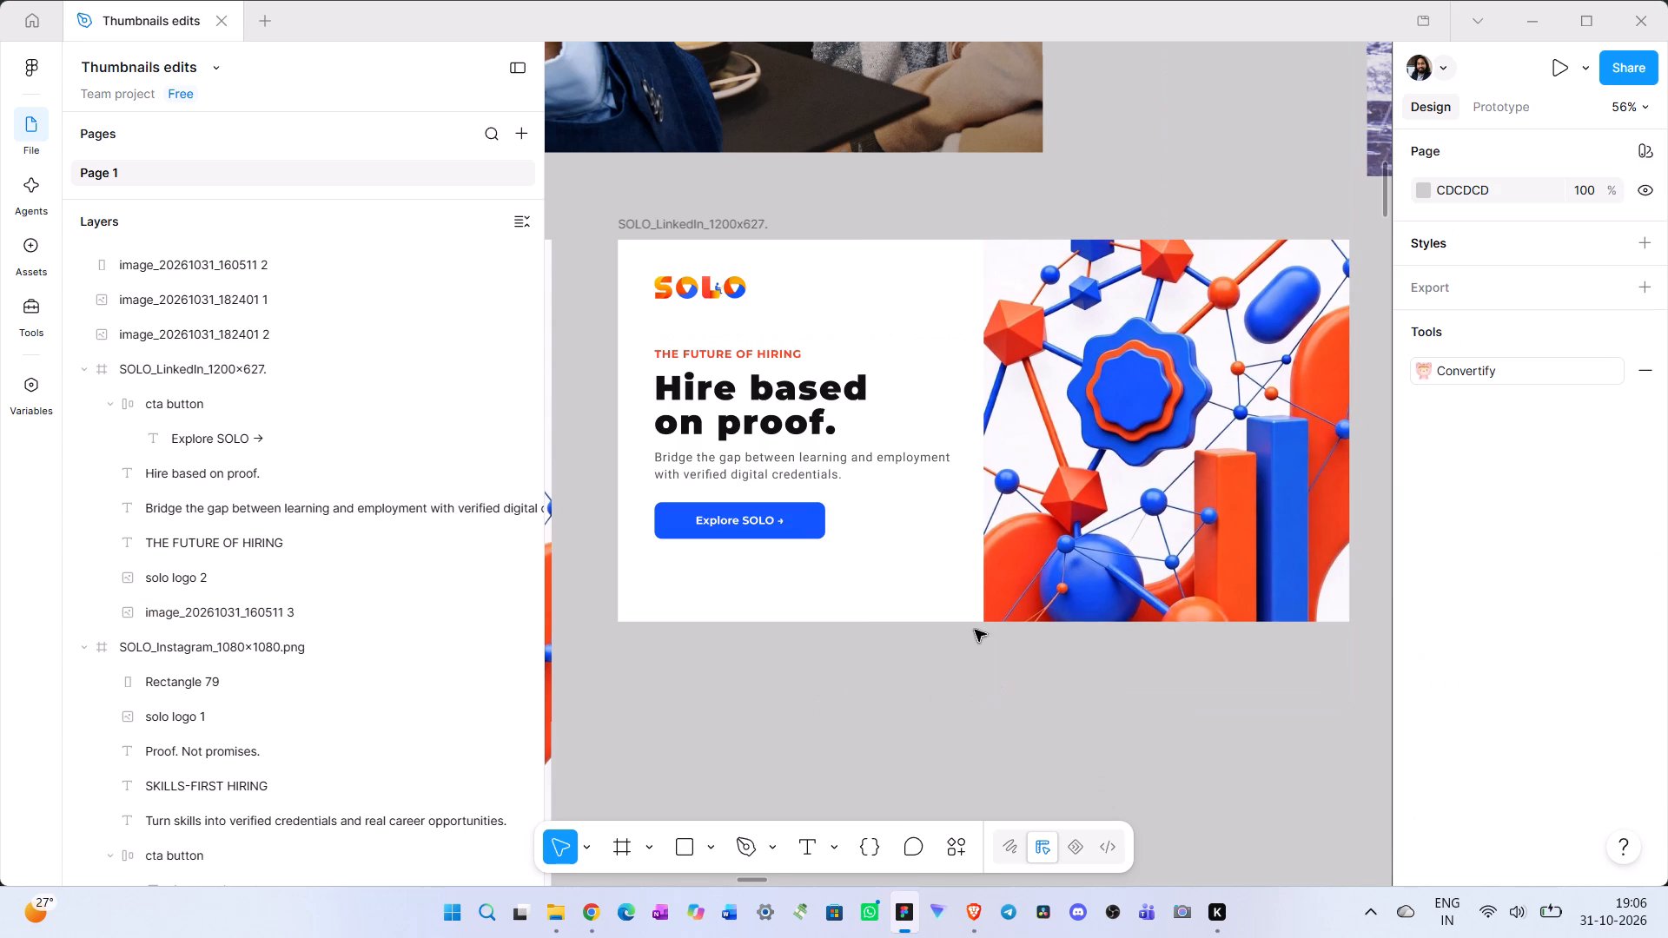
Add a drop shadow effect to the SOLO logo in the LinkedIn frame.
click(685, 289)
scroll(1597, 730, down, 7)
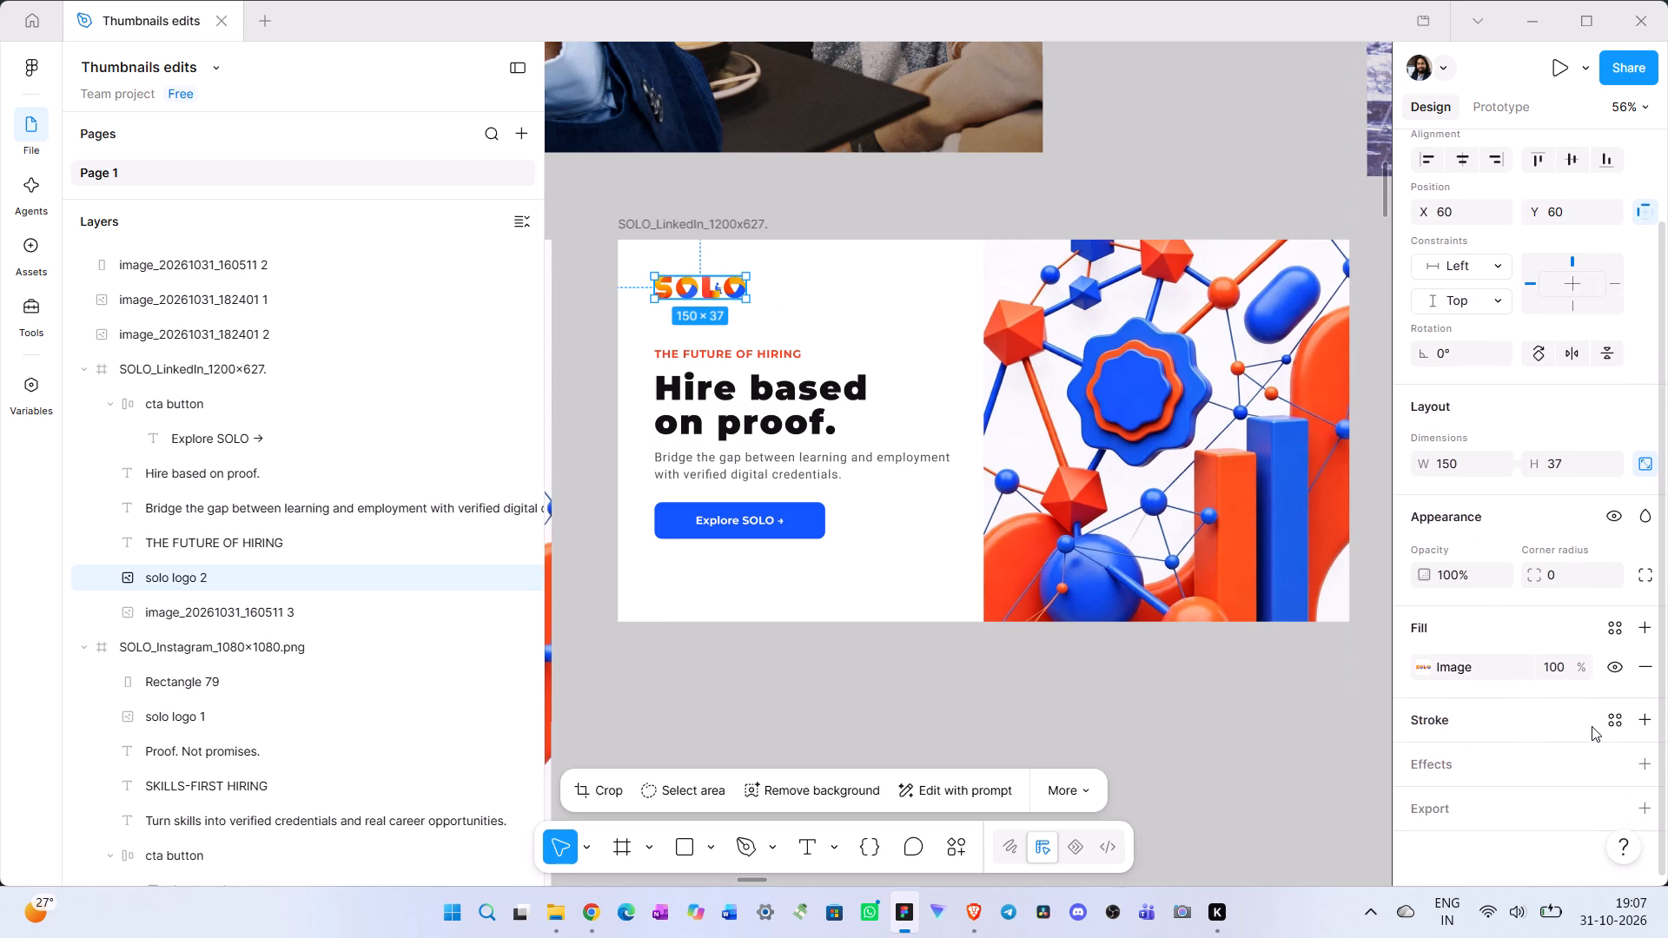
click(1656, 760)
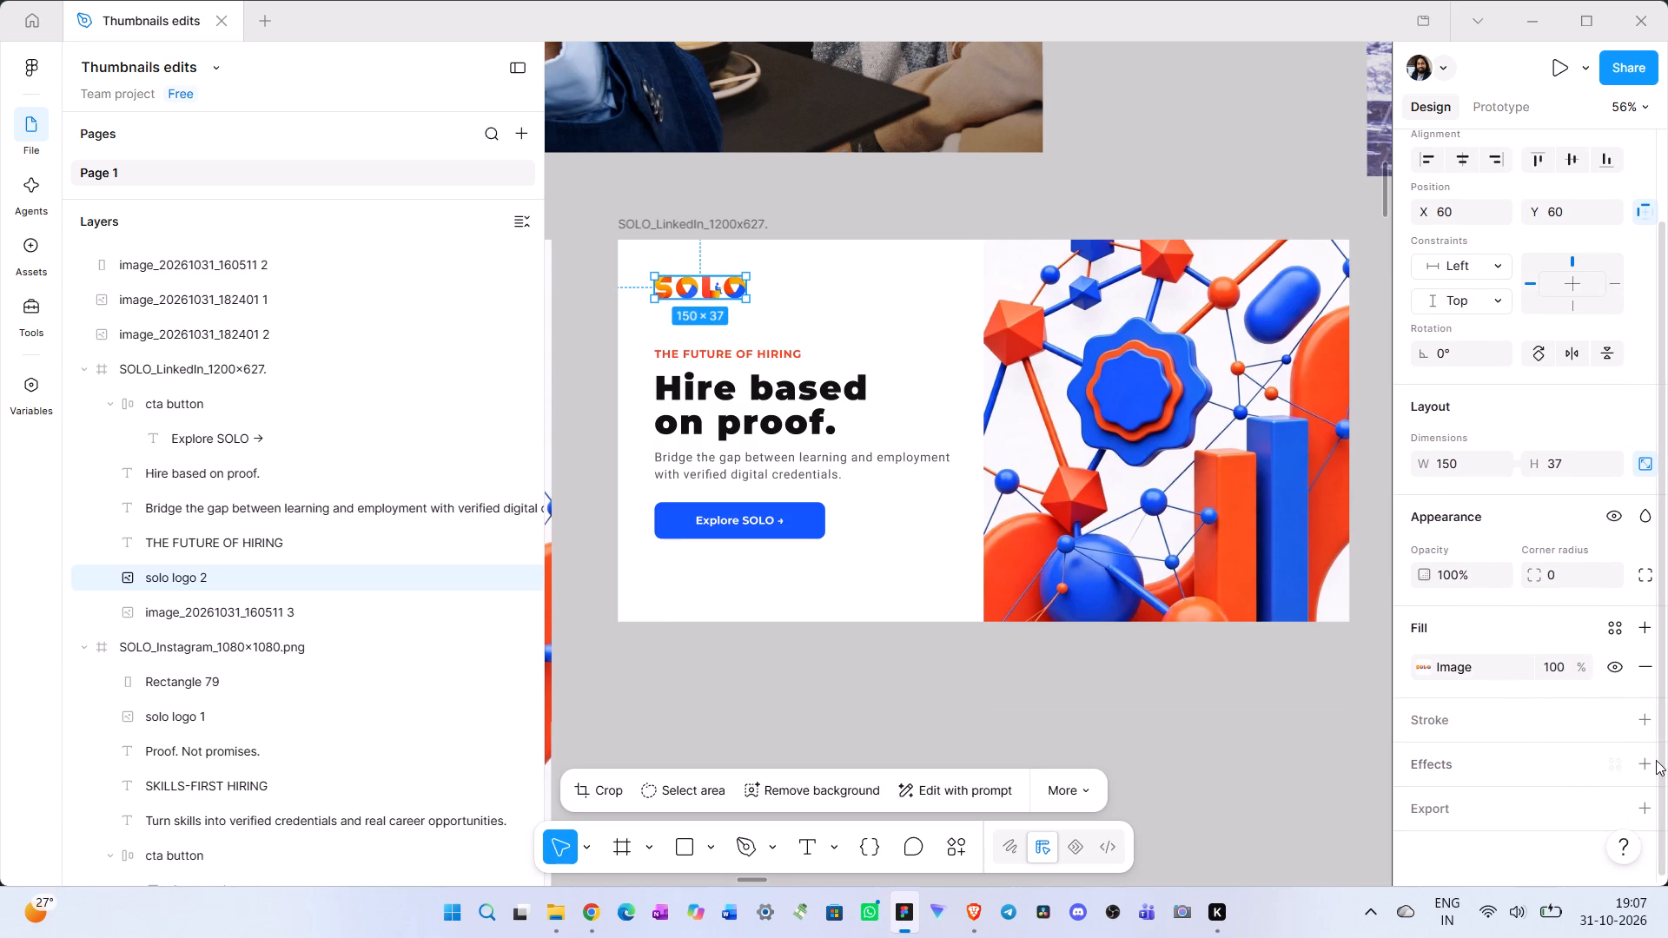
click(1647, 768)
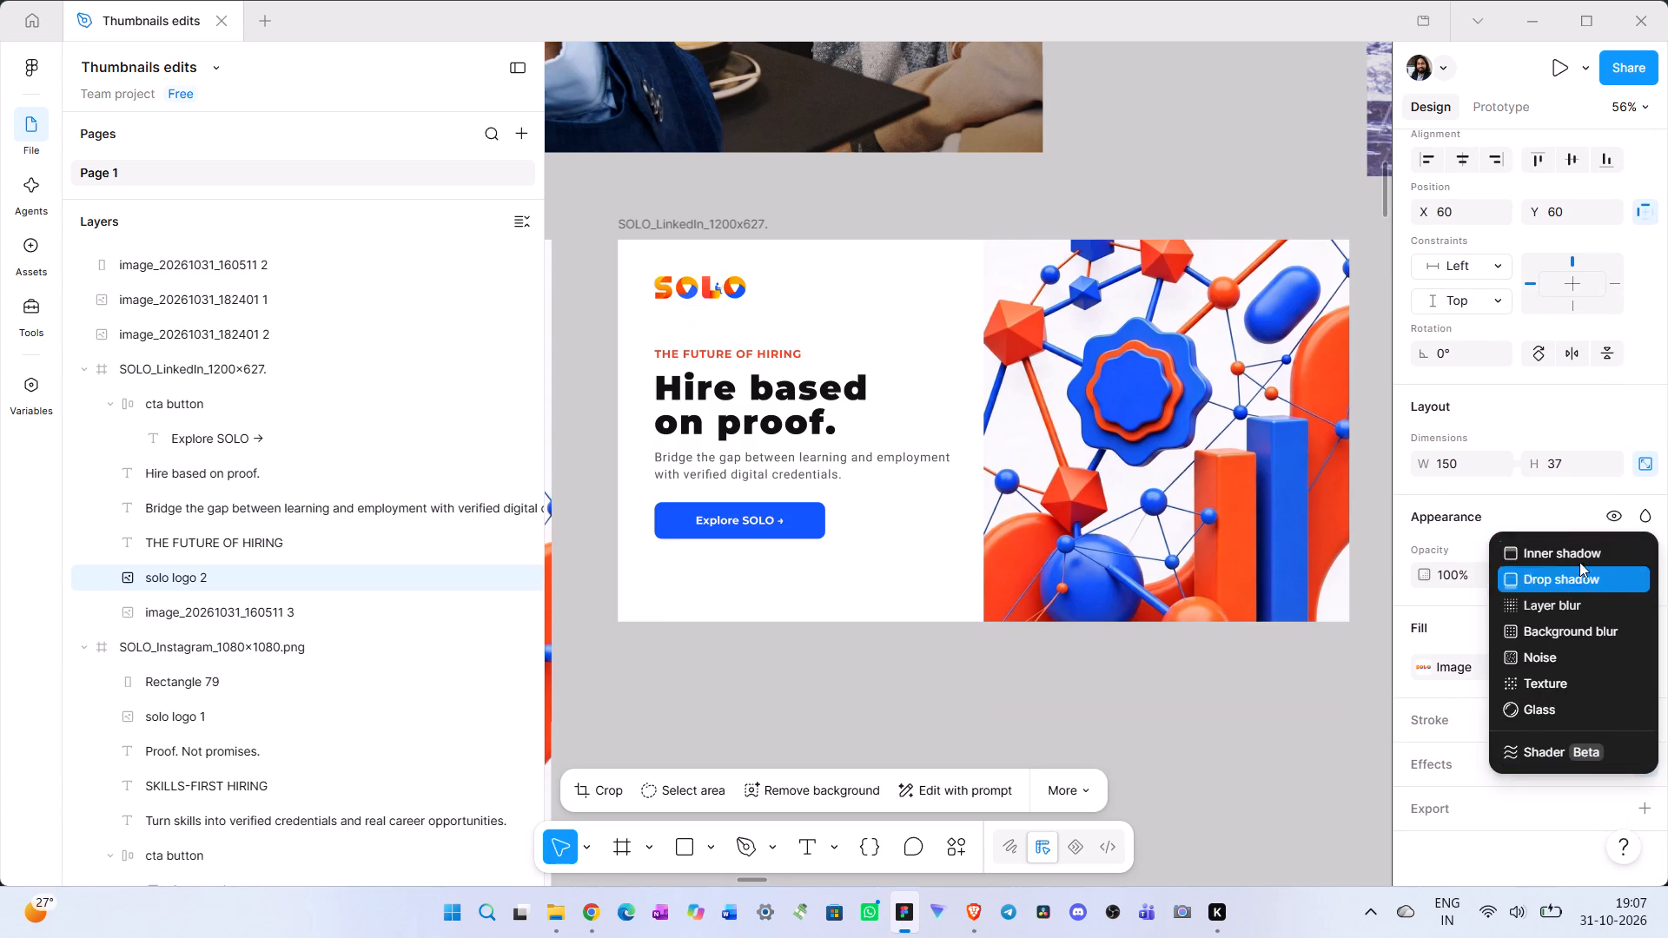
click(1572, 582)
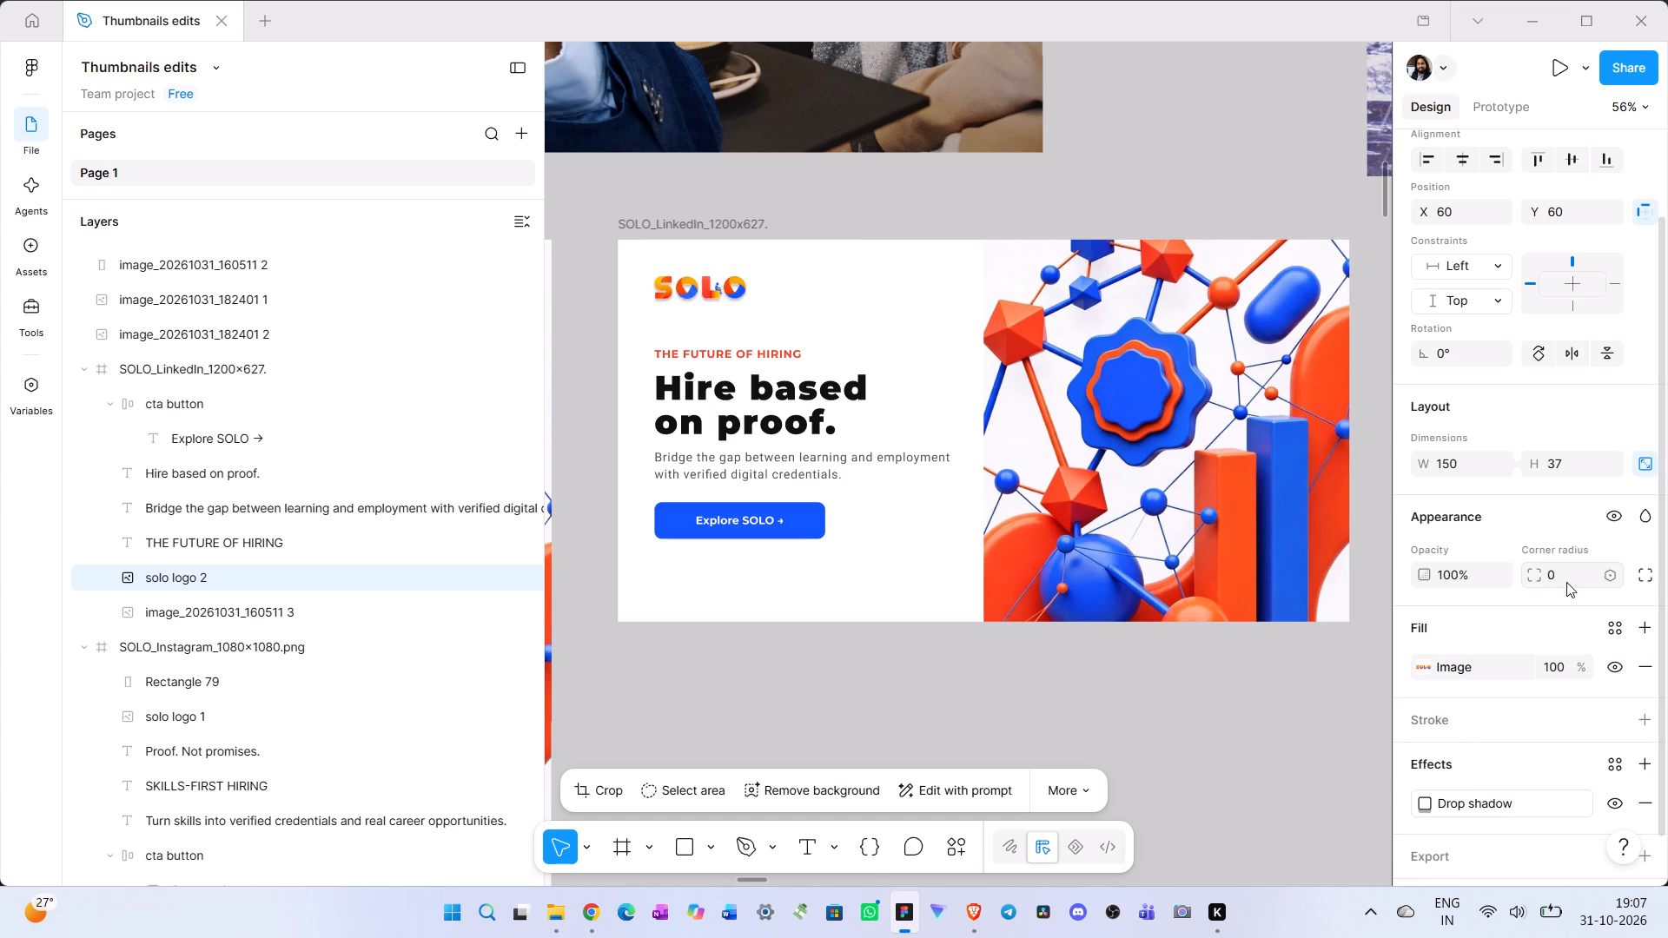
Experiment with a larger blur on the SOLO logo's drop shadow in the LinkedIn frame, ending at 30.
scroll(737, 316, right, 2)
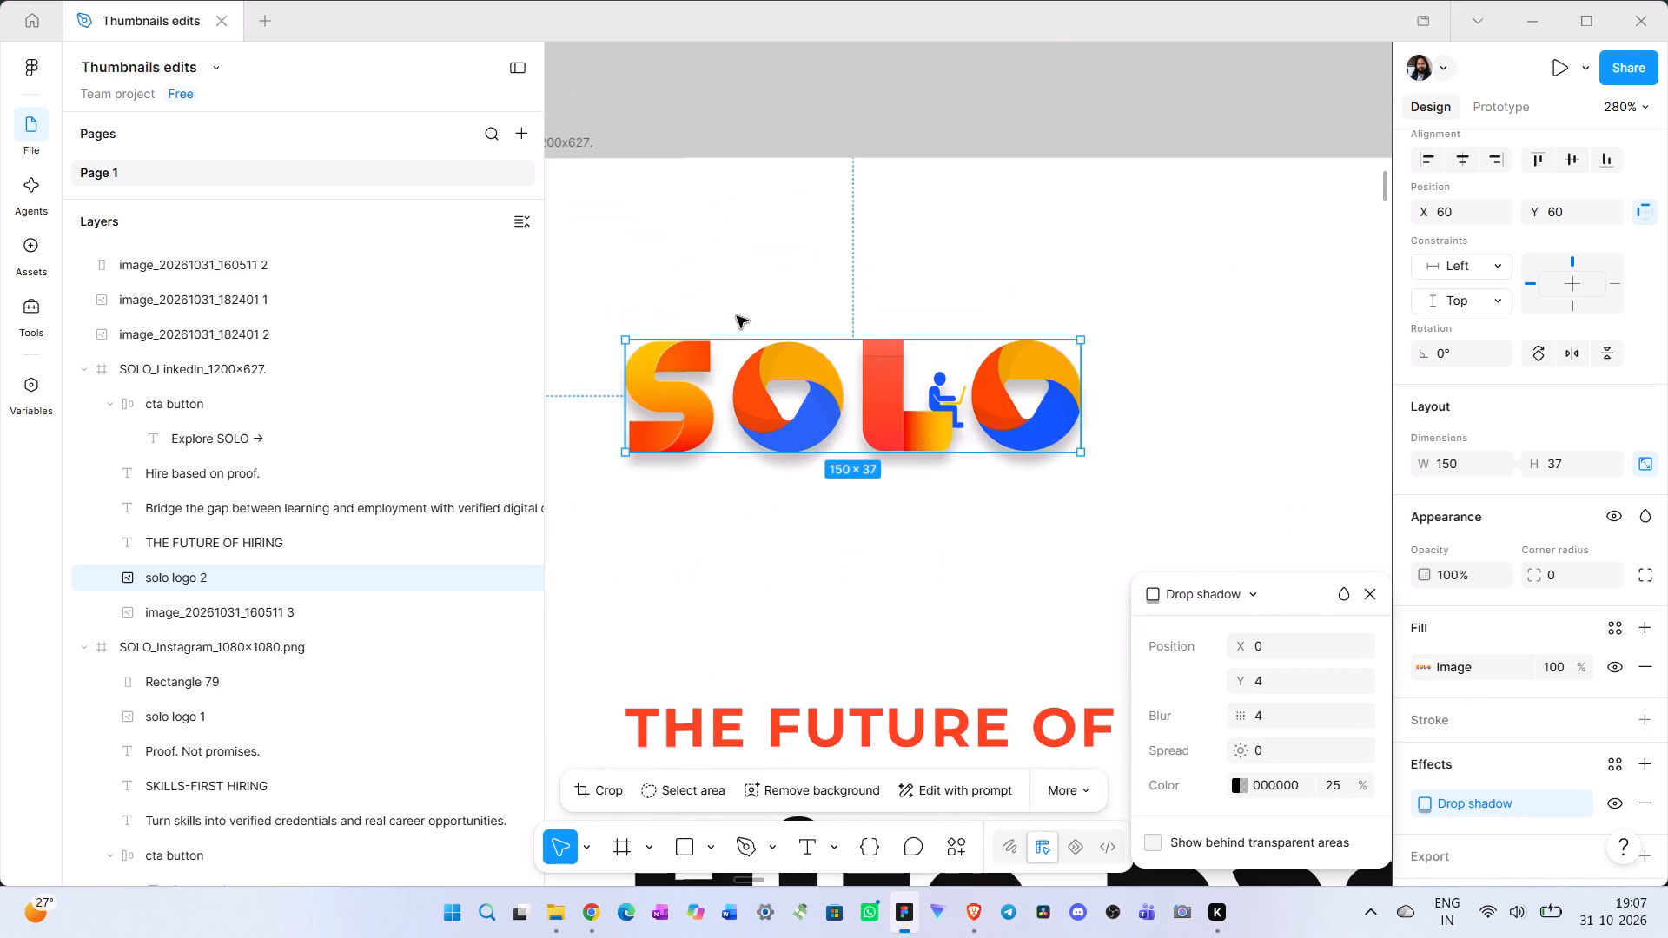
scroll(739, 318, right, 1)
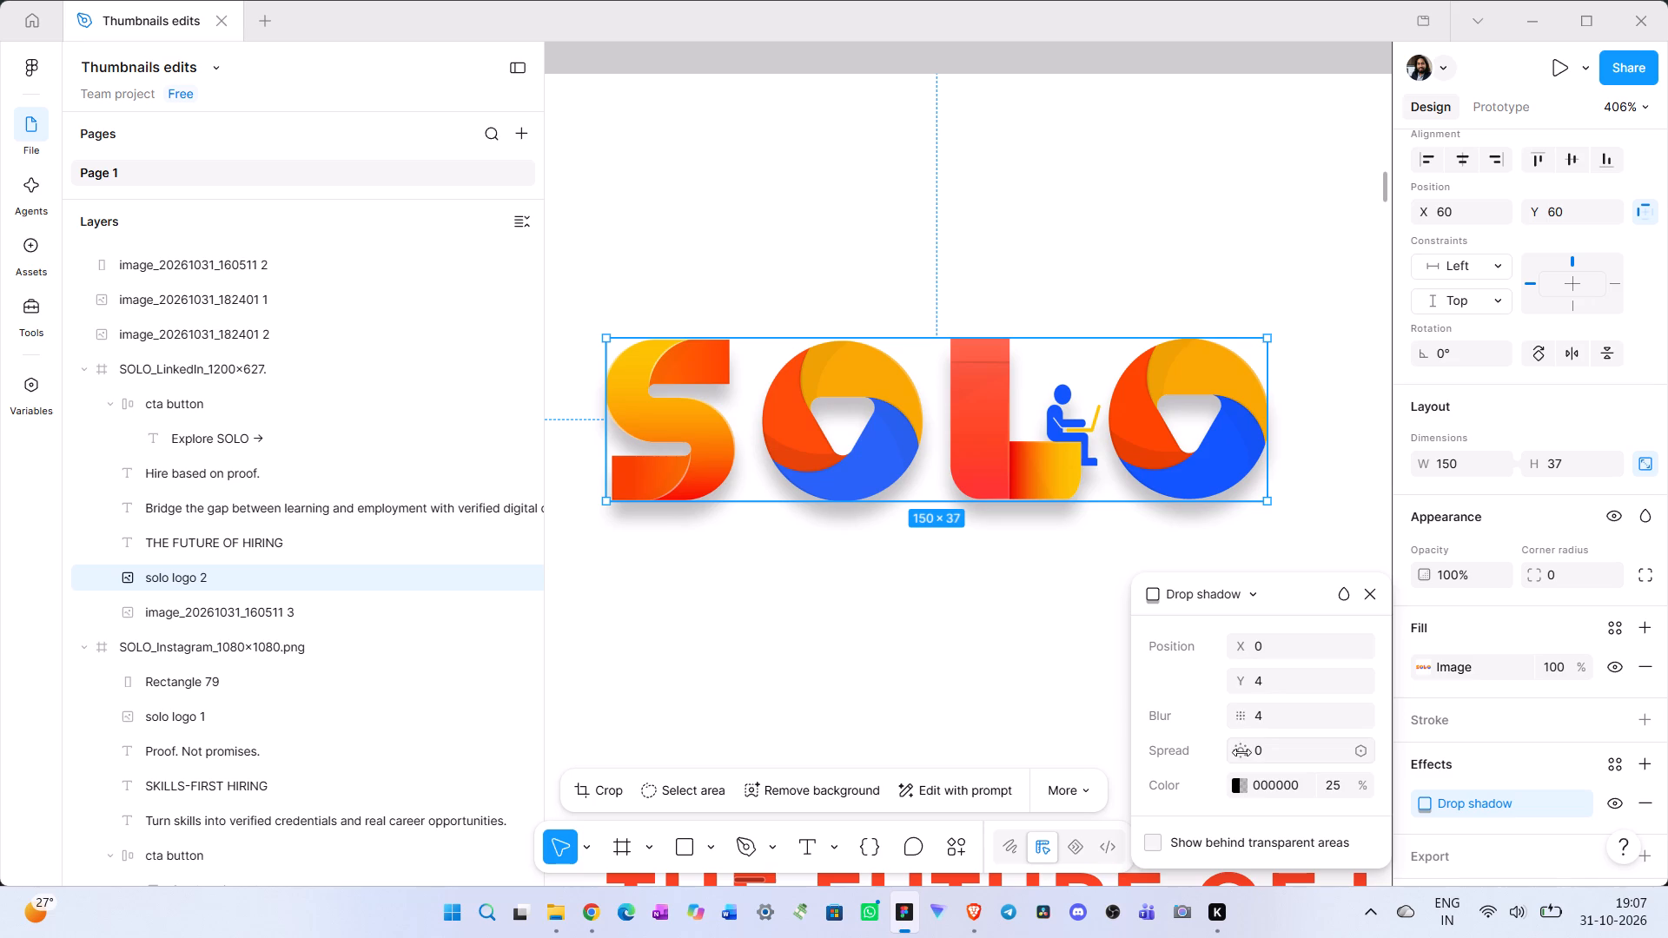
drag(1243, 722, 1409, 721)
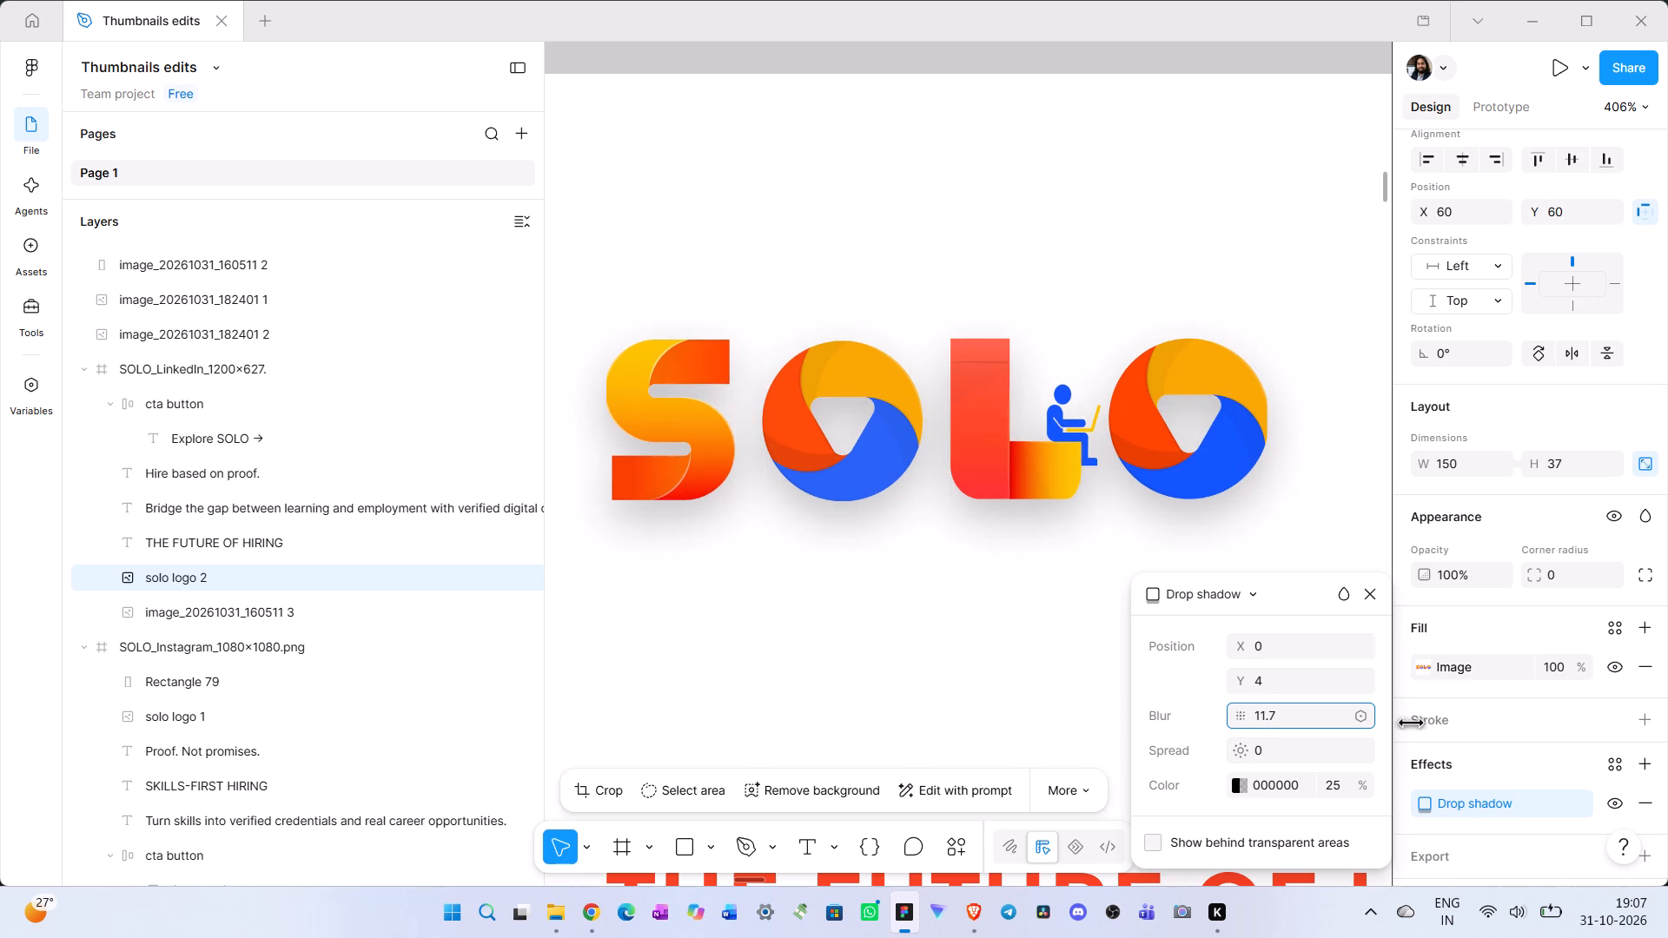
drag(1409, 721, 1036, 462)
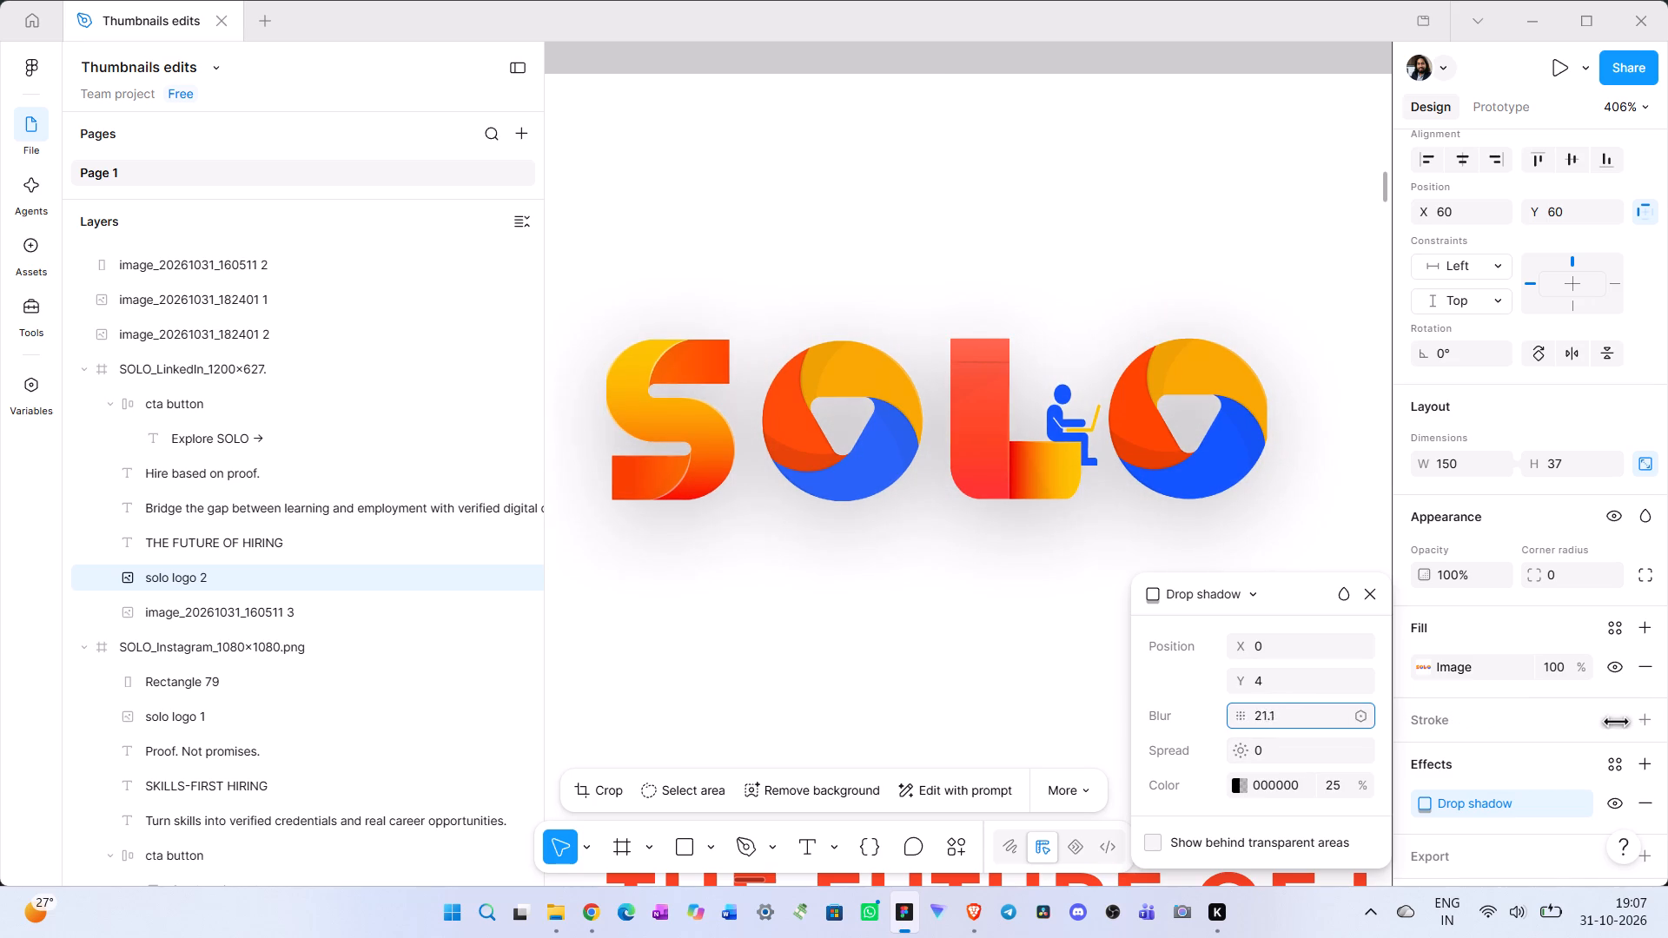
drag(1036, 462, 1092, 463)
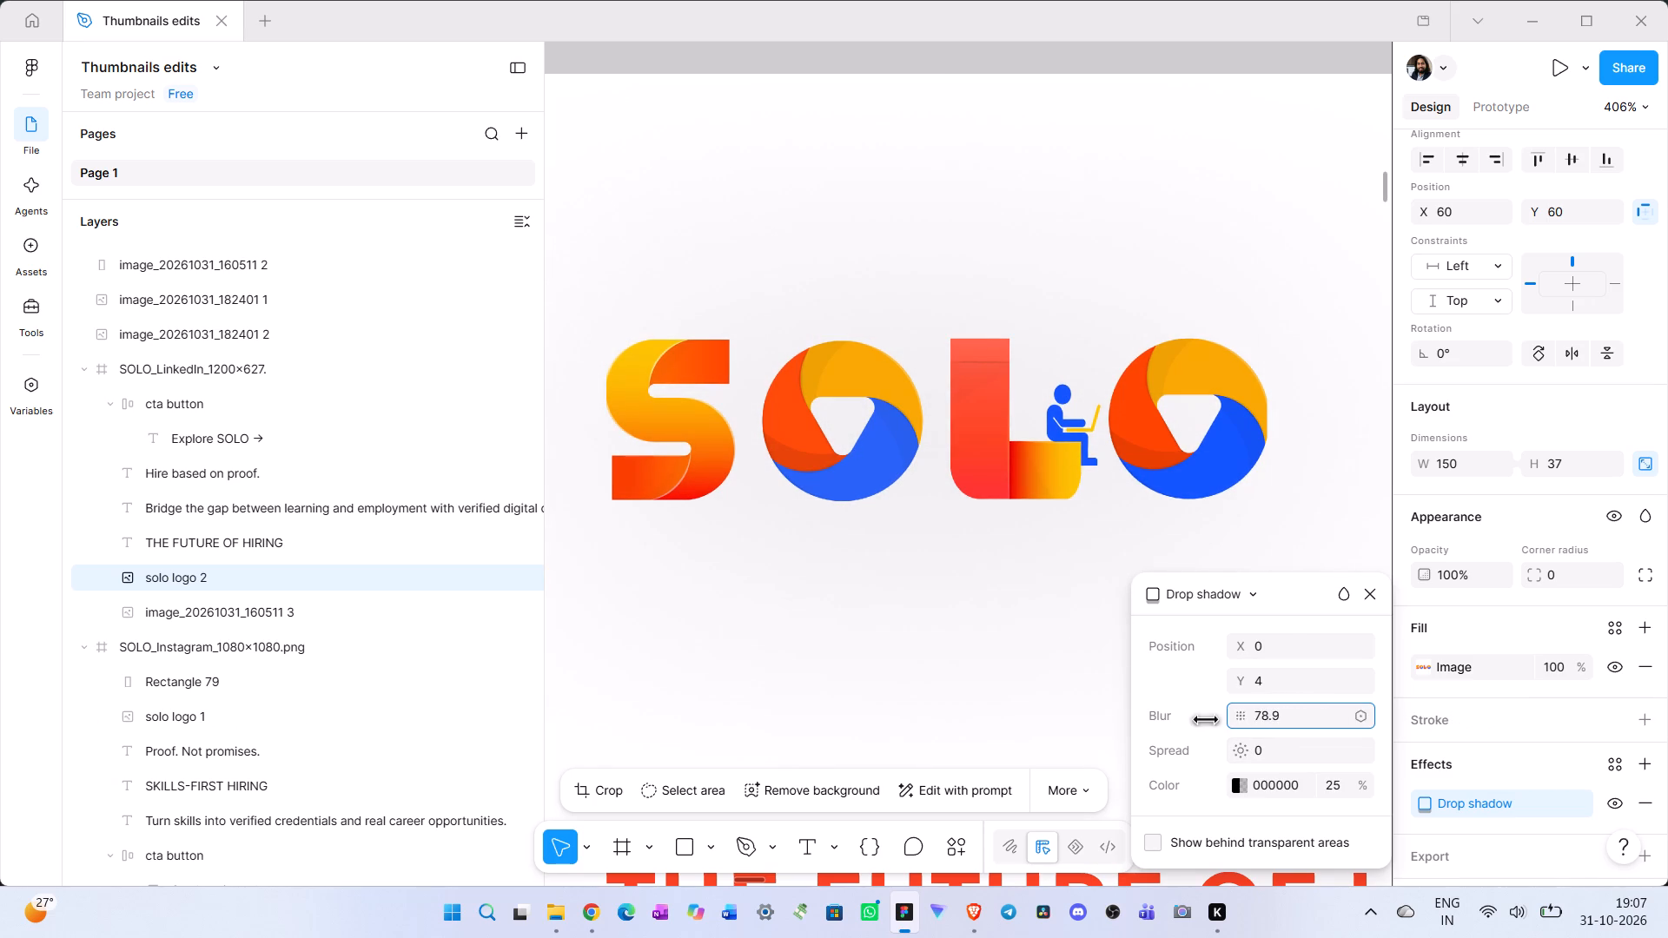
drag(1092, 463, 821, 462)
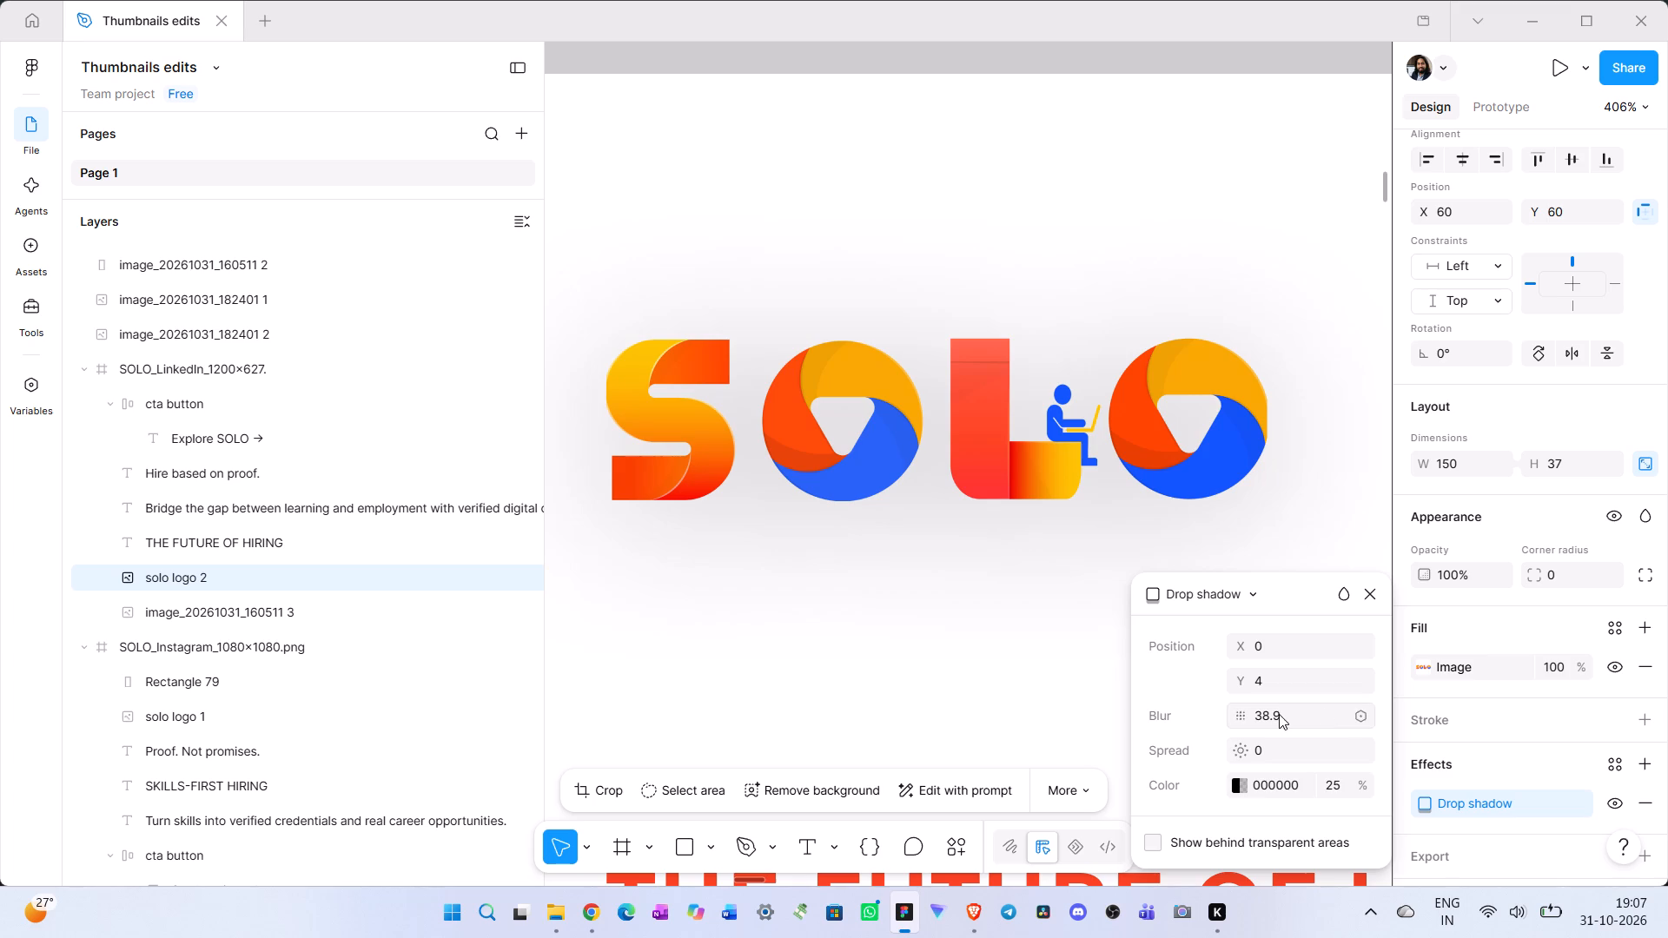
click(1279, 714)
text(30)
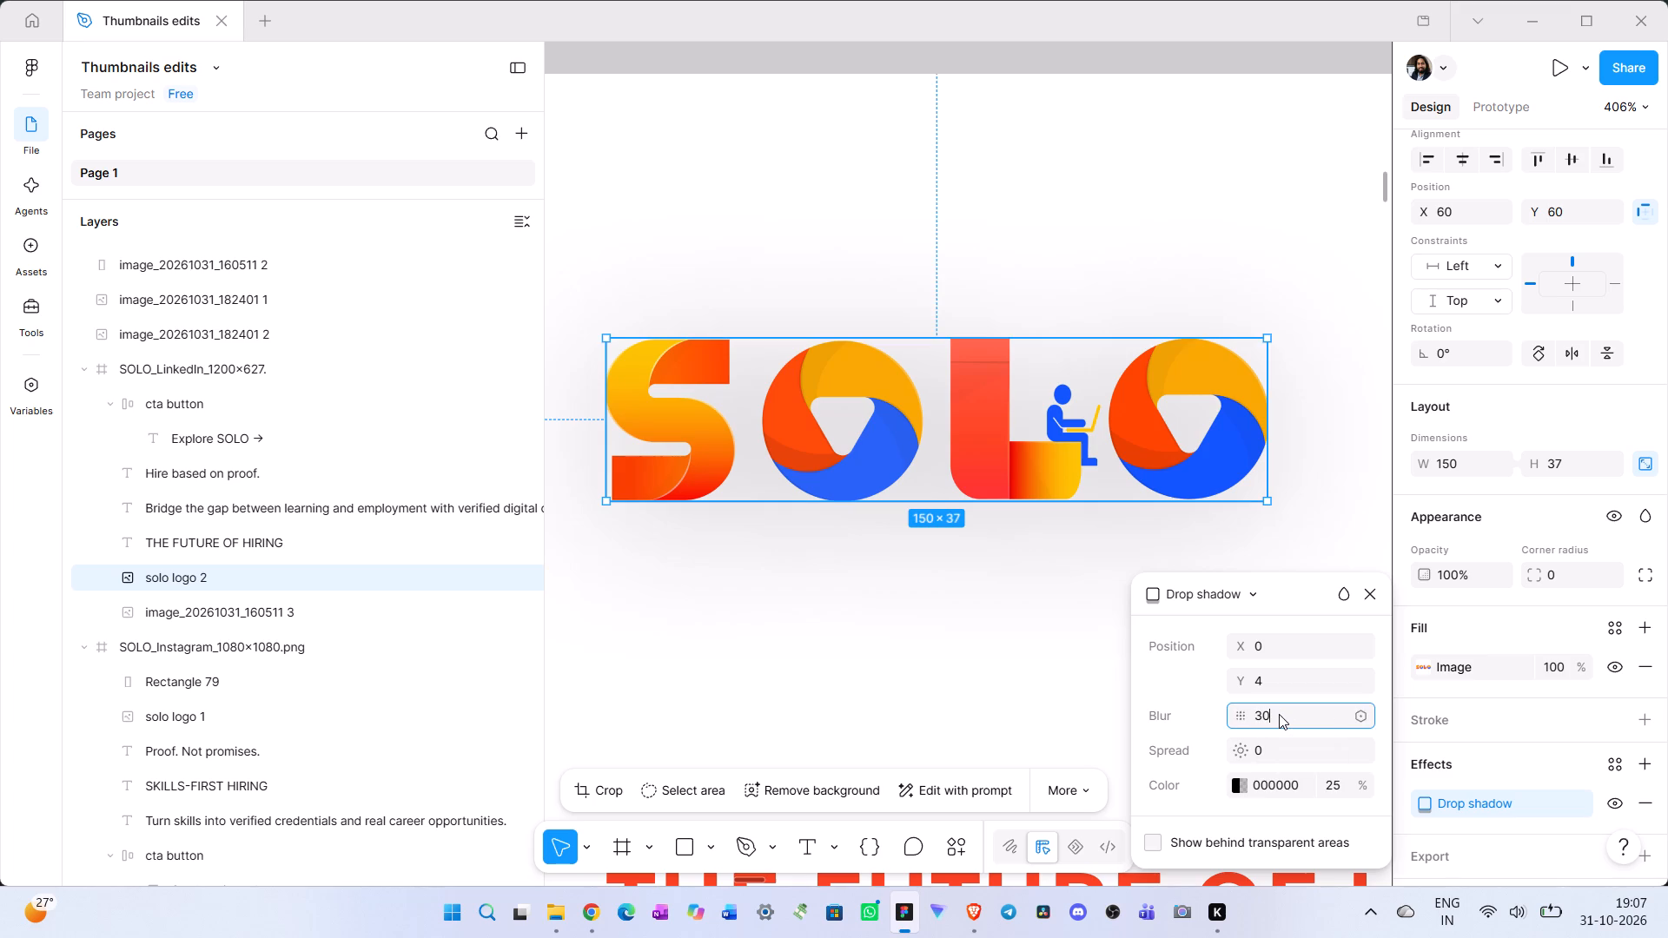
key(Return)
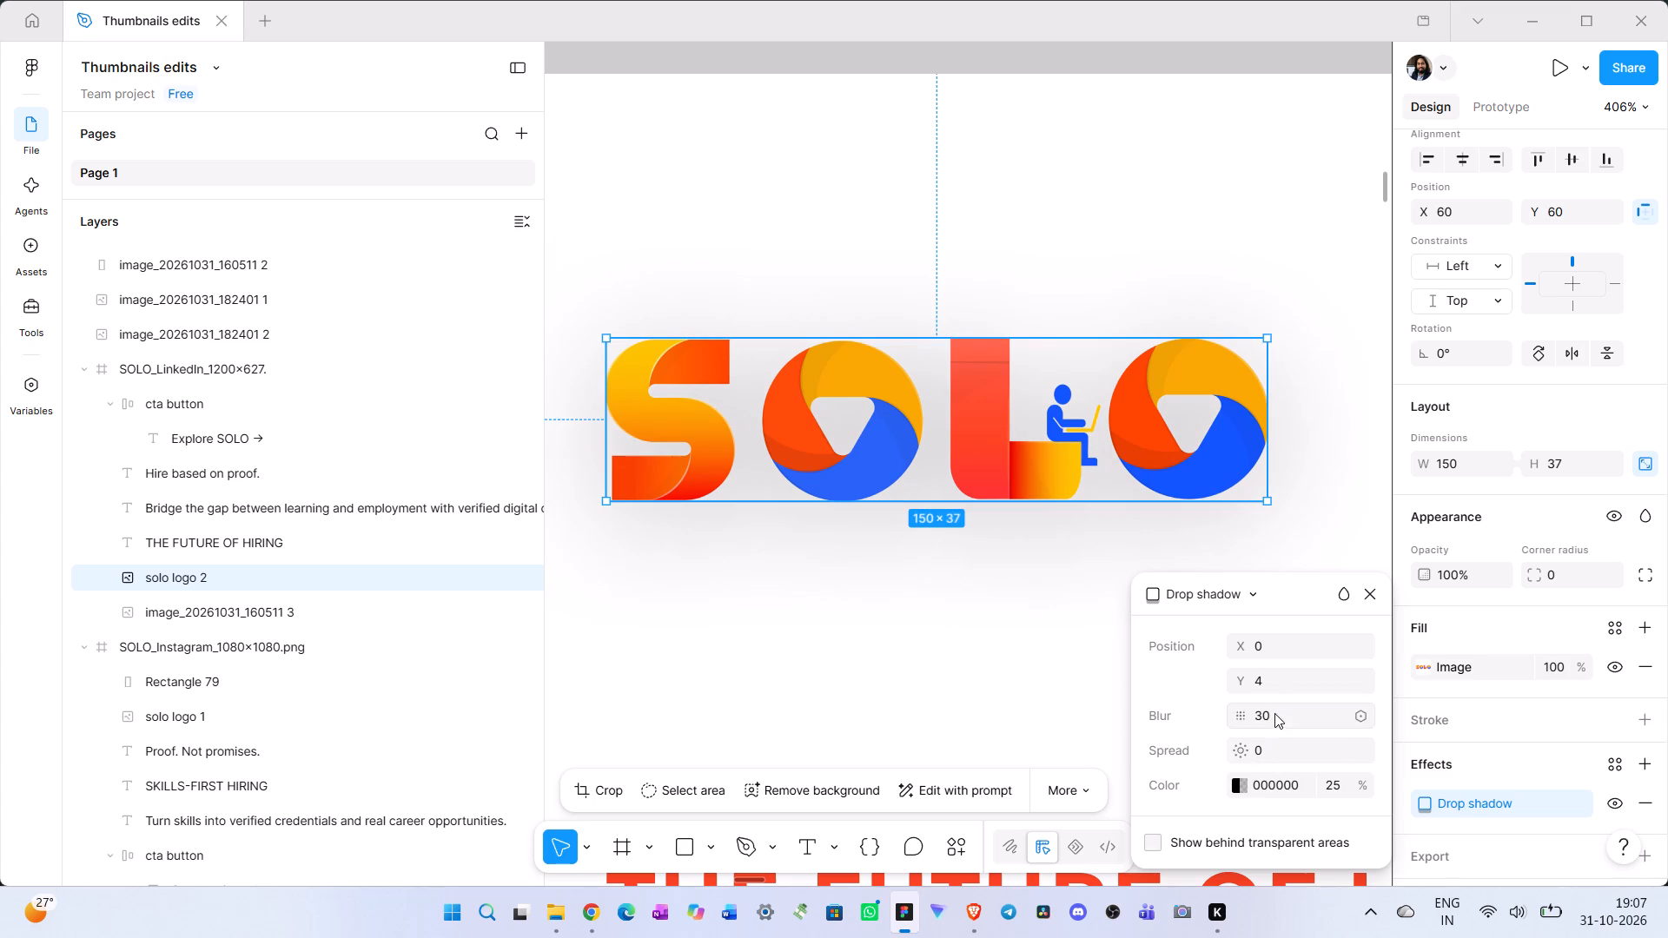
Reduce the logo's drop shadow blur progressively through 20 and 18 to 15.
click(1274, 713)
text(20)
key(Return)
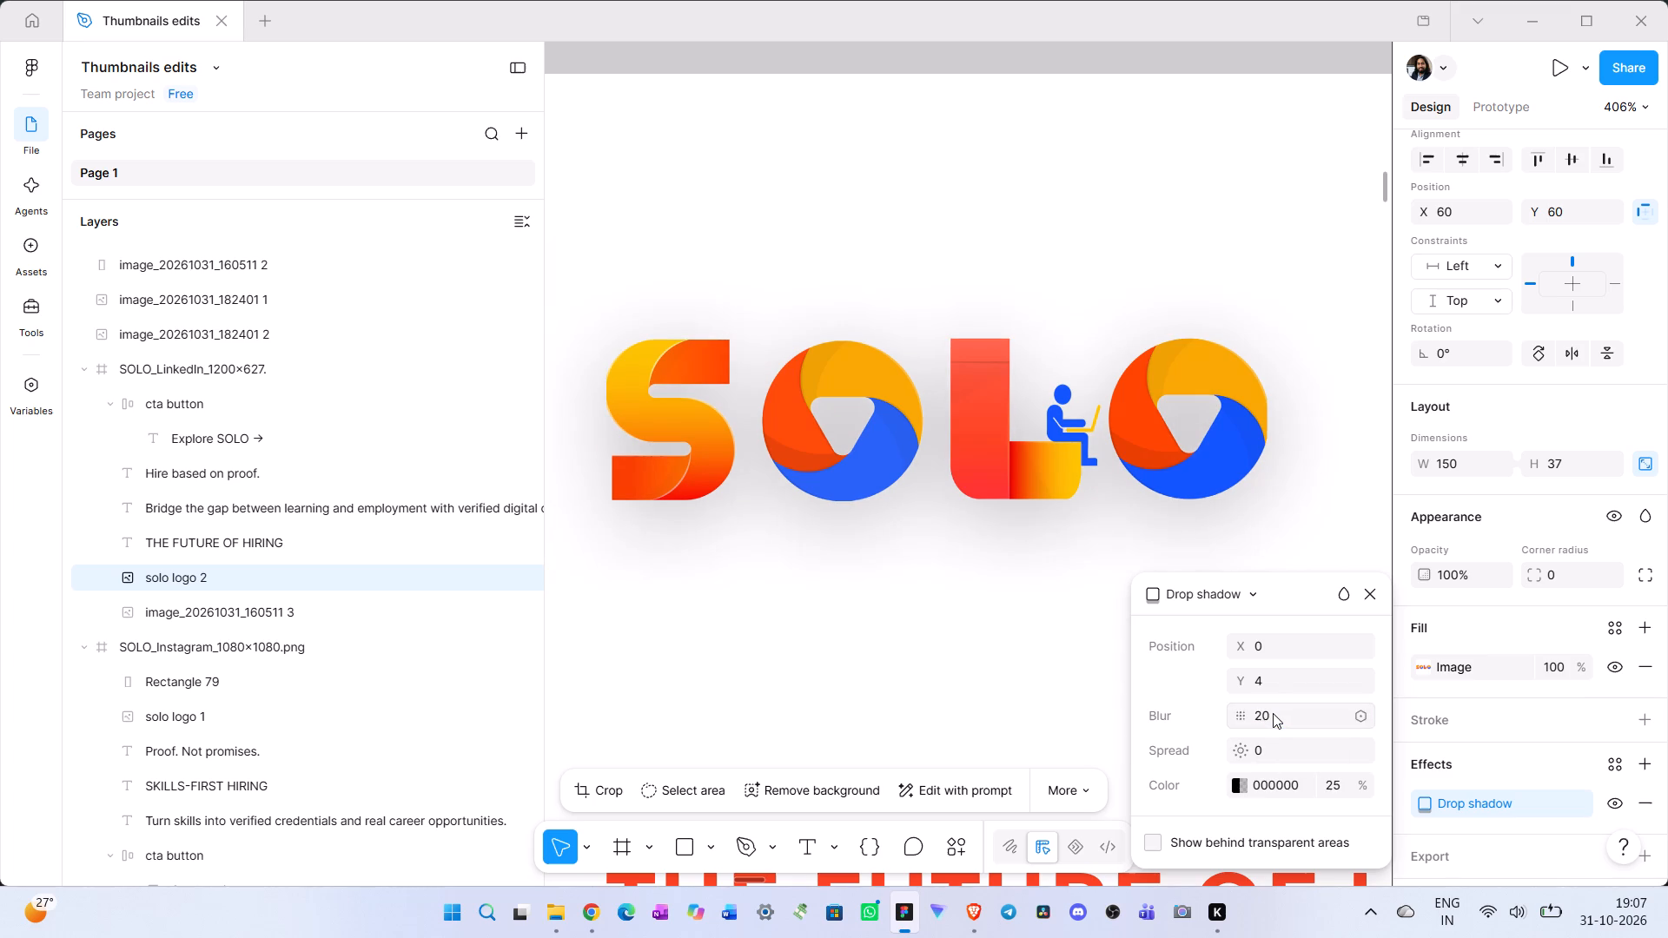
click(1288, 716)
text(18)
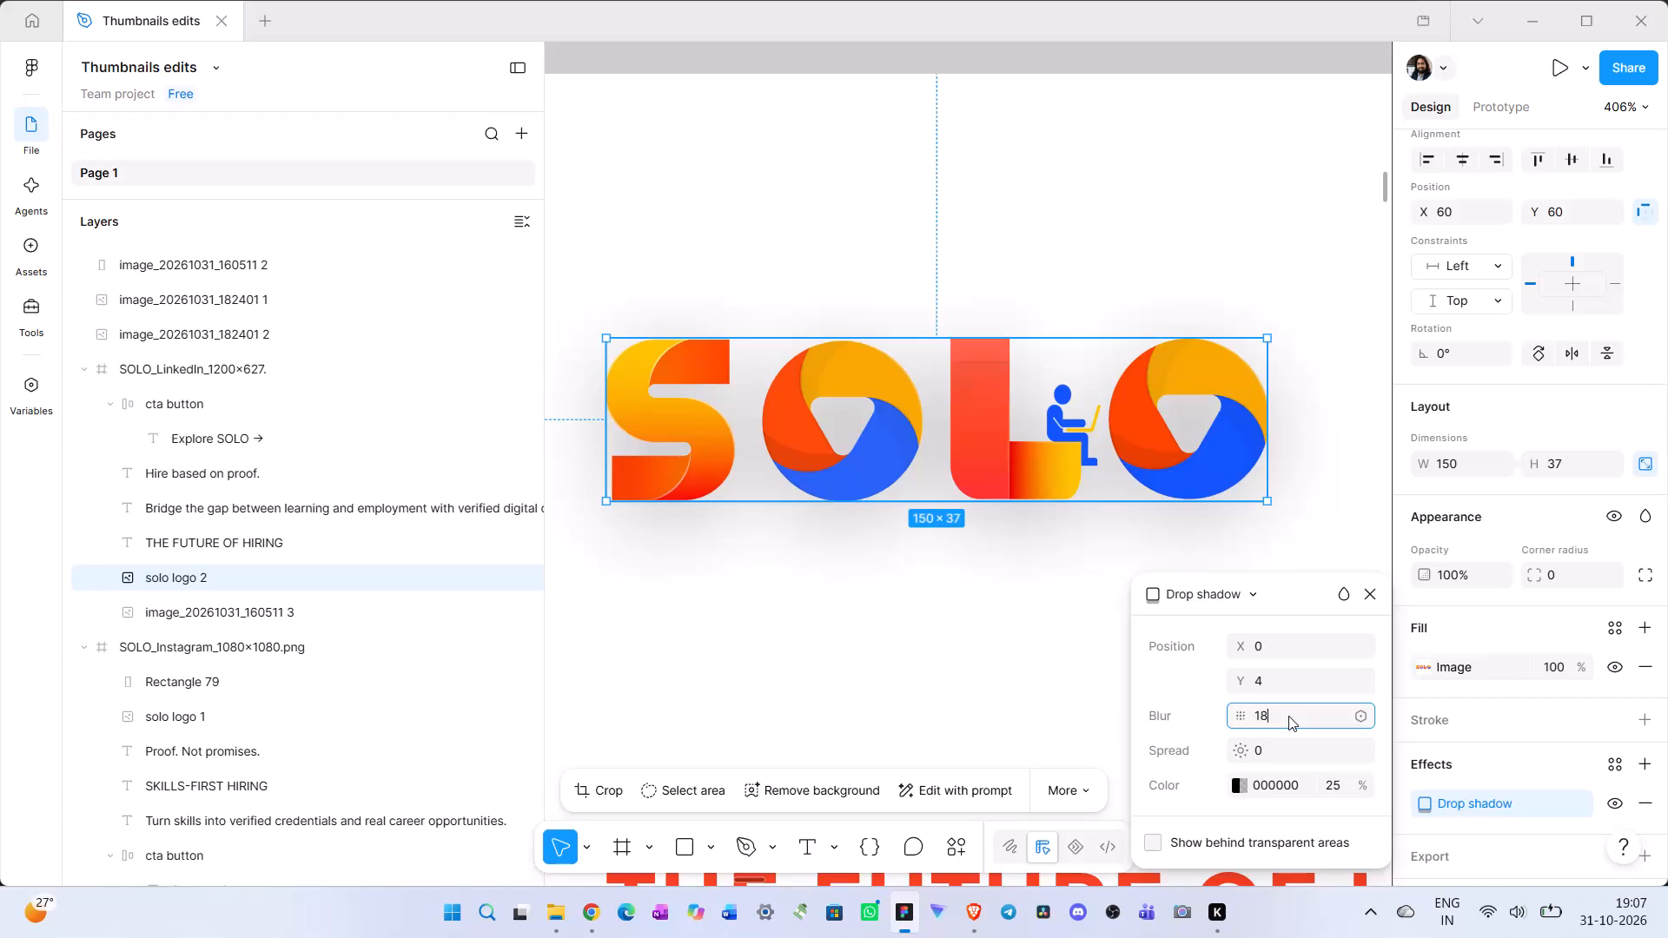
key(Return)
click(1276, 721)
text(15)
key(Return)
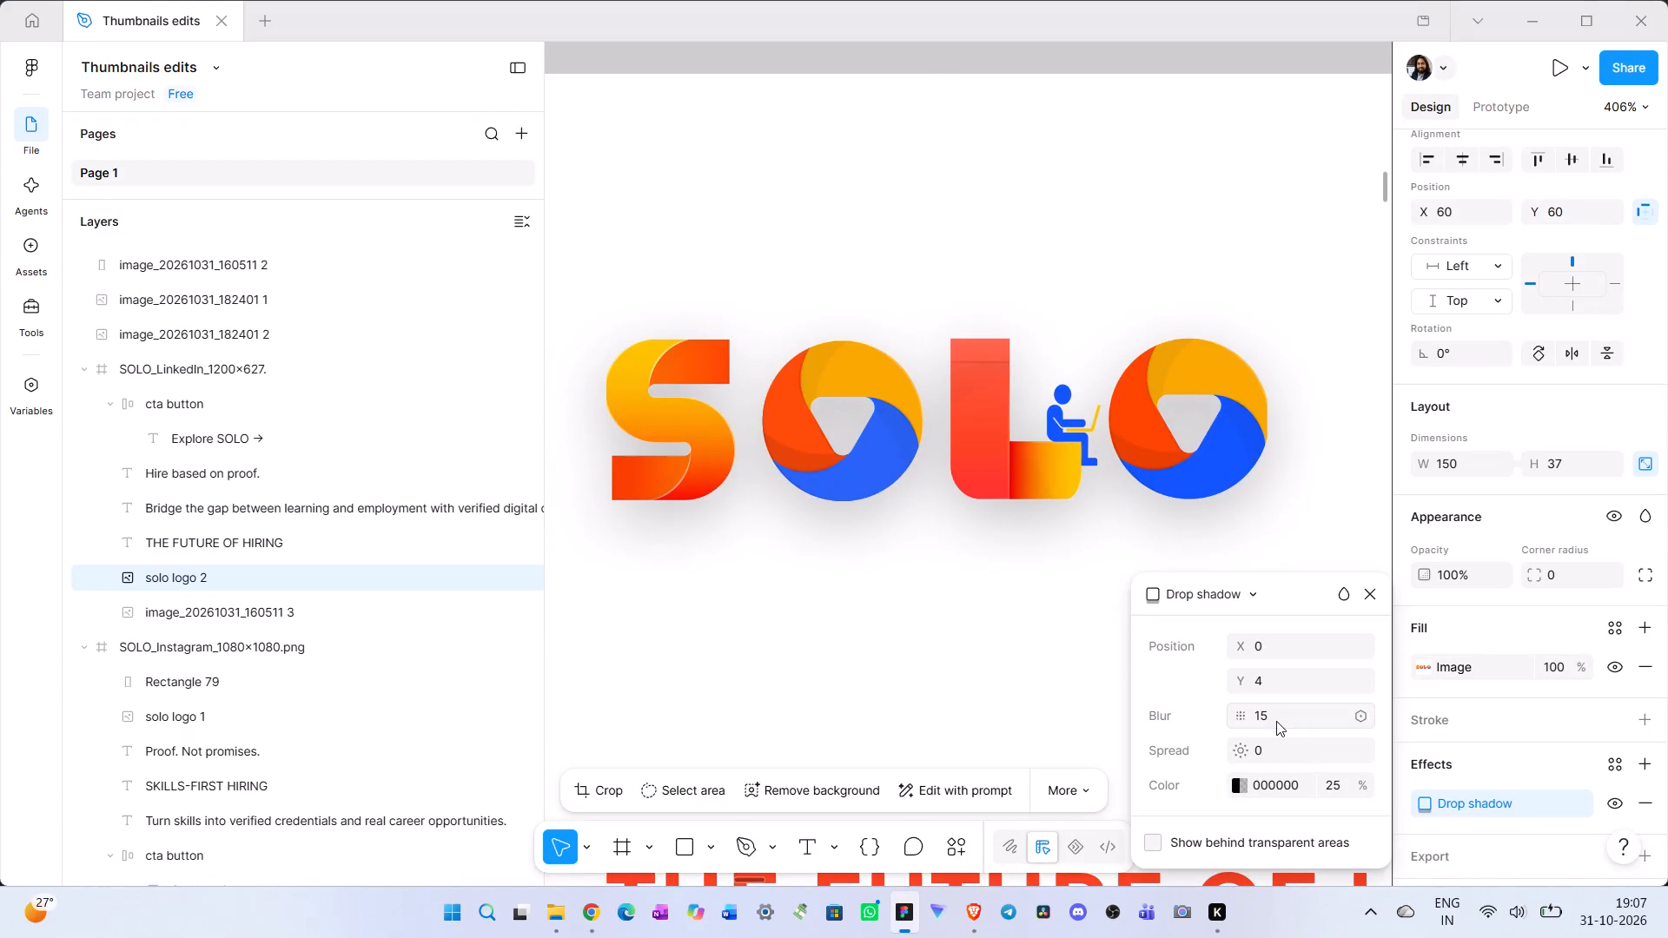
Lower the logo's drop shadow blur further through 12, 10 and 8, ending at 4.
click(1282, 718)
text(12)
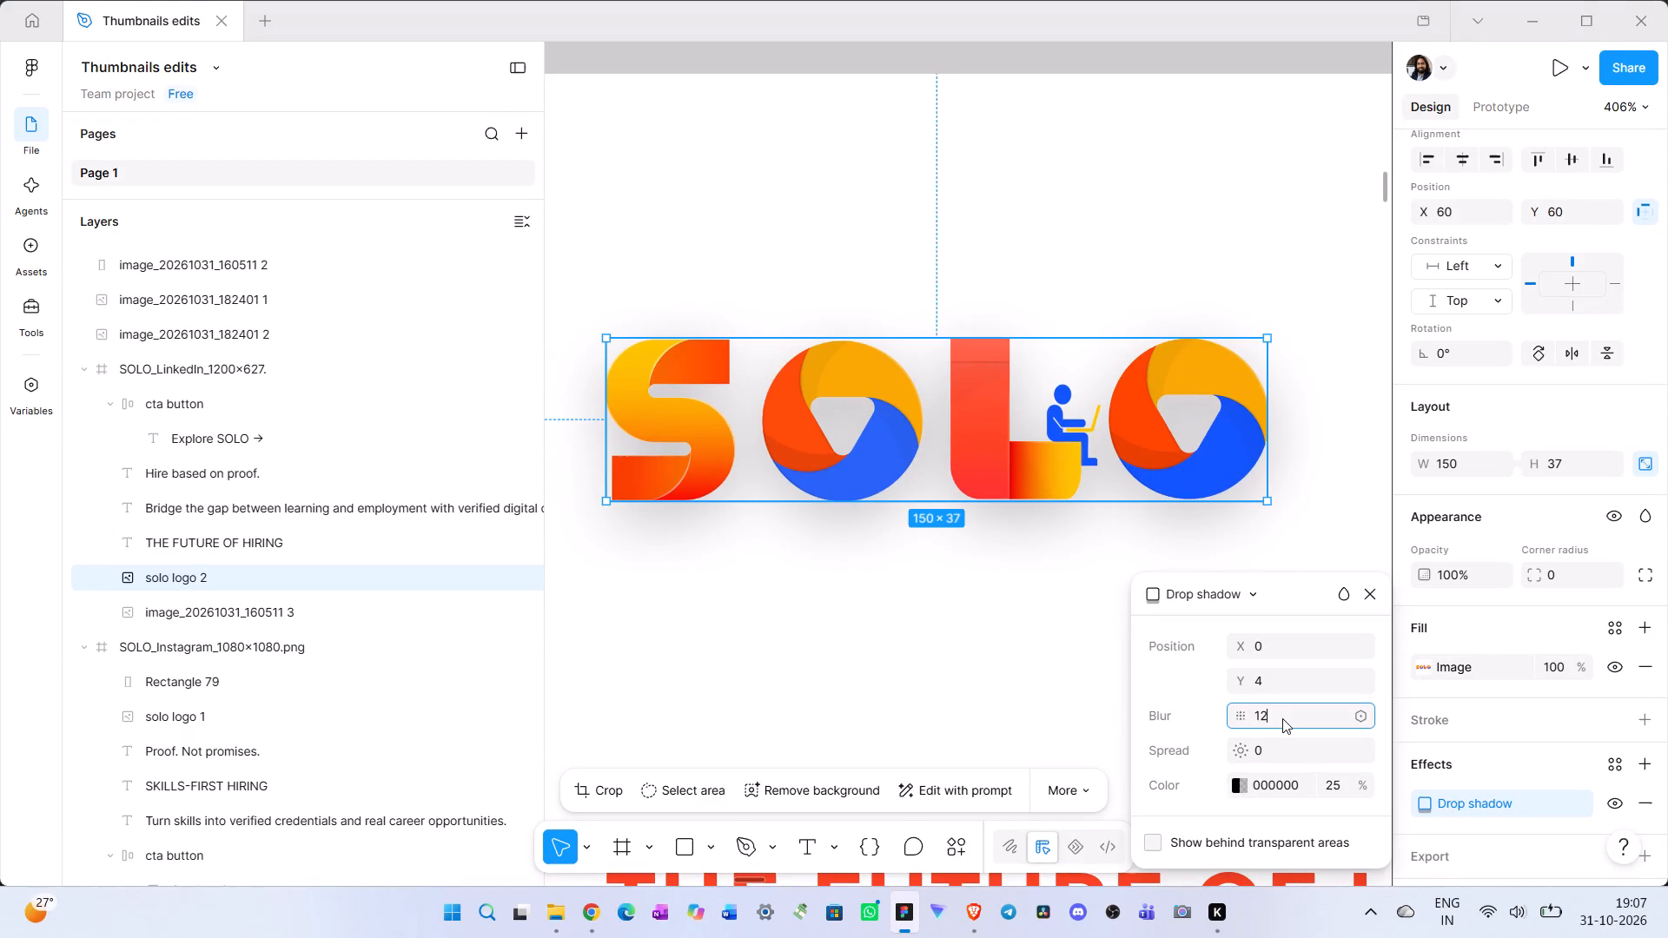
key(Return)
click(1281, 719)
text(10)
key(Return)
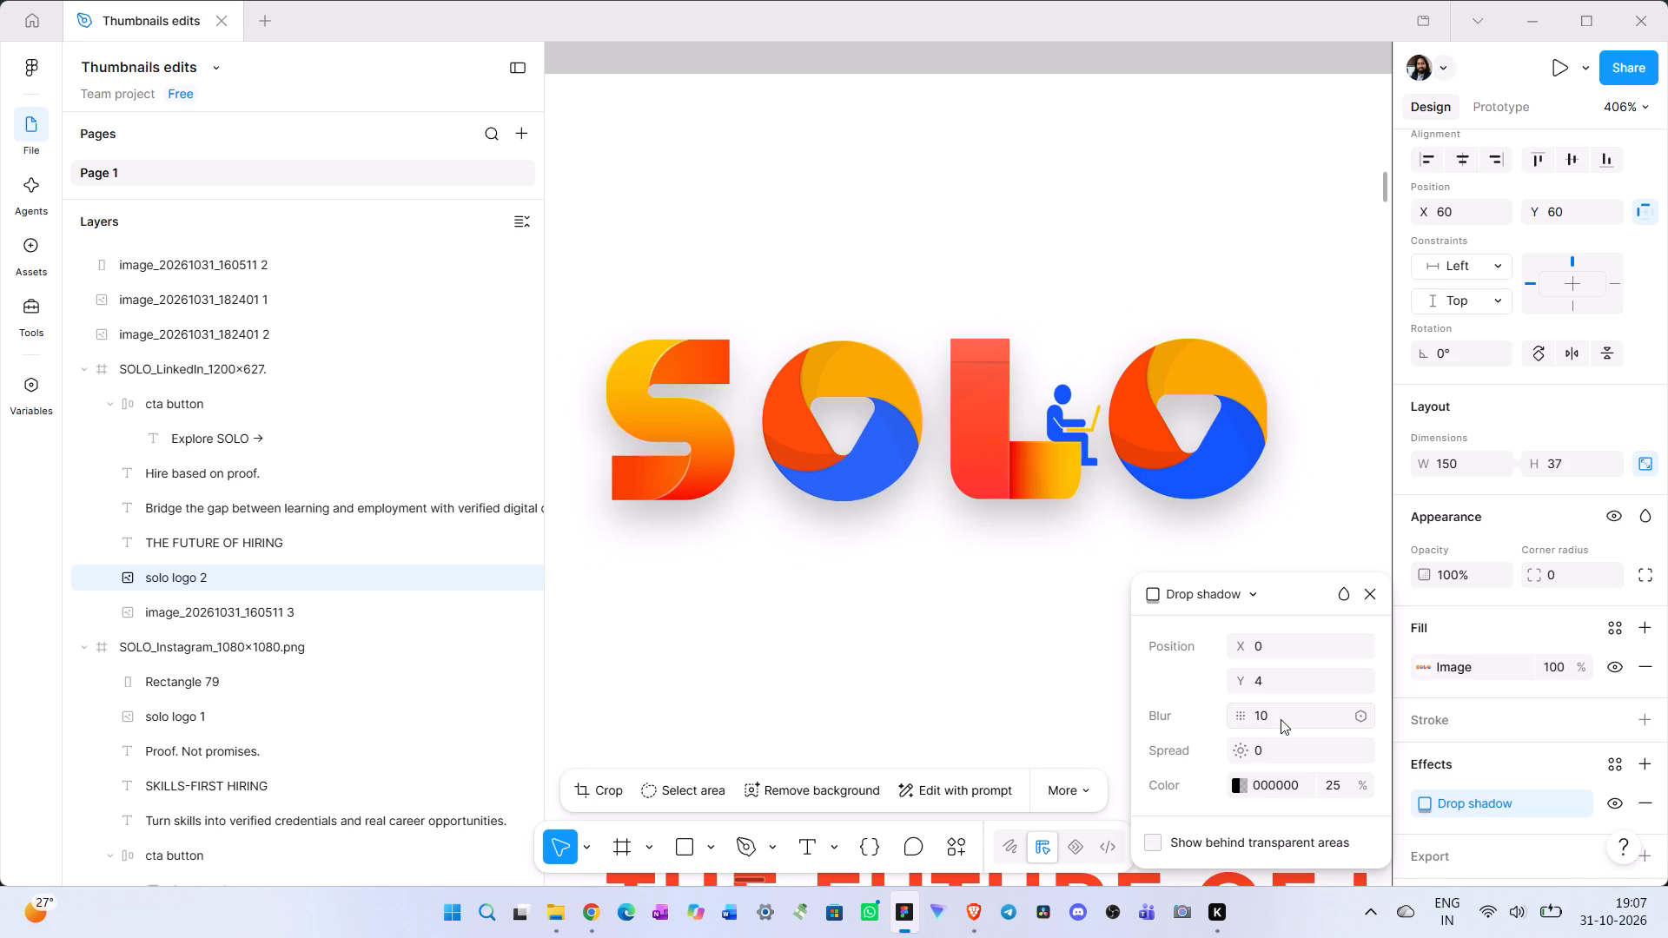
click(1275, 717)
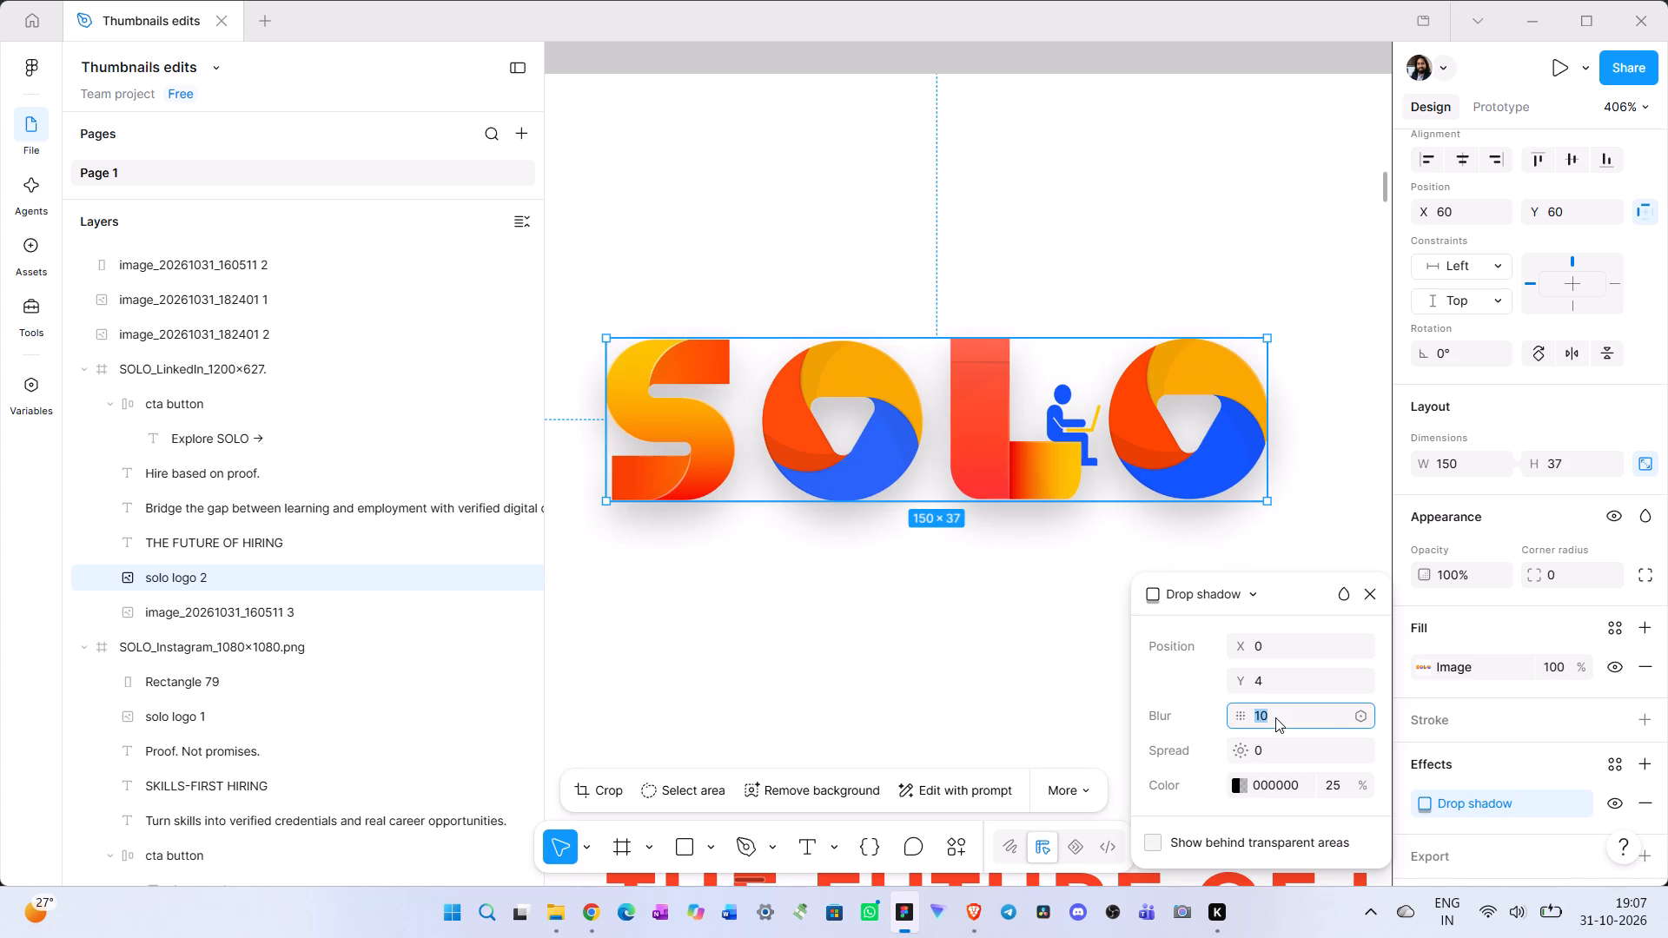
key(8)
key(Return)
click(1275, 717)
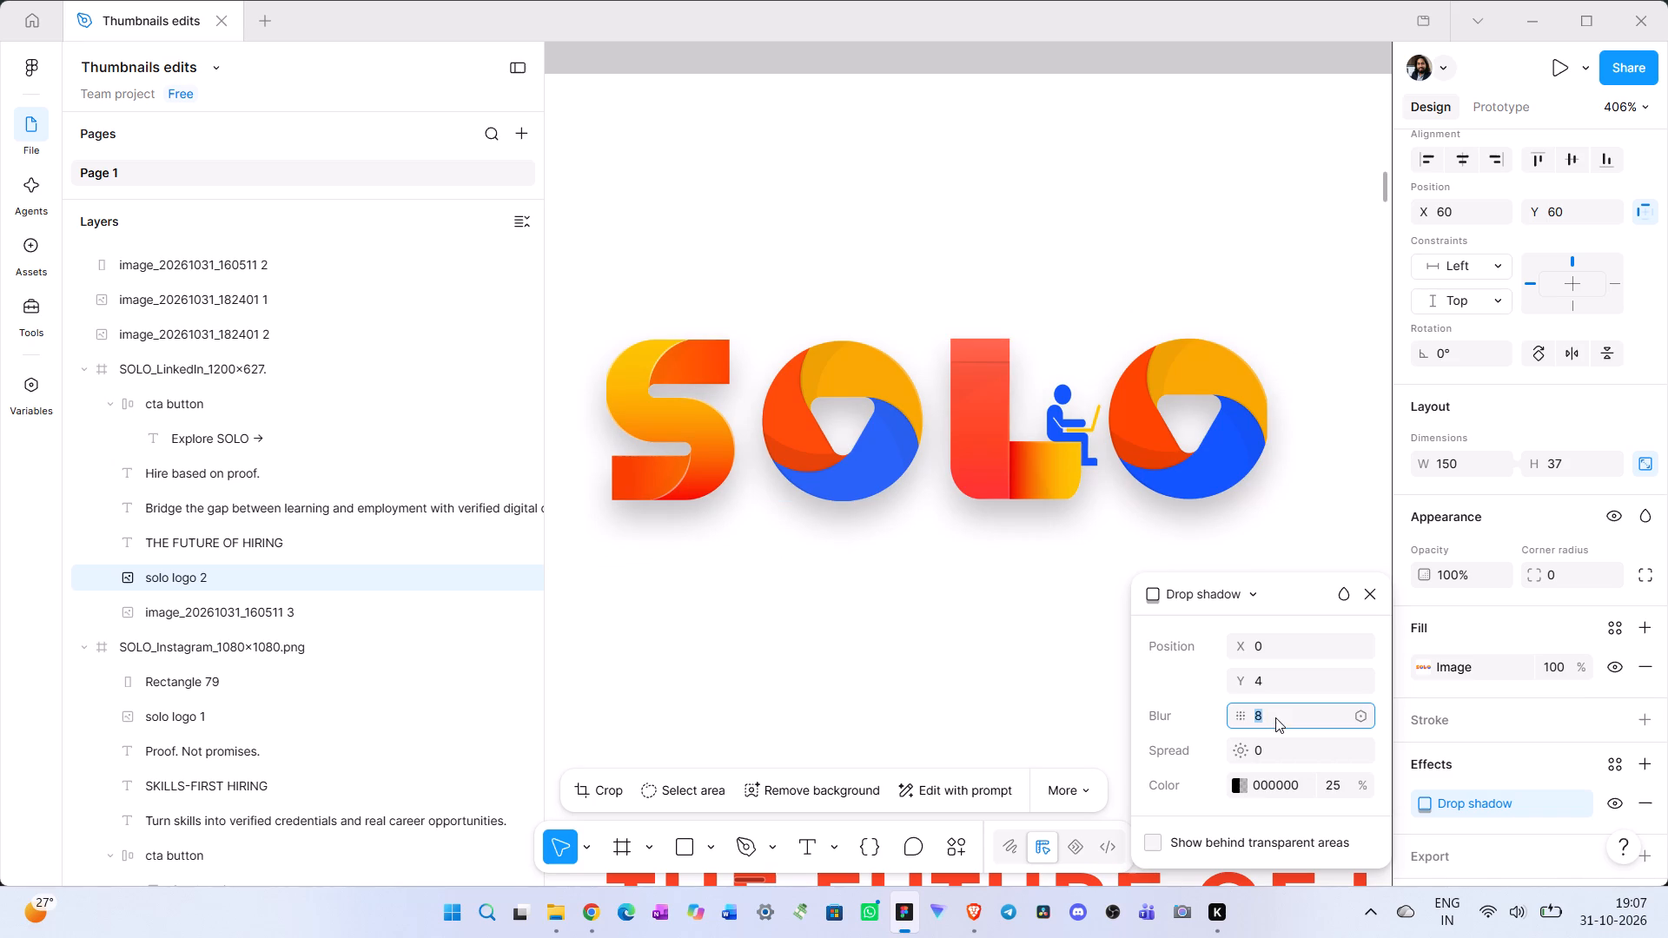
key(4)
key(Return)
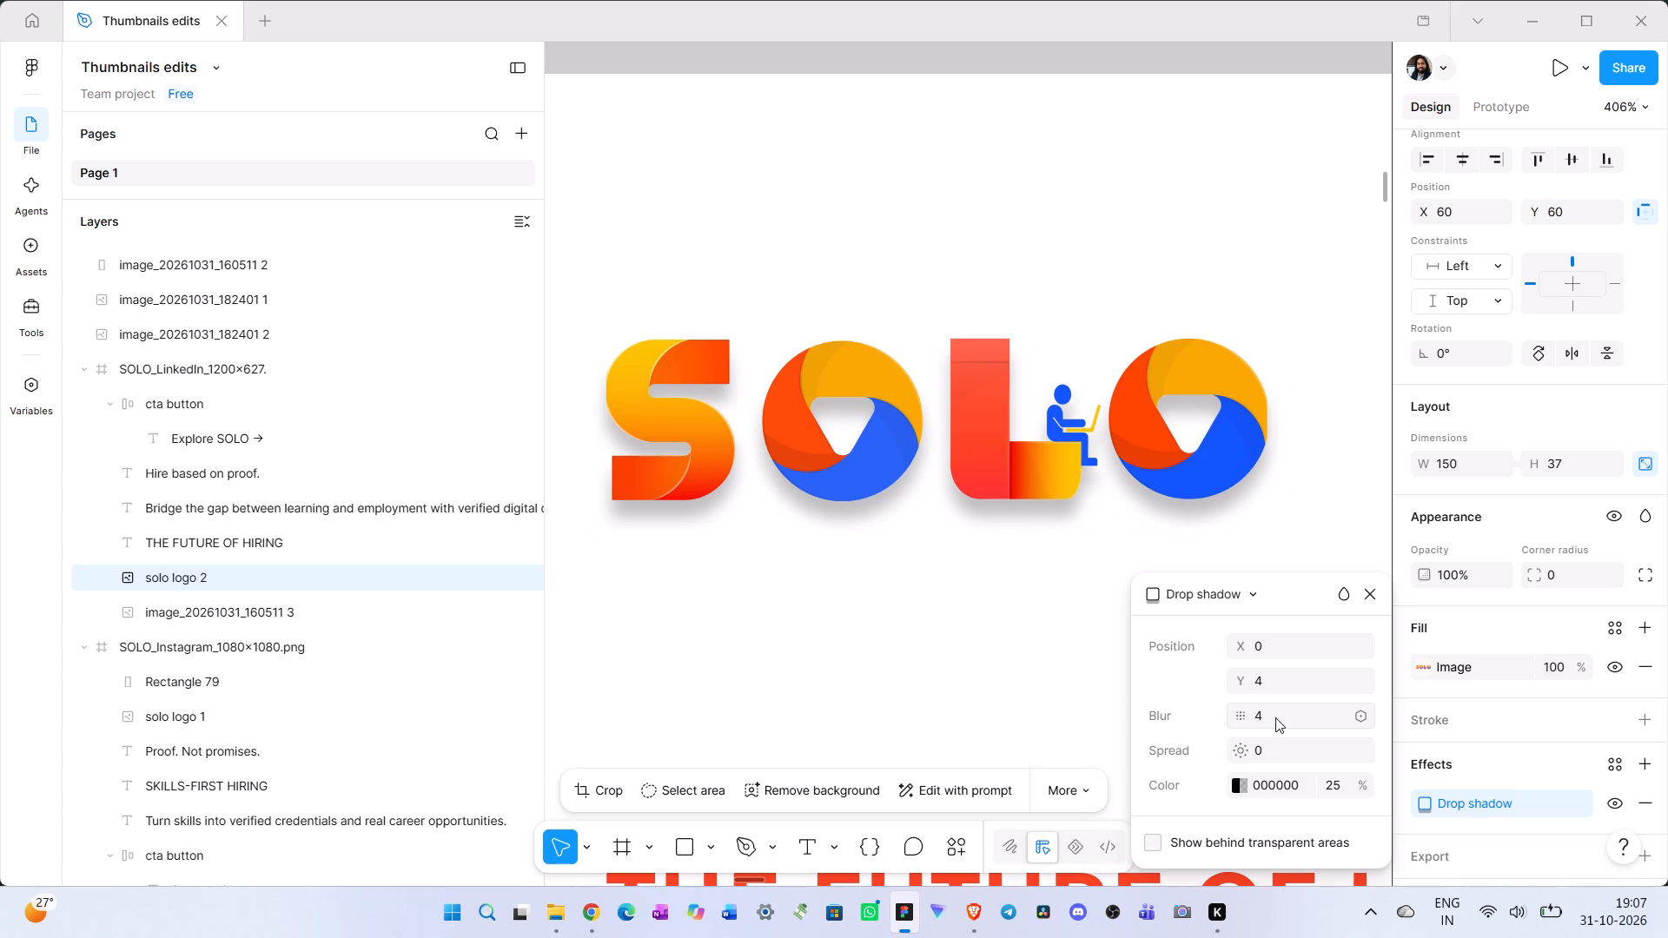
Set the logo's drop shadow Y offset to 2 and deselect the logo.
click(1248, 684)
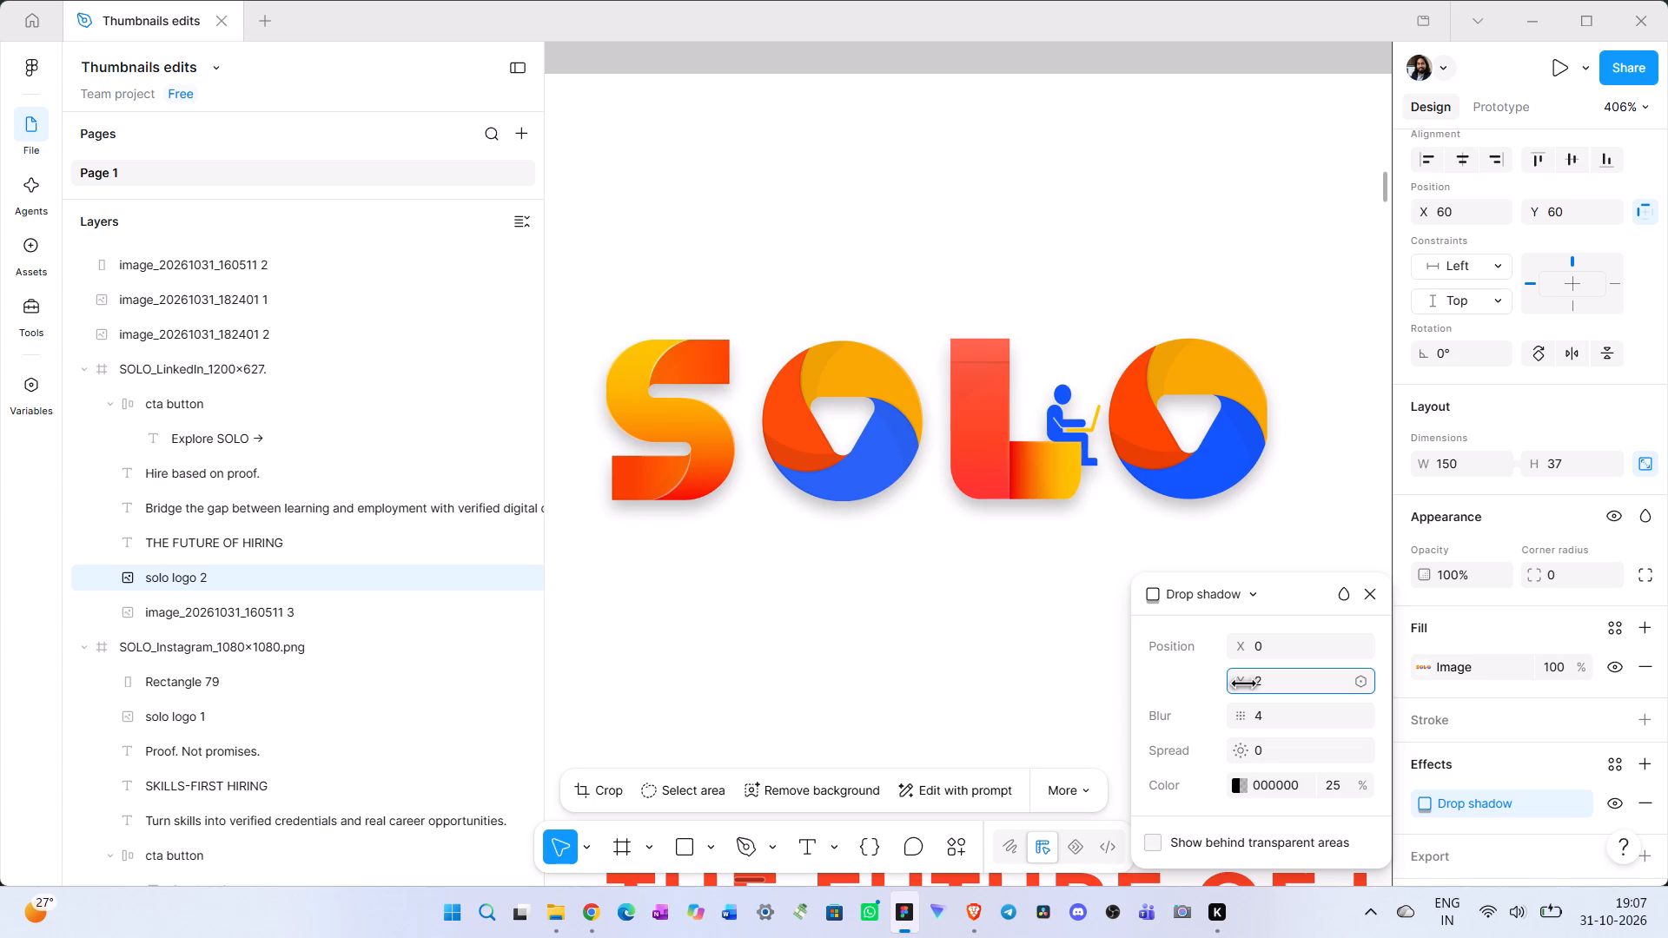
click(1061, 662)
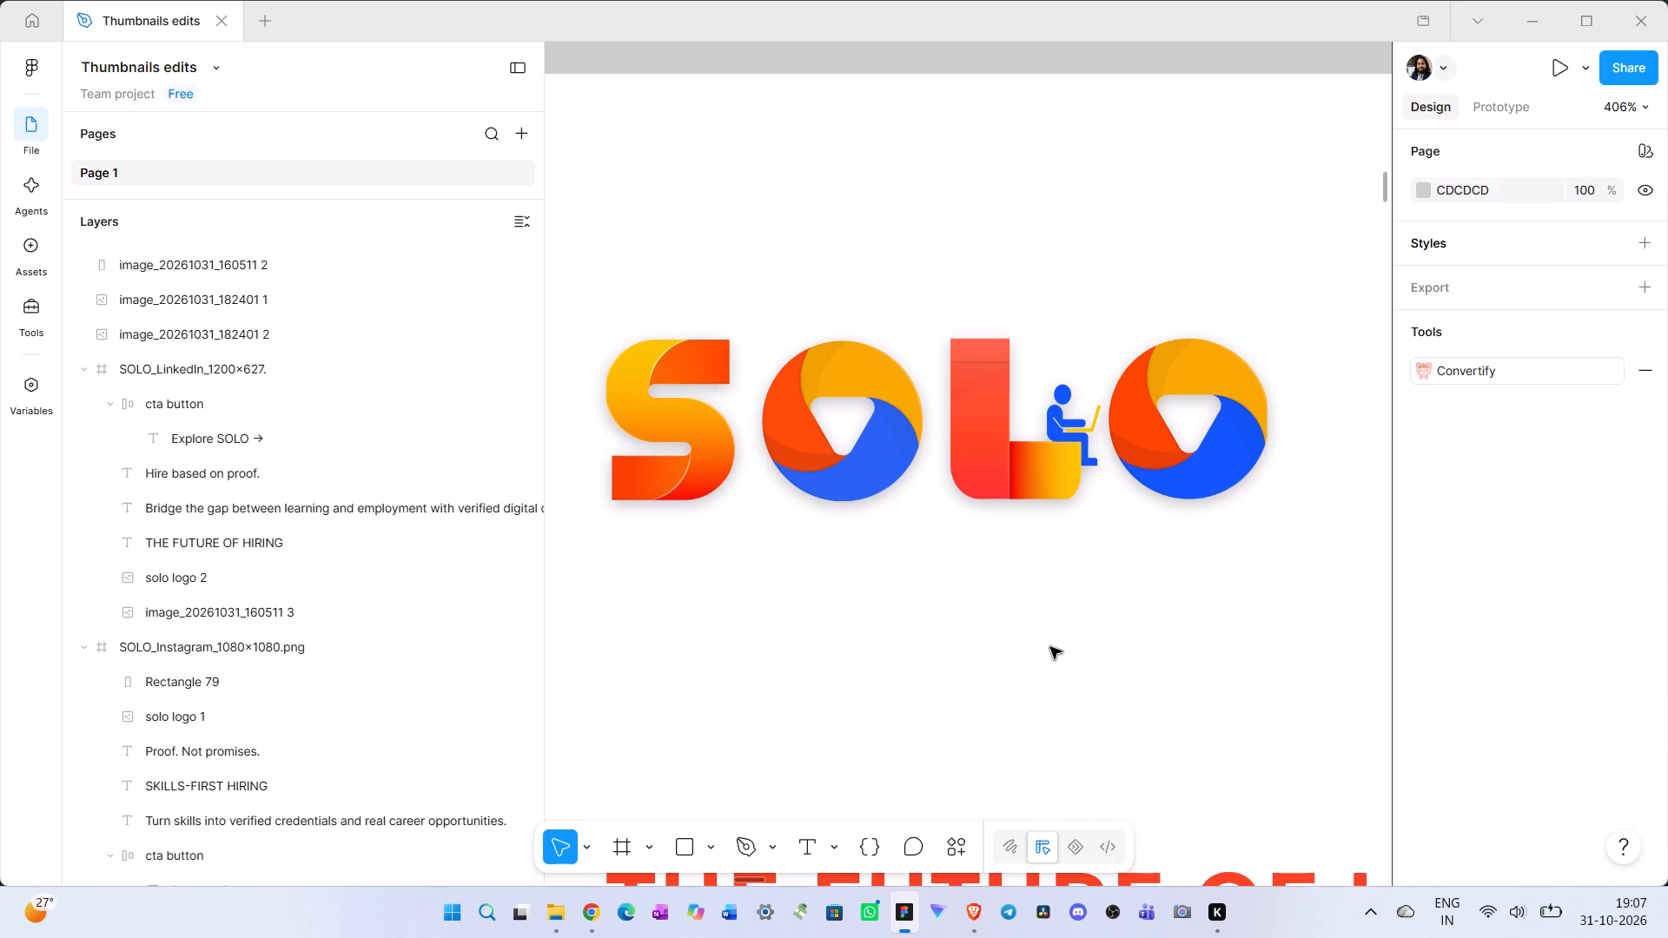
Remove the drop shadow effect from the SOLO logo in the LinkedIn frame and deselect it.
scroll(1054, 625, left, 1)
scroll(1054, 625, down, 1)
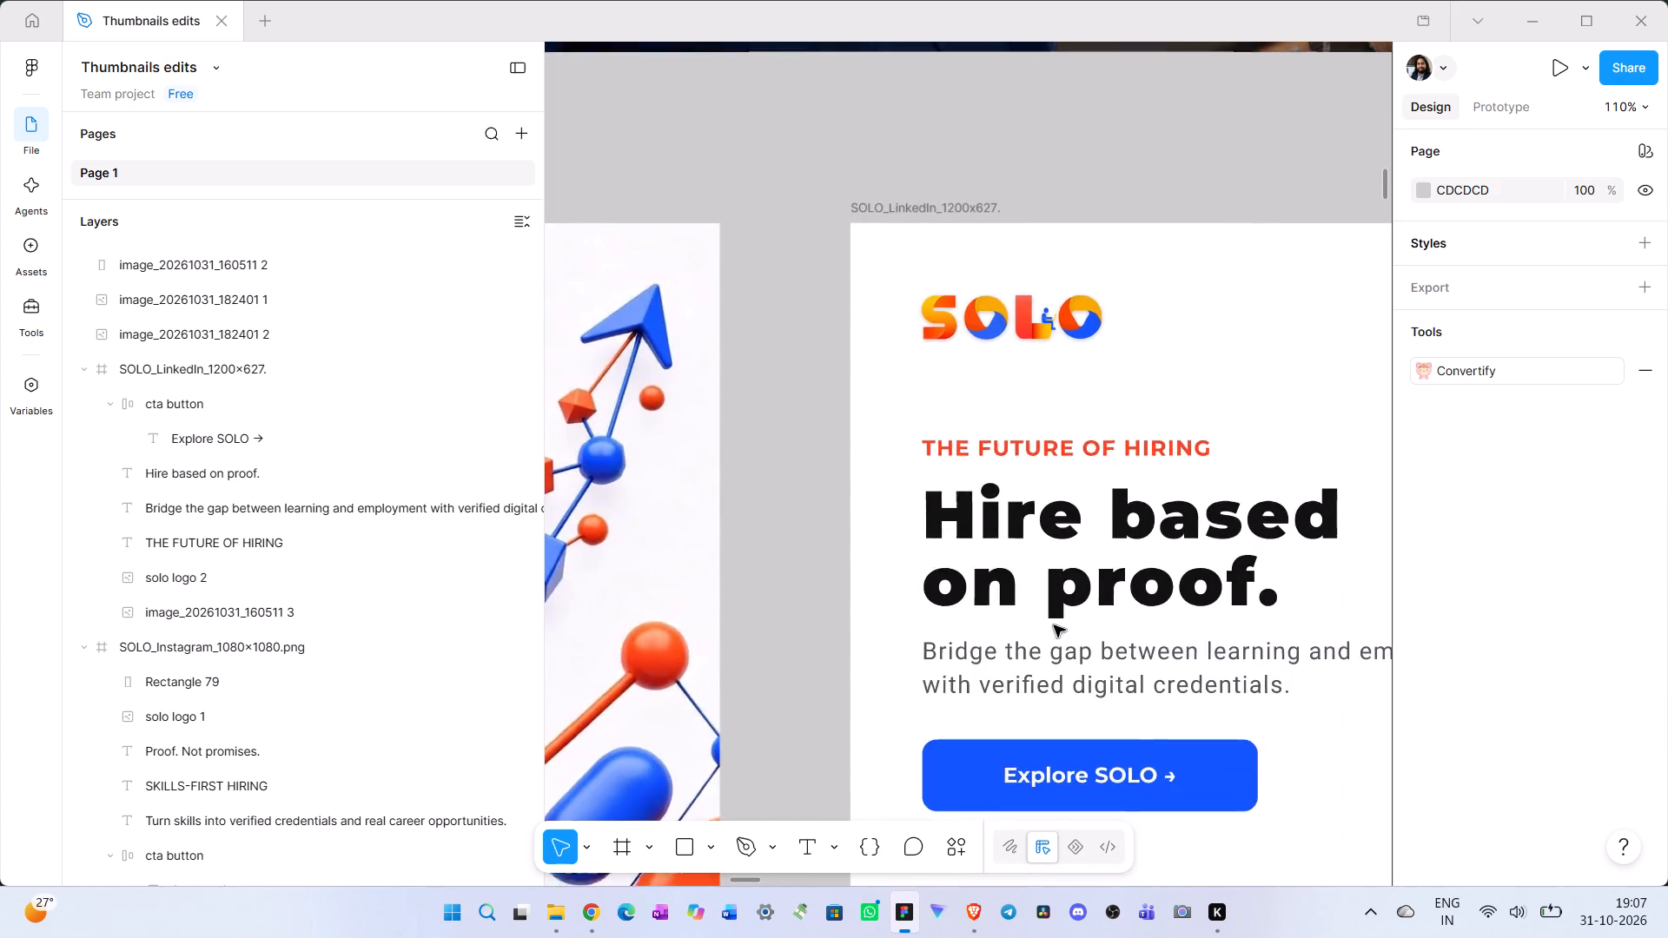
scroll(1054, 625, down, 1)
scroll(1055, 627, left, 1)
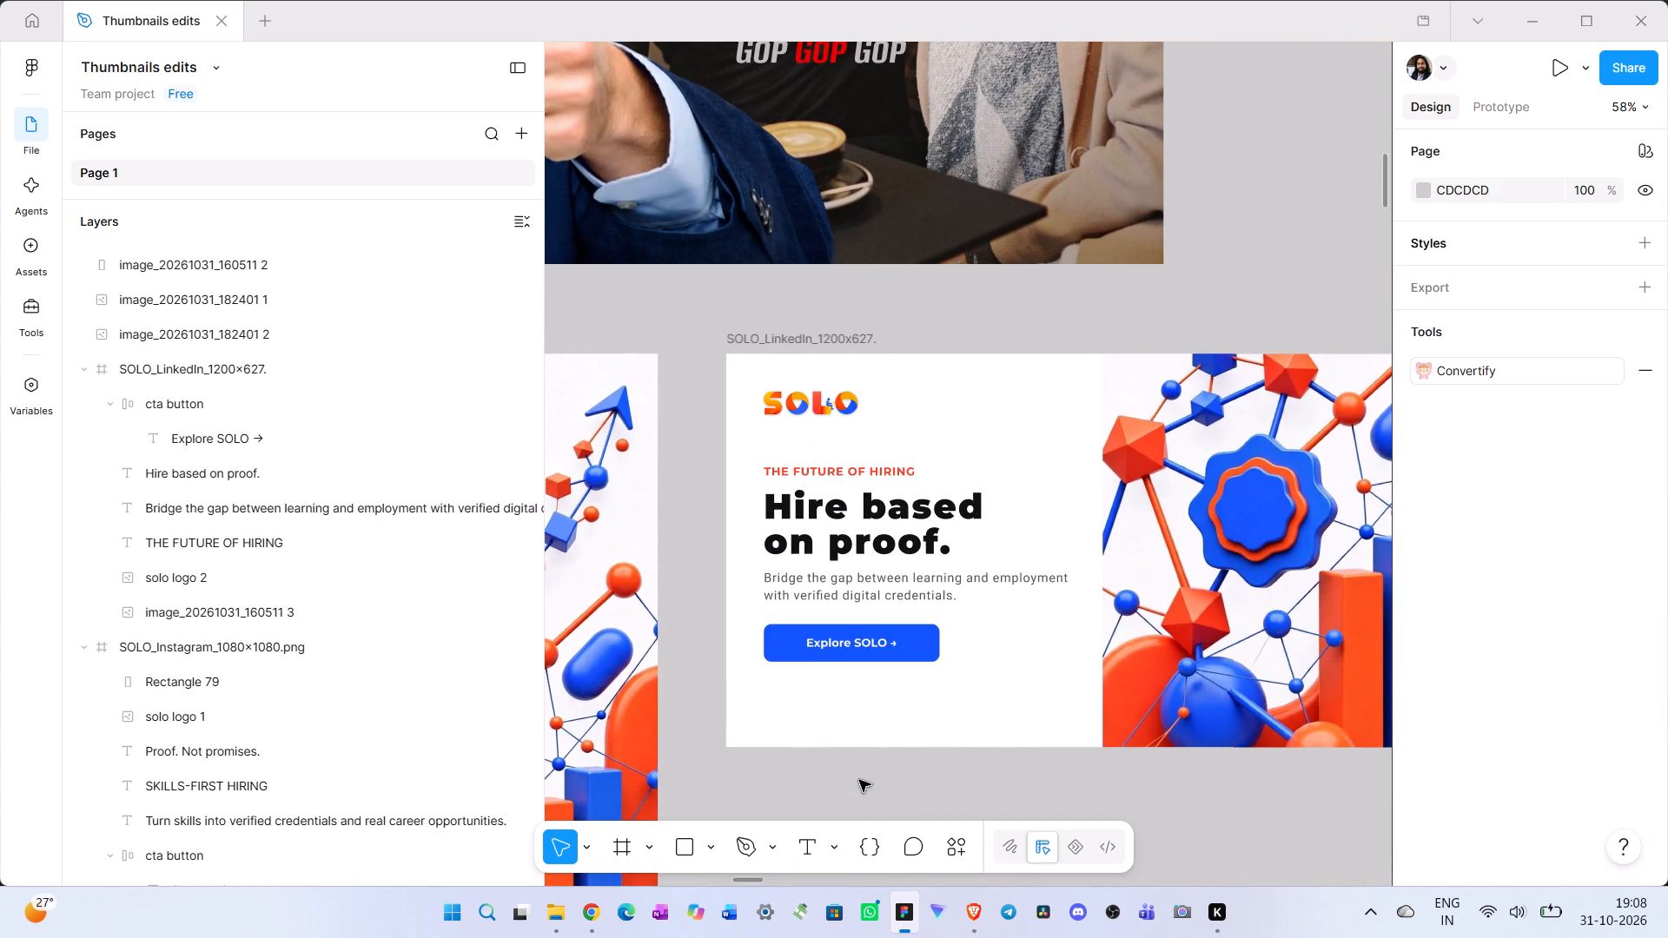
scroll(930, 774, up, 1)
click(906, 403)
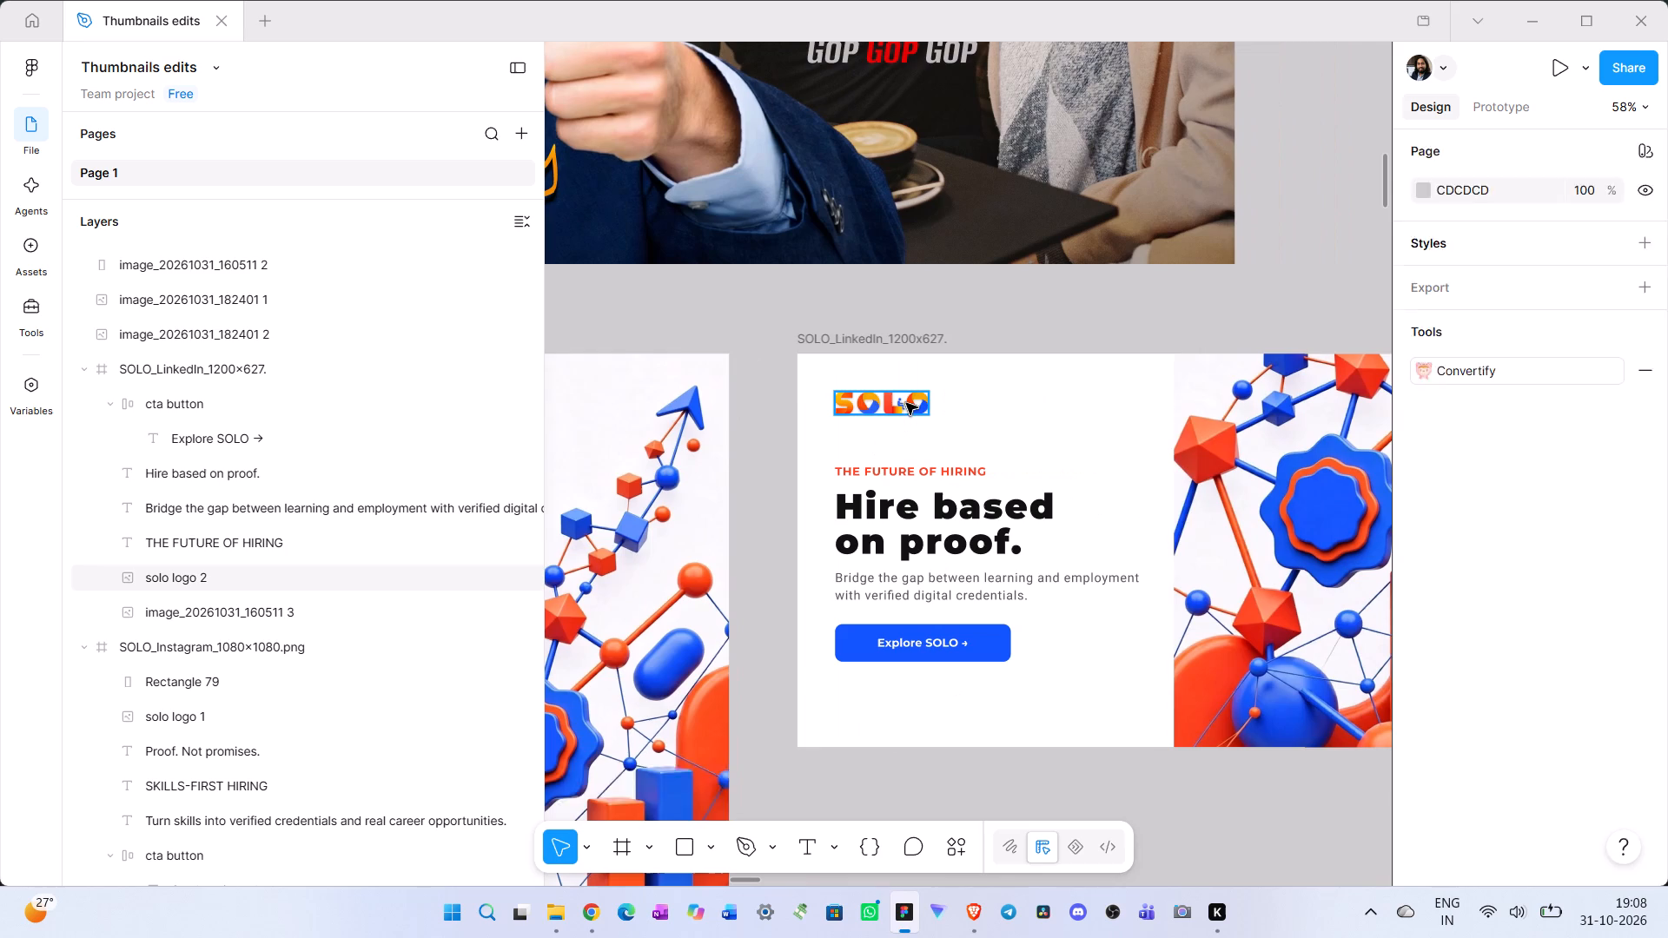
scroll(1600, 823, down, 3)
click(1646, 751)
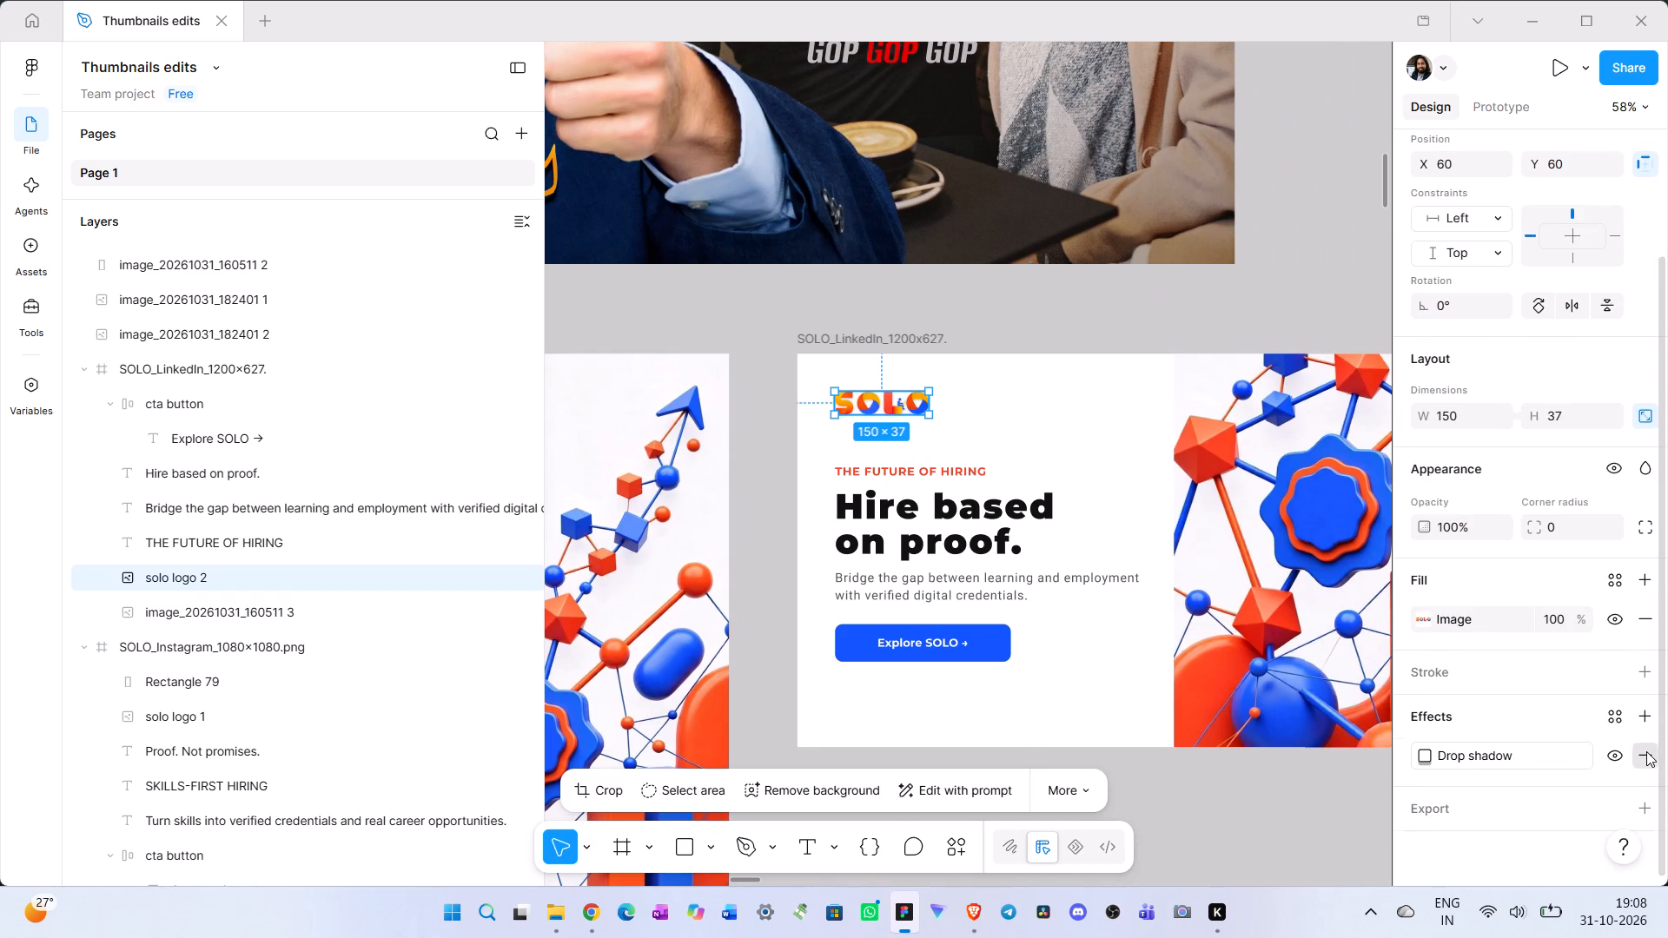
click(1076, 462)
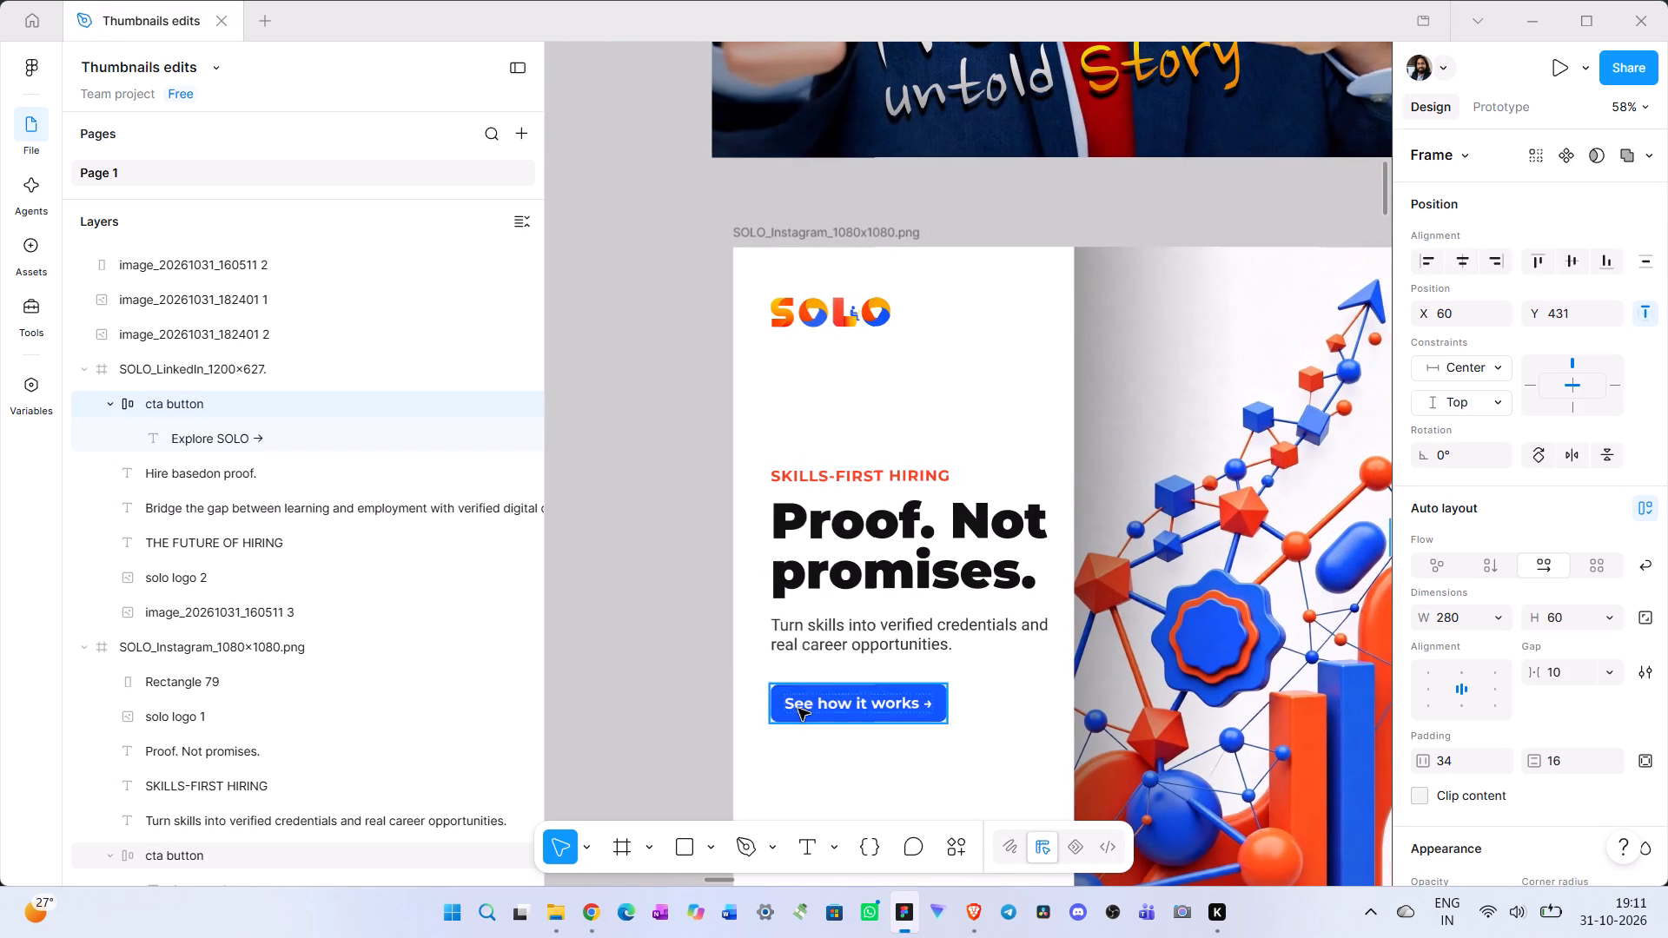
Add a drop shadow effect to the blue "See how it works" button in the SOLO Instagram frame.
scroll(798, 709, right, 1)
click(842, 714)
scroll(842, 714, down, 1)
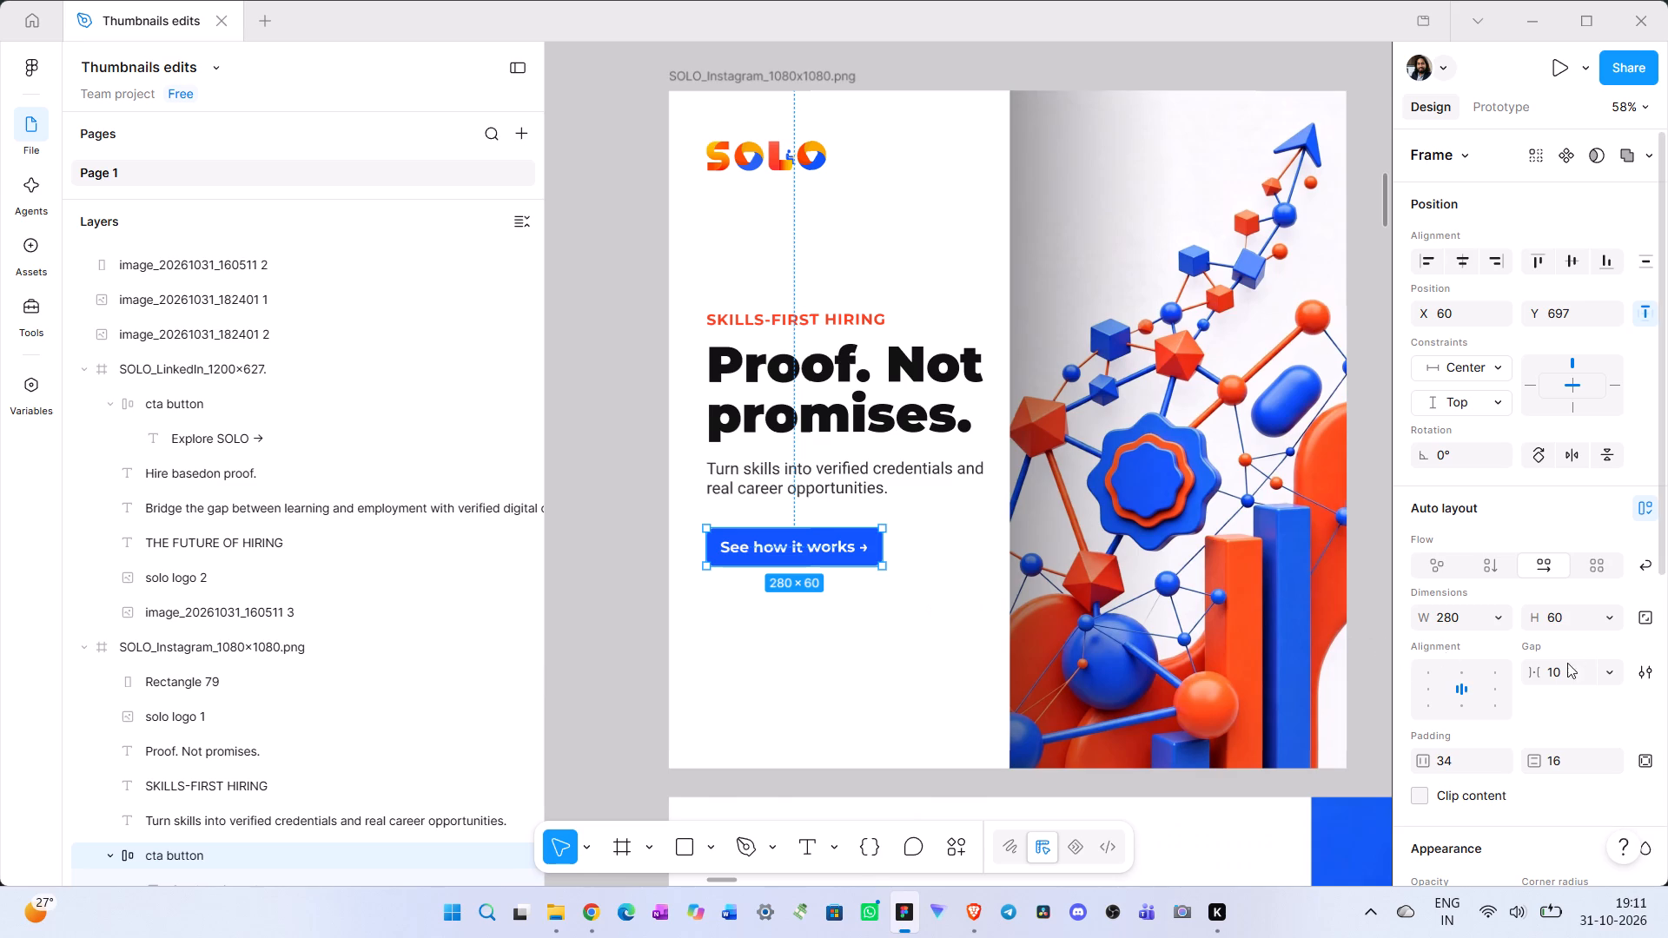
scroll(1559, 673, down, 3)
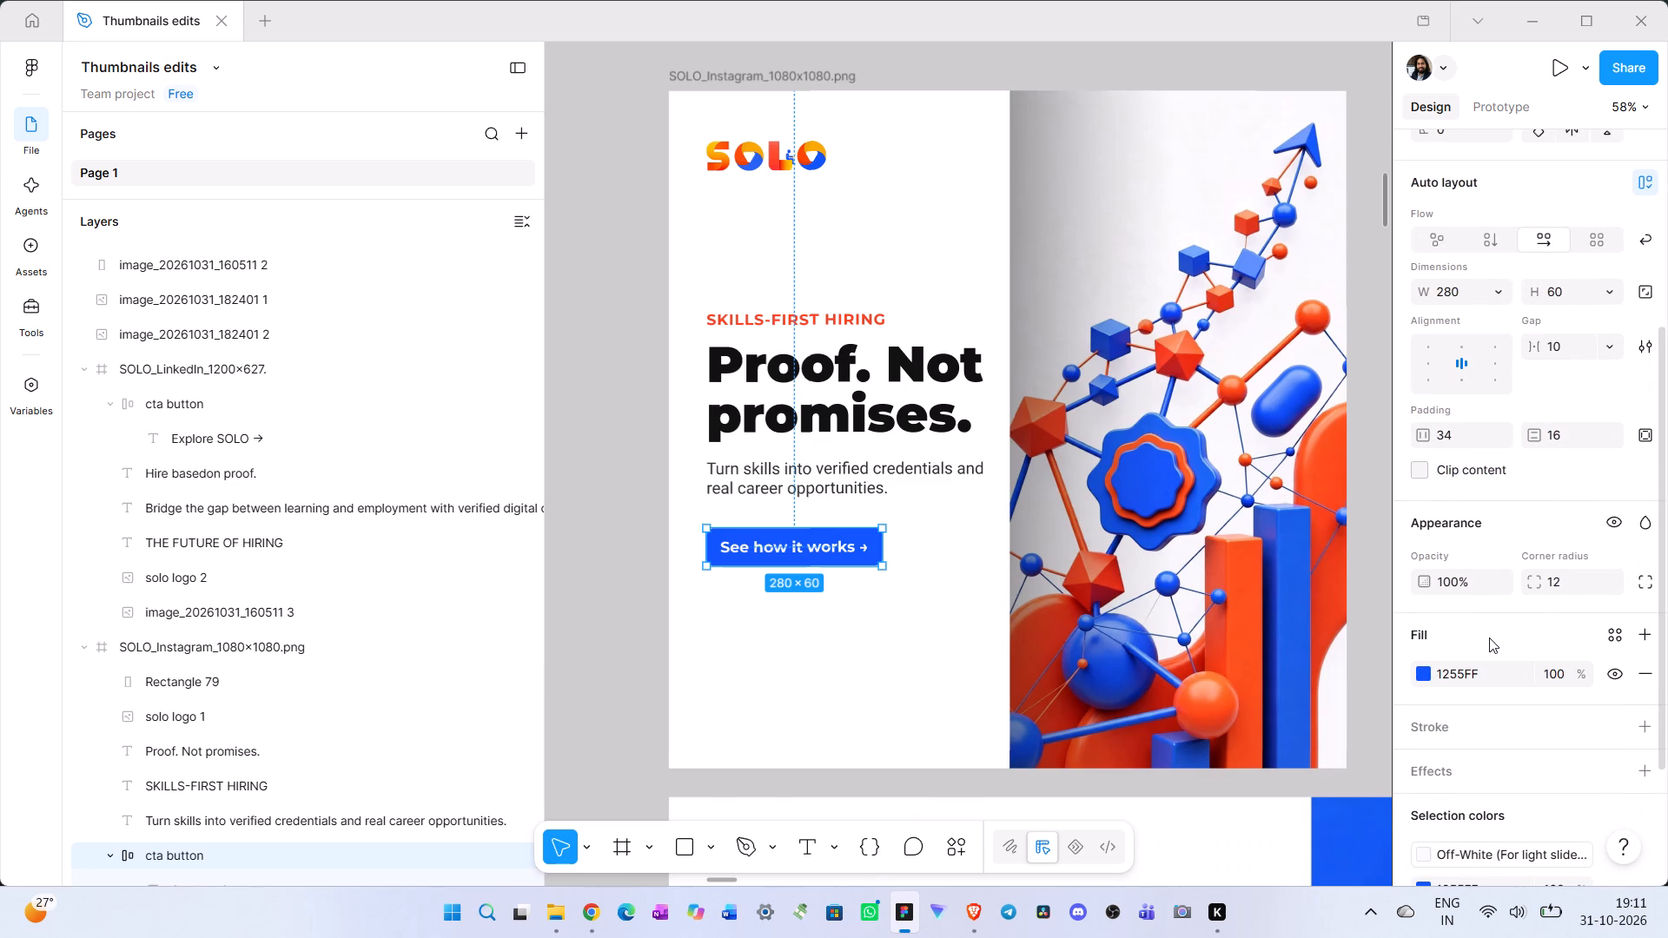
scroll(1508, 724, down, 2)
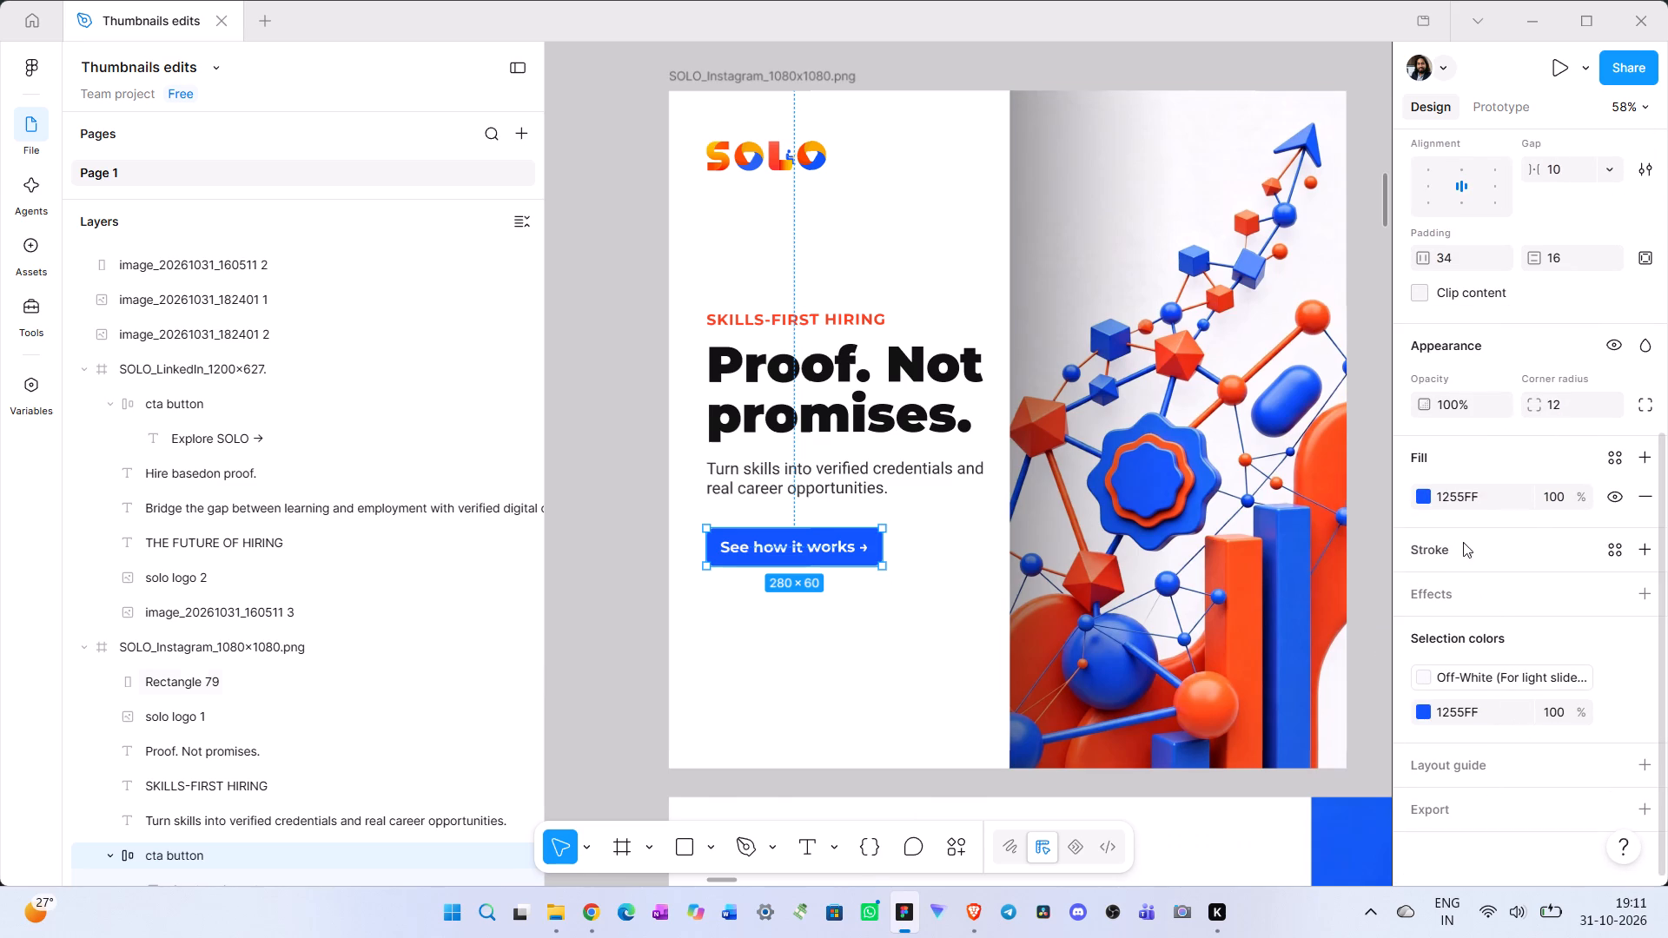
click(1647, 591)
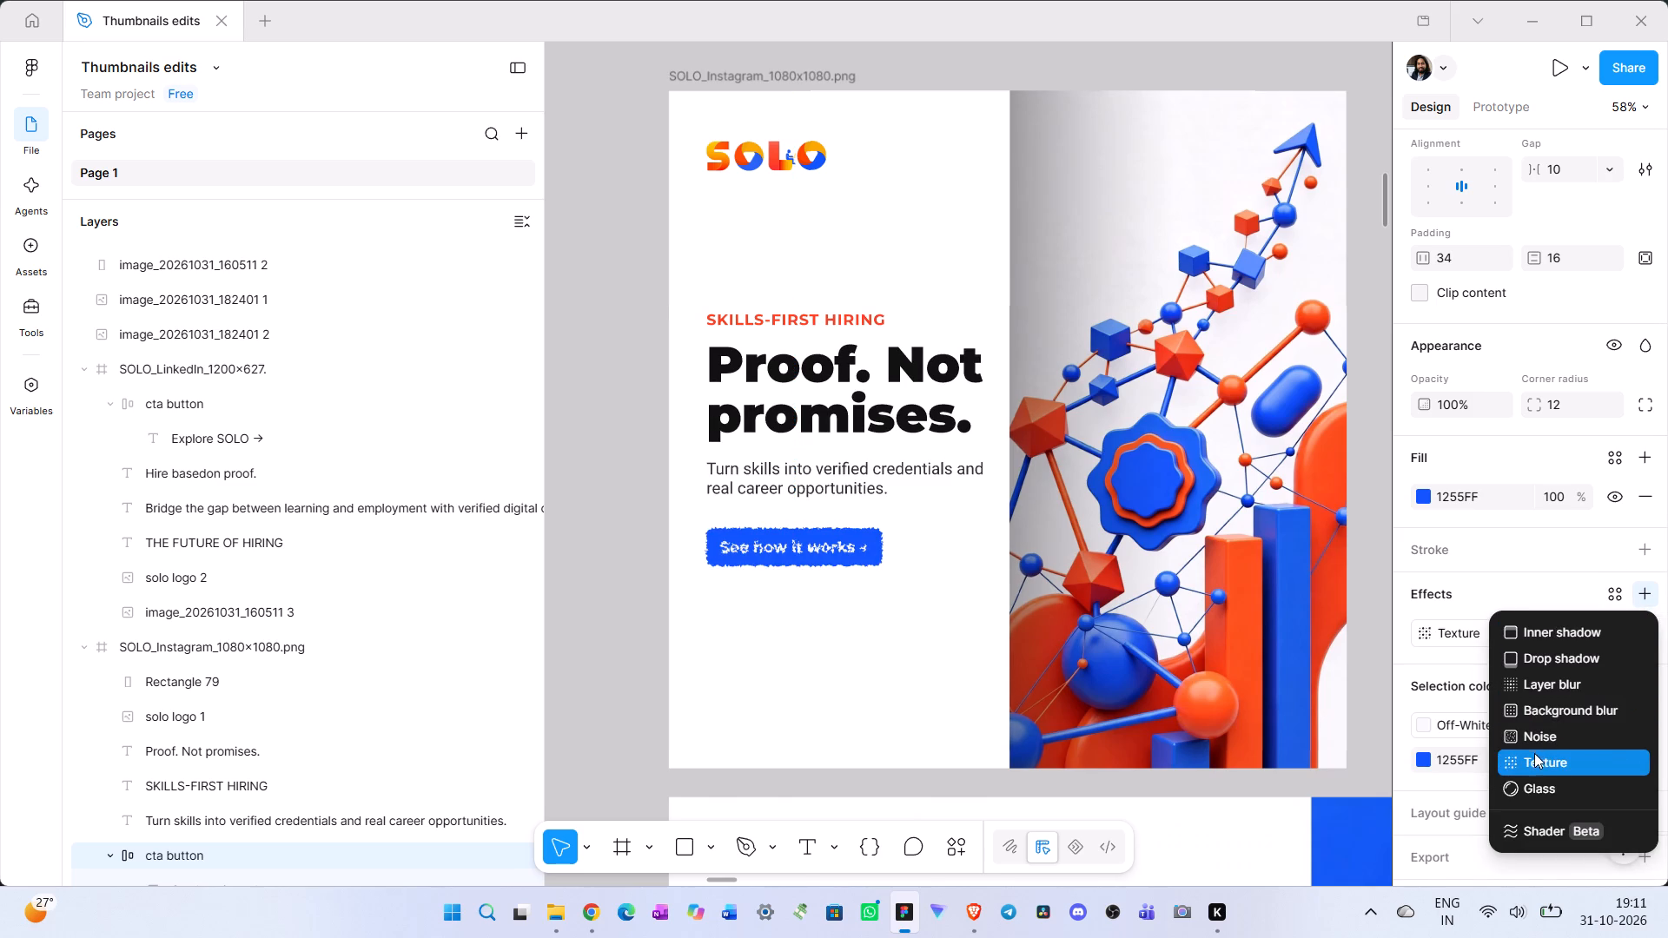
click(1546, 658)
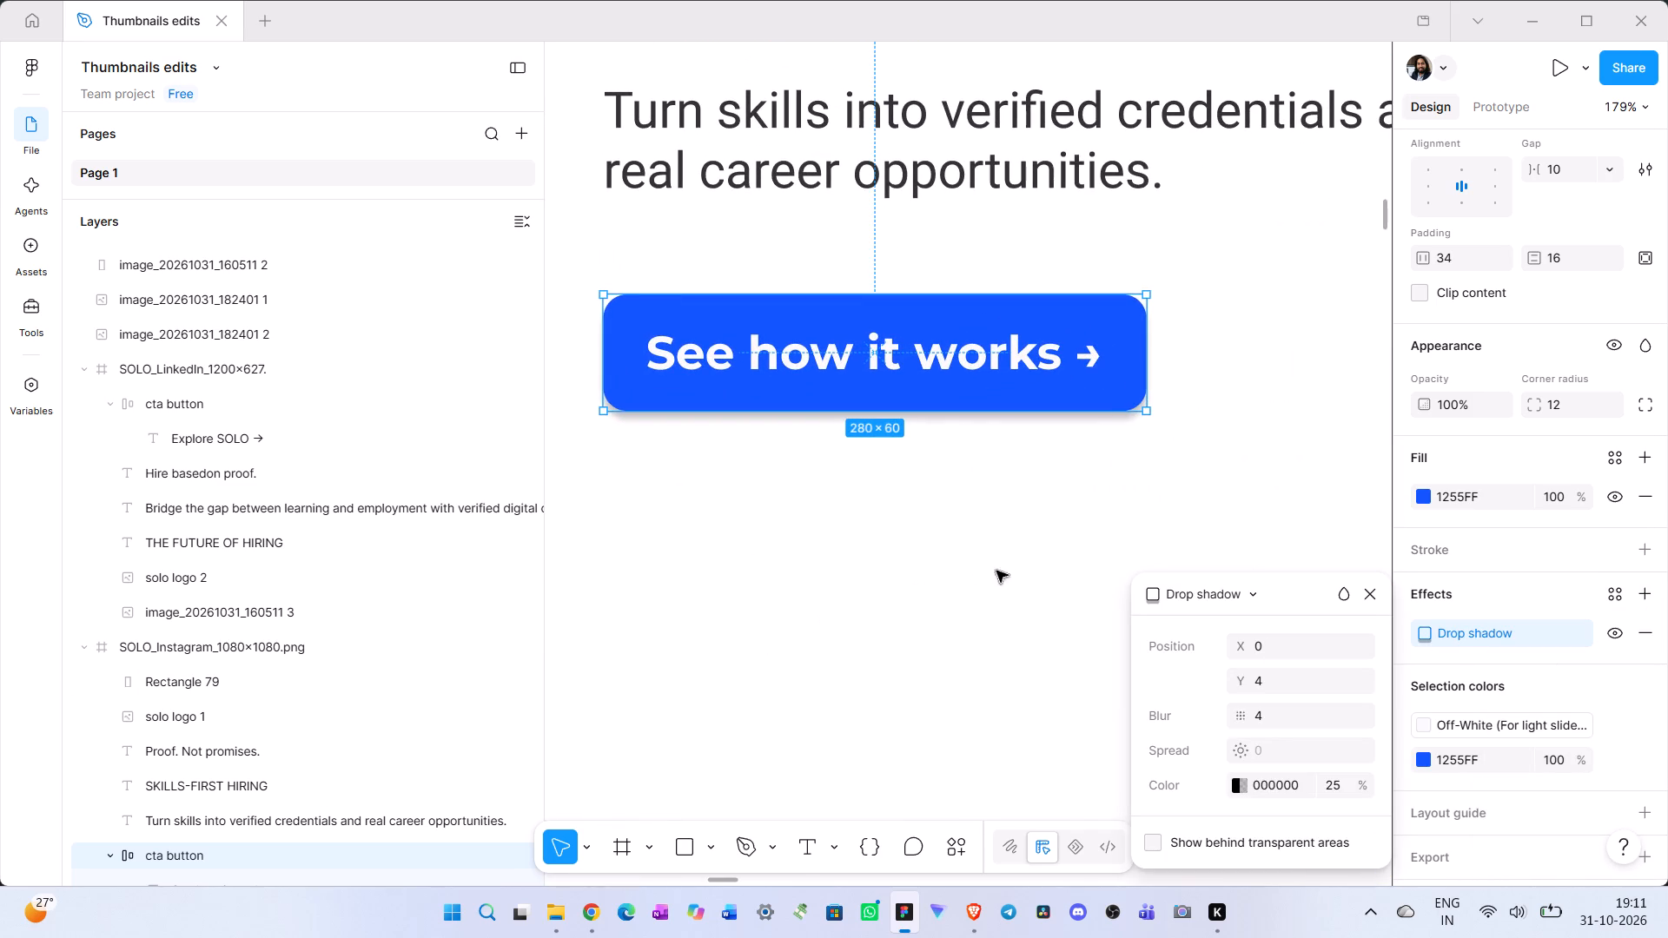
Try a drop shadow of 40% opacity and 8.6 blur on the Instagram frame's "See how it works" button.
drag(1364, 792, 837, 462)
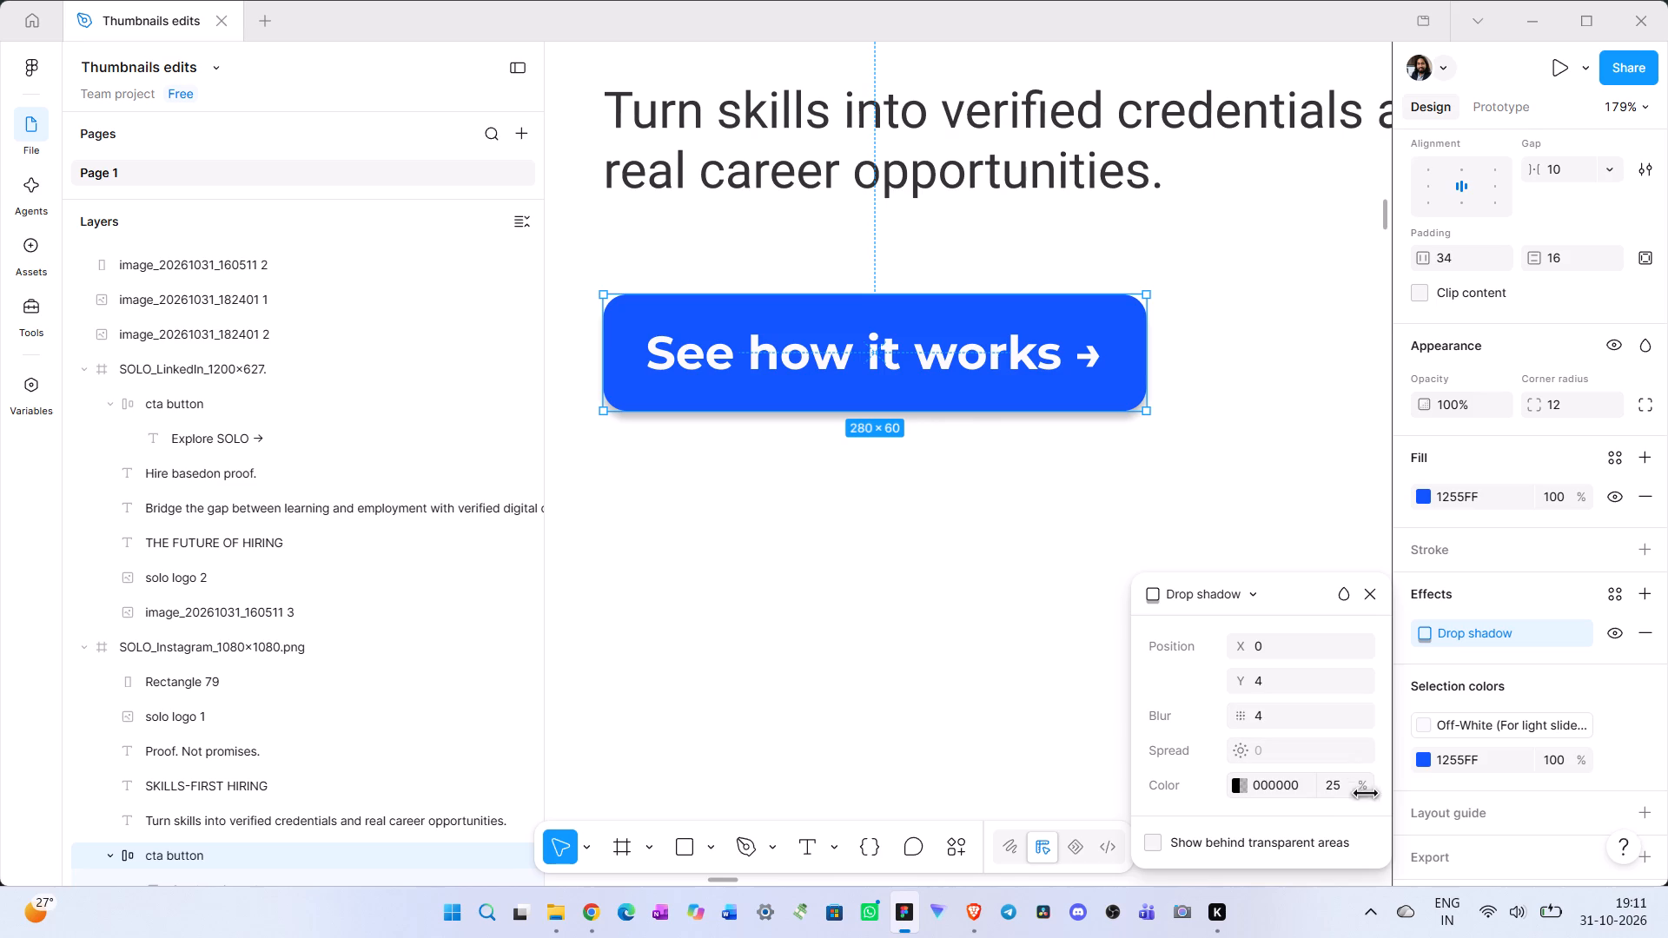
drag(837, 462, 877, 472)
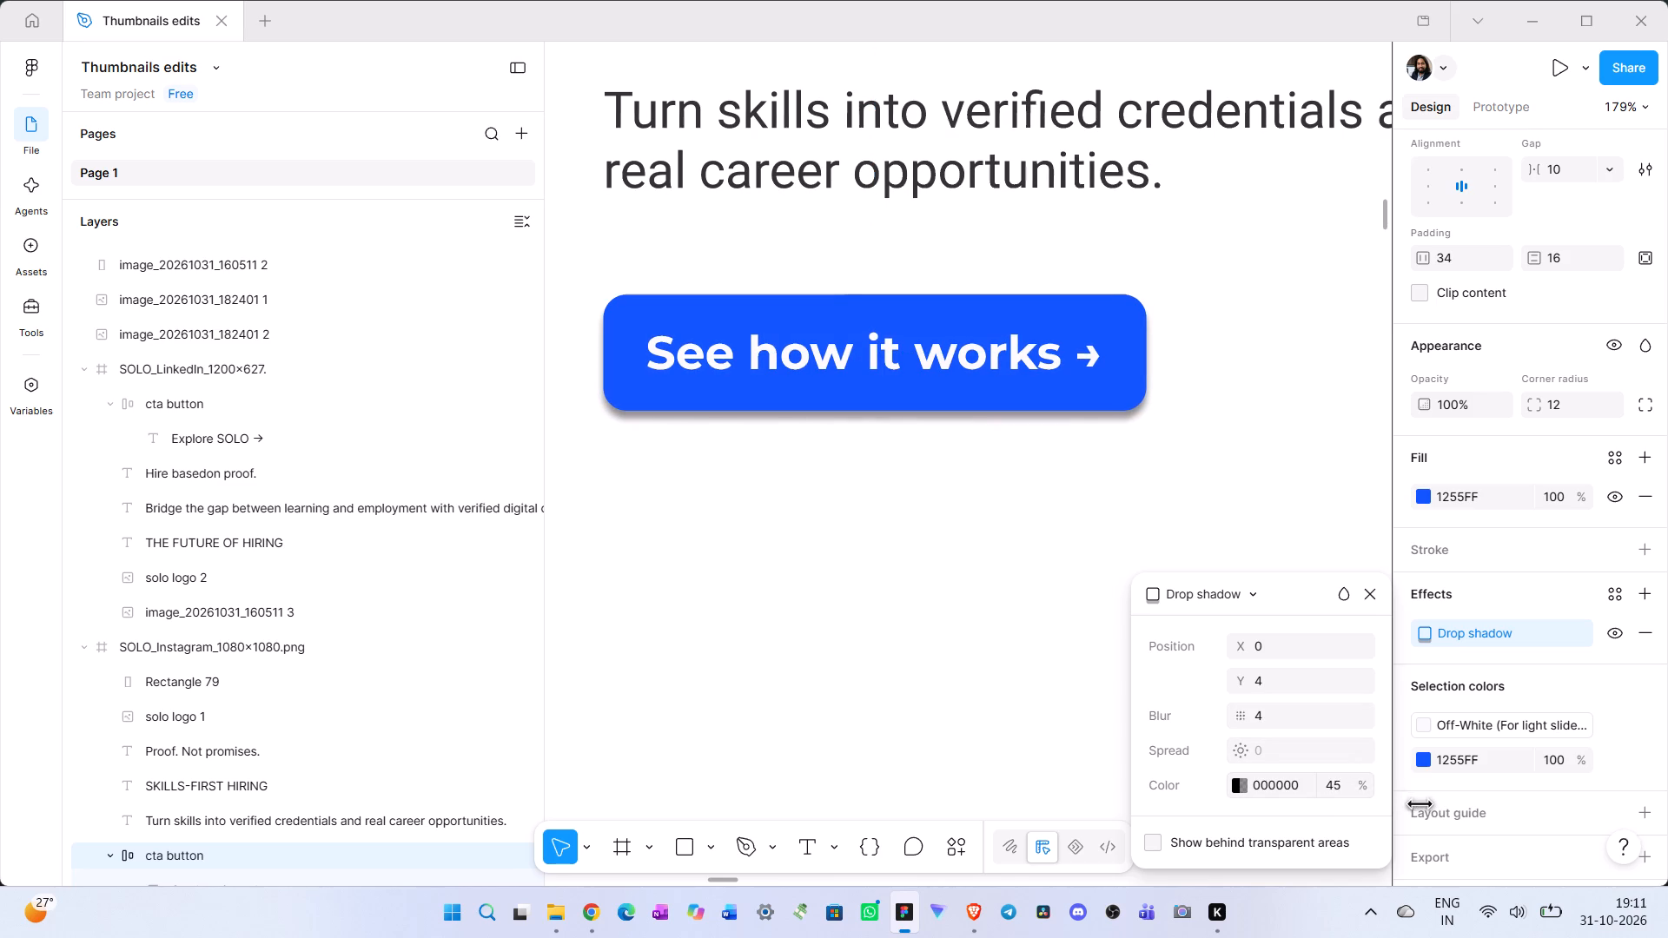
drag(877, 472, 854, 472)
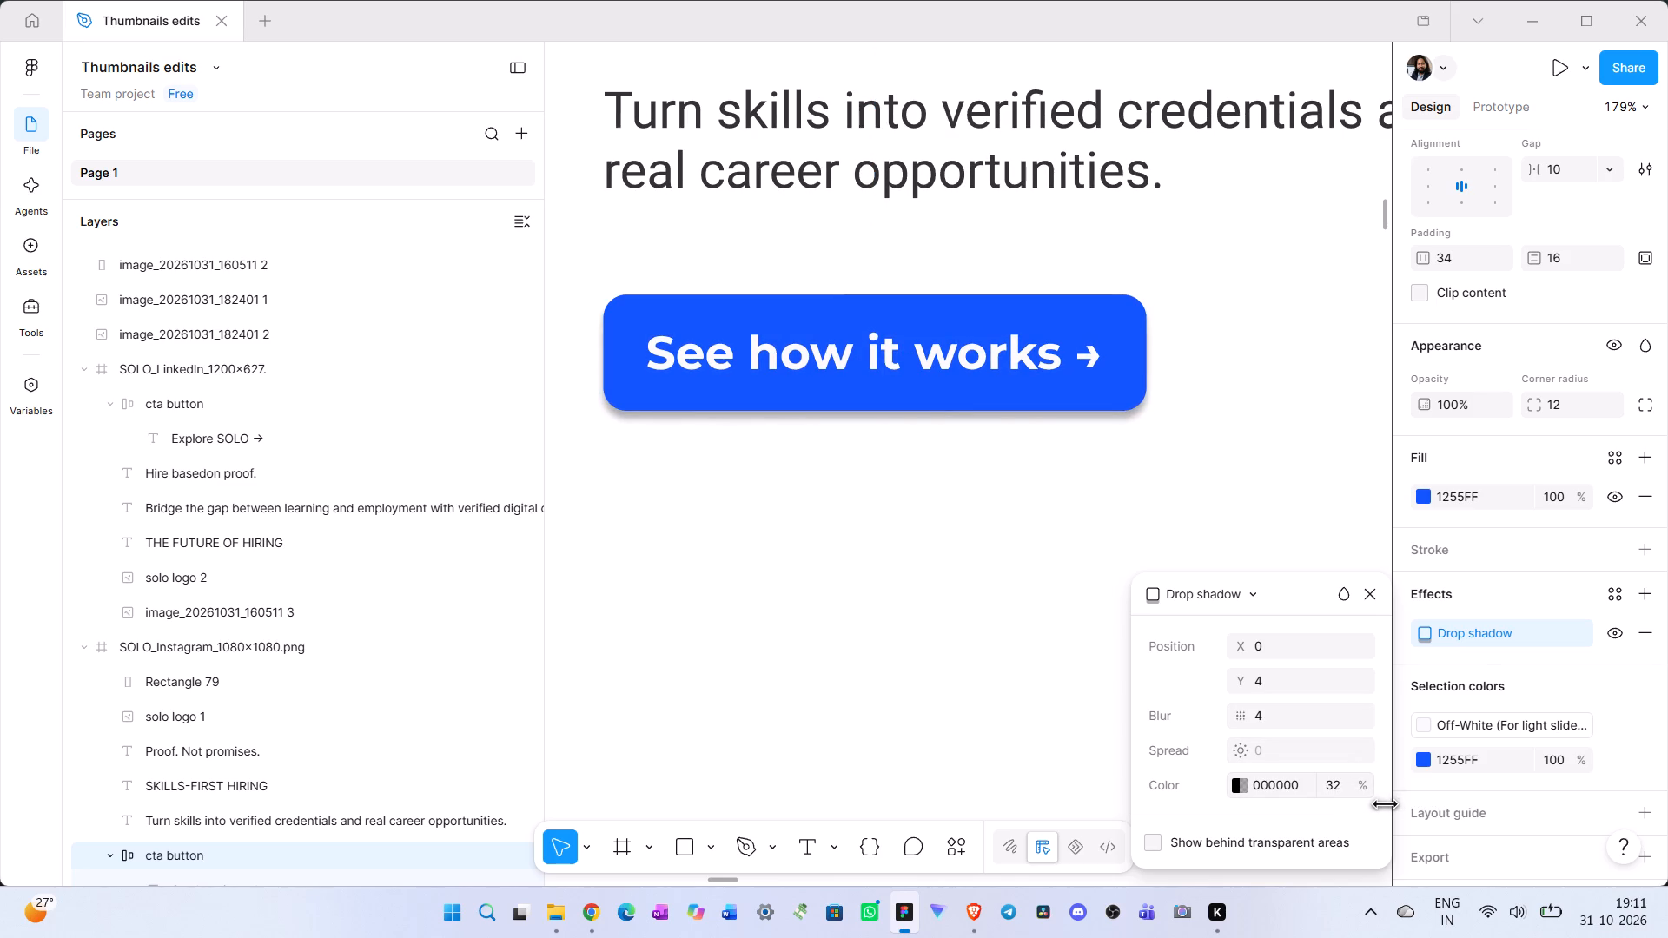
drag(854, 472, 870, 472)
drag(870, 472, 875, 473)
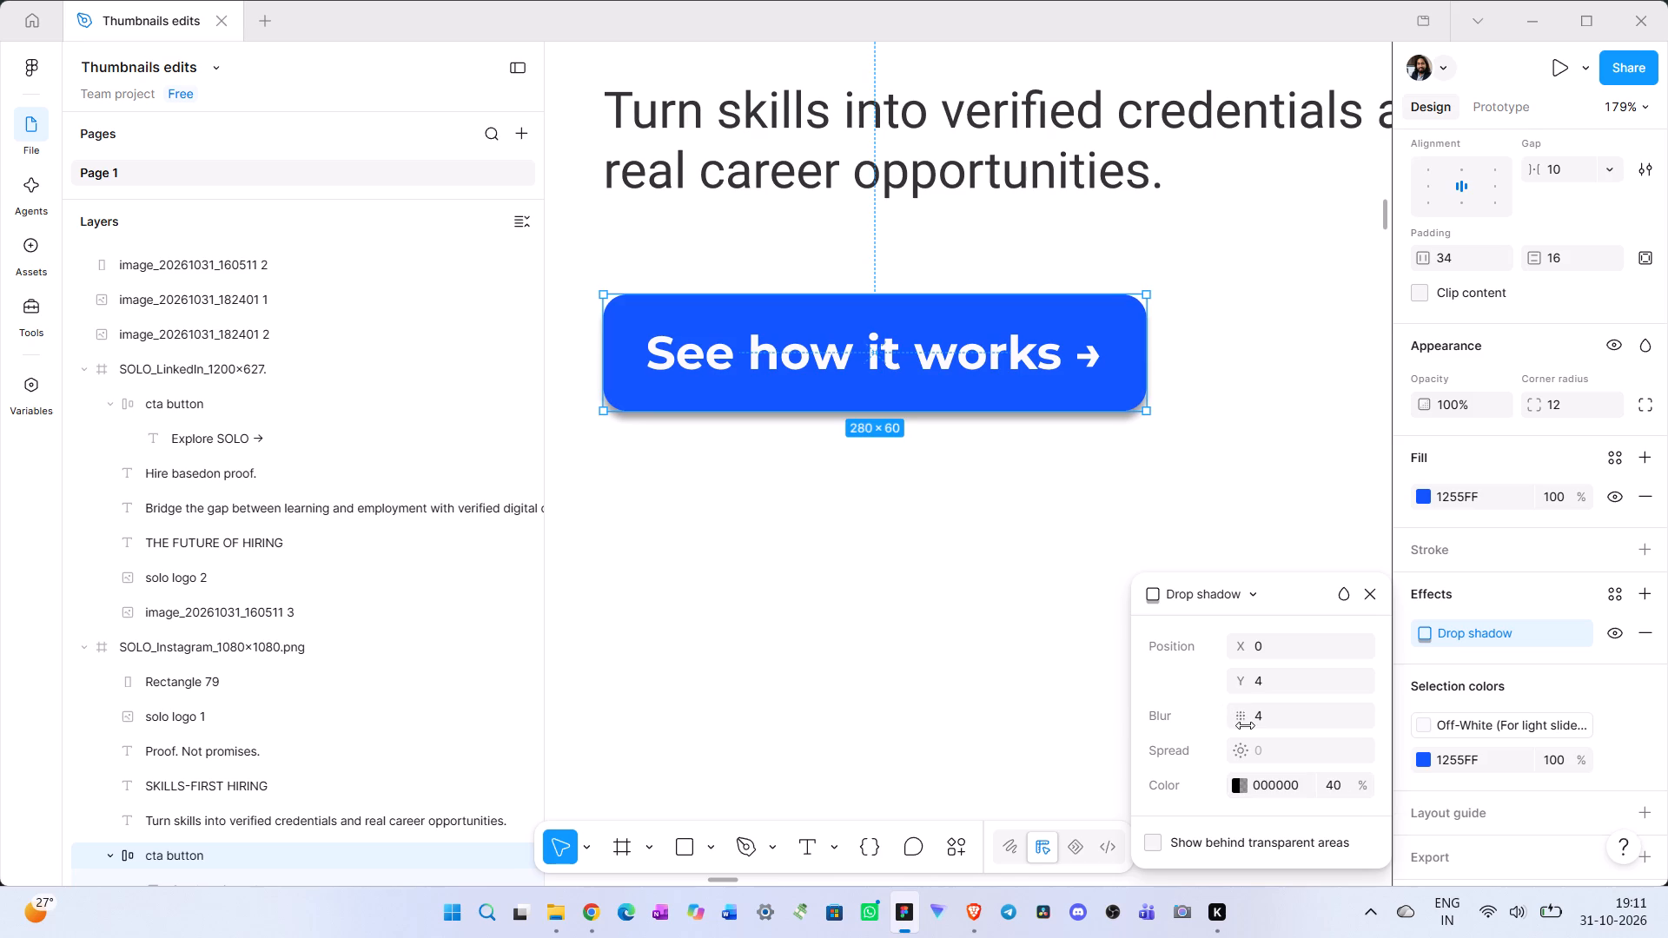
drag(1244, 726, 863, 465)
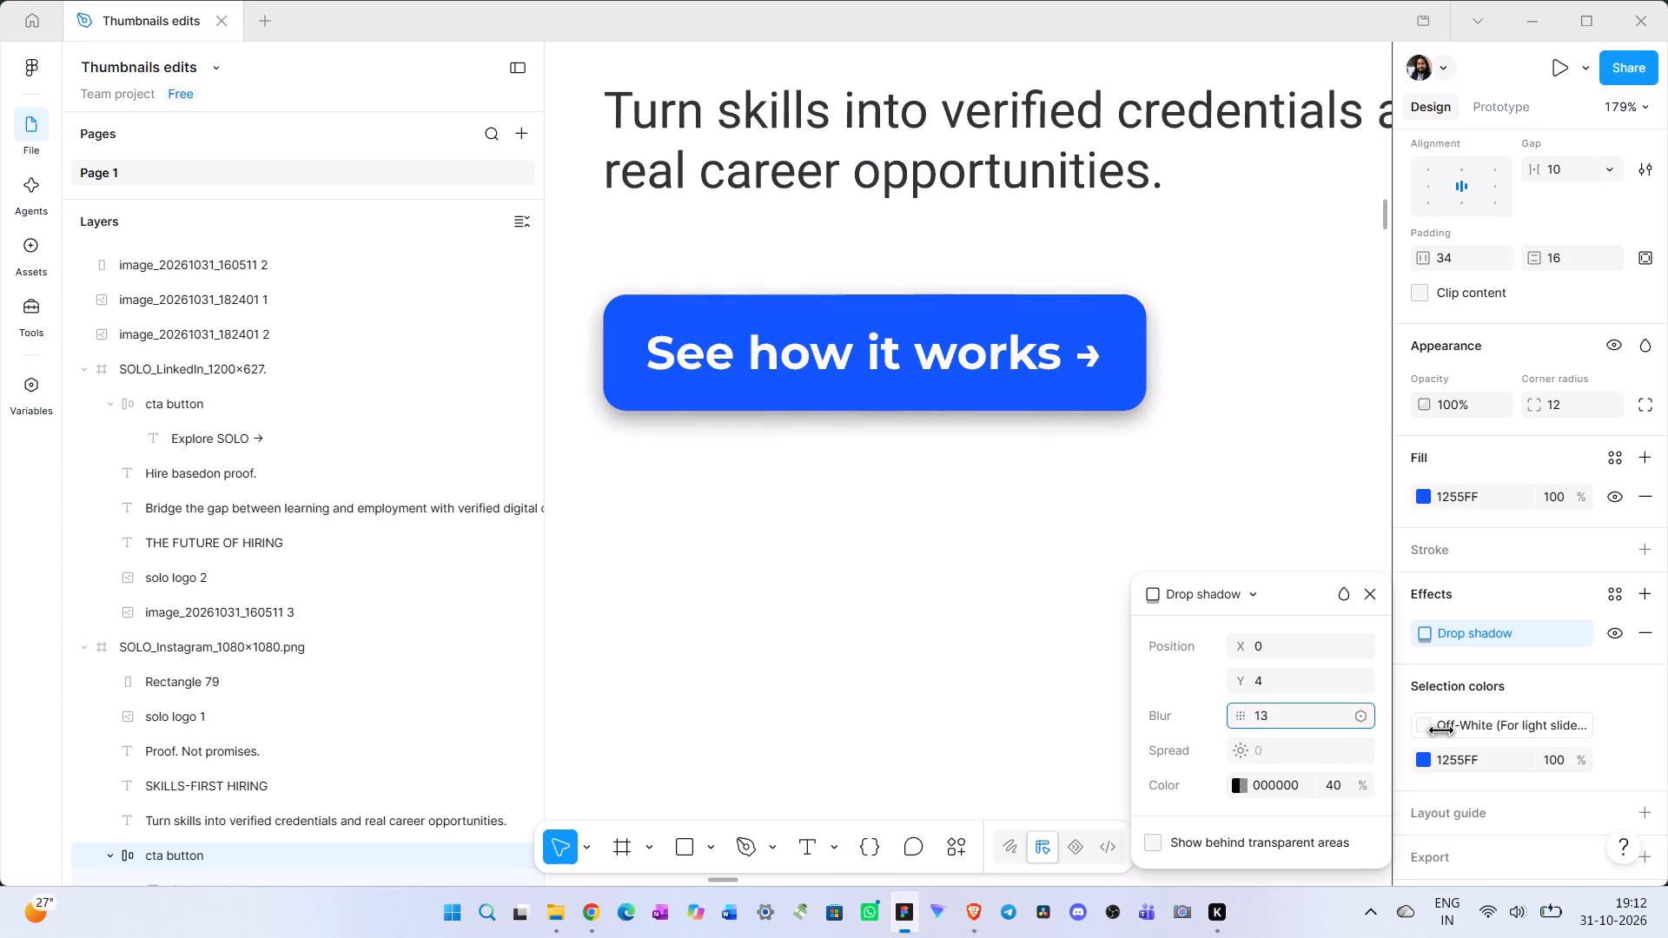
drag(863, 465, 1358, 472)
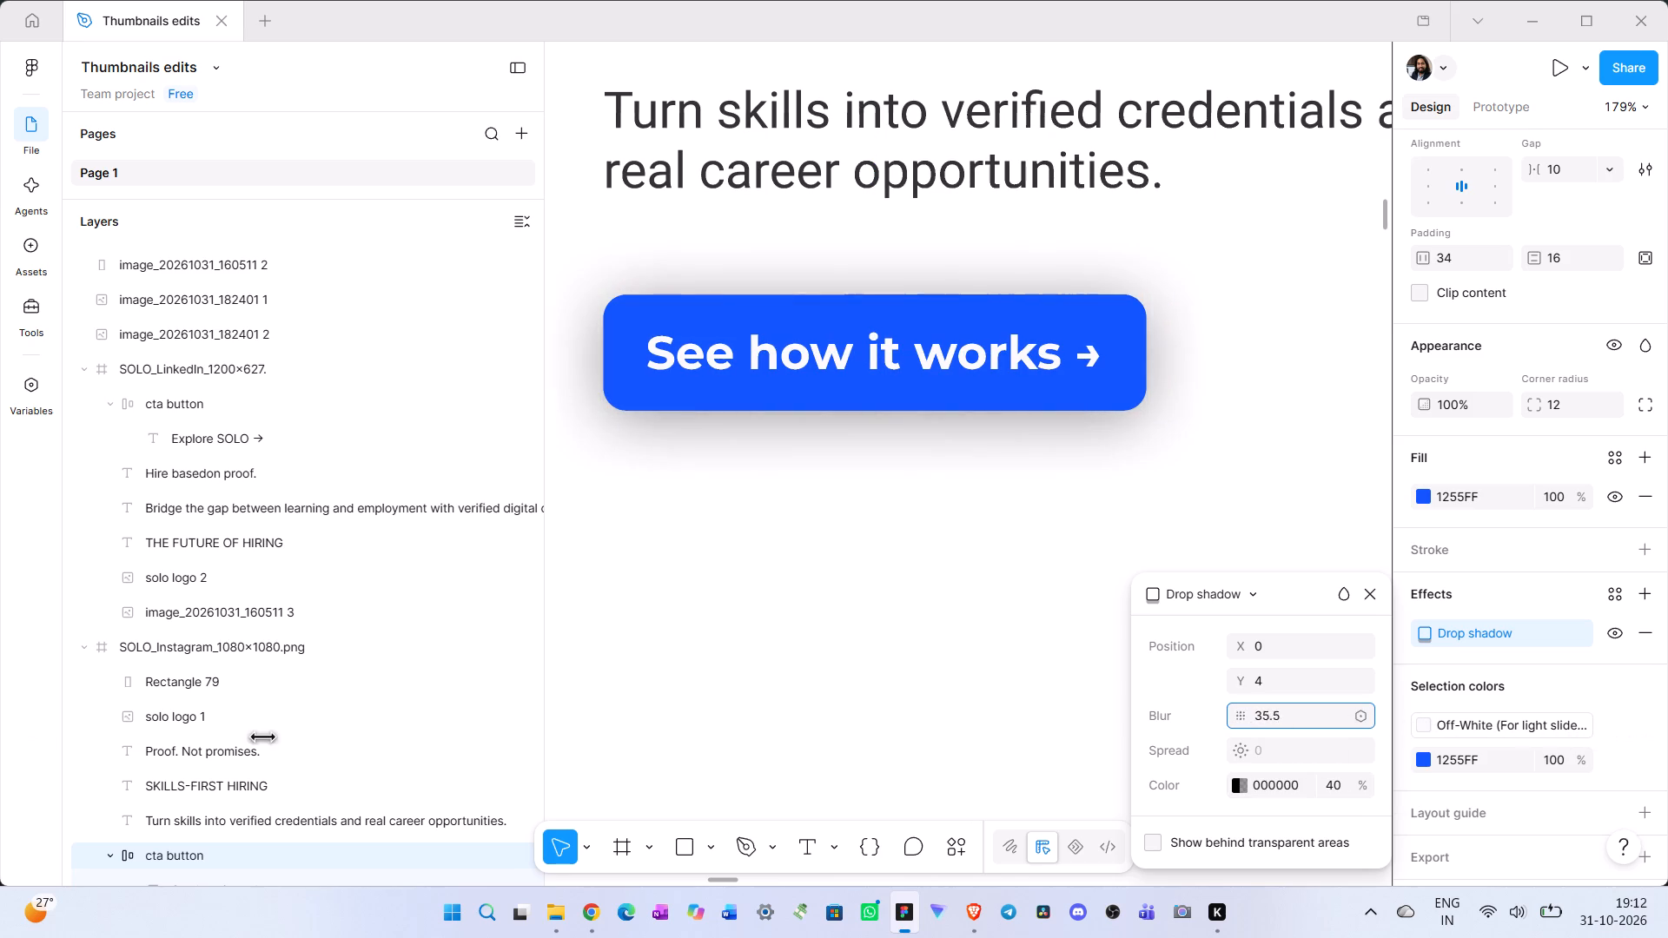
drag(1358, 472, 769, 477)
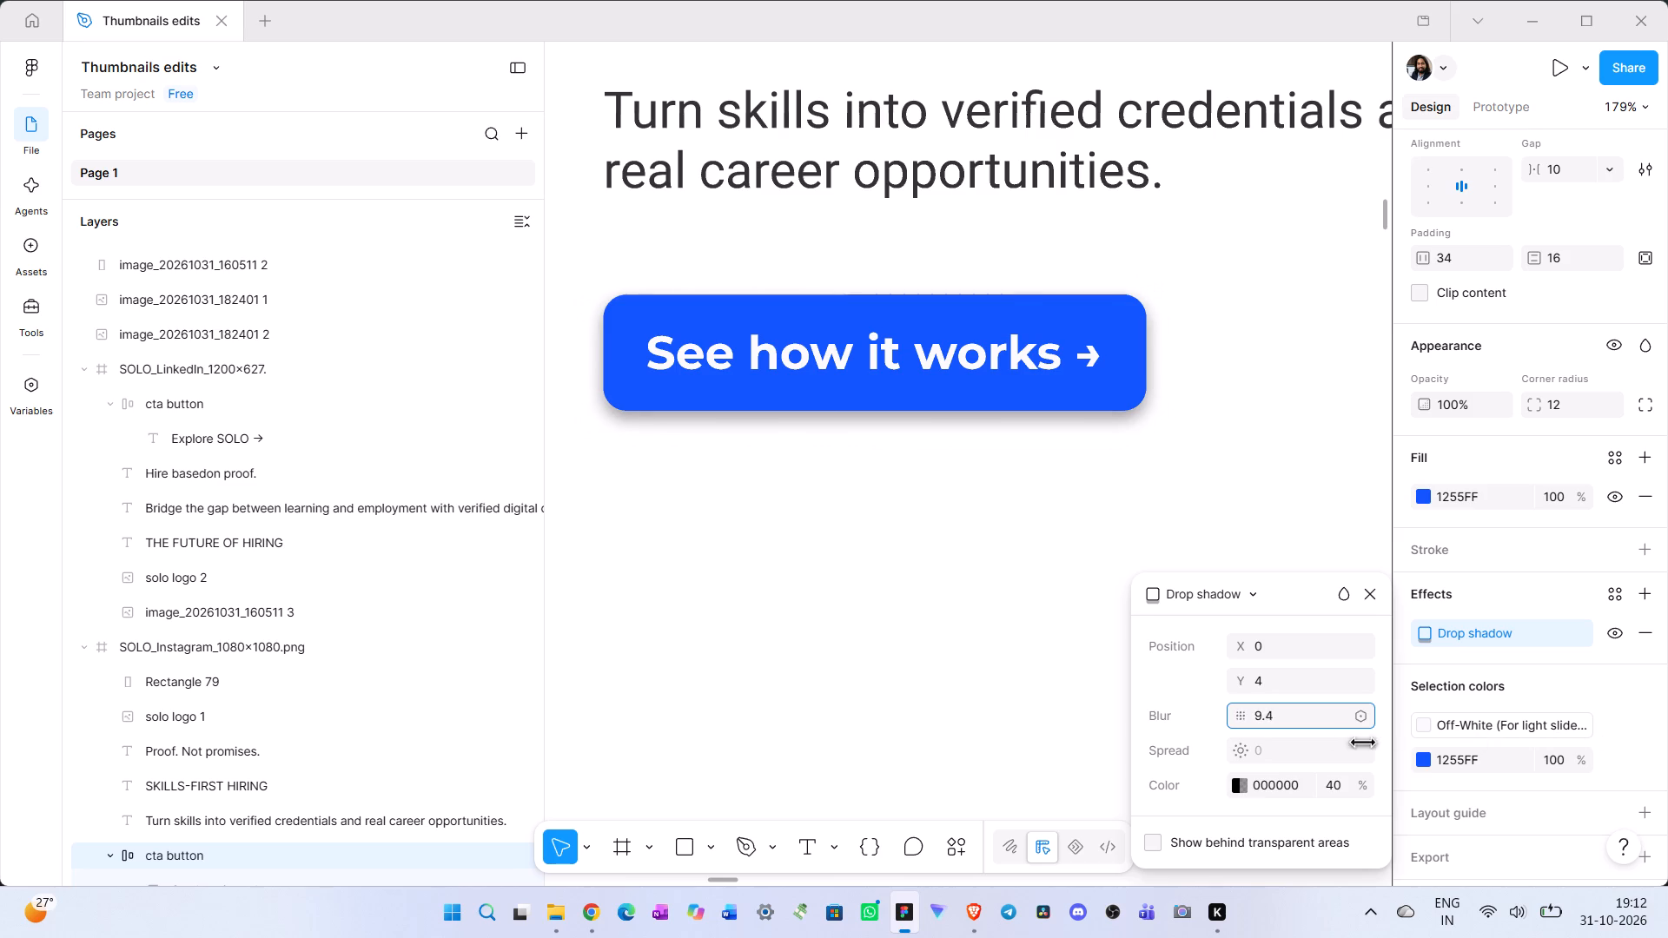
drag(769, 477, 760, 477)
Set the Instagram button's drop shadow to 25% opacity and a blur of 12, and deselect the button.
click(1339, 786)
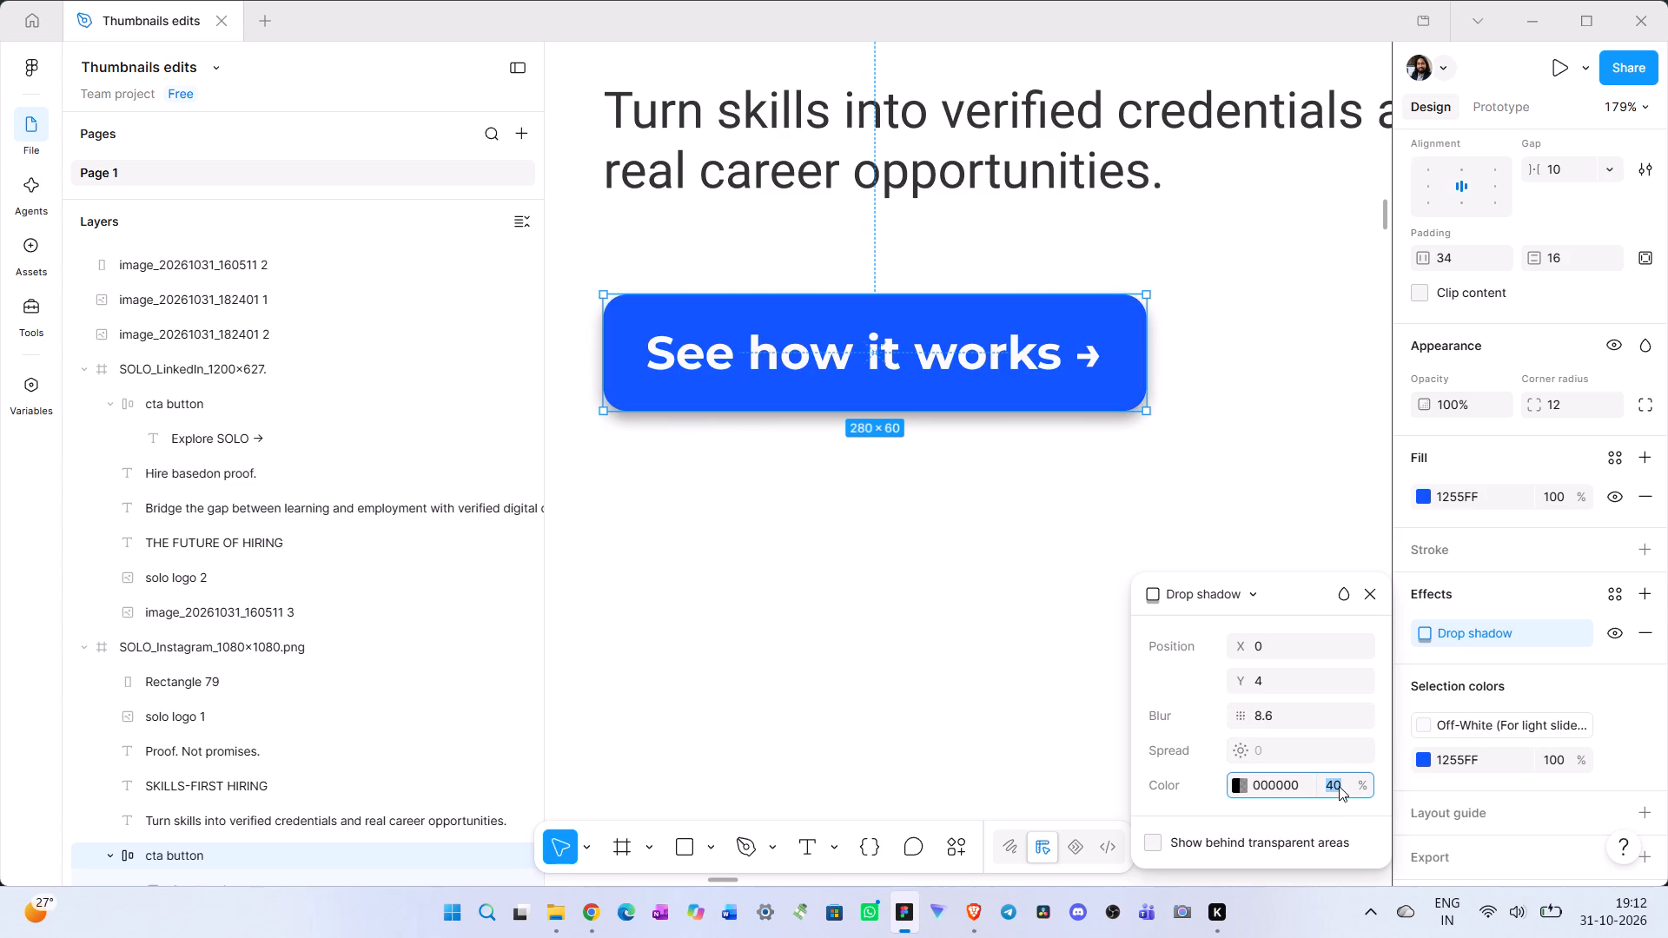
text(25)
key(Return)
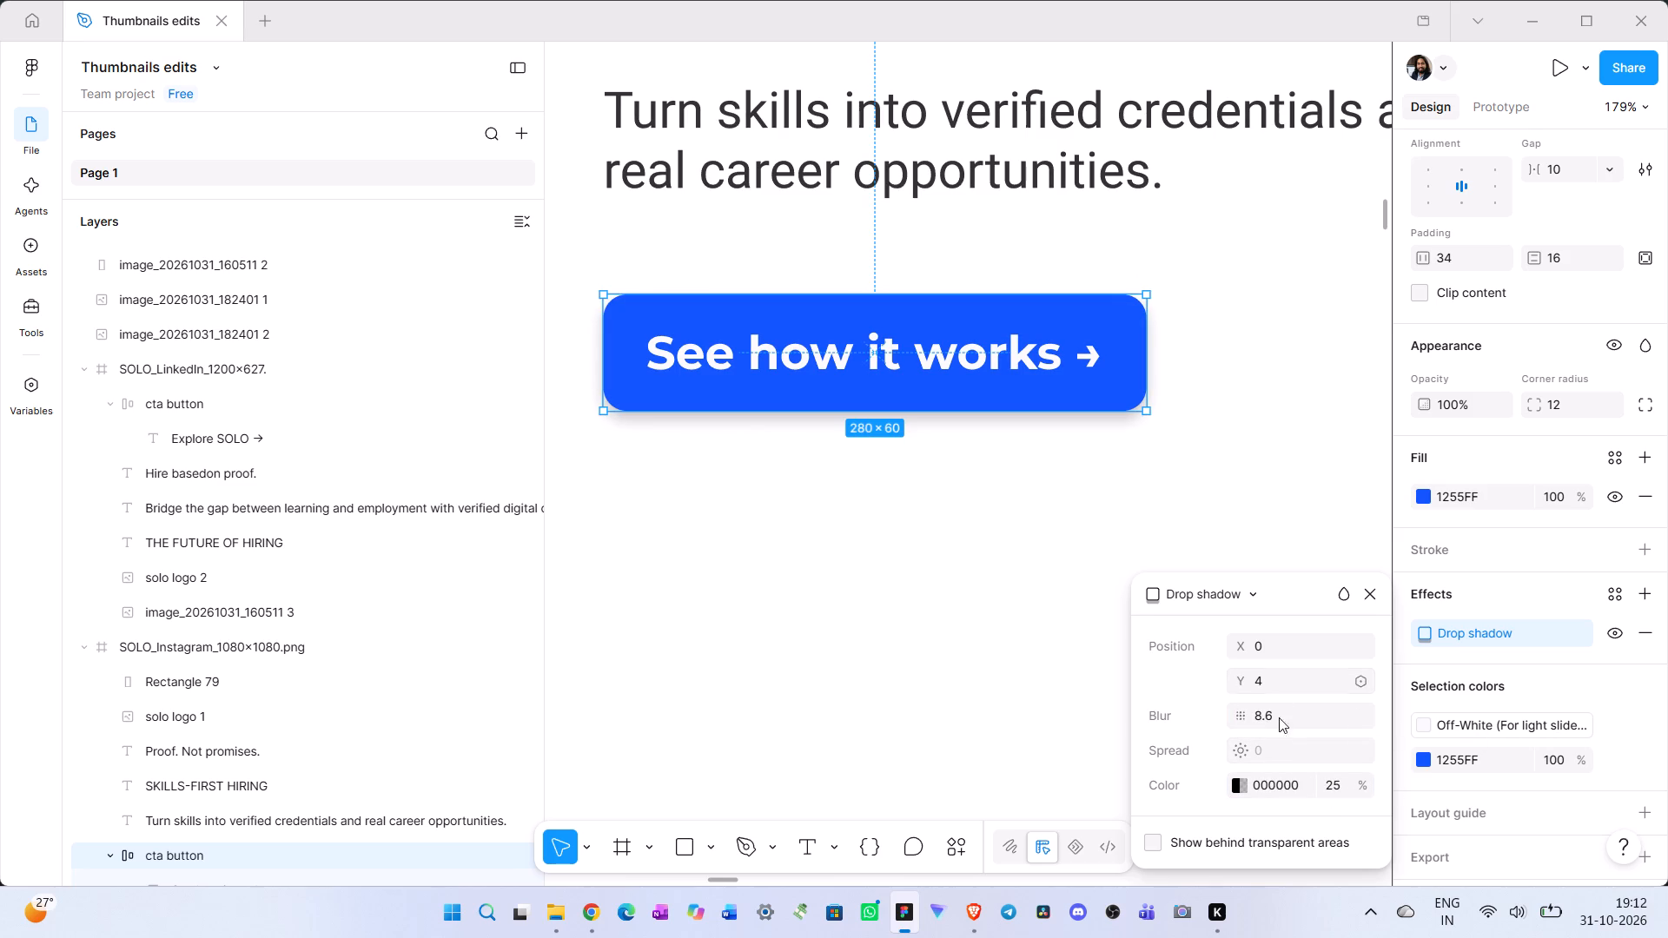
click(1280, 716)
key(BackSpace)
text(12)
key(Return)
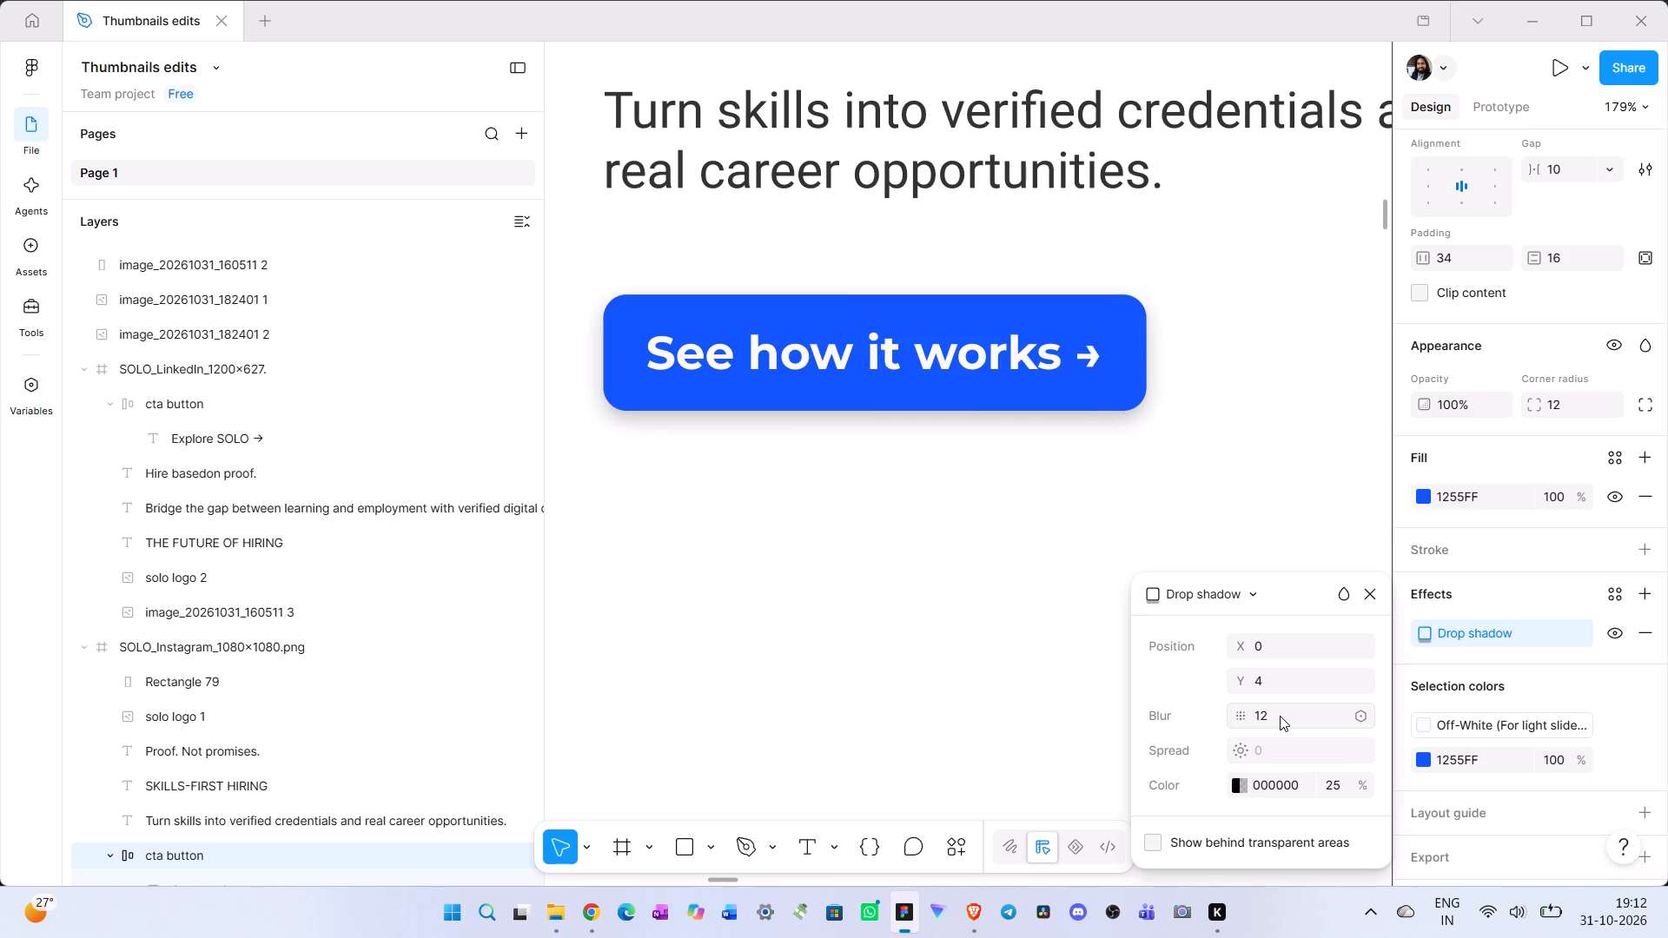
click(910, 540)
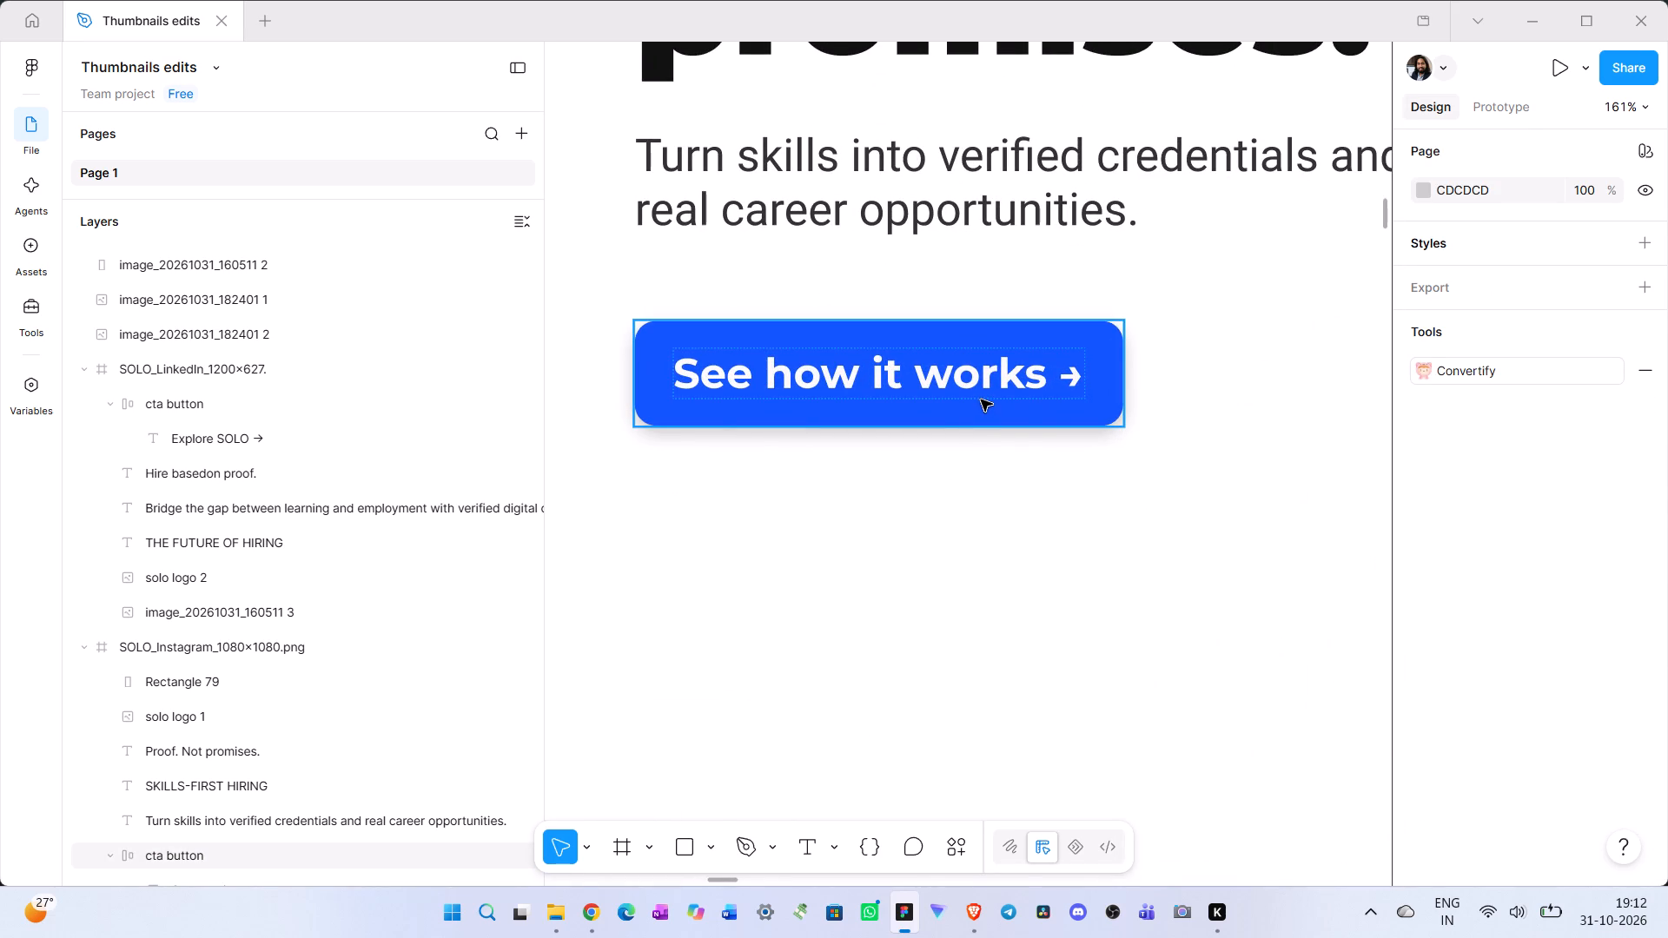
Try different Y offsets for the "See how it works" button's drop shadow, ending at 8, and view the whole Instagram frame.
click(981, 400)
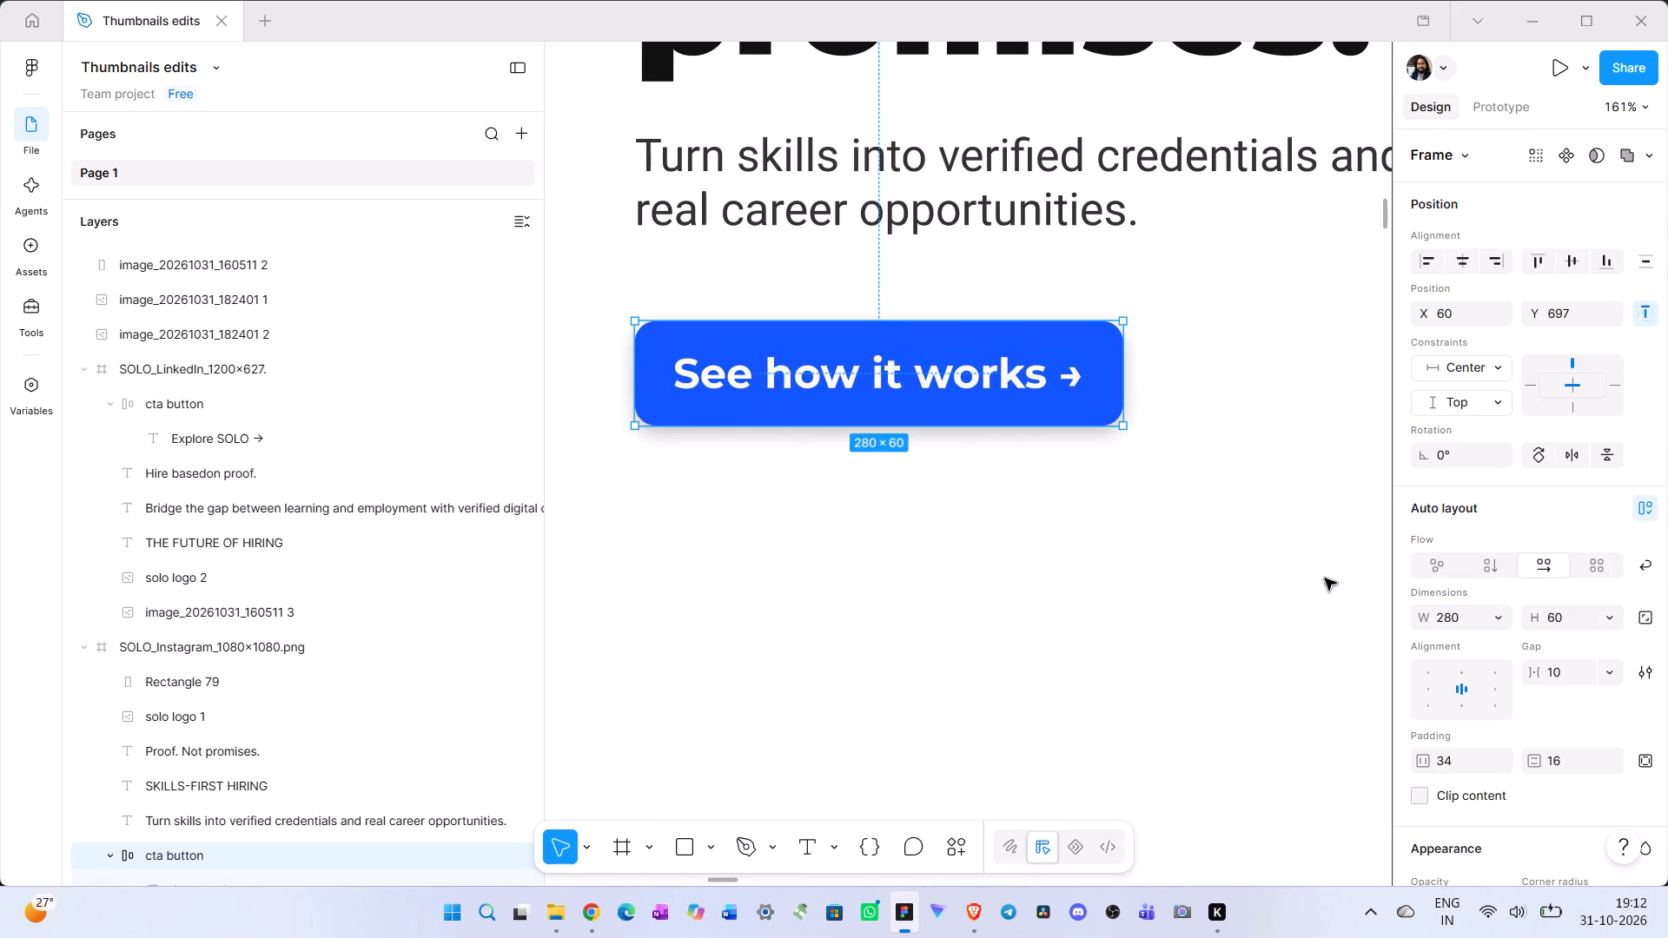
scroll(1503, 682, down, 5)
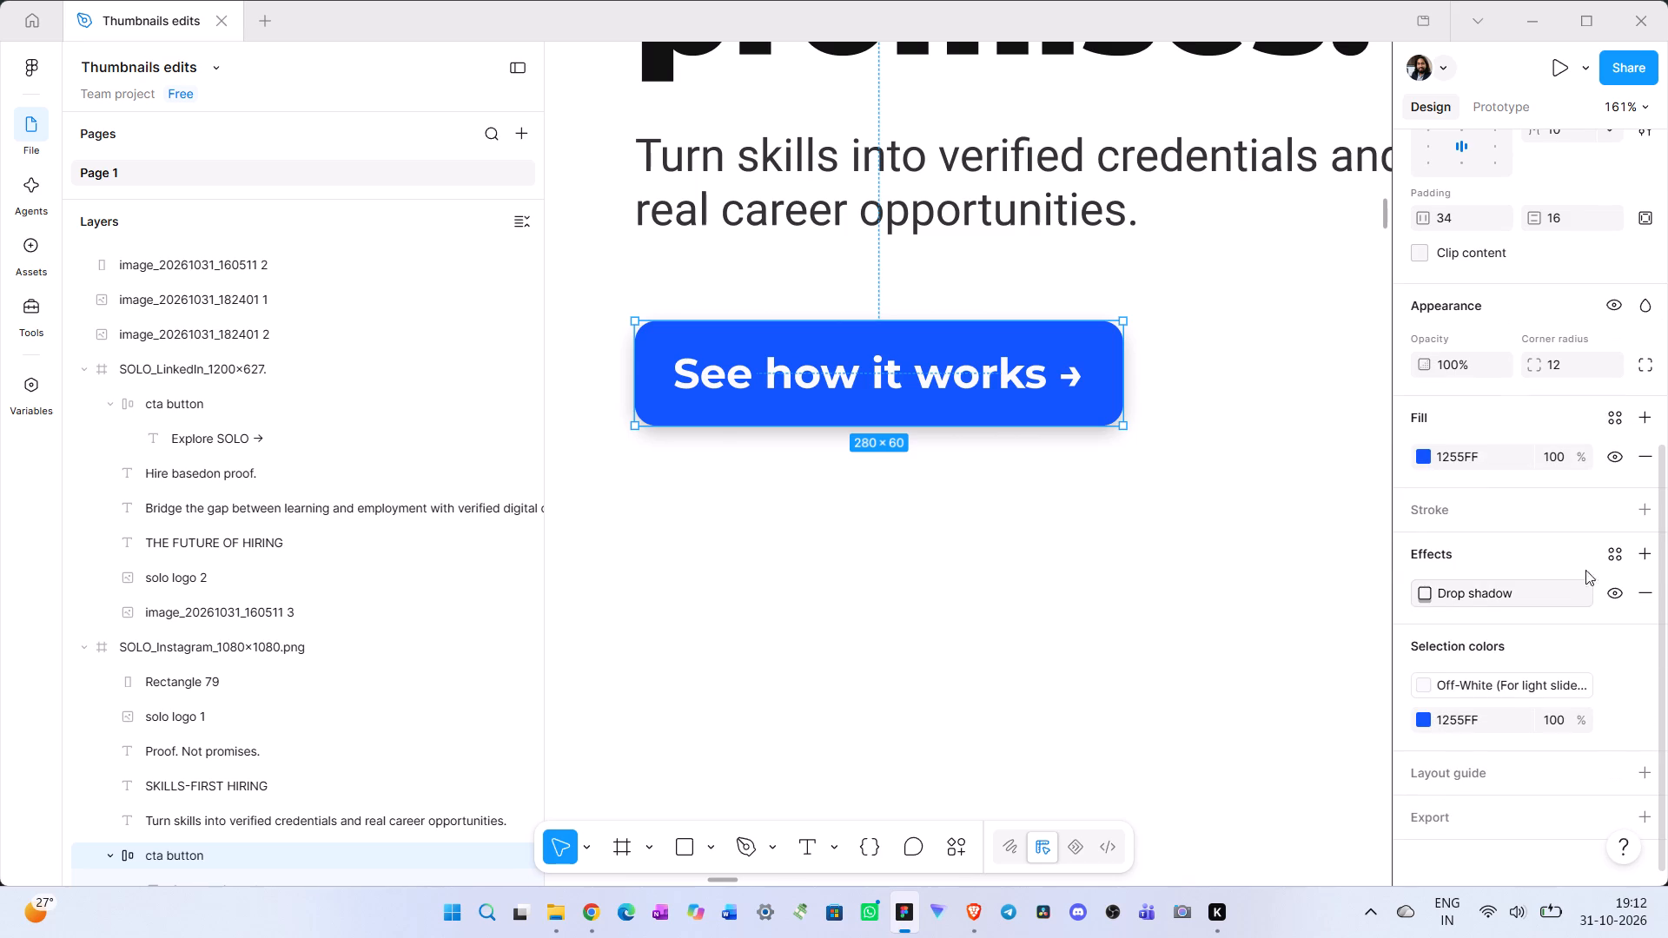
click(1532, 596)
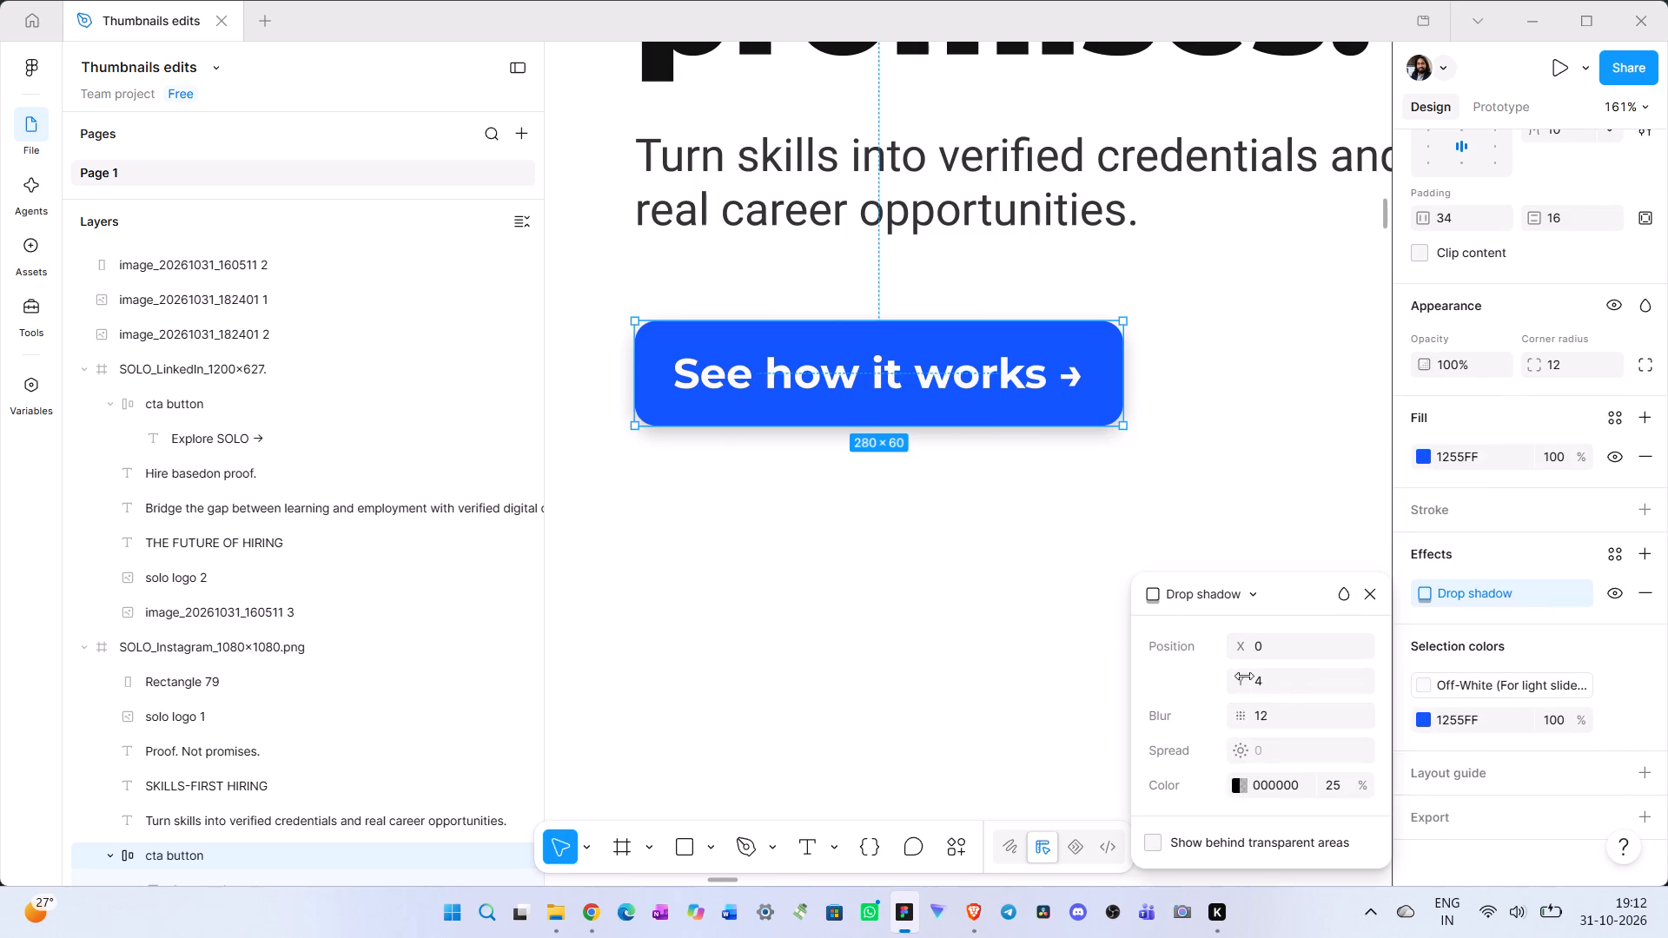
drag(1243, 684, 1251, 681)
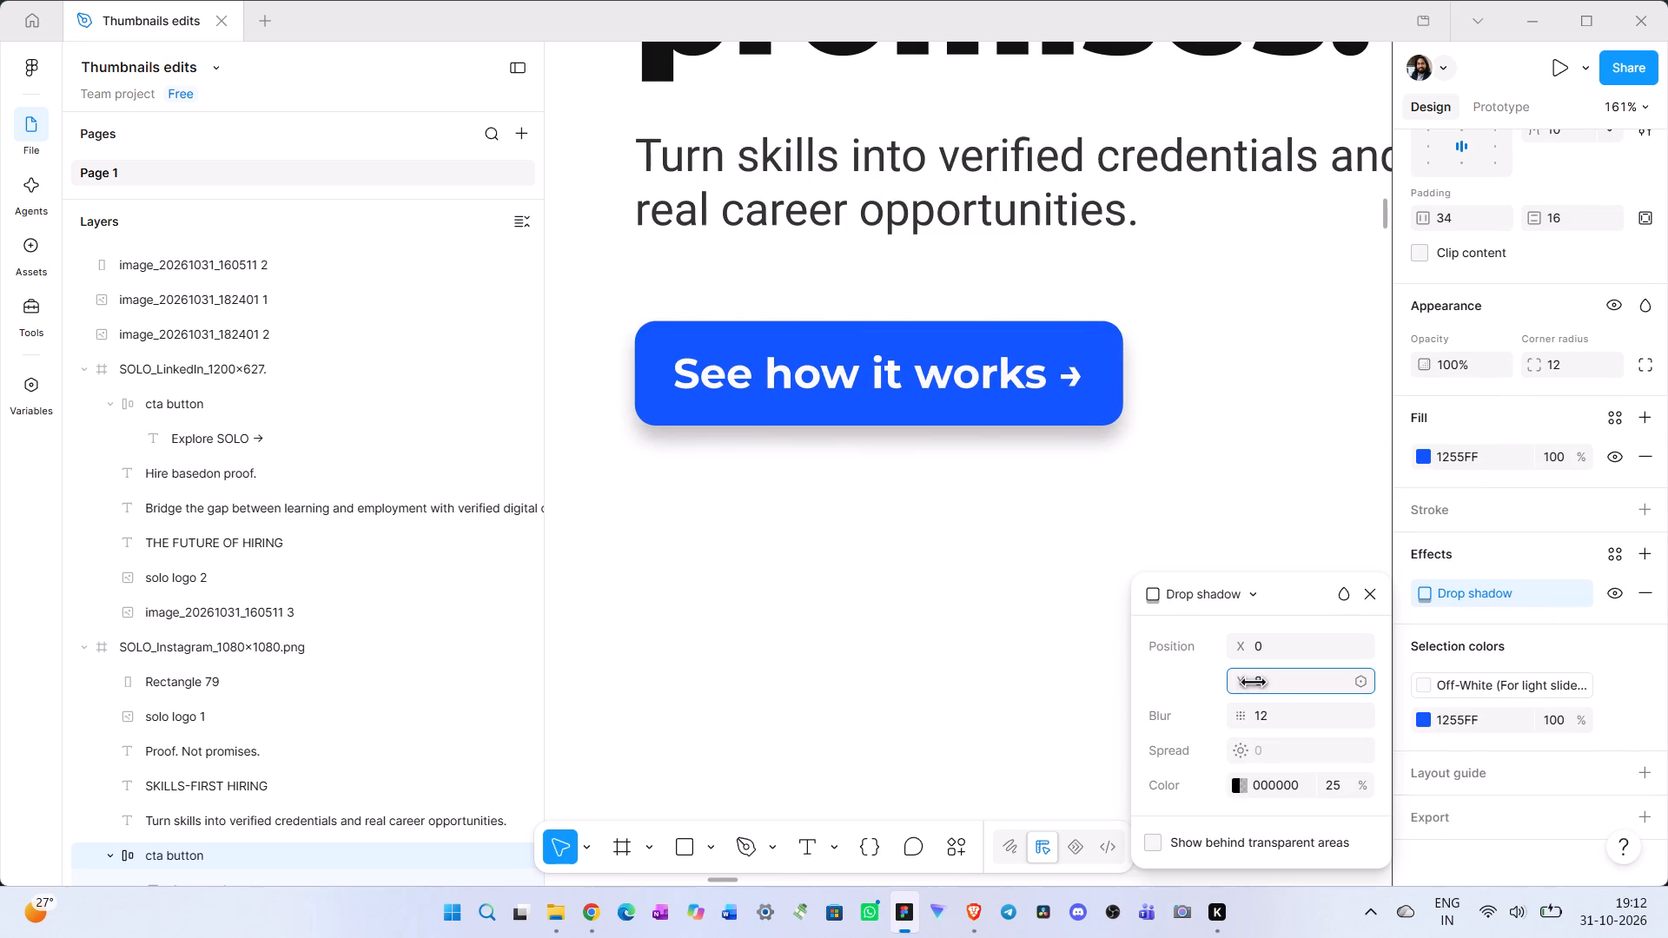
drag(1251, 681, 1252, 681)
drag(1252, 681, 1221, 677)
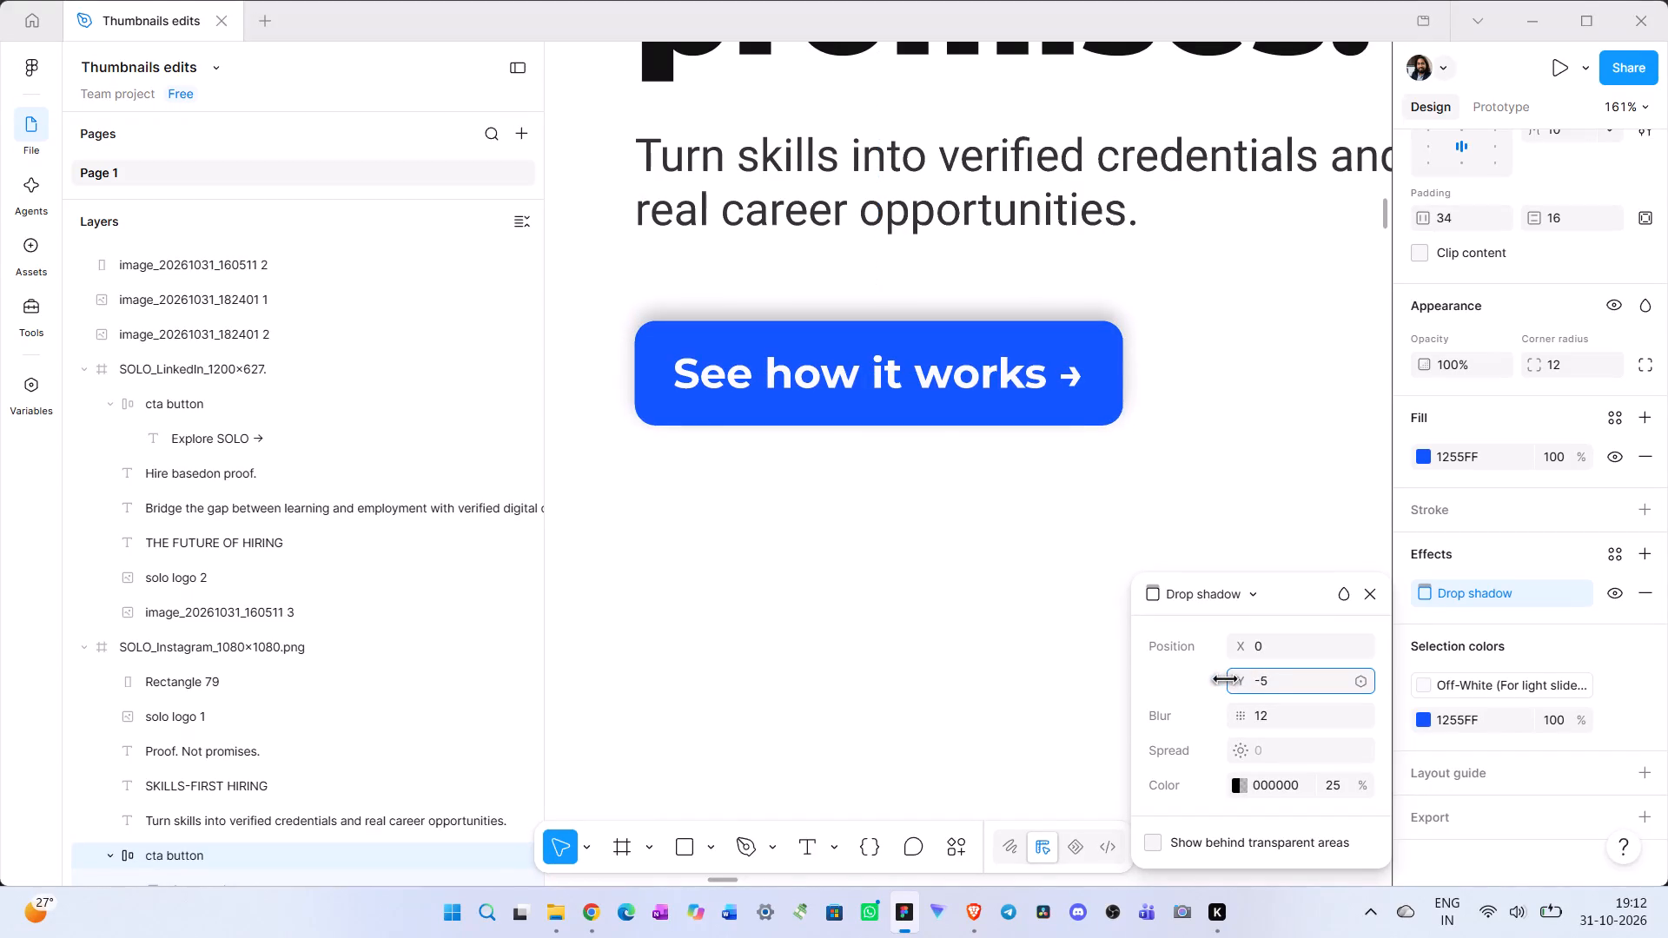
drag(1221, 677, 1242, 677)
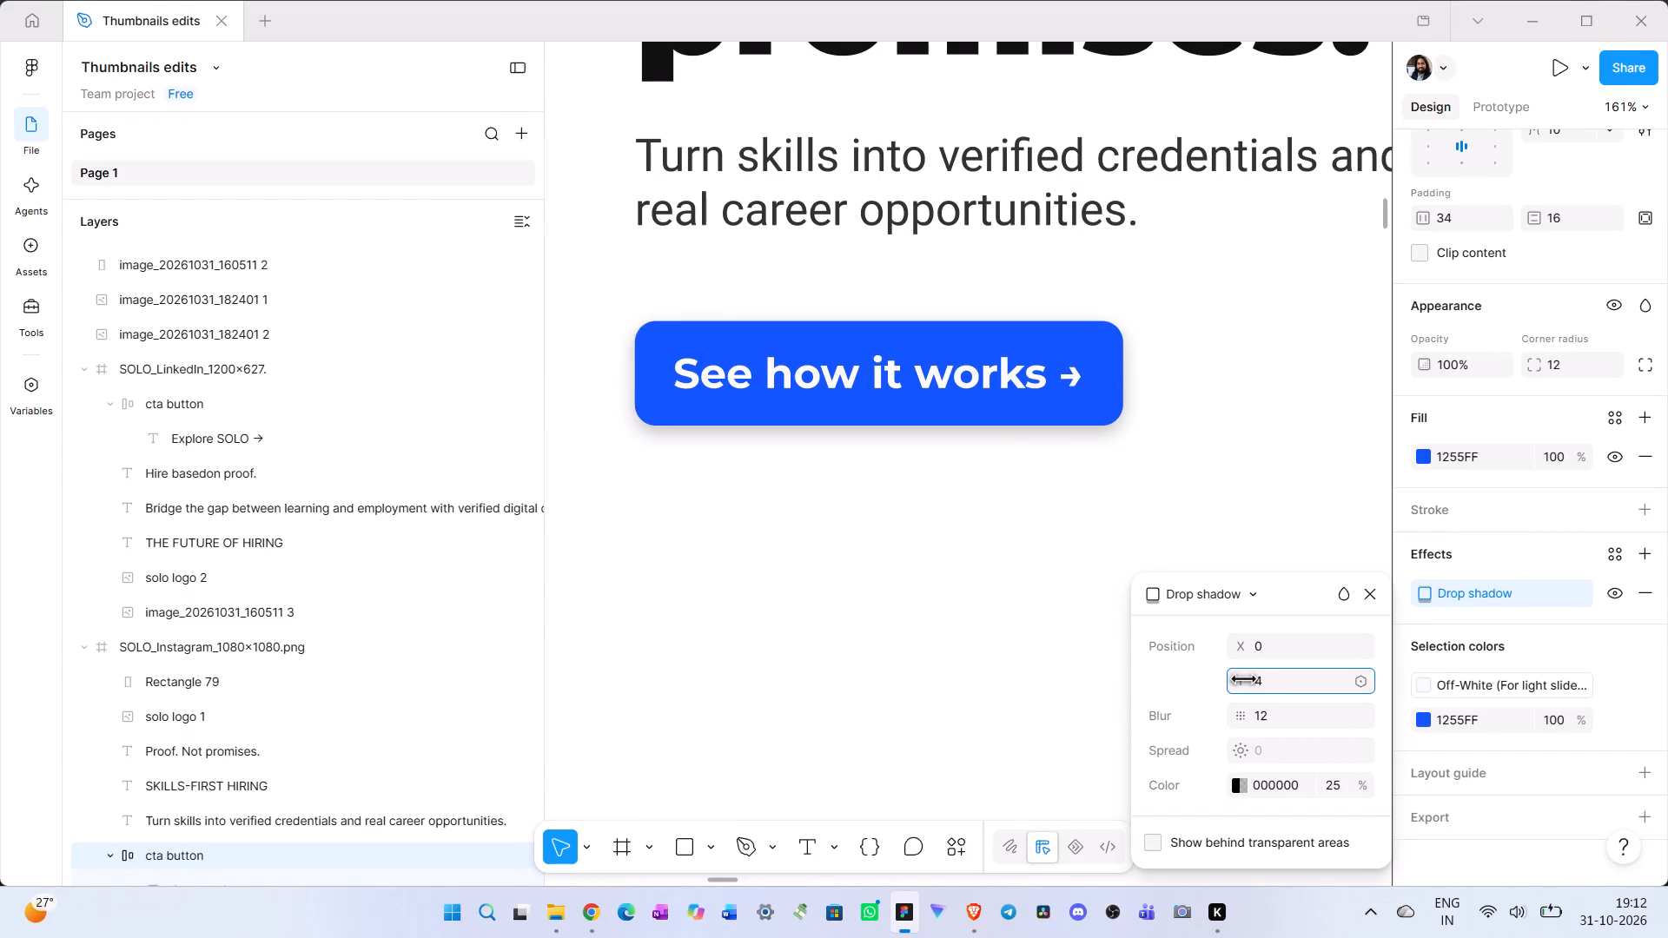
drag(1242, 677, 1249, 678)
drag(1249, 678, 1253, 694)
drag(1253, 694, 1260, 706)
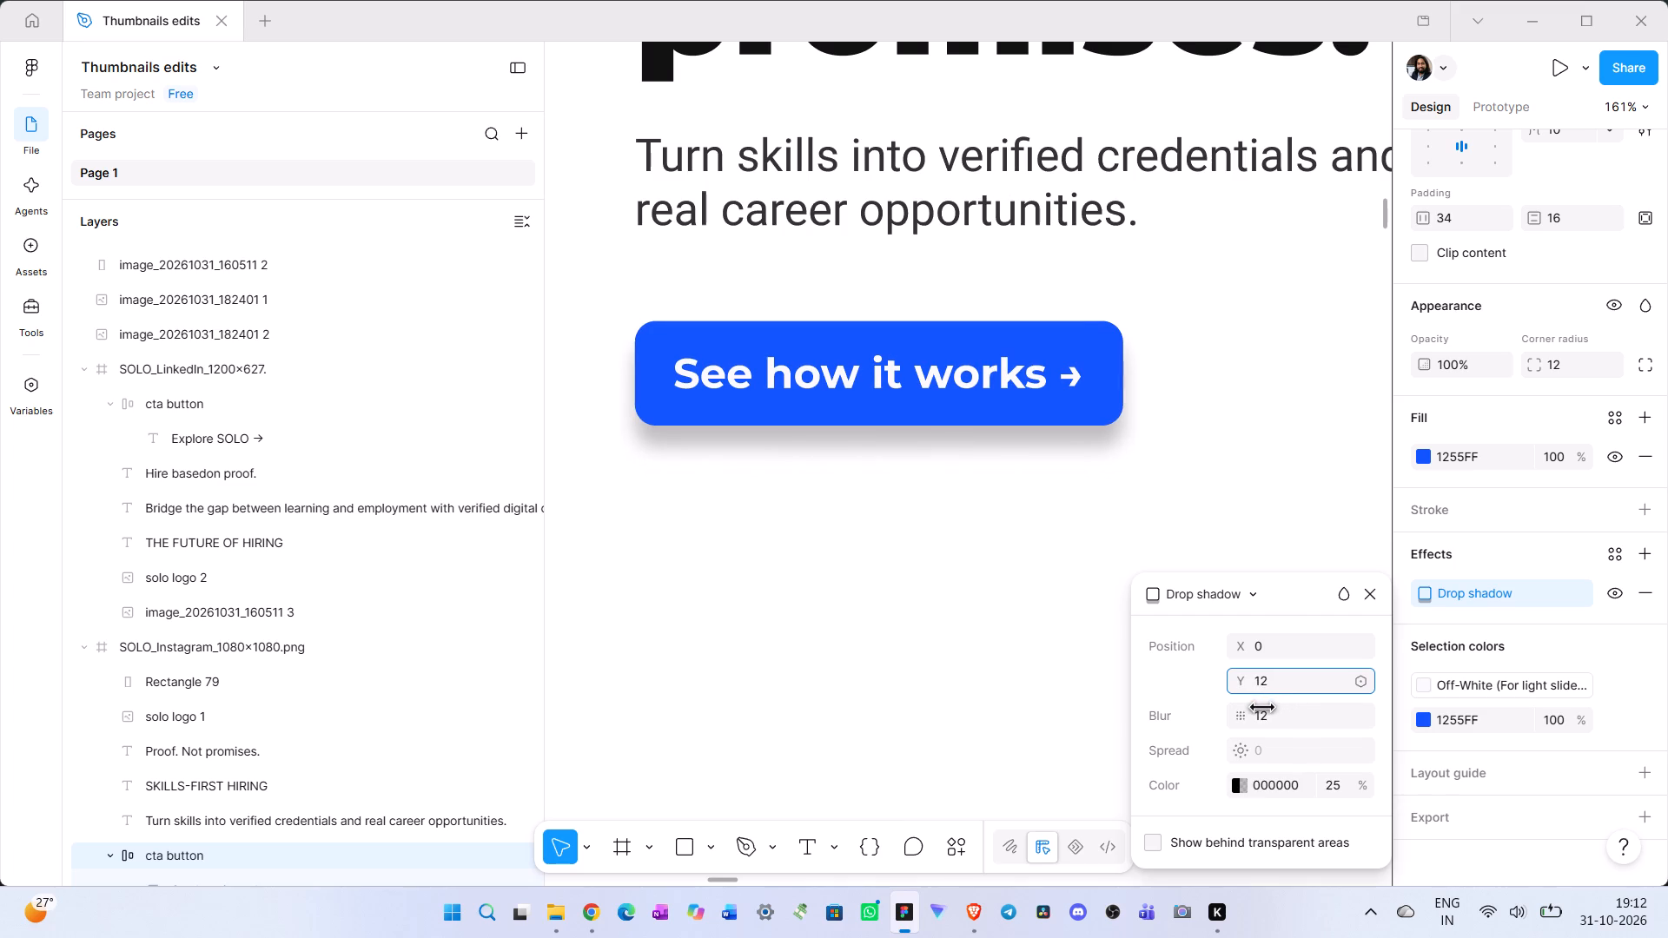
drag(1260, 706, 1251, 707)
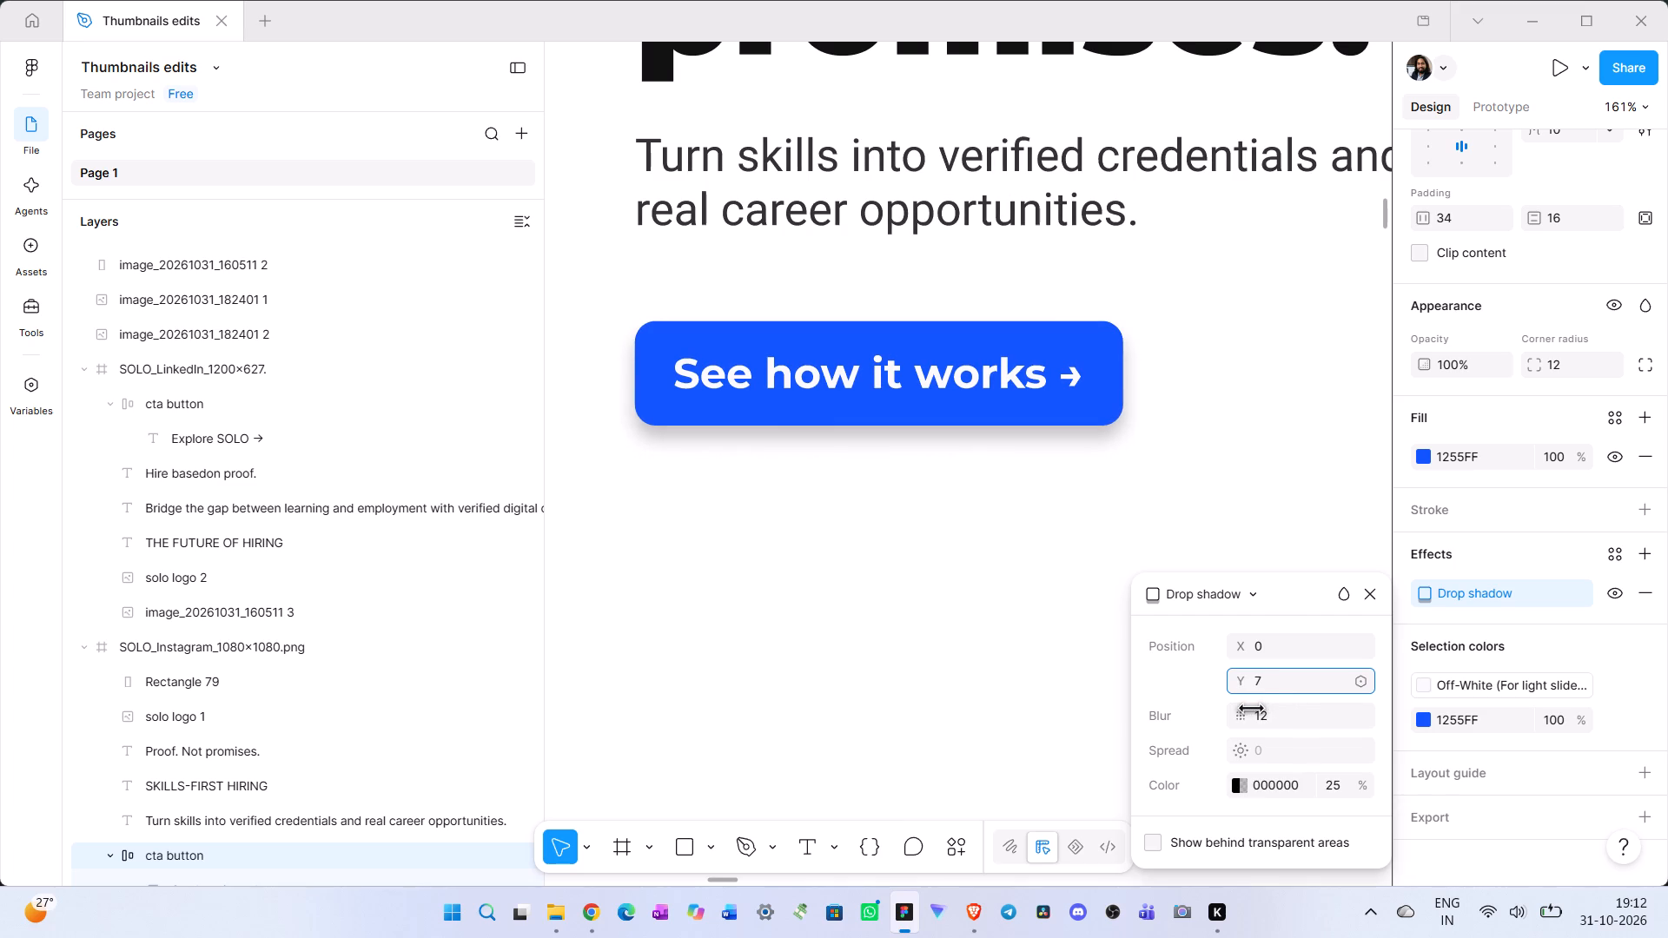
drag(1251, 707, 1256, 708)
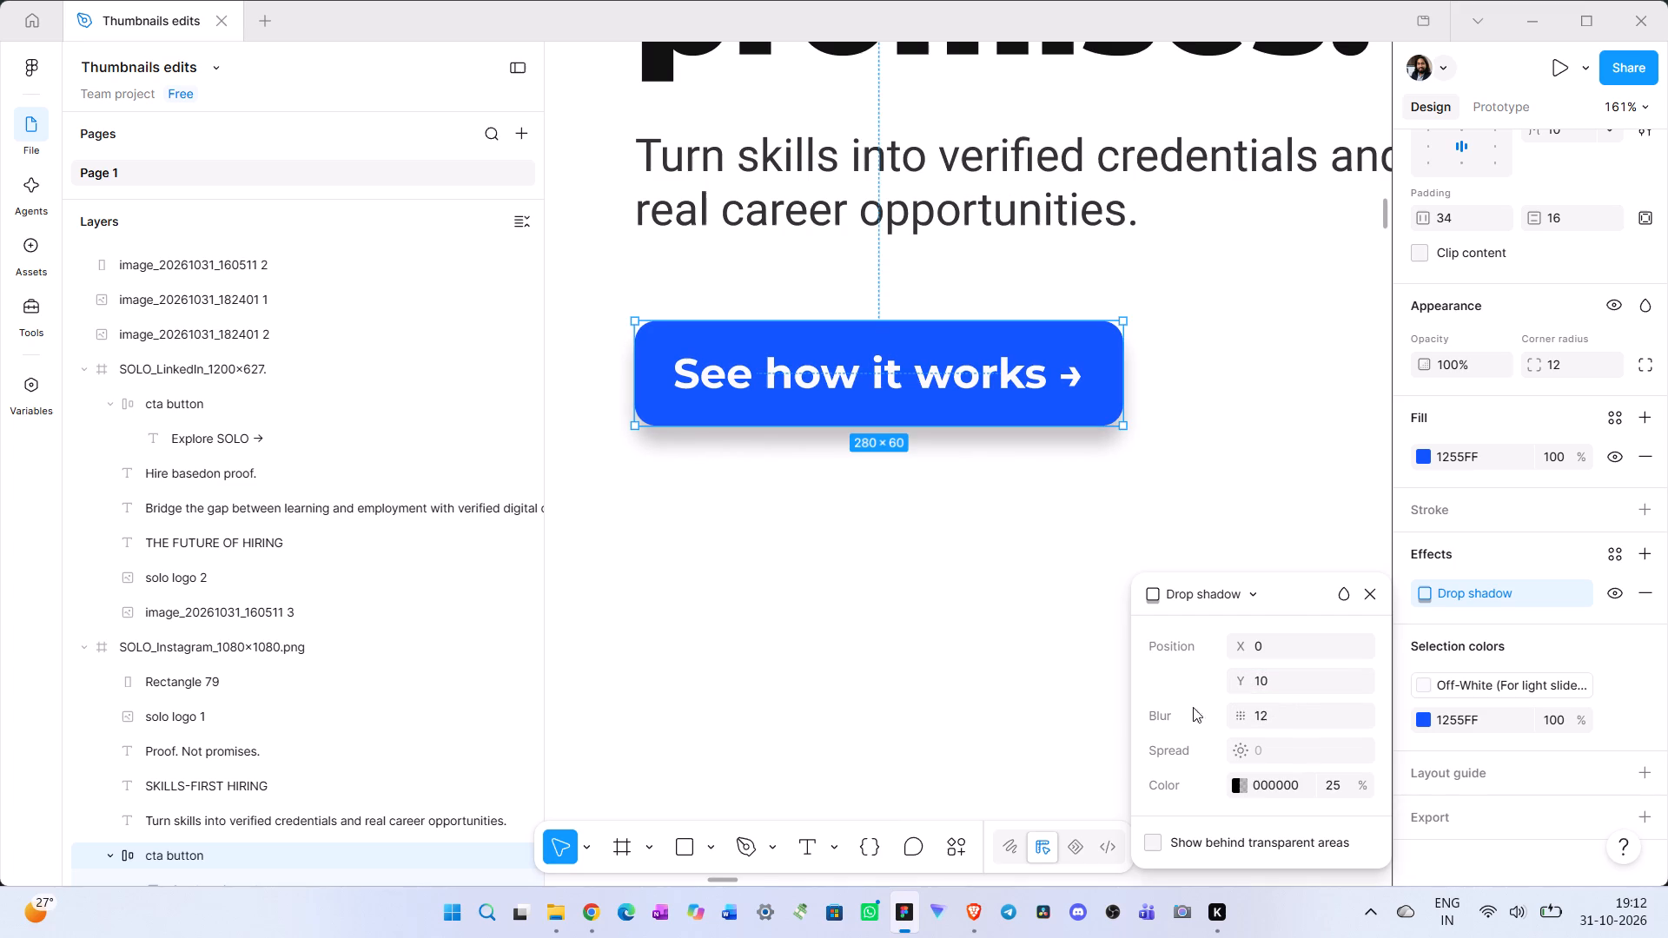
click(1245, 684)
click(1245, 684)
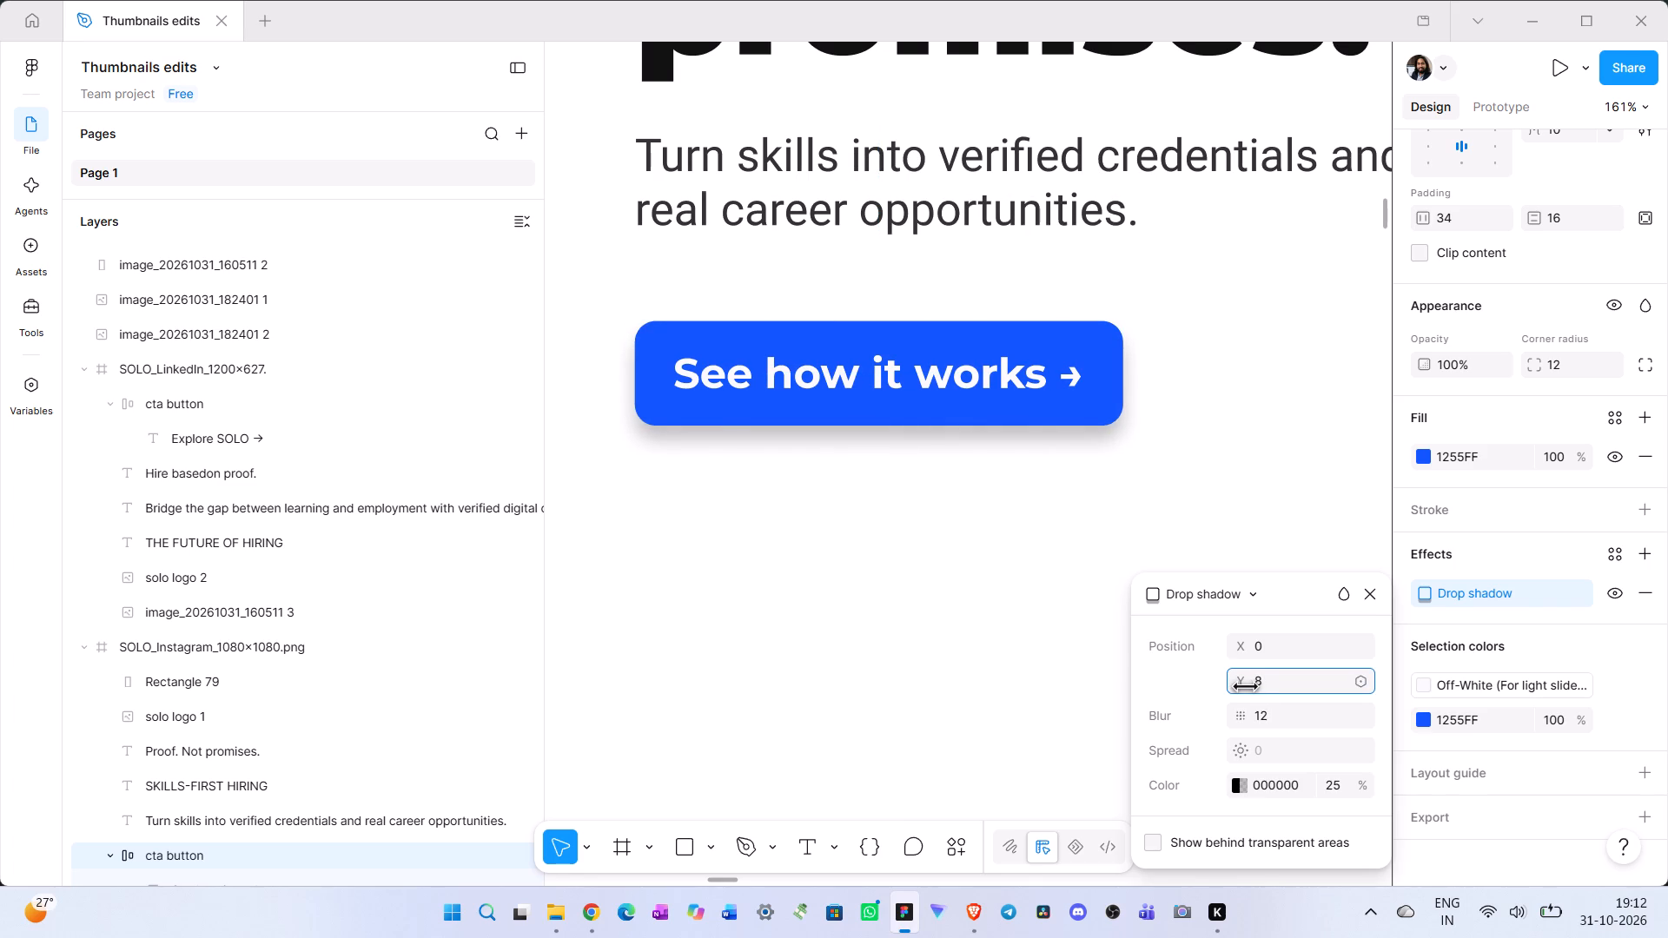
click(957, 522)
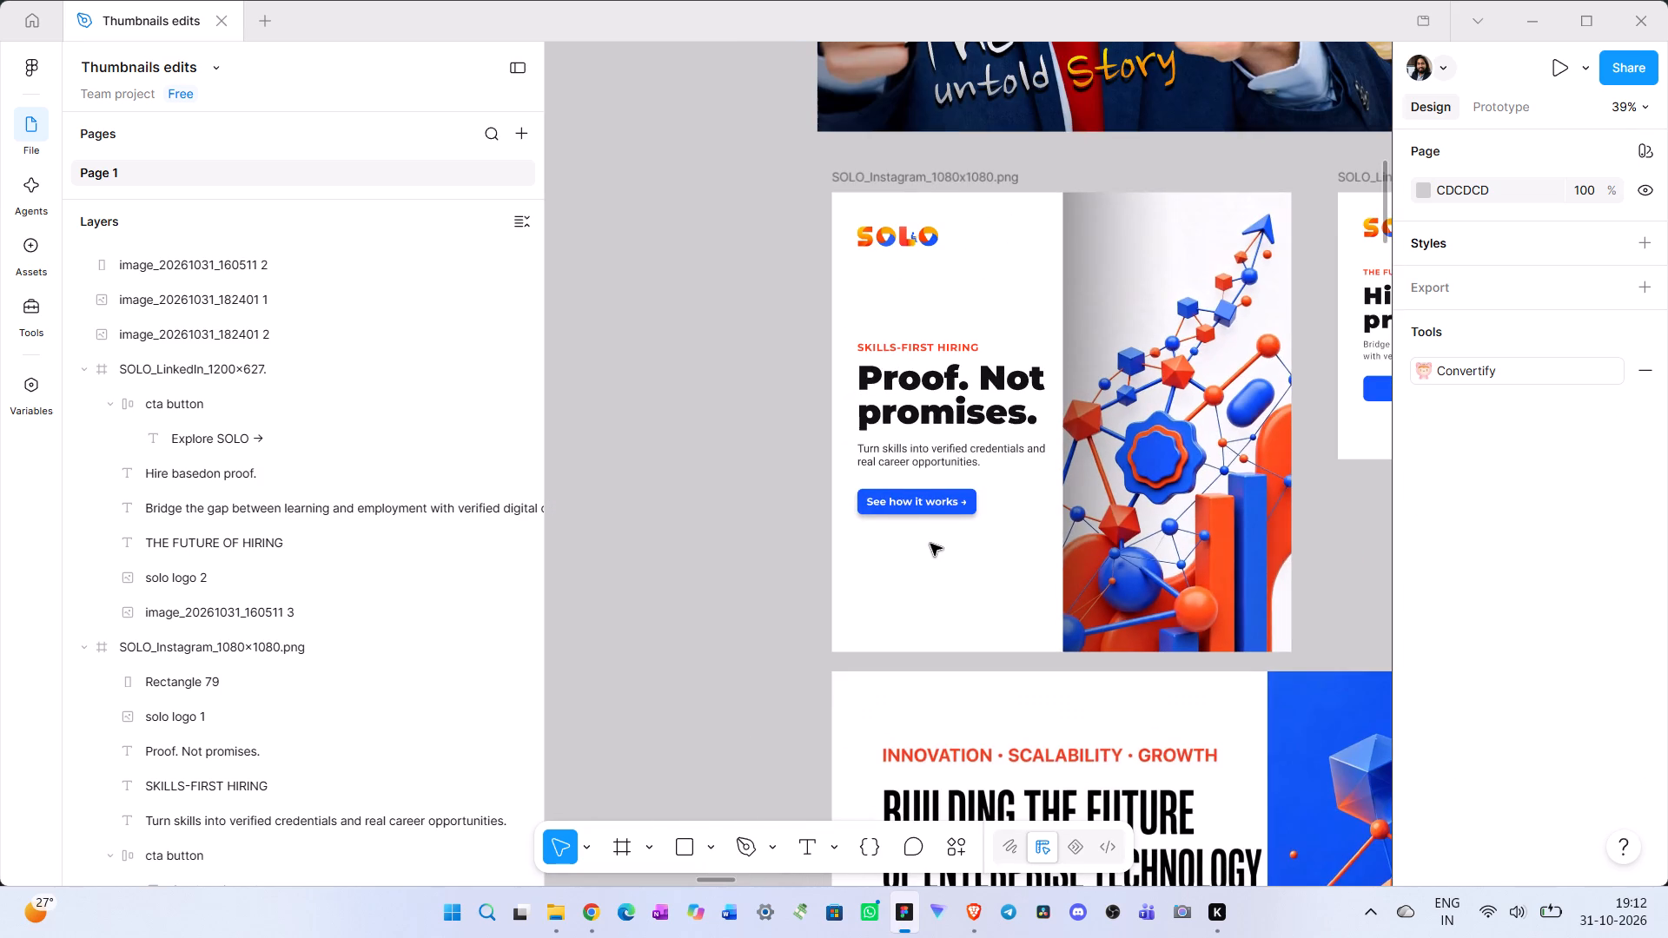
Set the Y offset of the Instagram "See how it works" button's drop shadow to 4 and deselect the button.
click(977, 450)
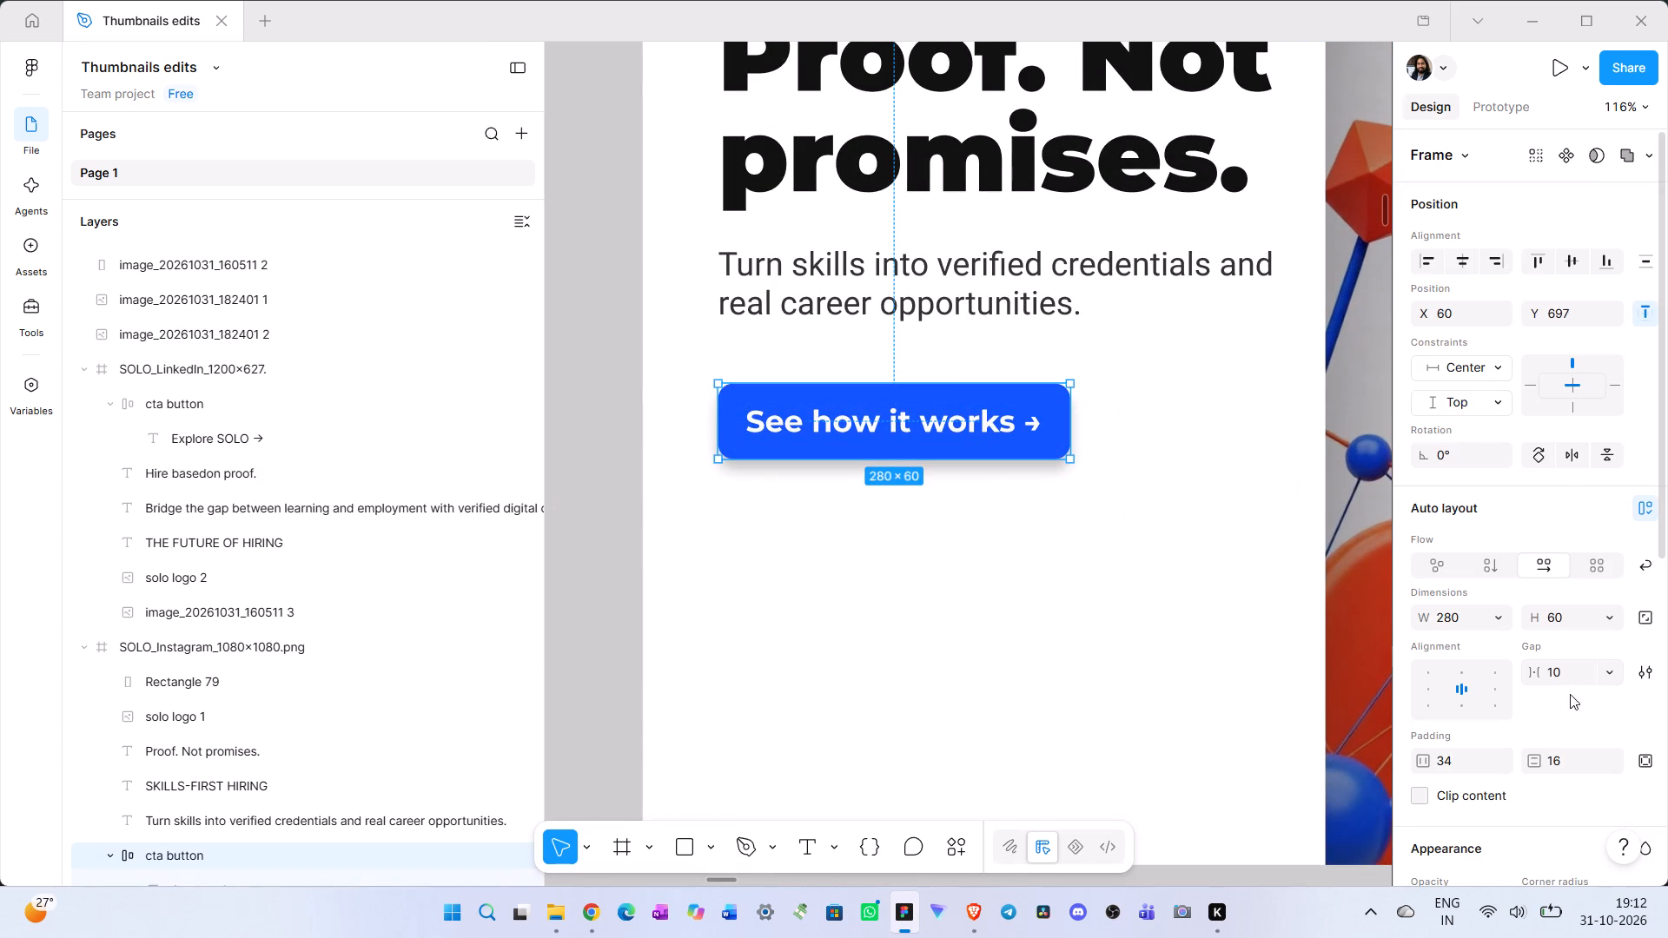
scroll(1554, 676, down, 3)
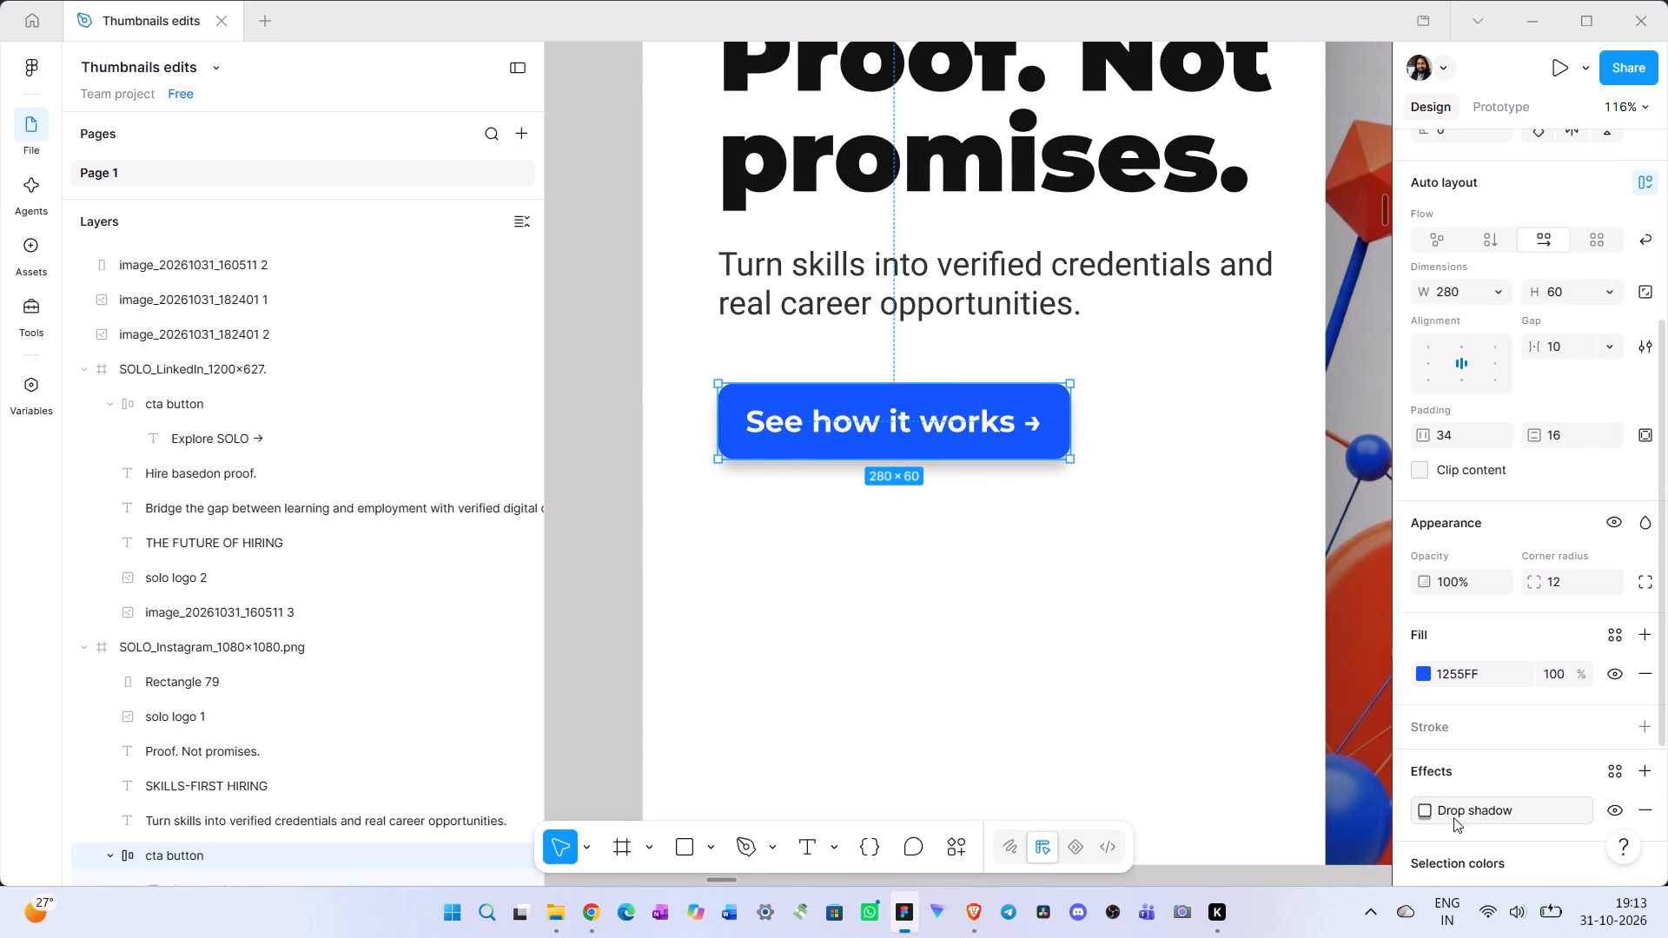
click(1453, 817)
click(1258, 684)
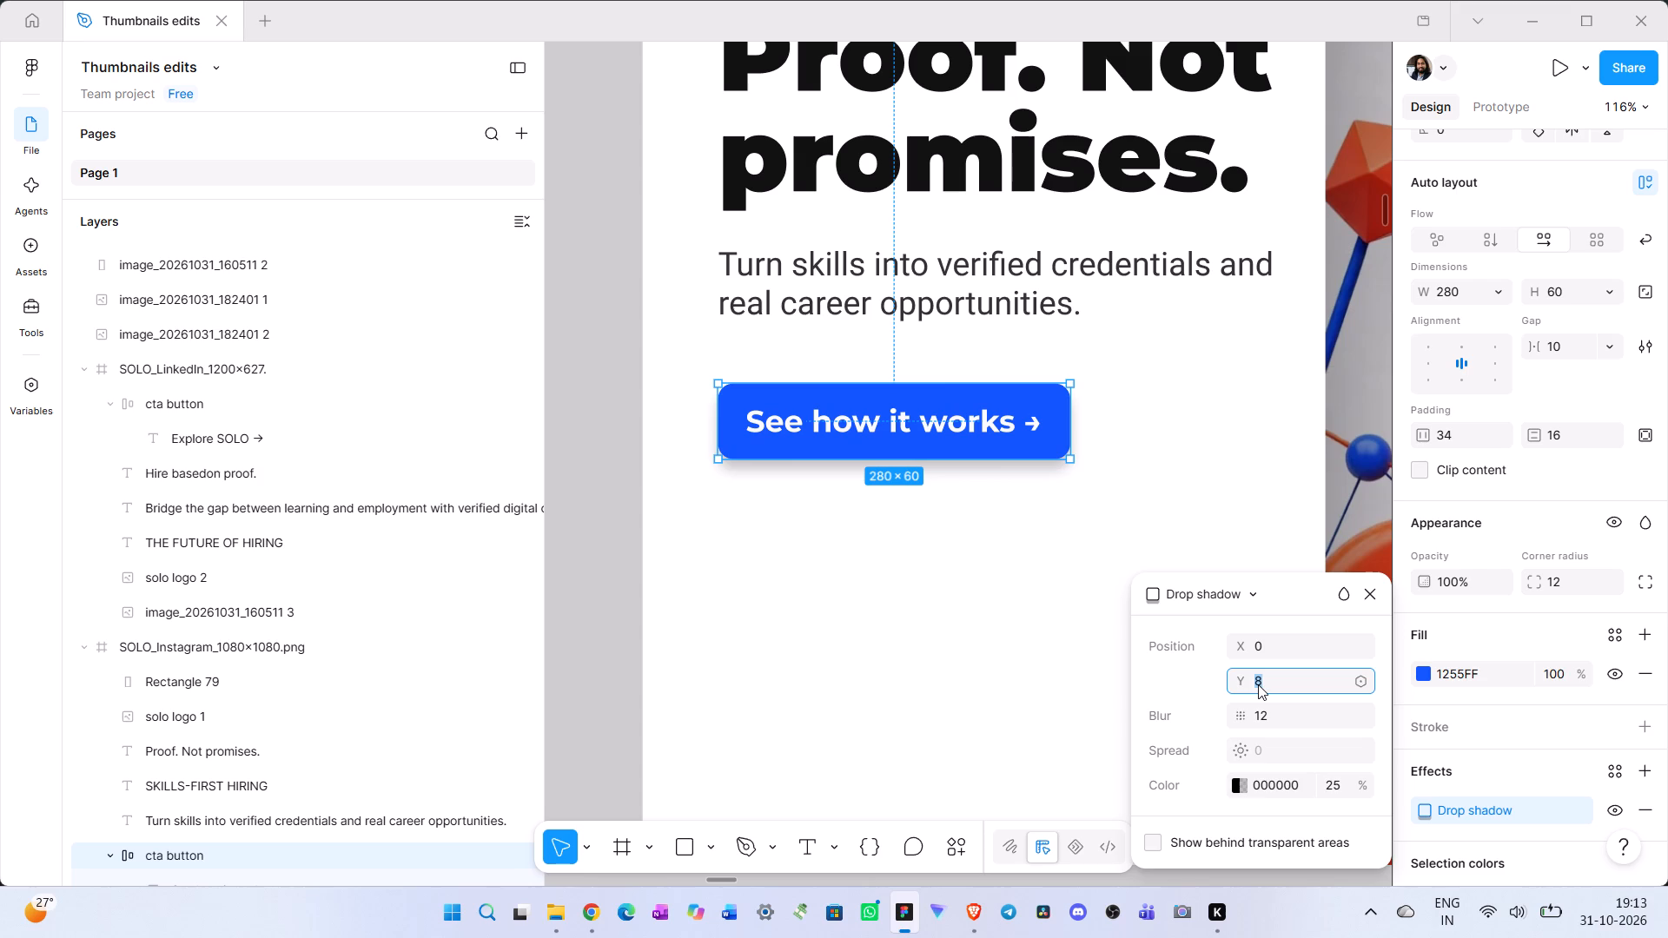
key(4)
key(Return)
click(942, 563)
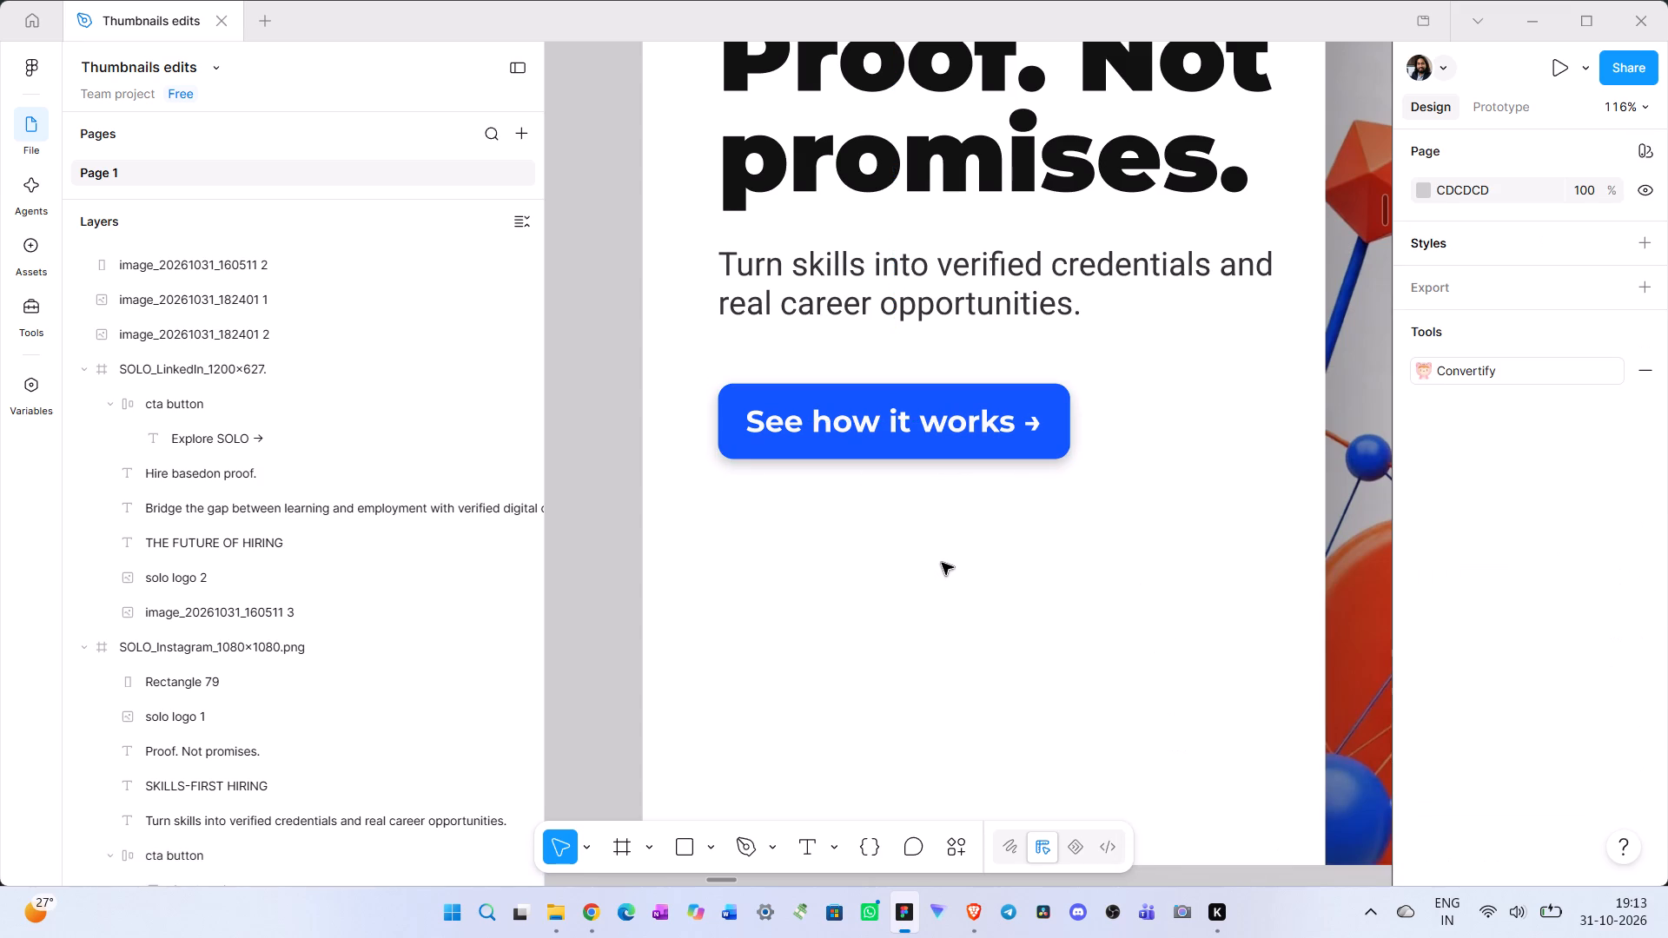
Add a drop shadow effect to the "Explore SOLO →" button in the SOLO_LinkedIn_1200x627 frame.
scroll(942, 563, left, 1)
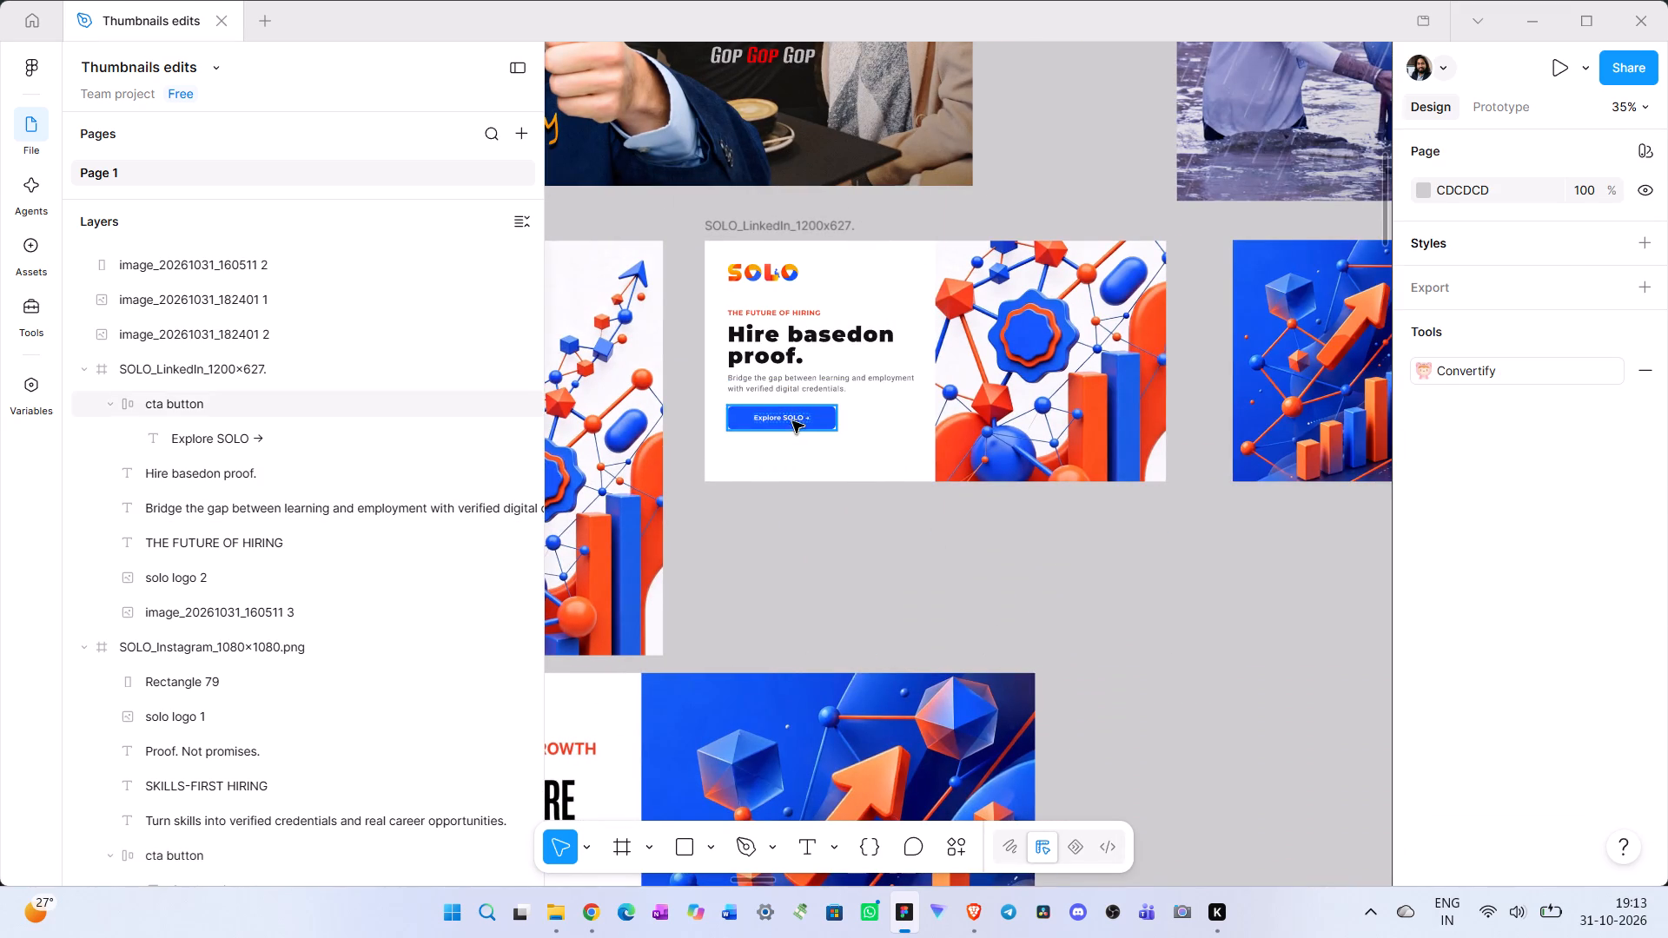
click(792, 413)
scroll(797, 416, right, 1)
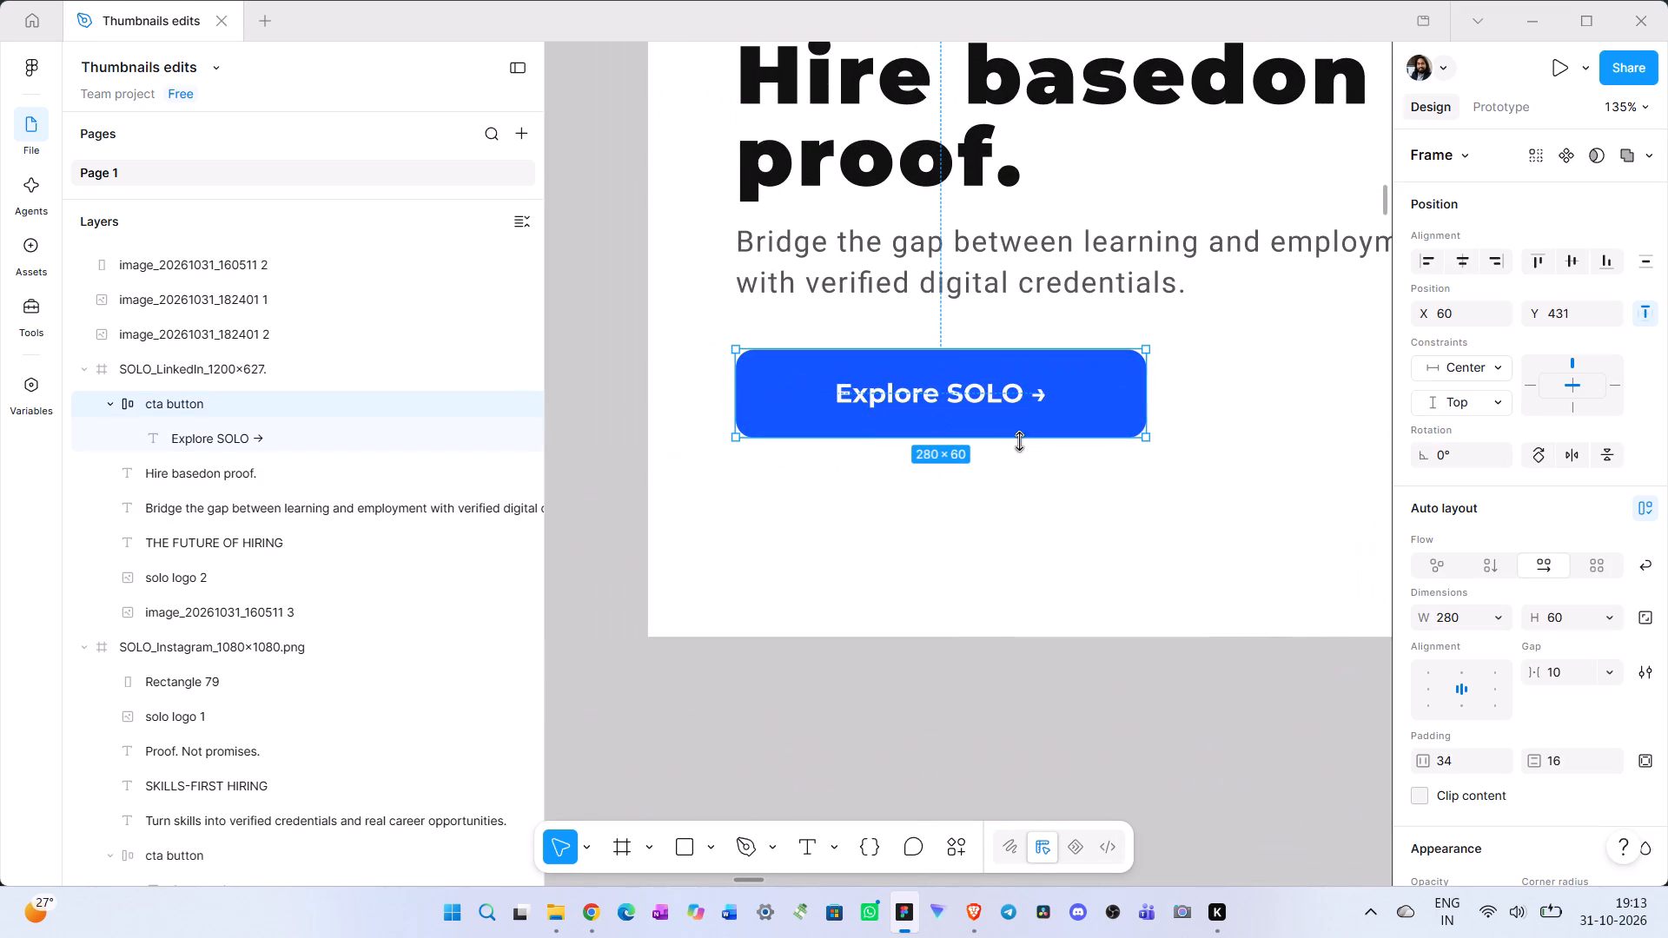
scroll(1484, 733, down, 1)
scroll(1506, 629, down, 2)
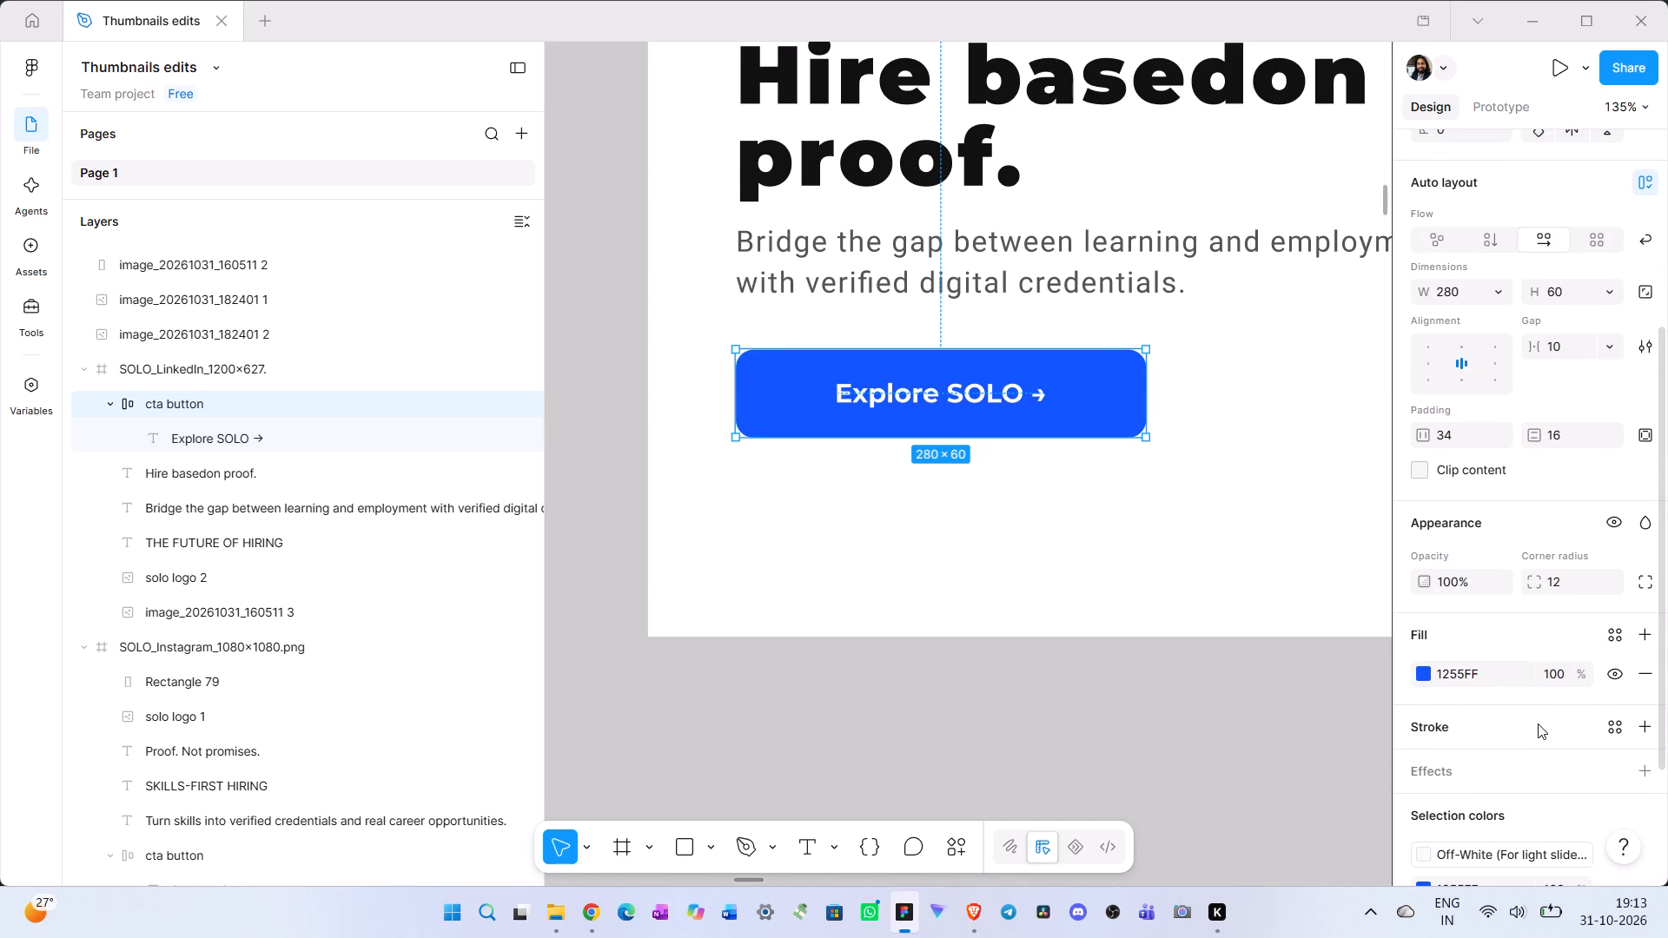
scroll(1538, 729, down, 2)
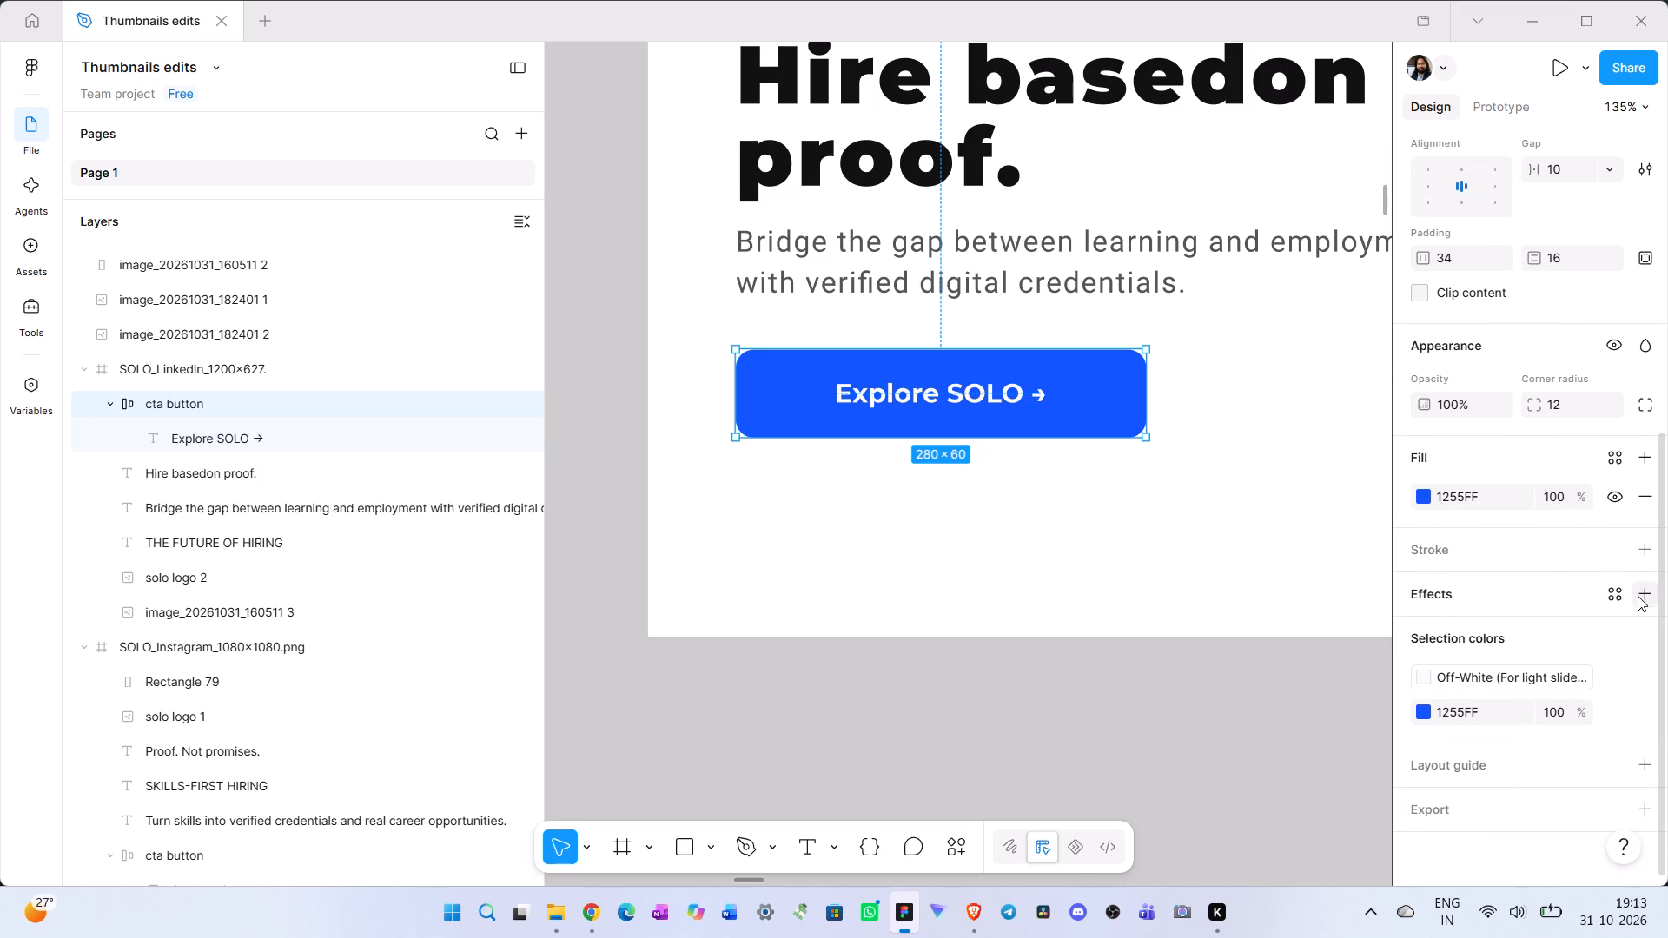
click(1651, 593)
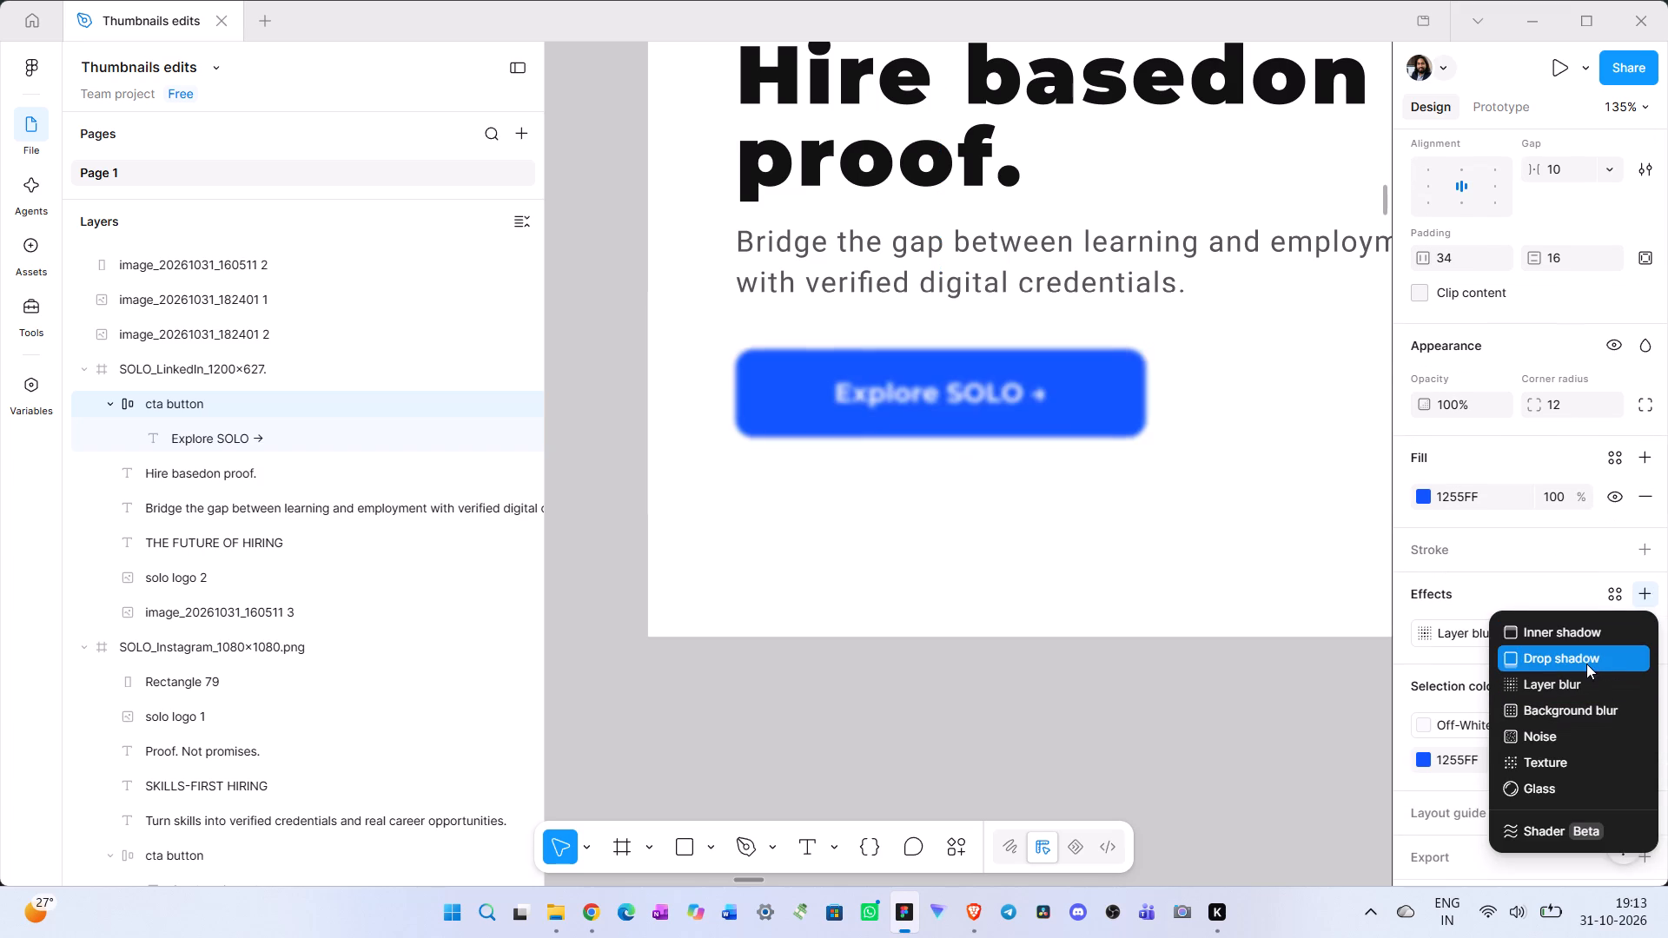
Give the LinkedIn frame's "Explore SOLO →" button a drop shadow with a blur of 12, and deselect the button.
click(1586, 659)
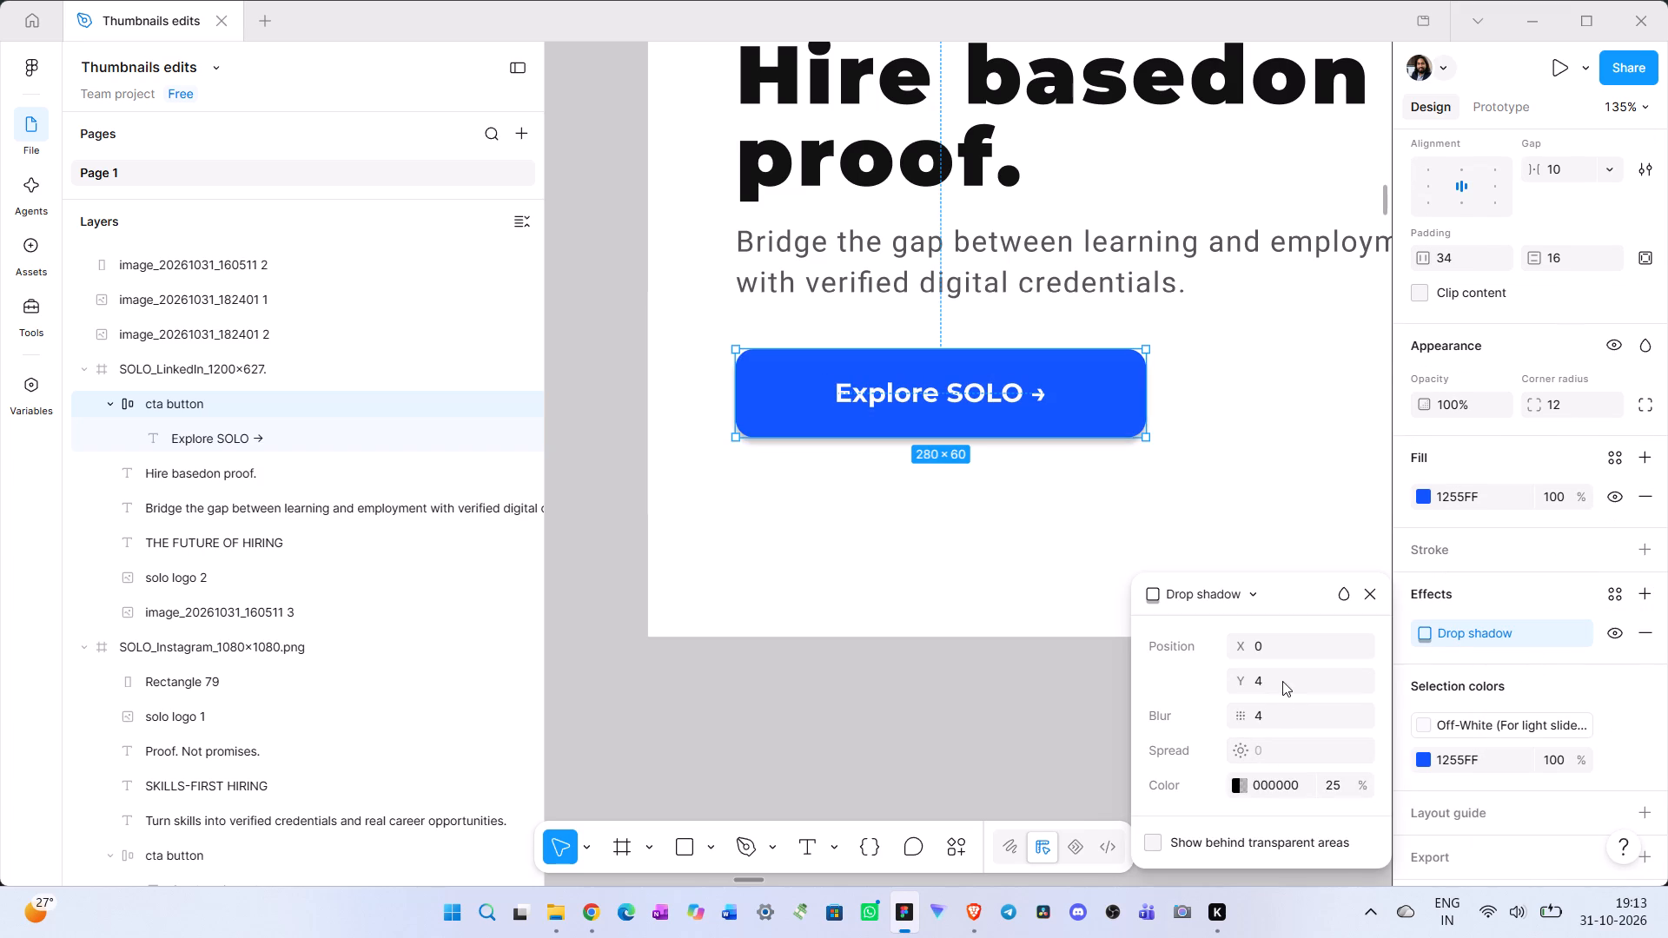
click(1269, 717)
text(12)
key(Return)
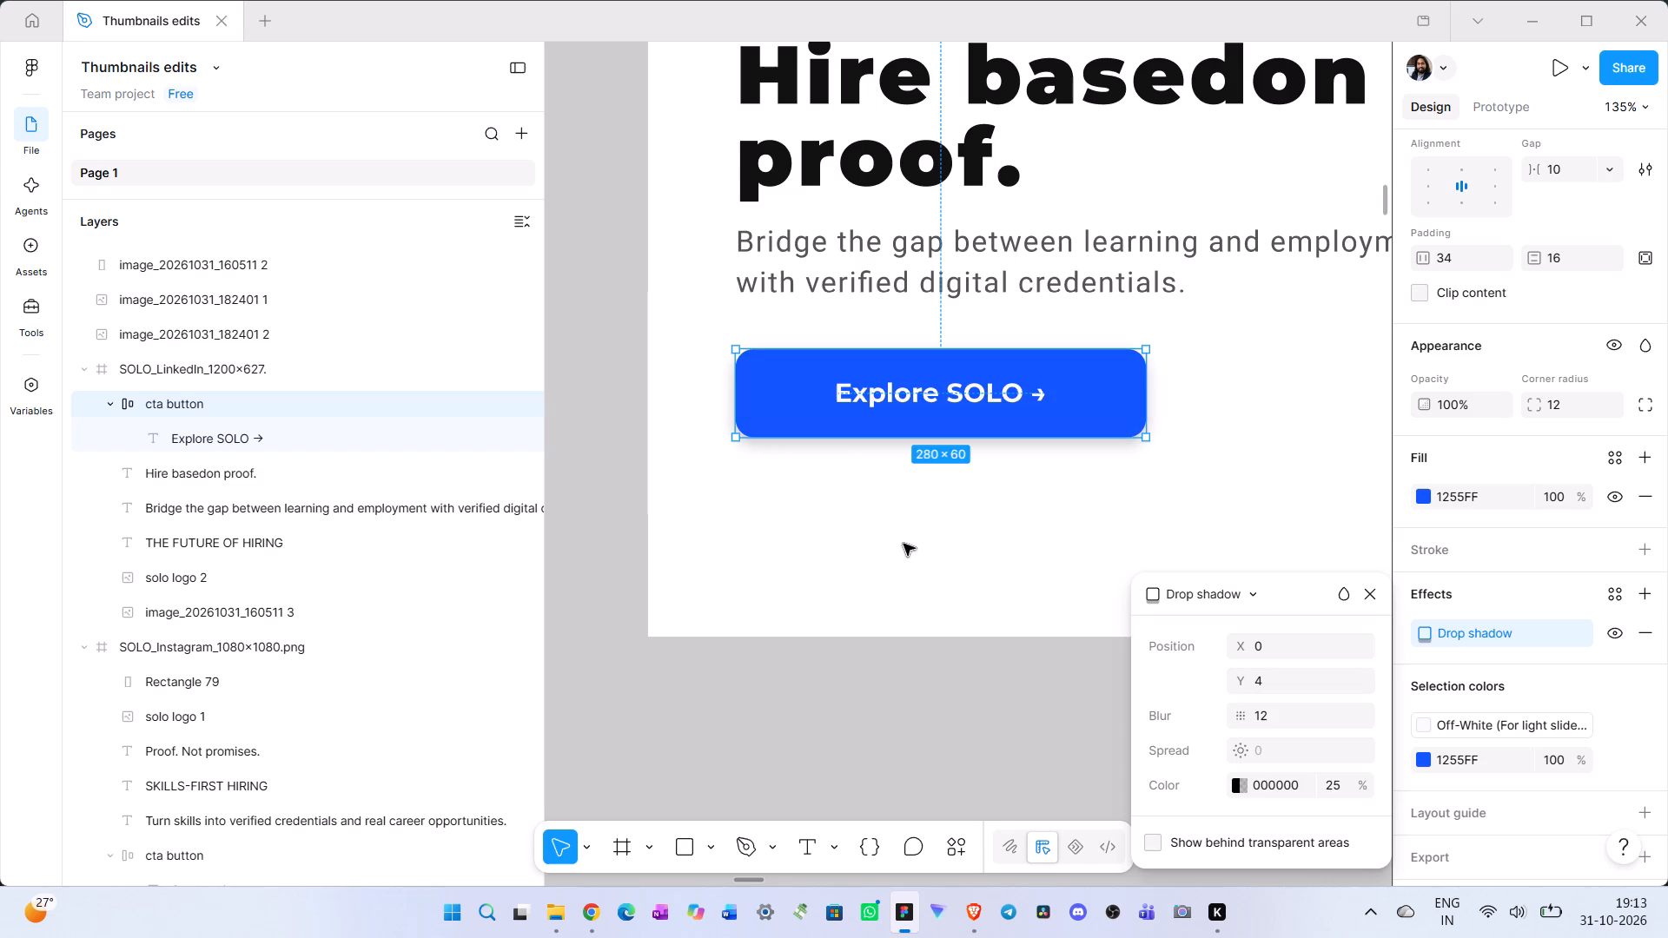
click(903, 544)
click(942, 468)
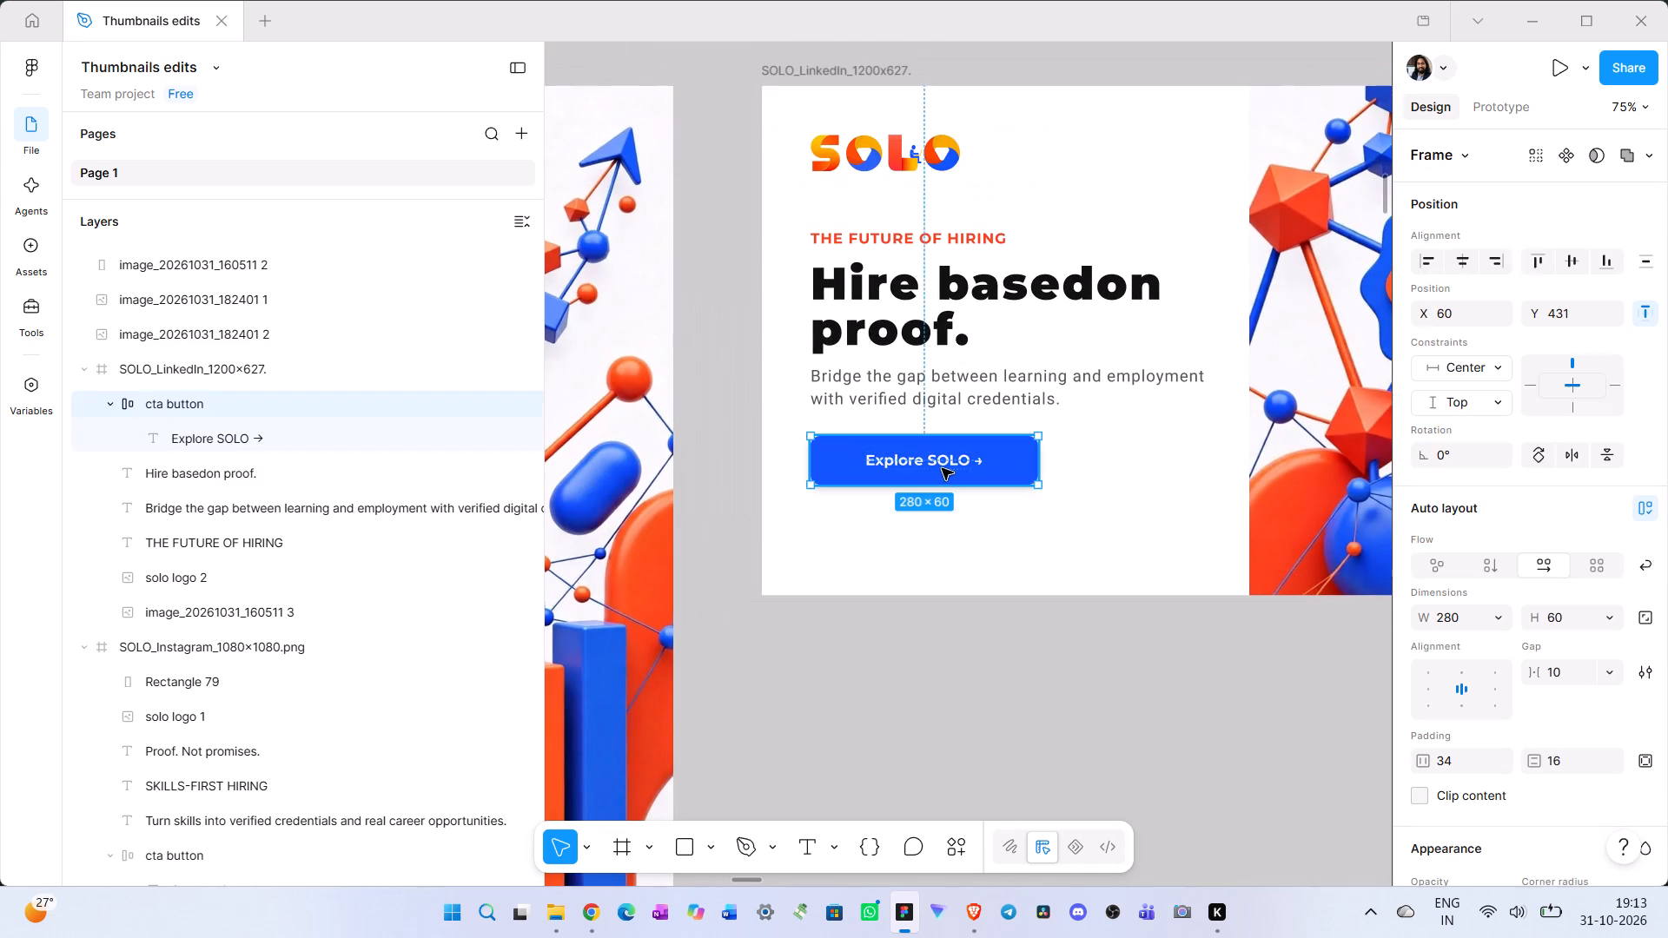
click(1010, 552)
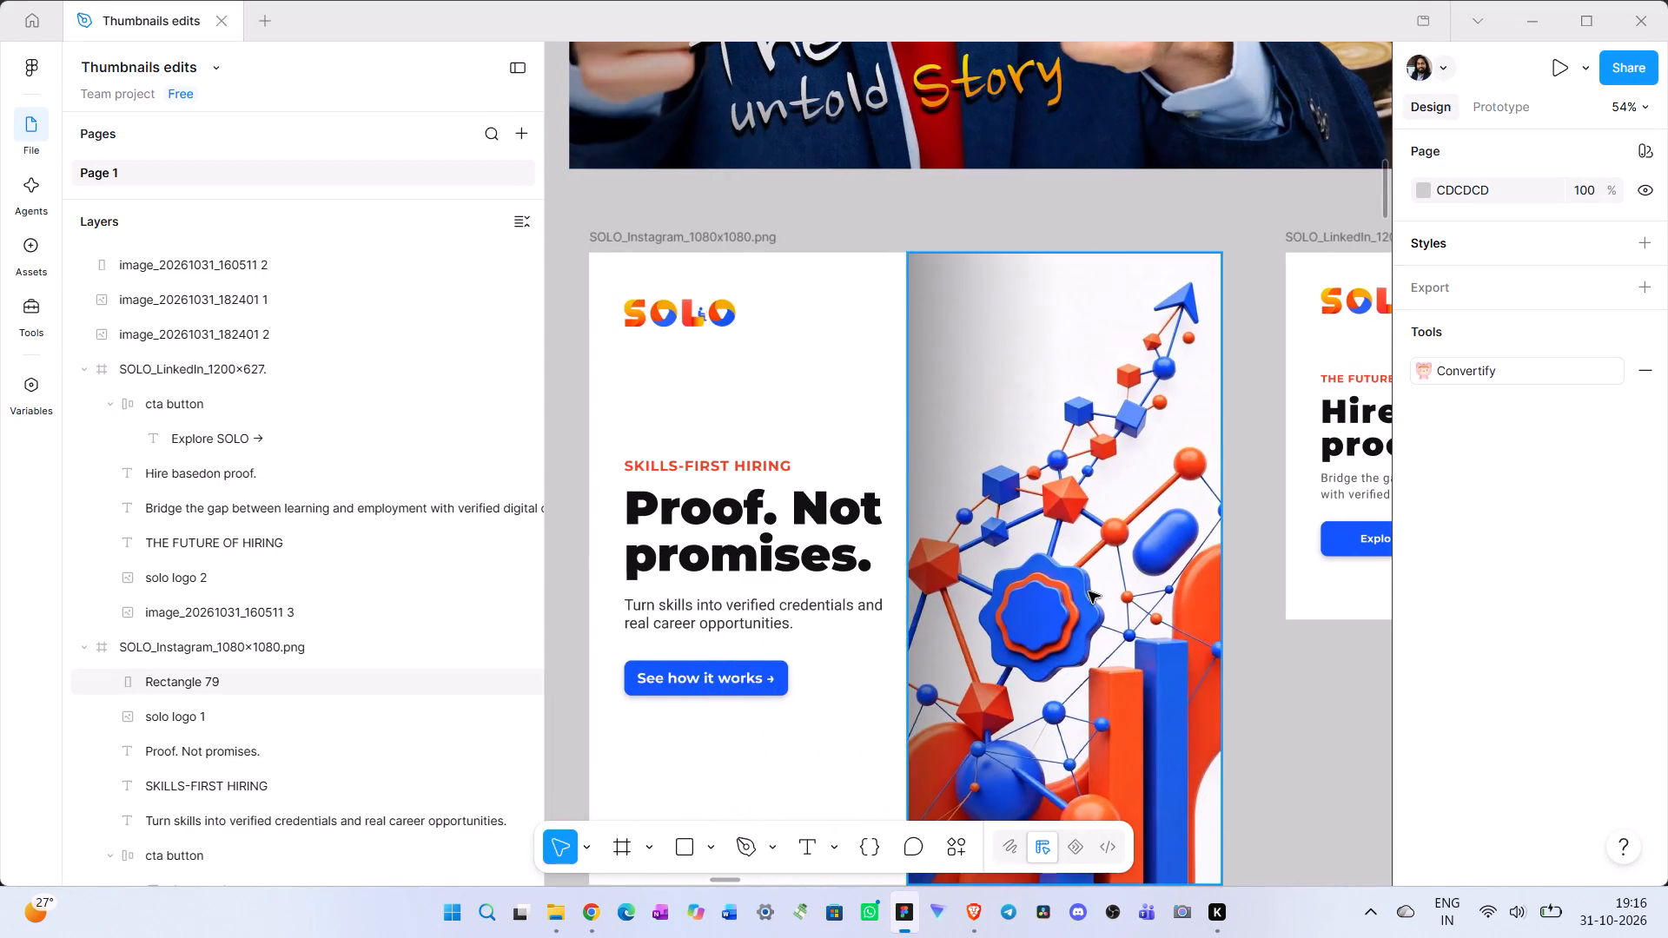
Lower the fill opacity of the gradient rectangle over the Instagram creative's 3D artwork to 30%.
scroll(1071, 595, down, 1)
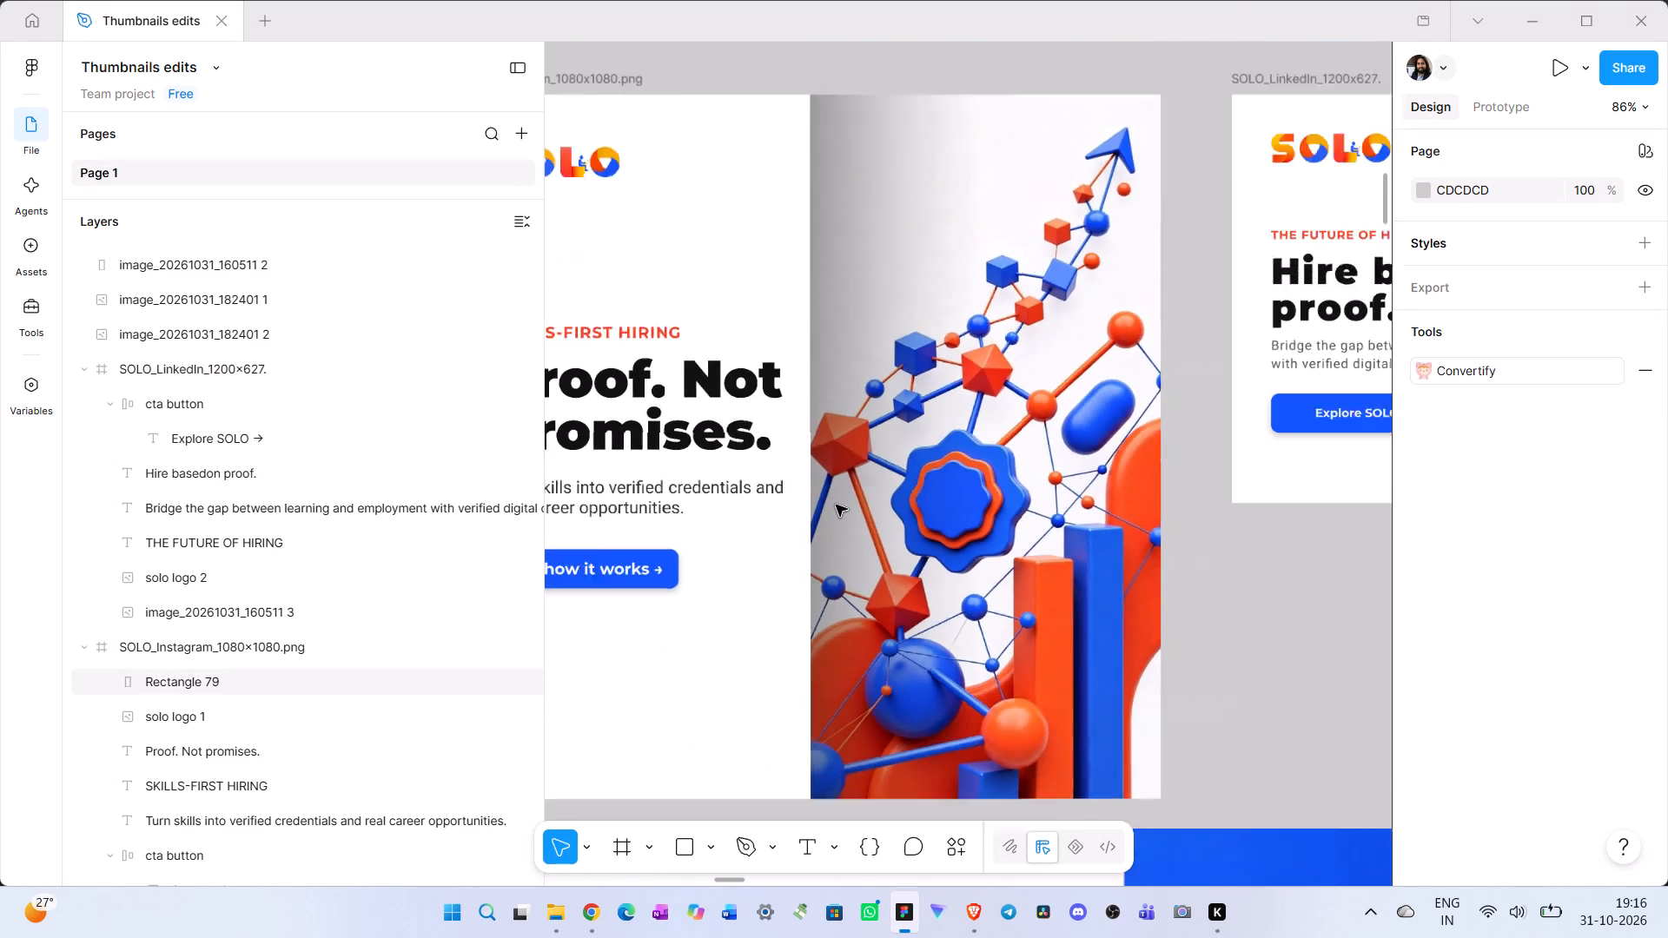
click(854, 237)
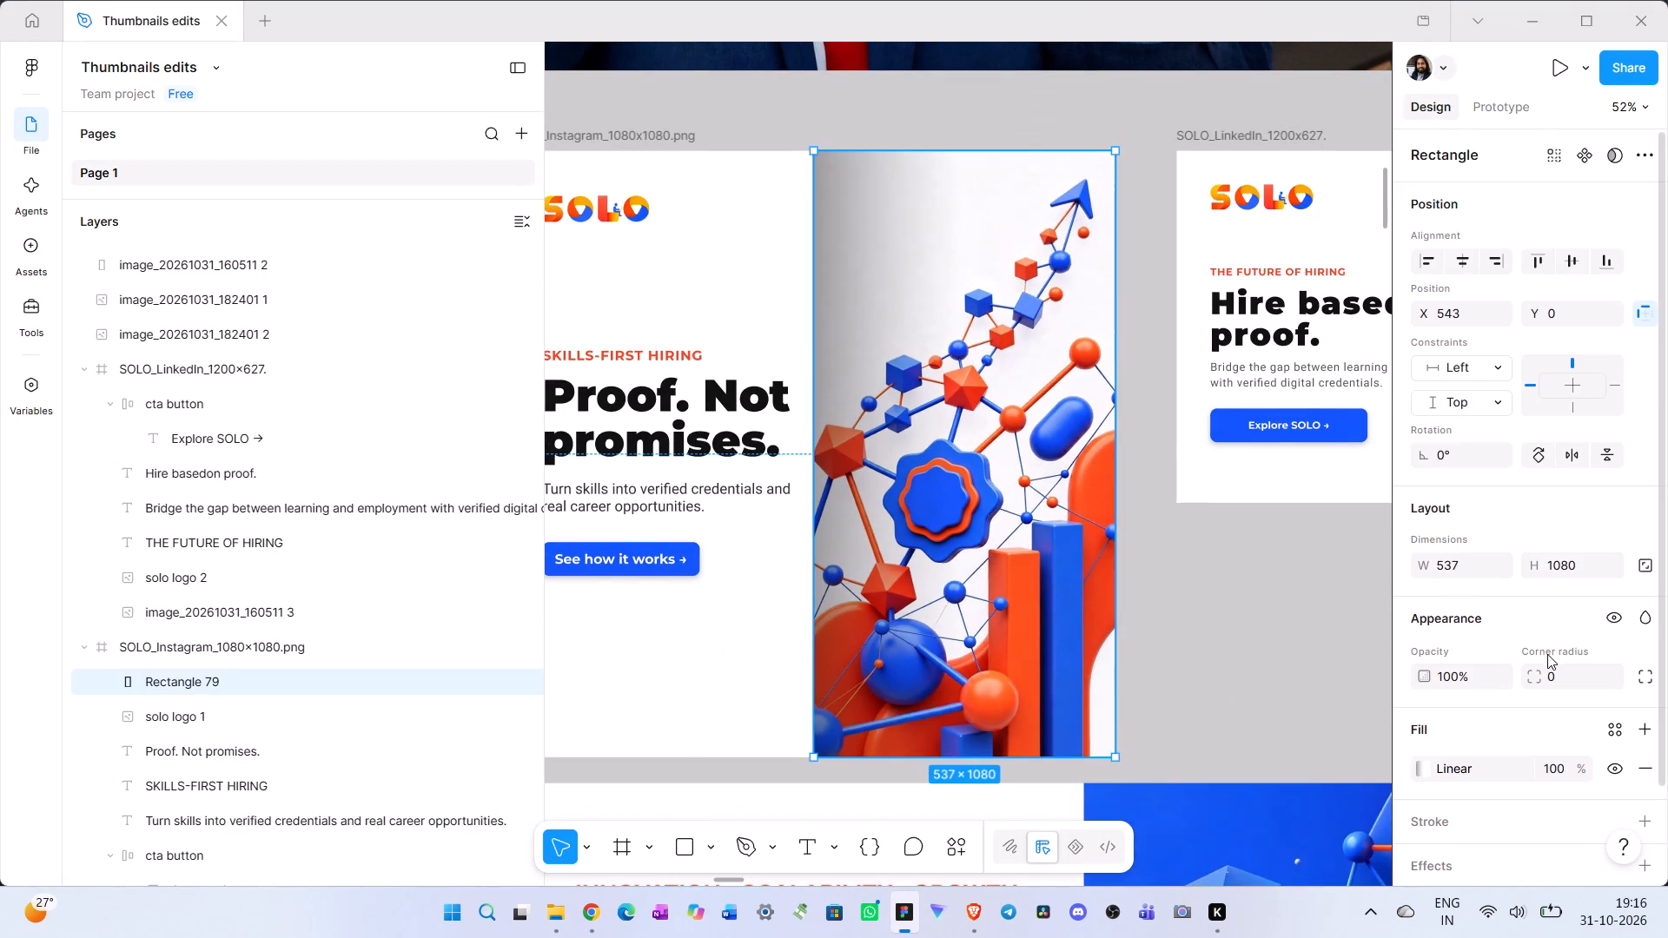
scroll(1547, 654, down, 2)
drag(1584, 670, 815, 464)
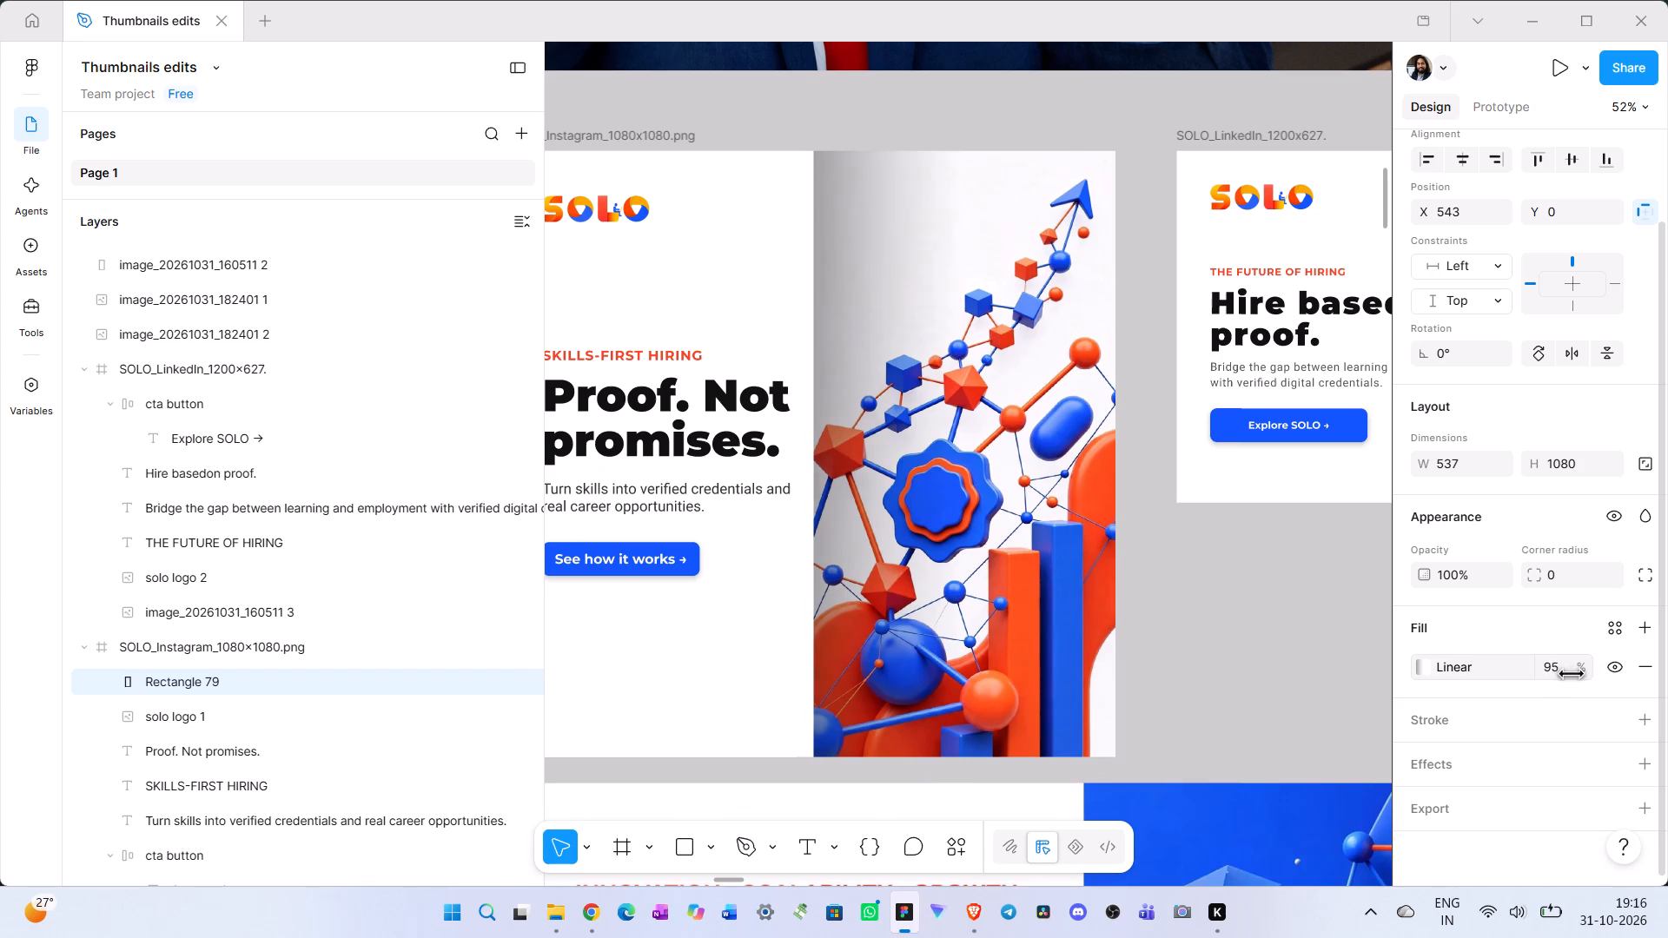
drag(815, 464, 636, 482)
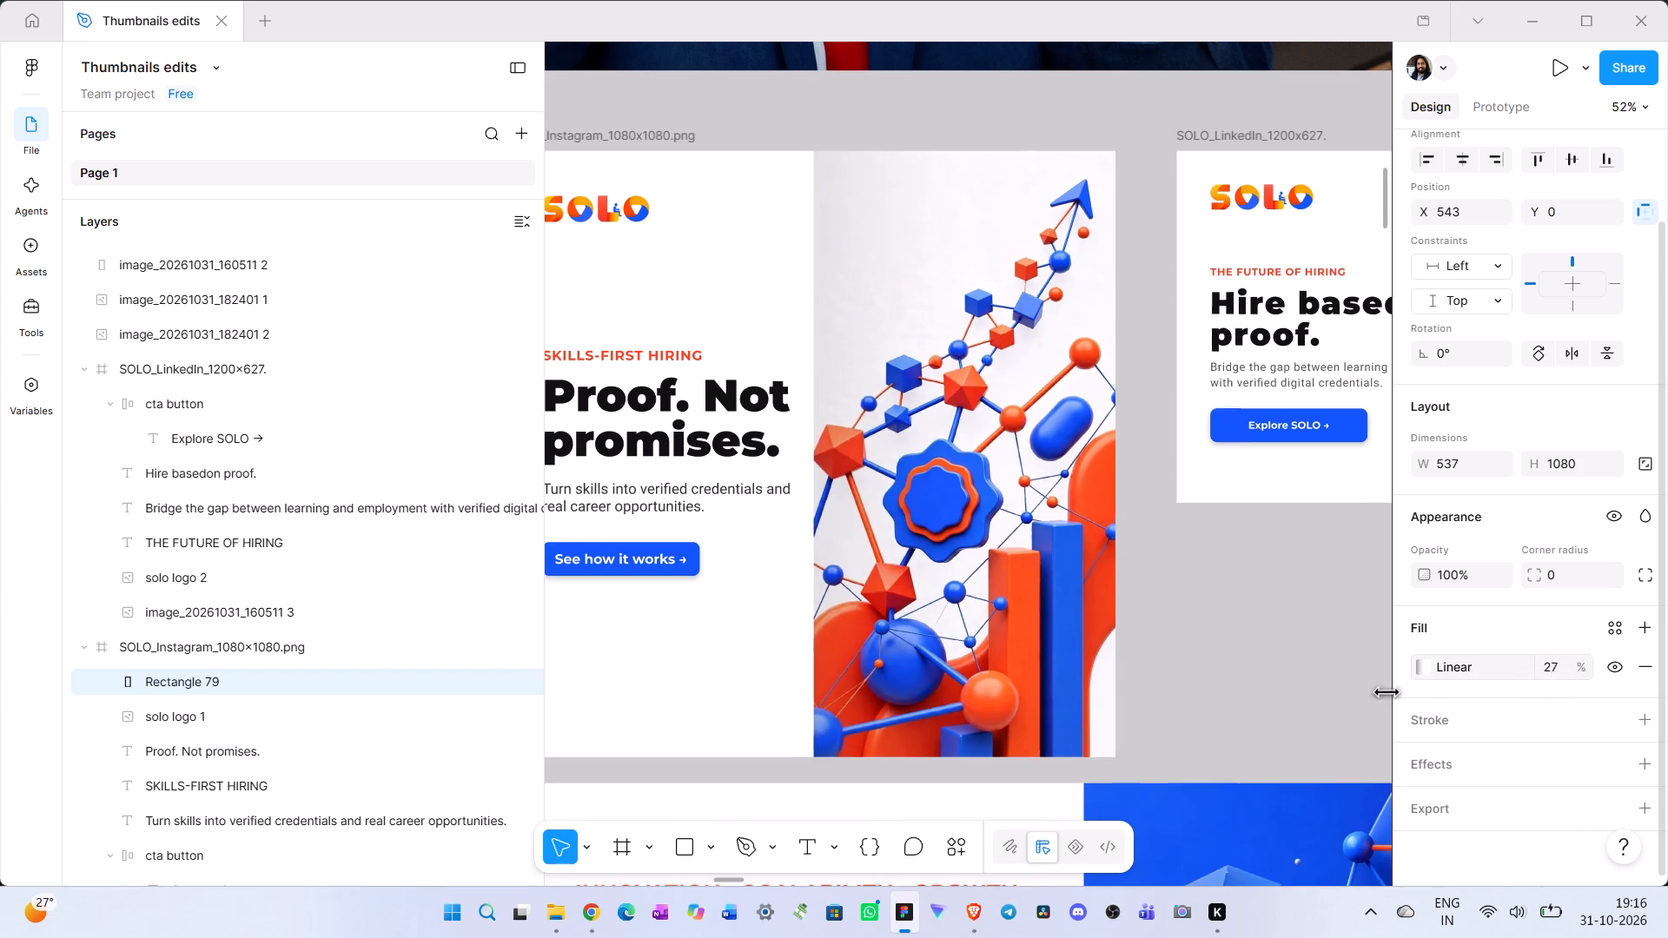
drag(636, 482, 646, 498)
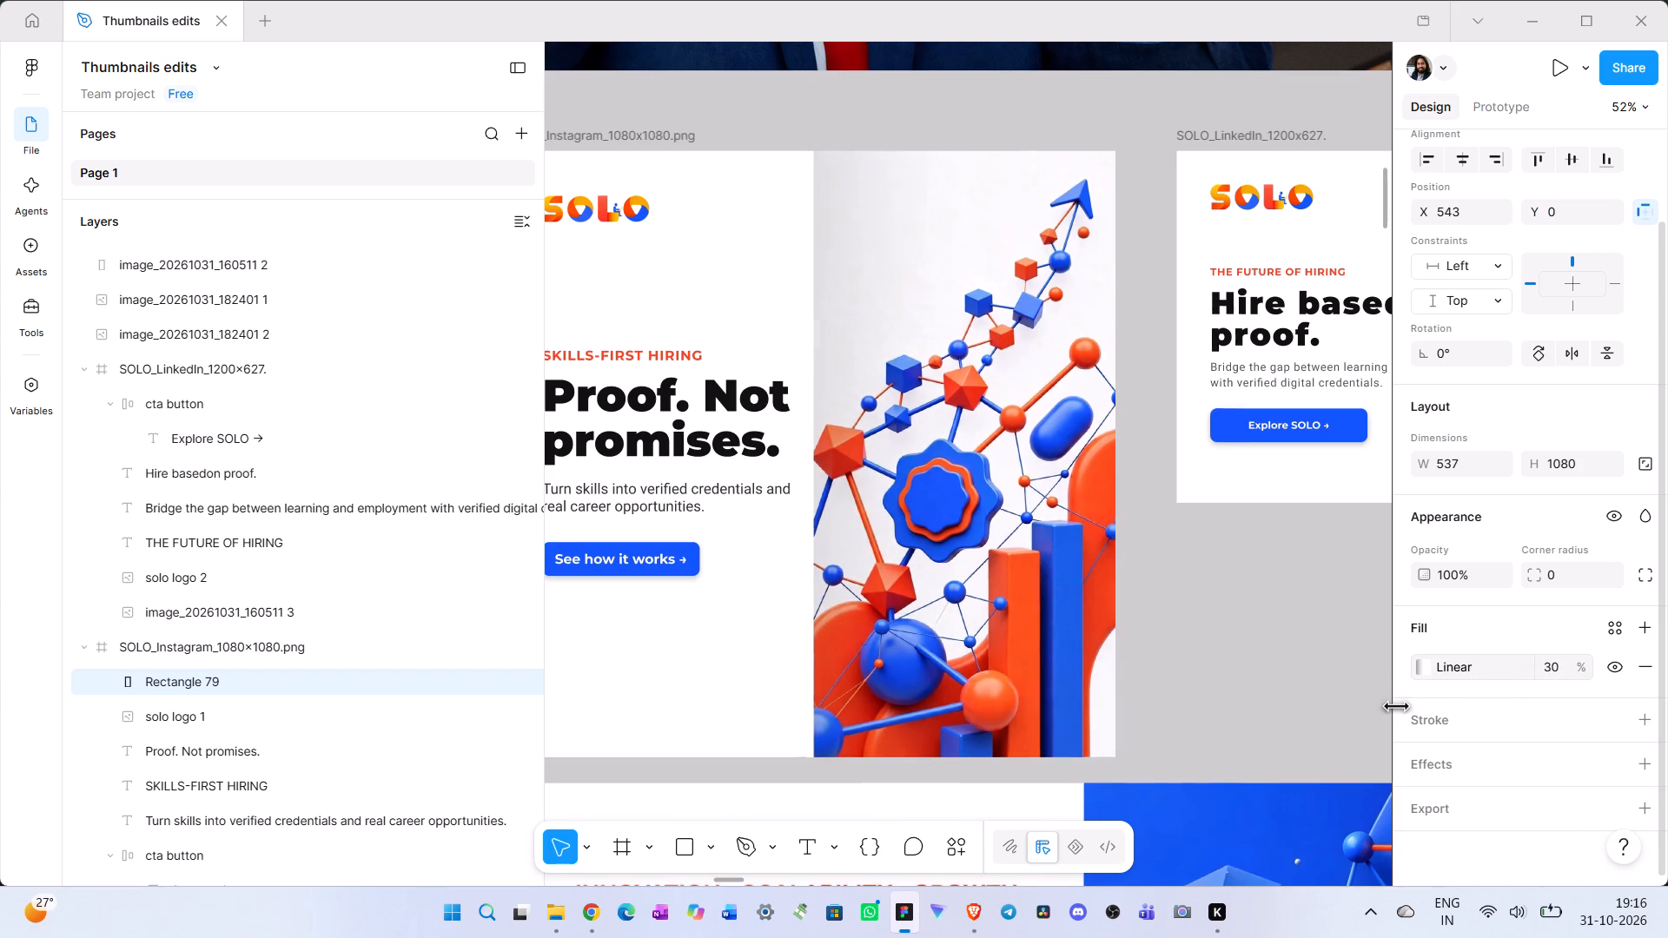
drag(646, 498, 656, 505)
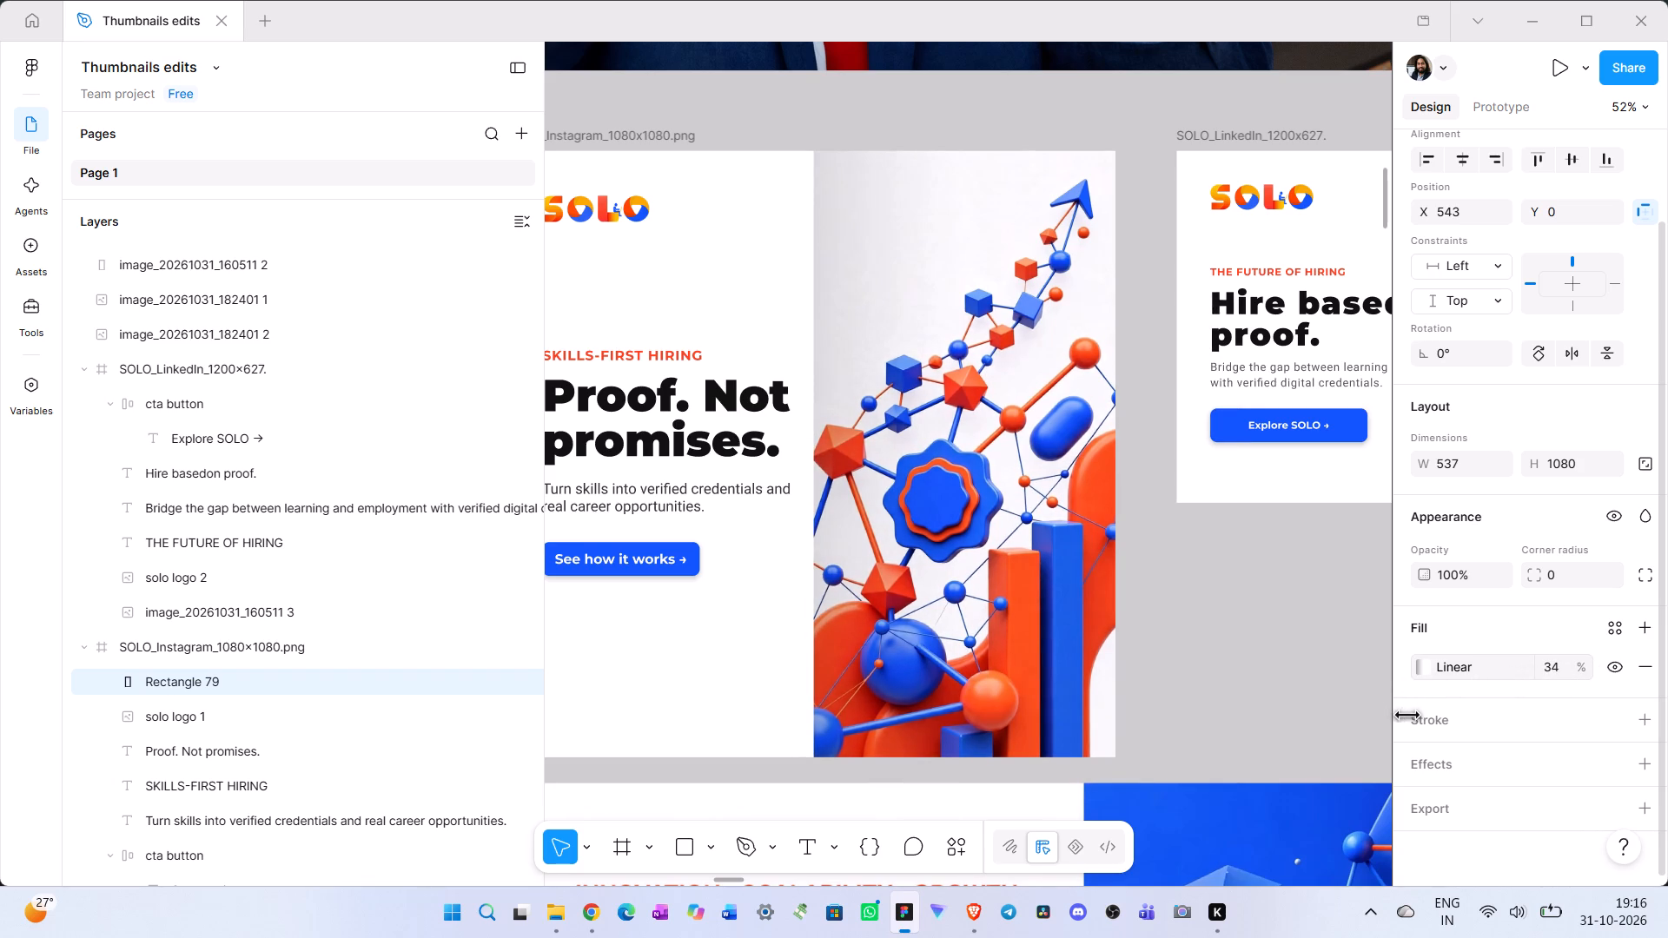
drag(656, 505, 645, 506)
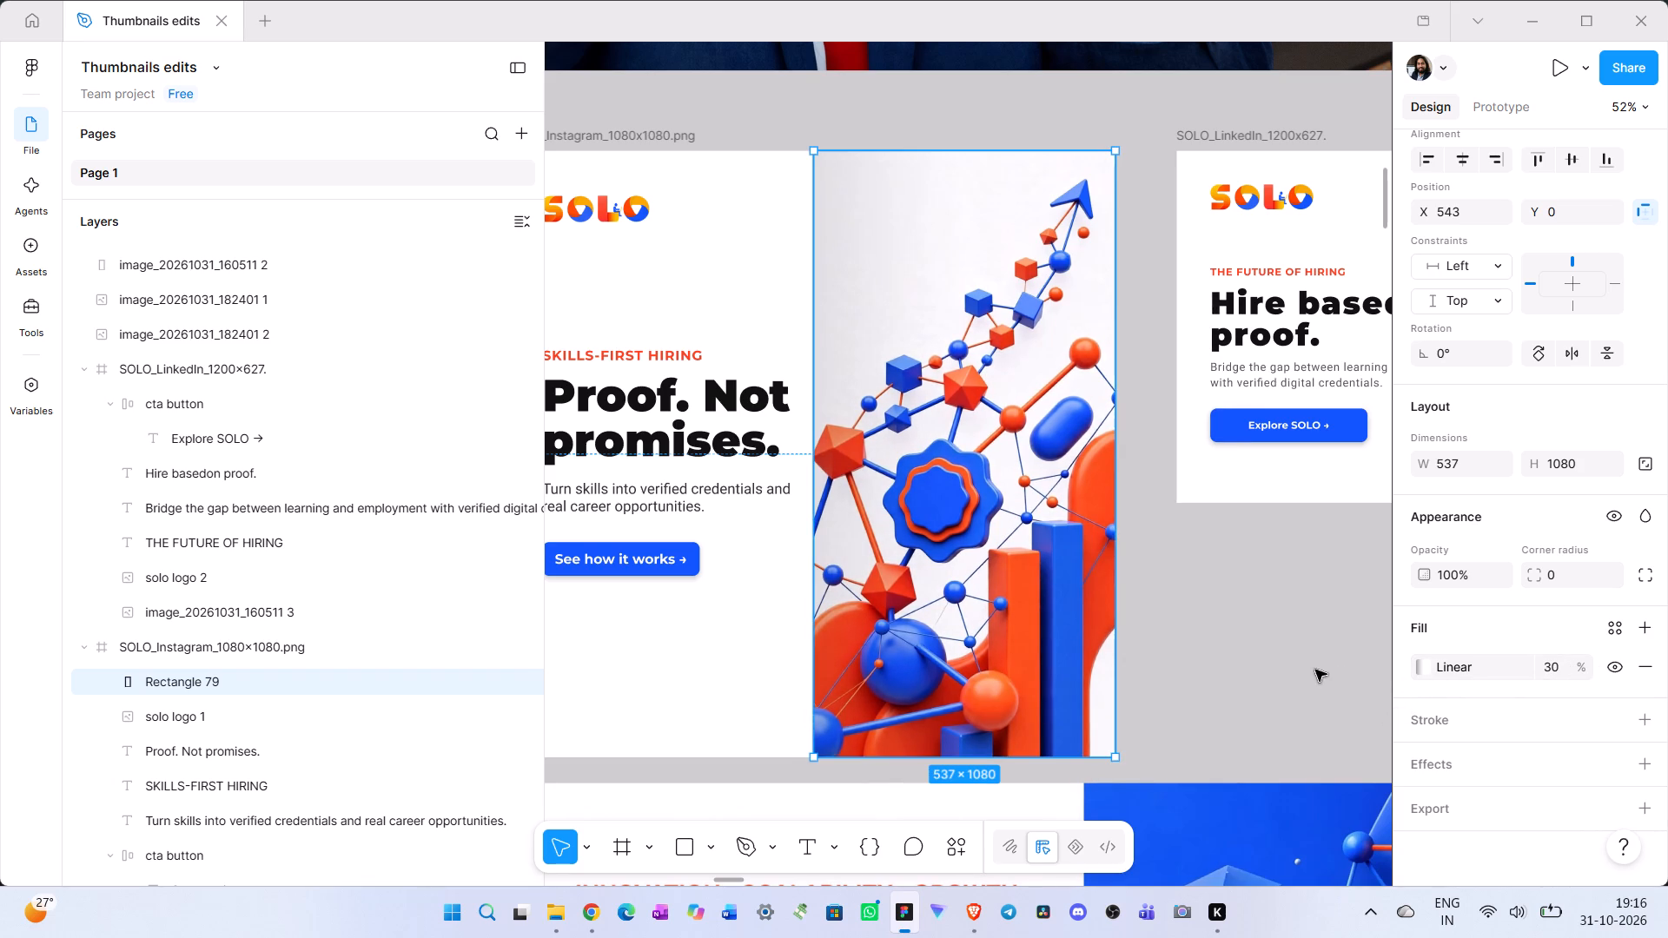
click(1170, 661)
Set the fill opacity of the gradient rectangle over the Instagram artwork to 25% and deselect it.
ctrl+scroll(1241, 684, down, 5)
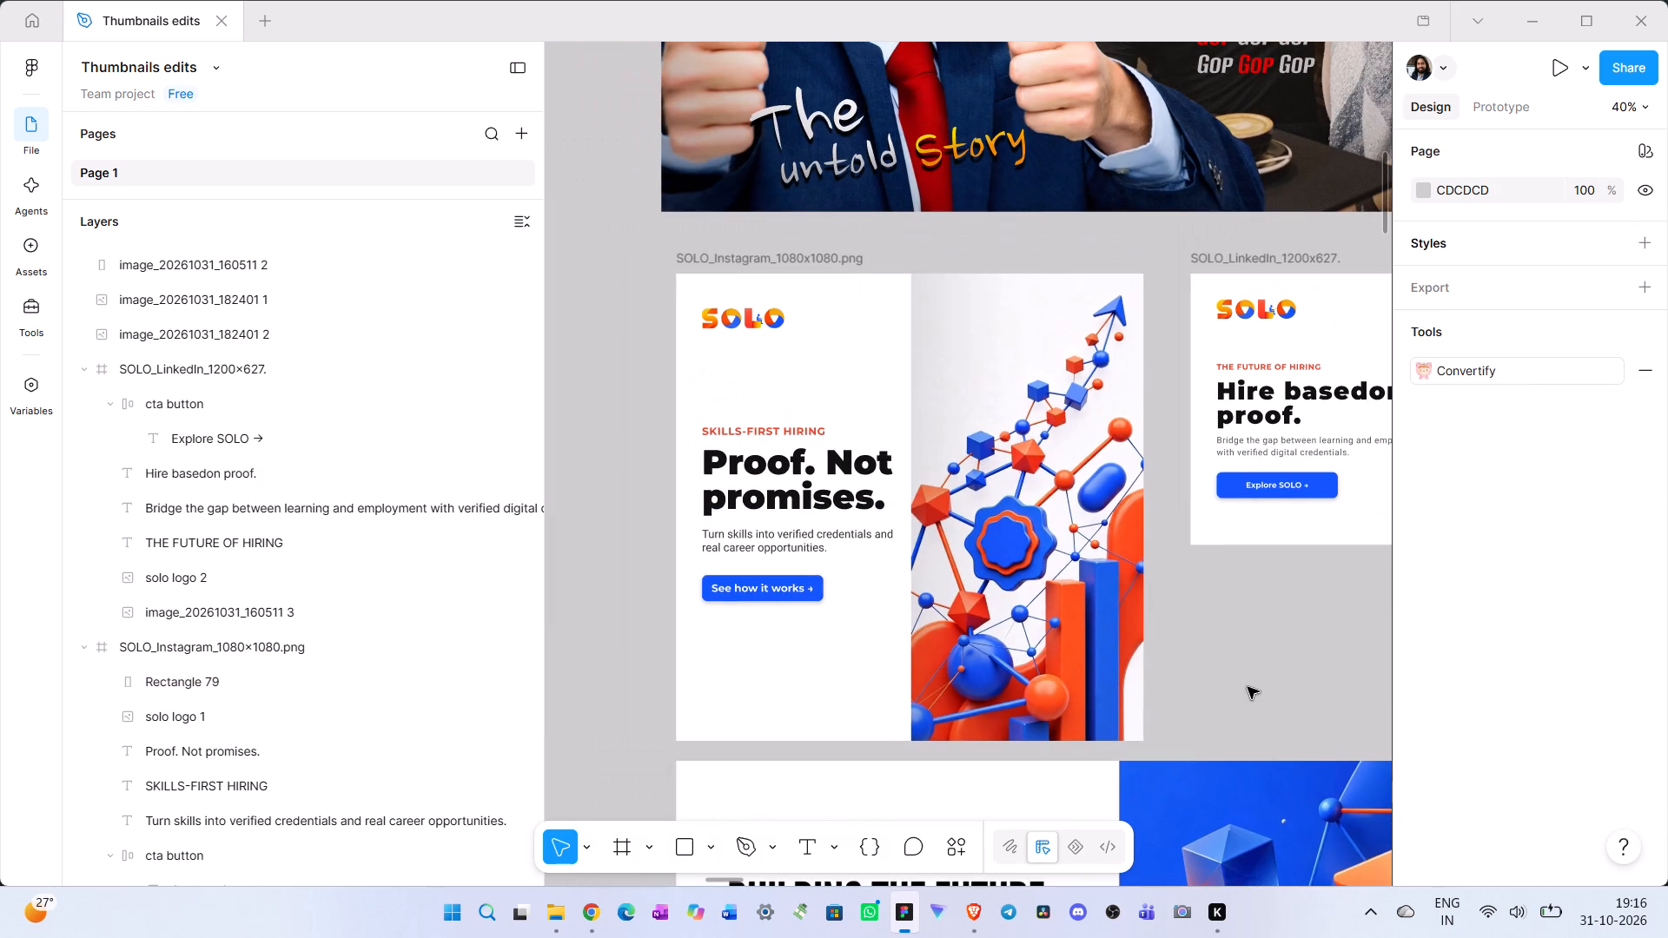
click(1008, 488)
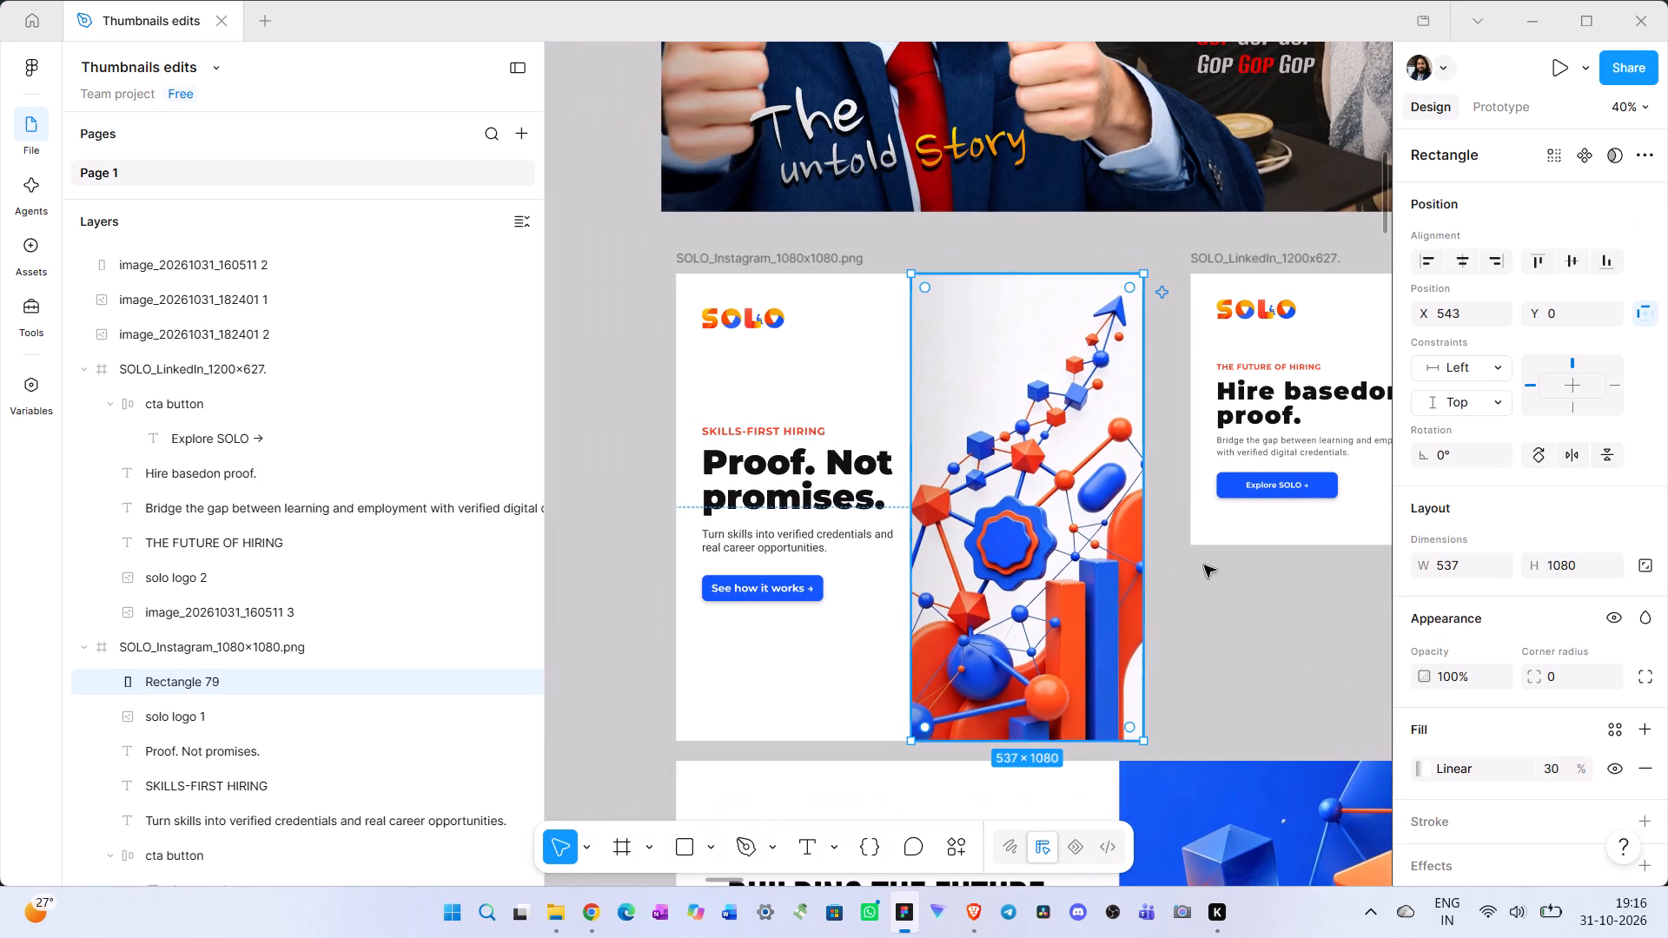
click(1556, 767)
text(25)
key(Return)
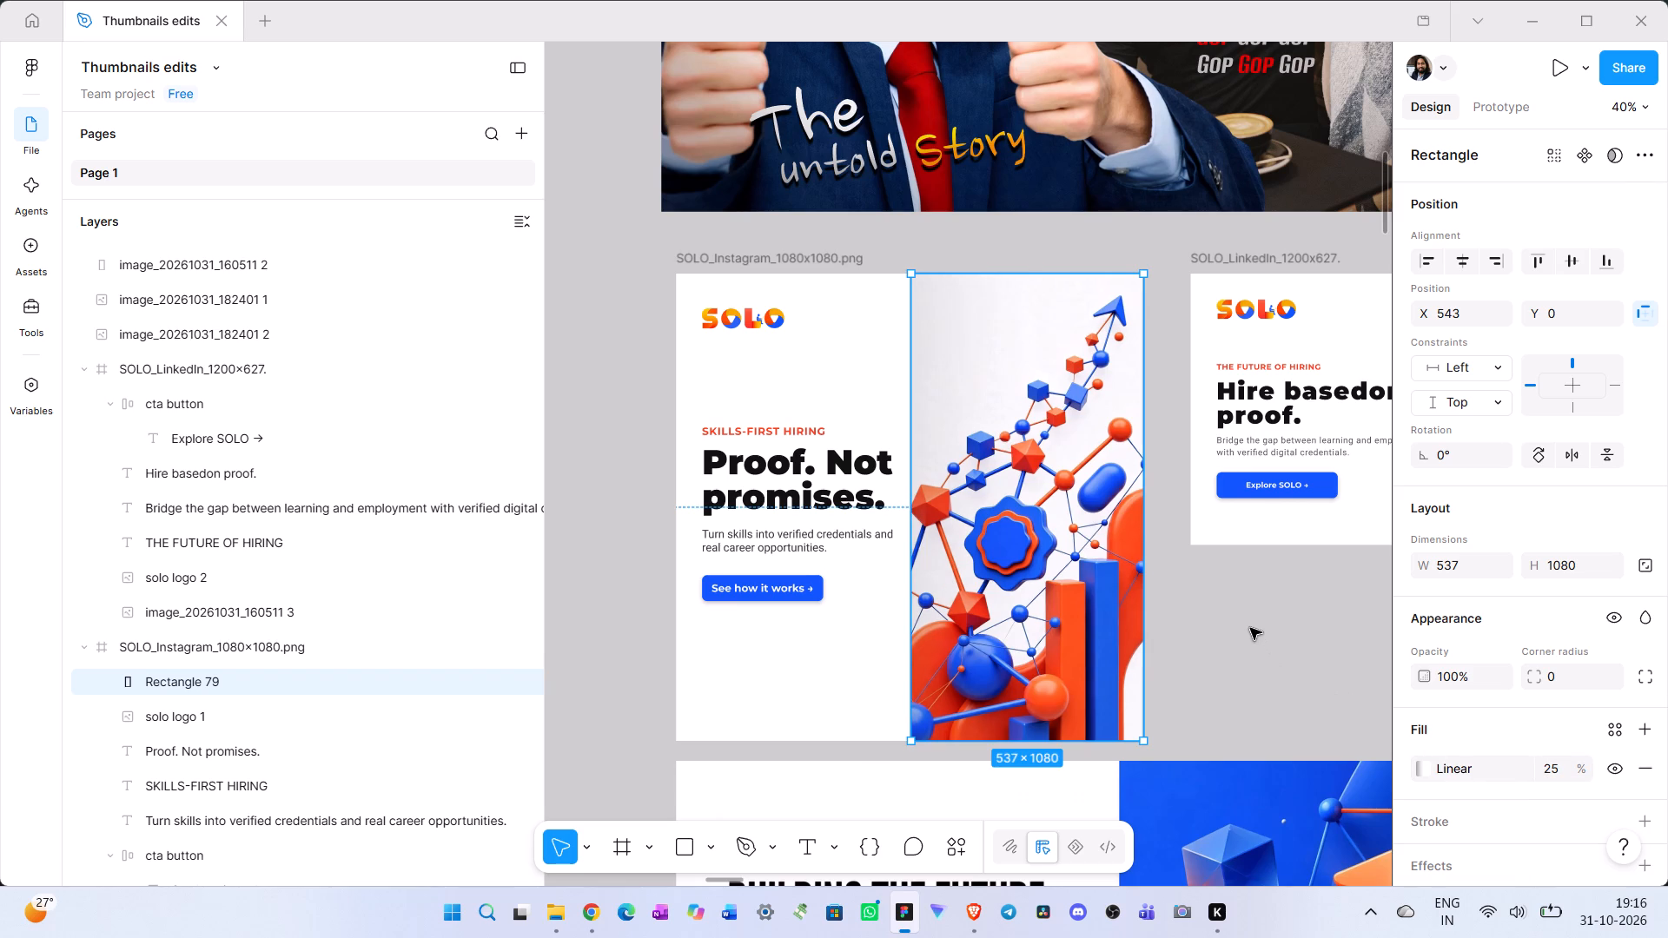
click(1250, 628)
Add a 100 × 100 rectangle to the LinkedIn frame, placed at X 589, Y 0 over the artwork's upper-left corner.
scroll(1247, 628, left, 1)
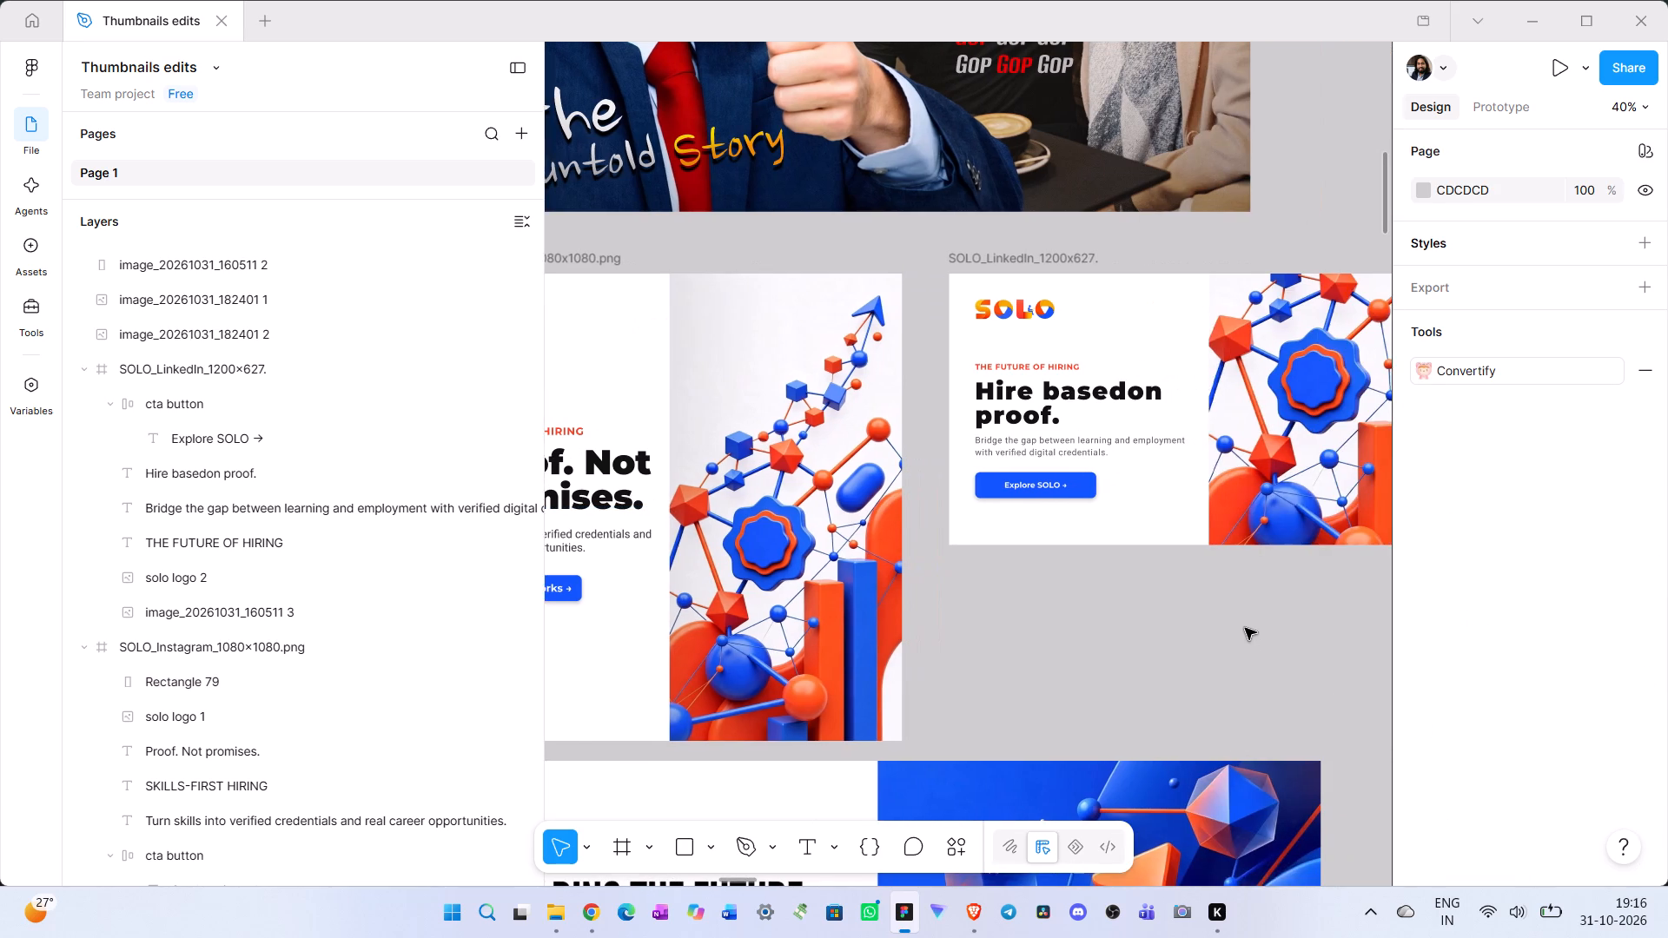
scroll(1245, 628, left, 3)
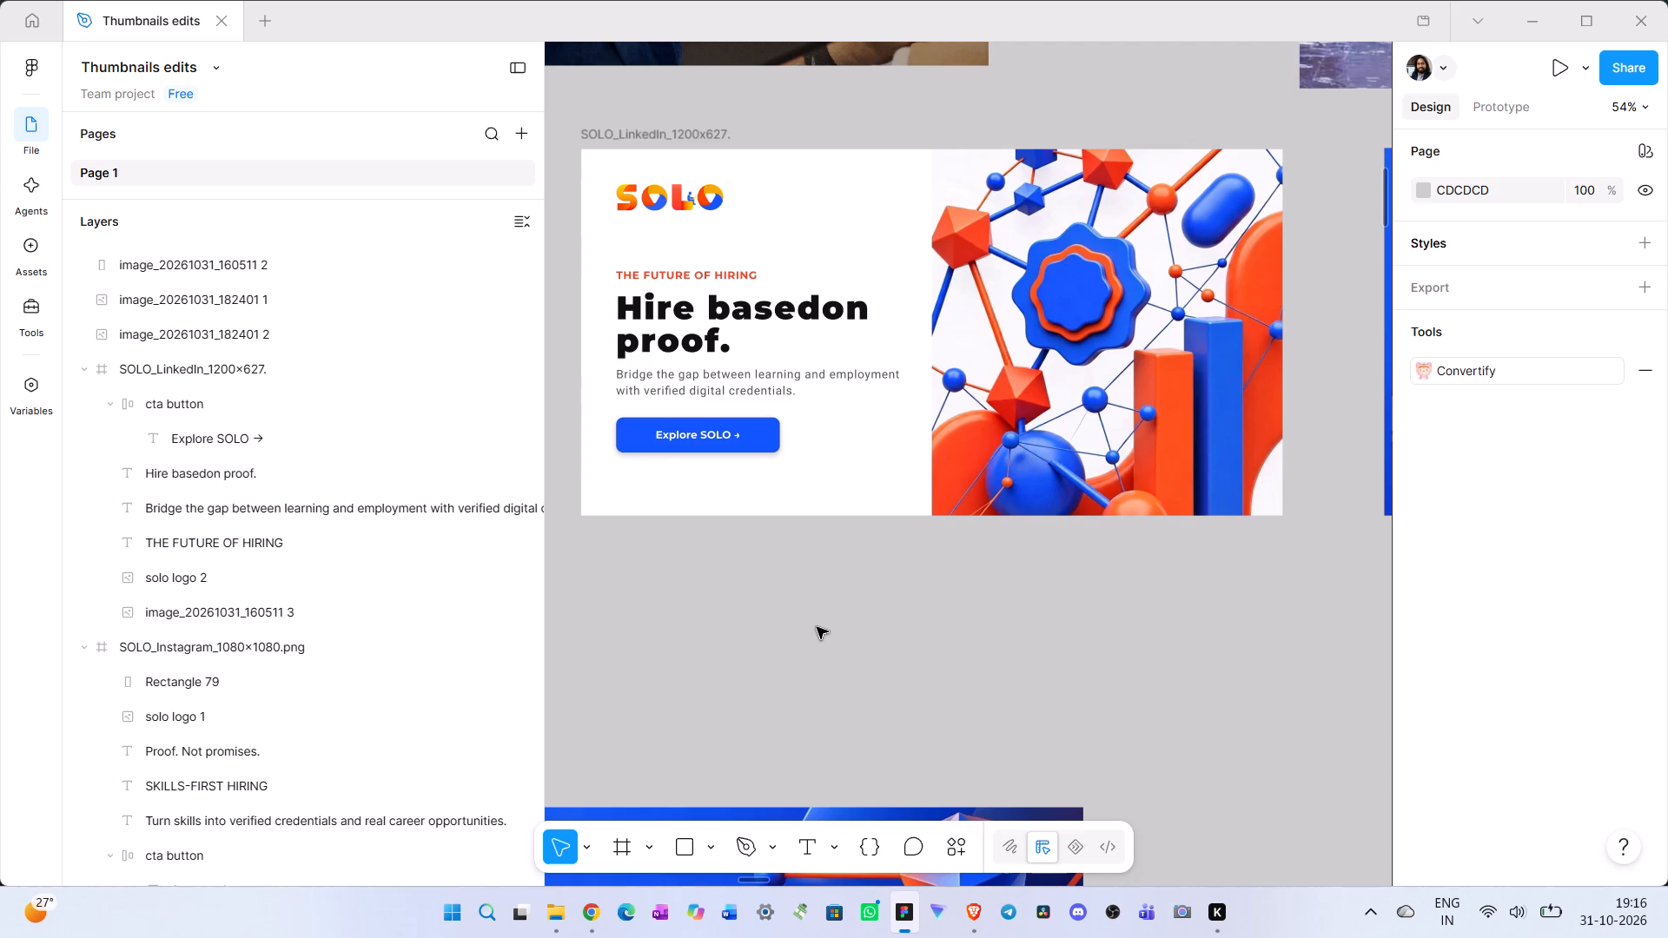
scroll(968, 701, down, 10)
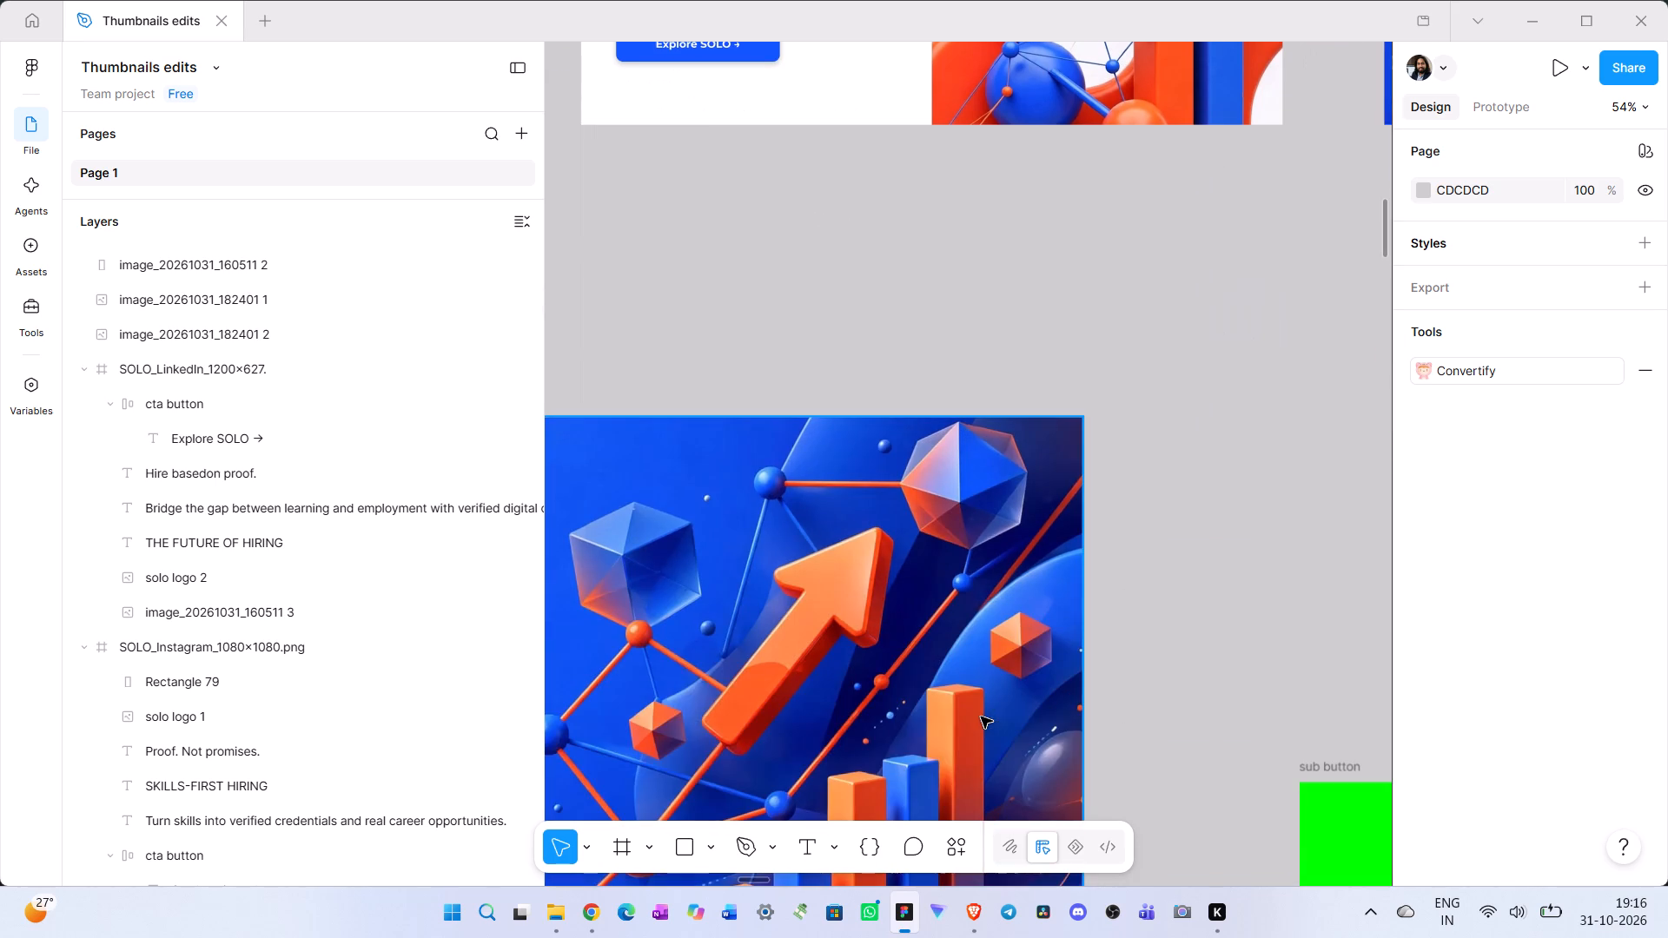
scroll(994, 723, up, 13)
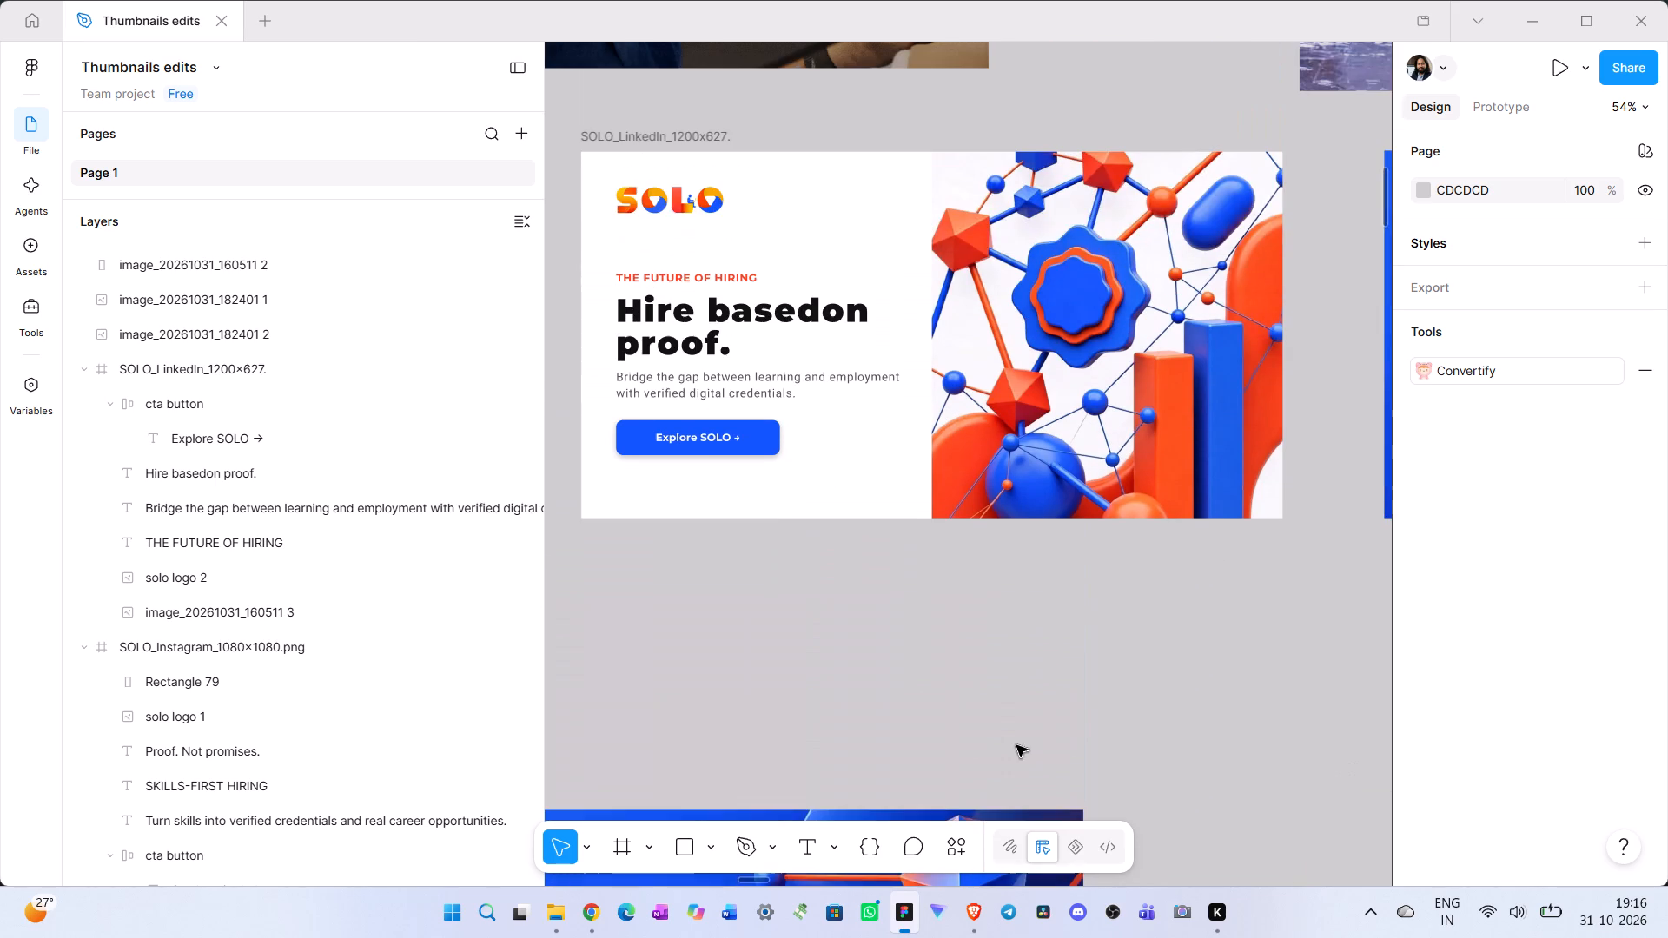
click(689, 838)
click(783, 693)
drag(791, 697, 1021, 393)
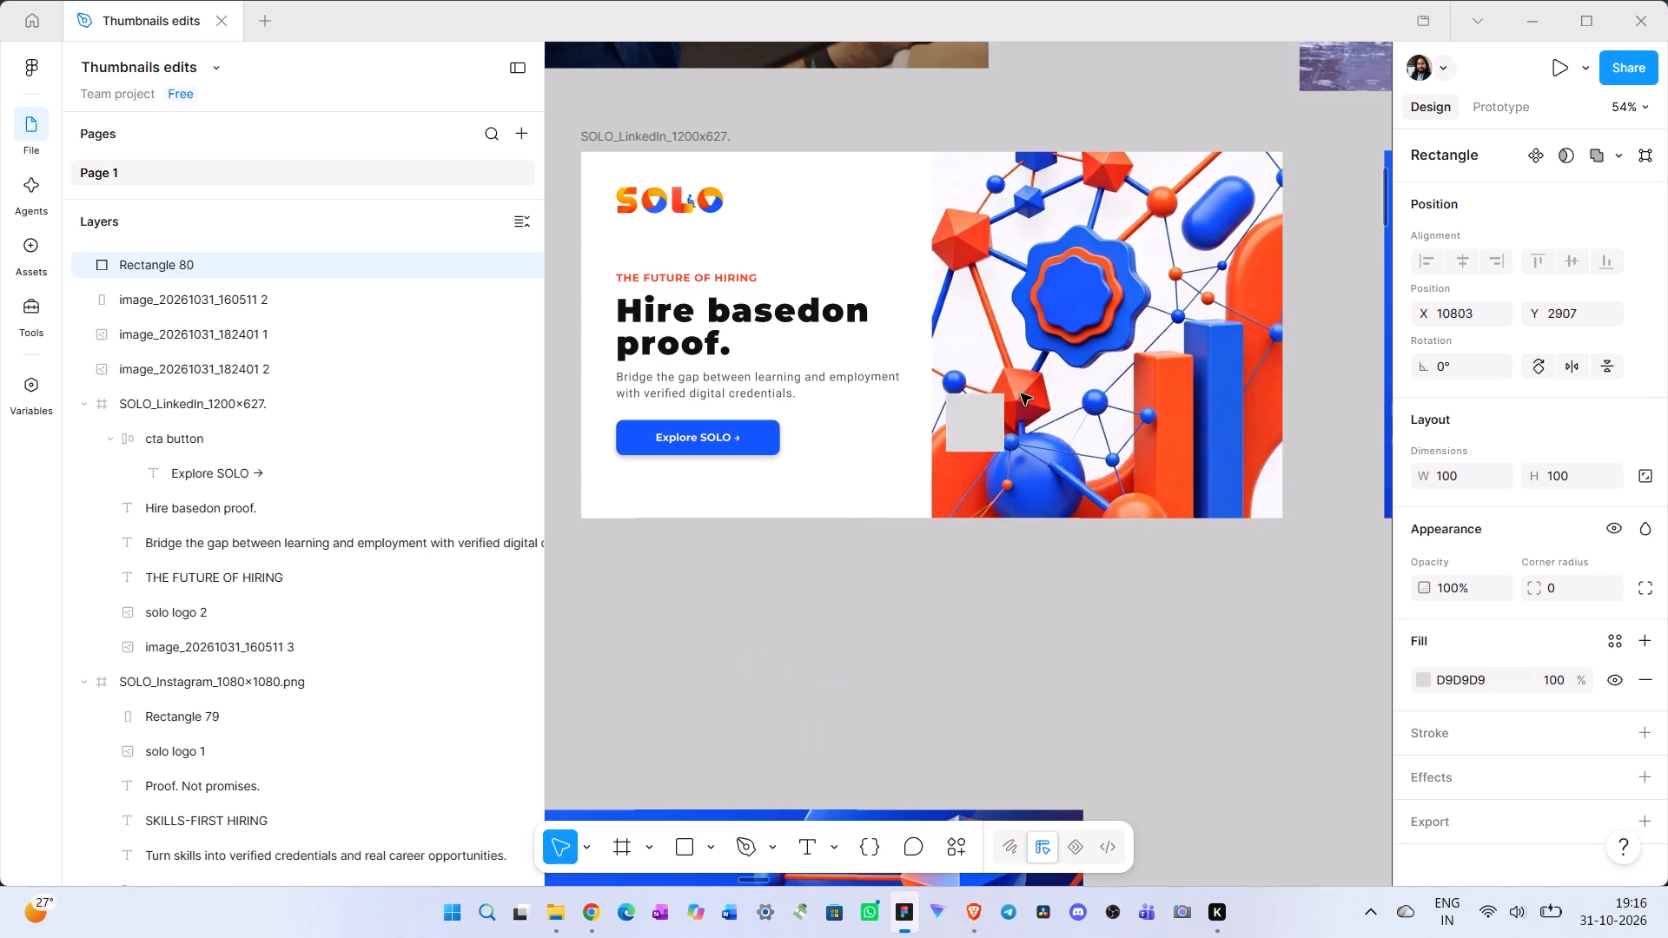
drag(1021, 393, 965, 188)
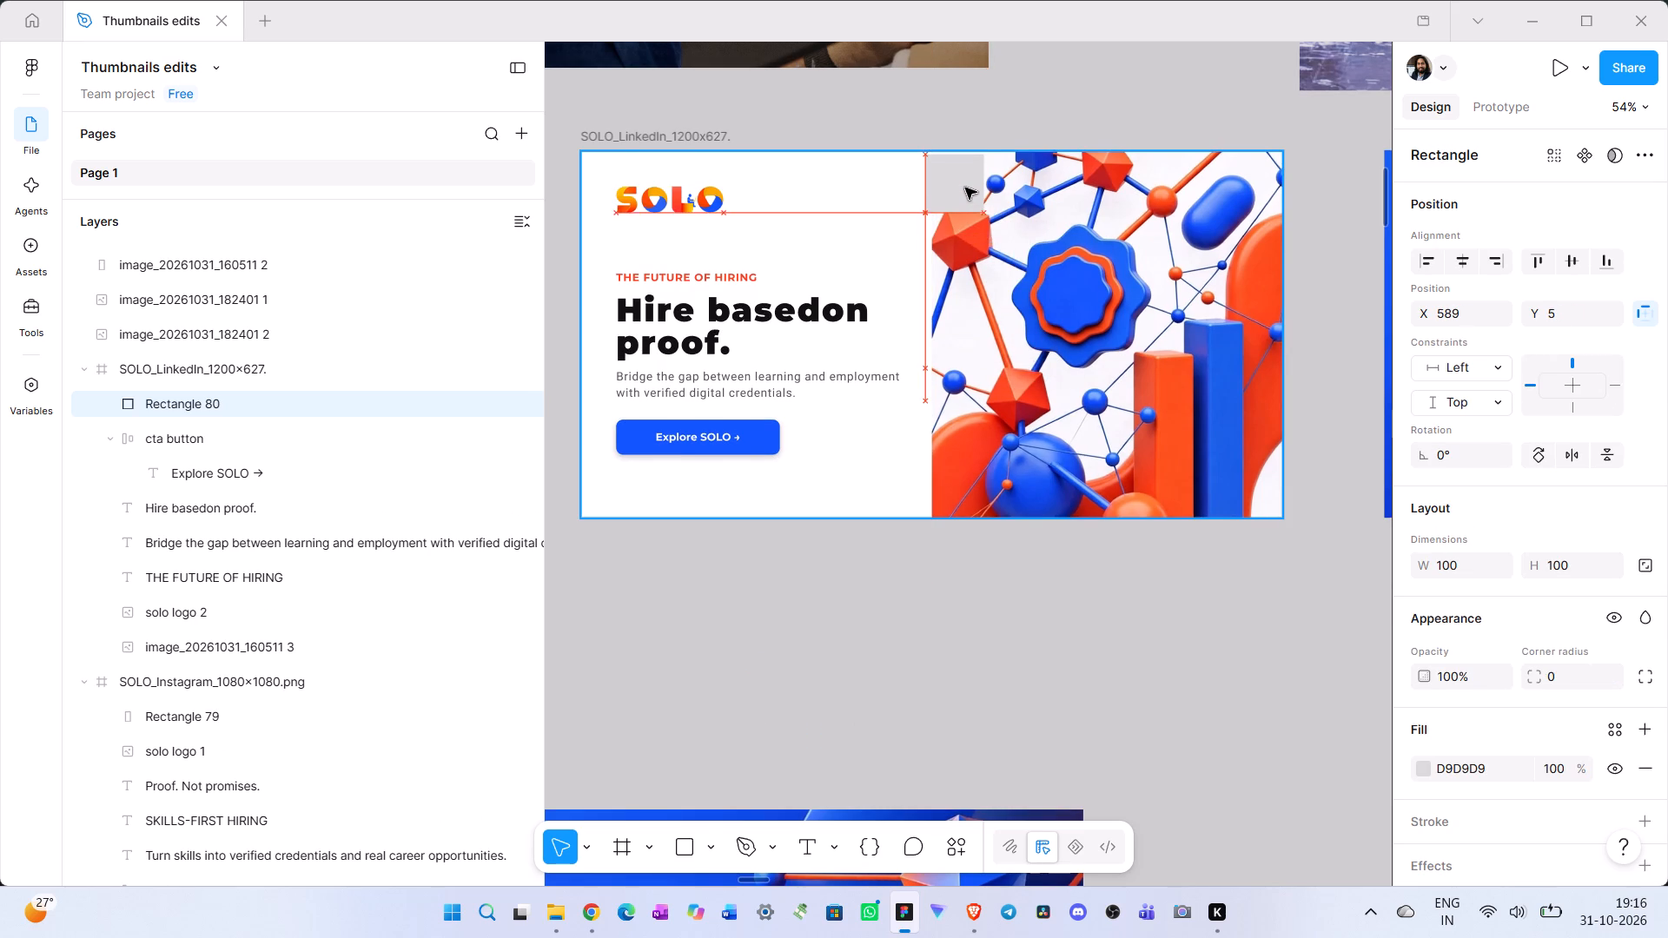
drag(965, 188, 965, 180)
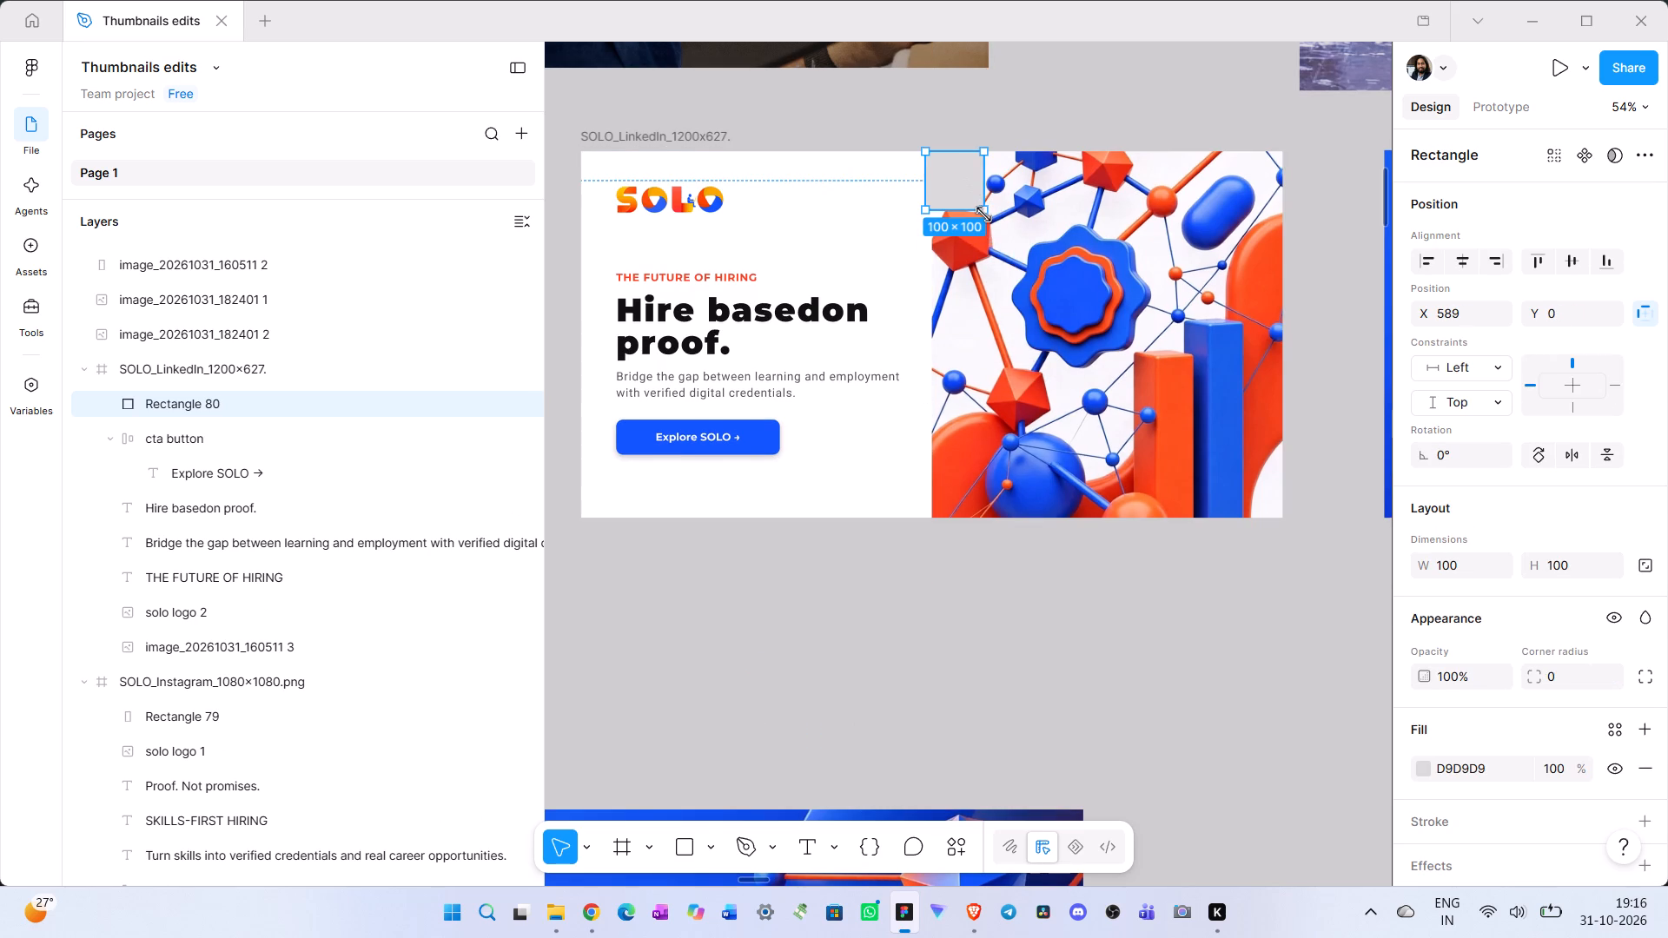
Resize the new rectangle to 600 × 627 with its left edge at X 600, so it exactly covers the LinkedIn frame's artwork.
drag(983, 215, 1294, 512)
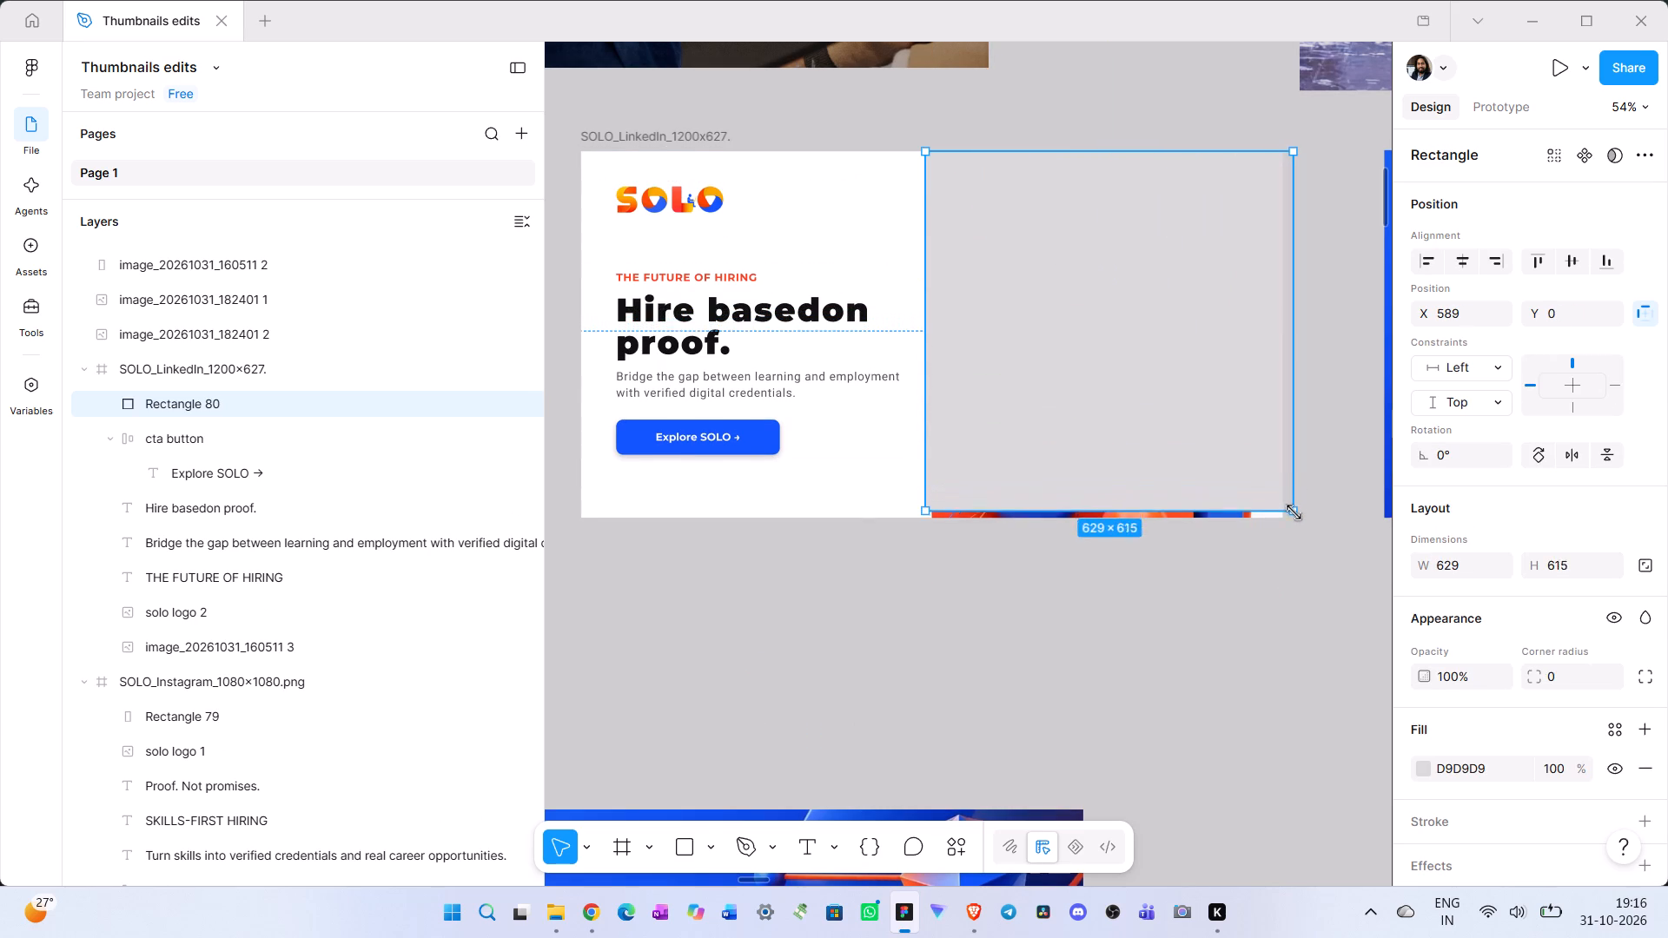
drag(1294, 512, 1294, 519)
drag(1297, 443, 1280, 442)
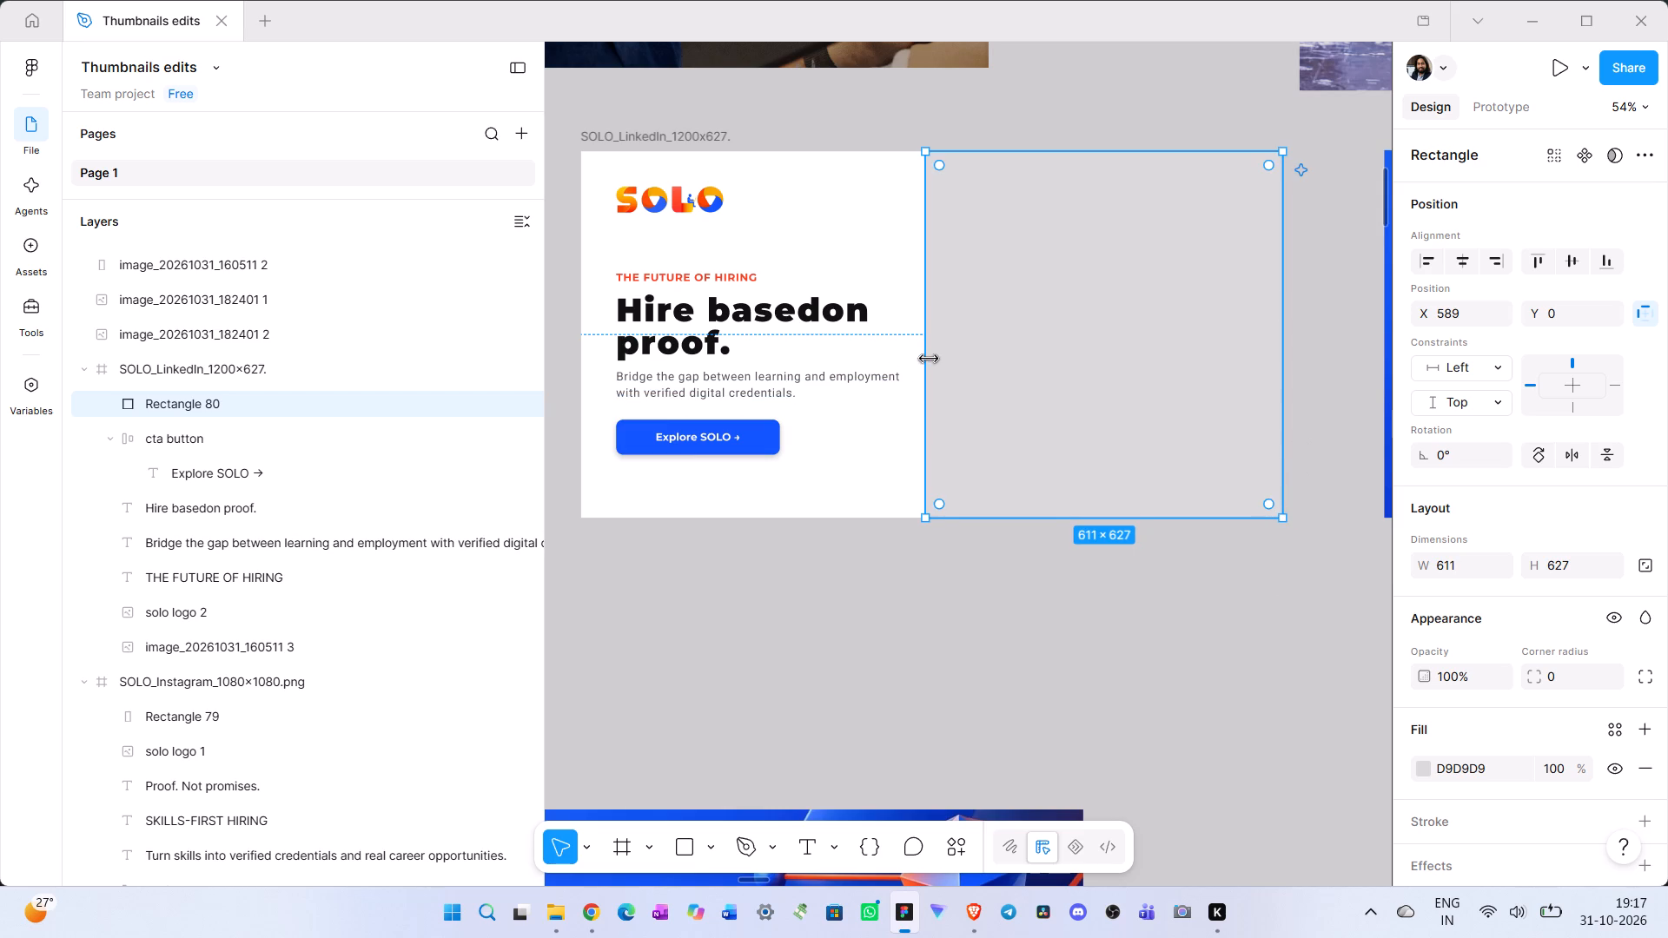
click(929, 358)
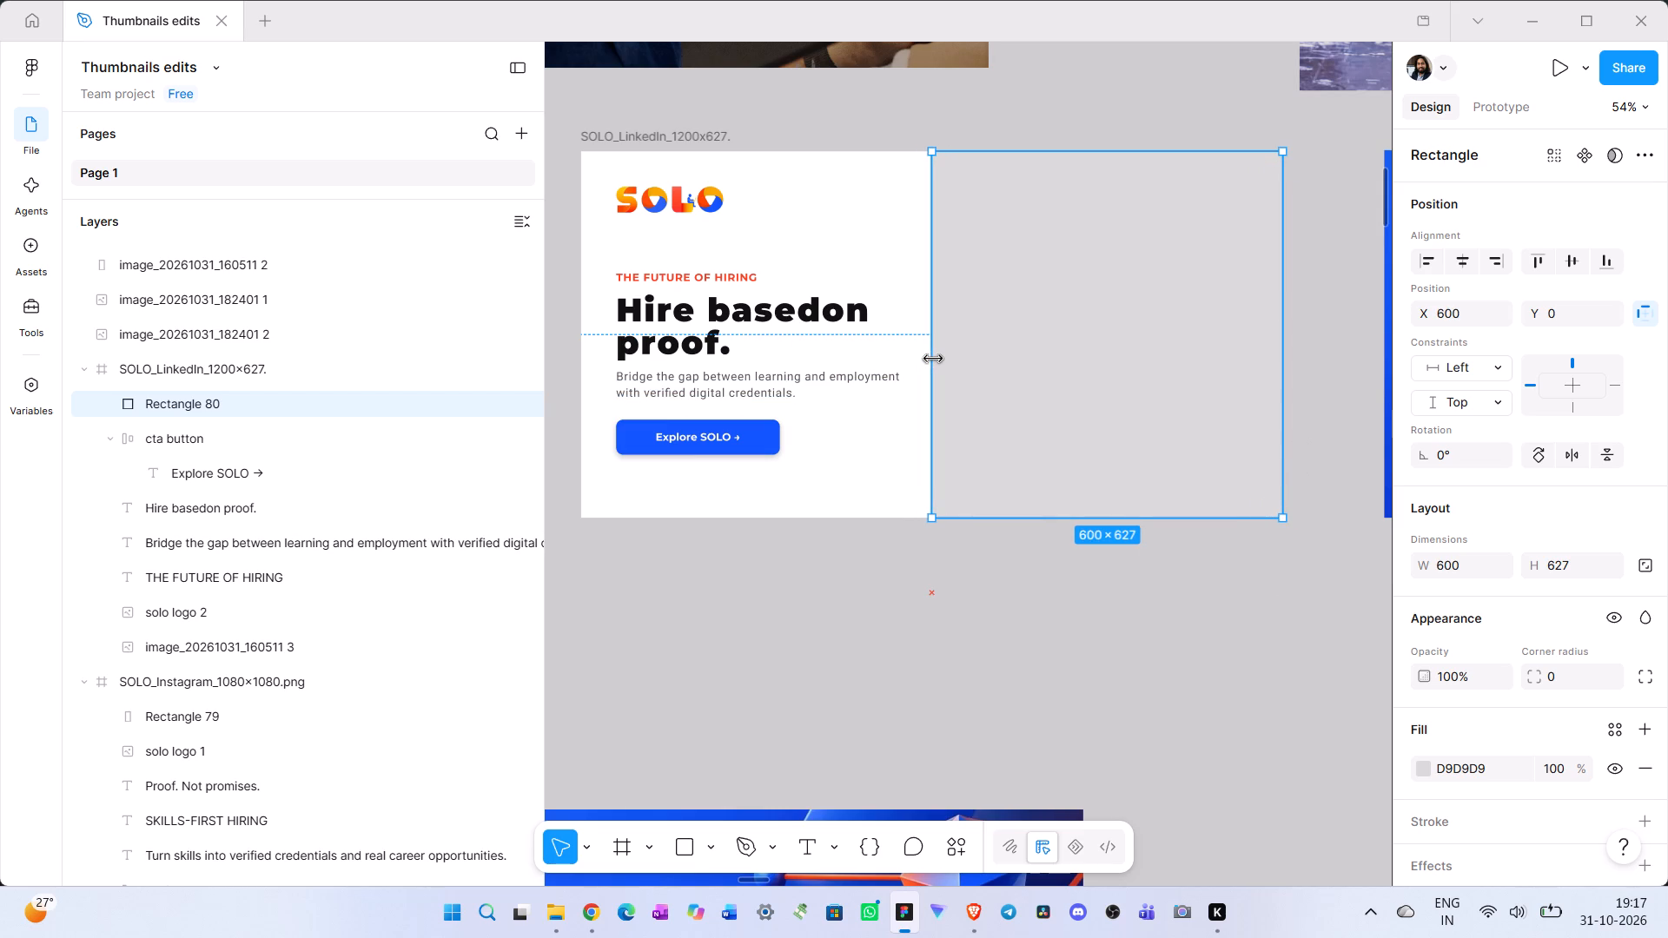
click(1285, 221)
click(1139, 151)
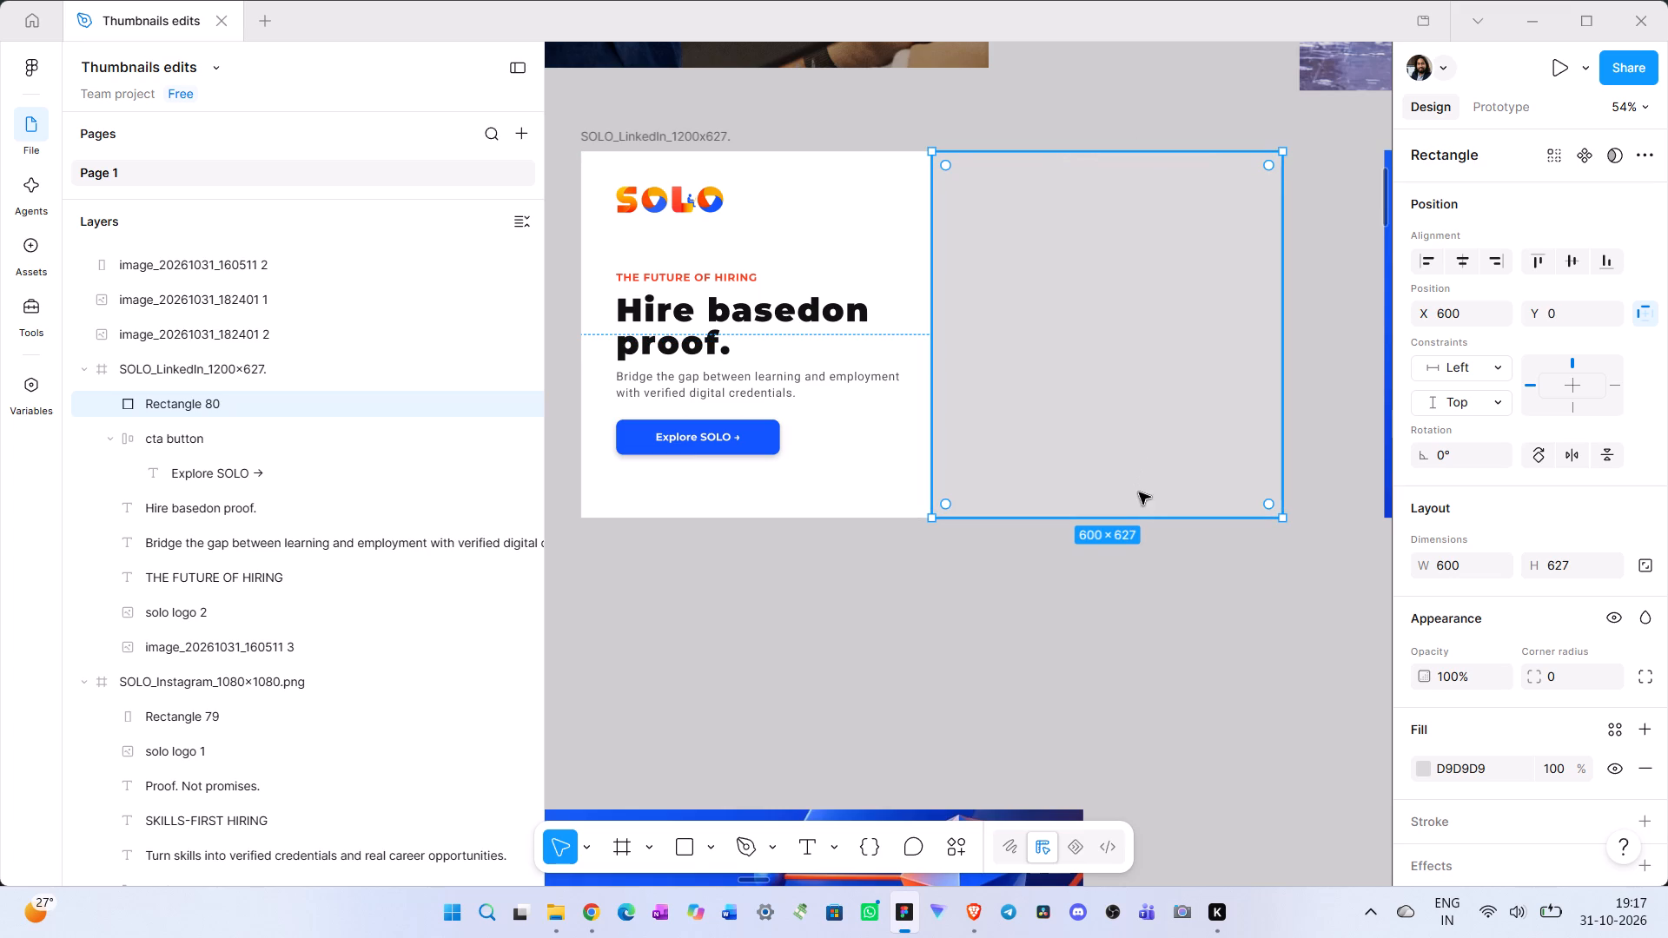
click(1138, 518)
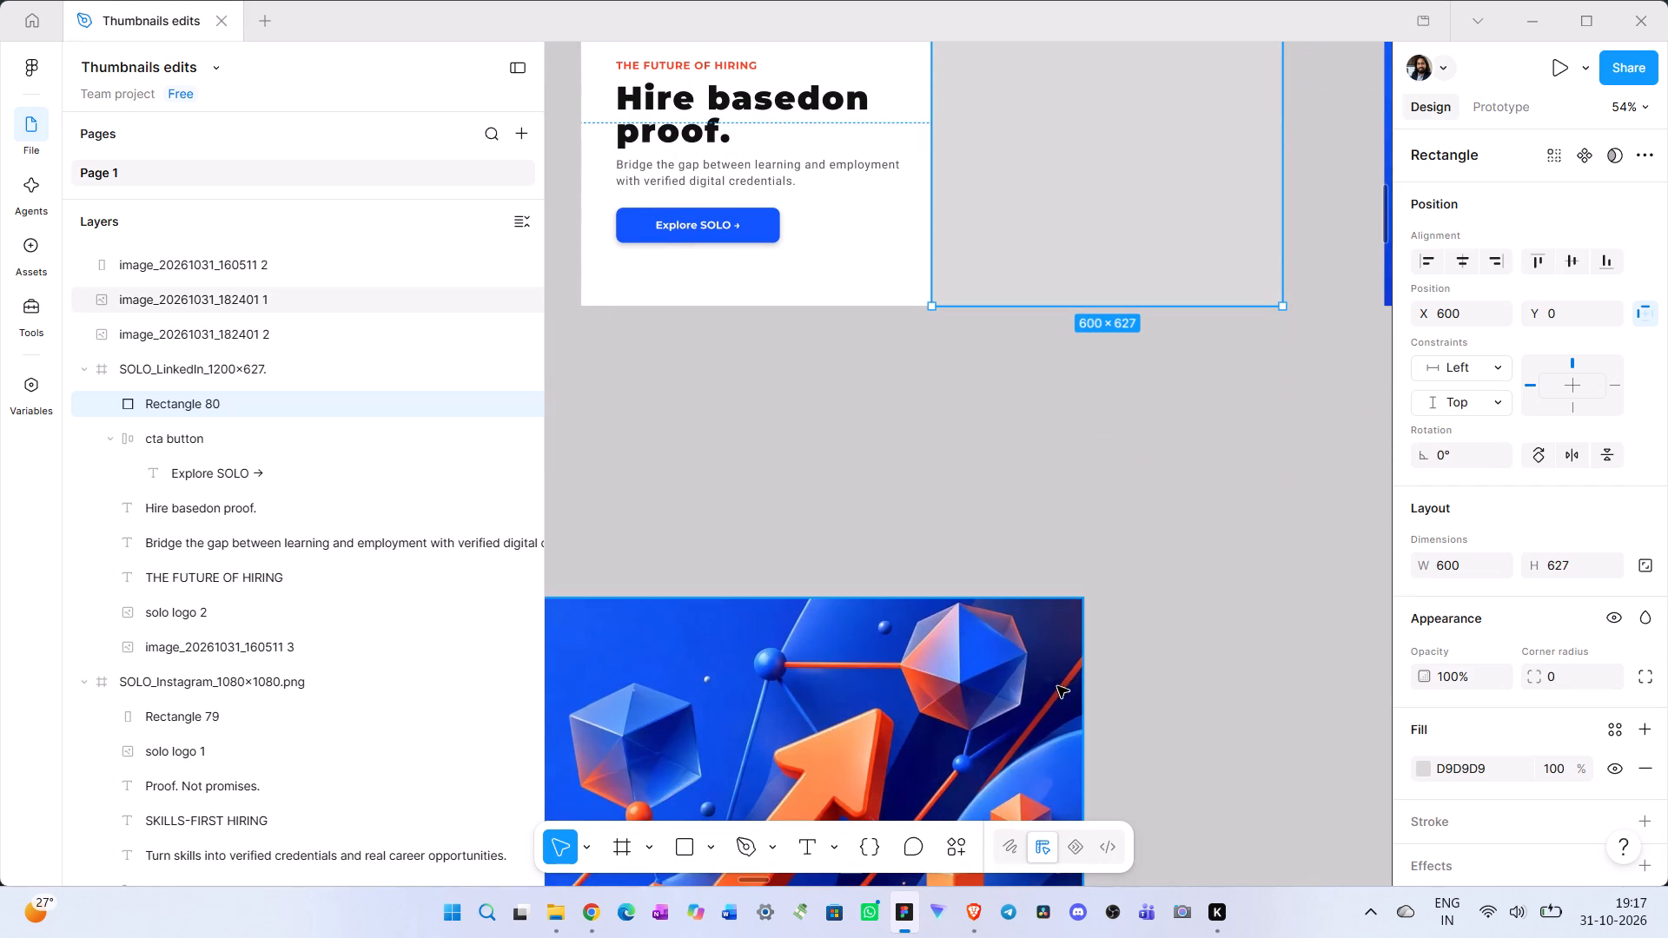
scroll(1055, 690, right, 1)
scroll(1055, 690, left, 1)
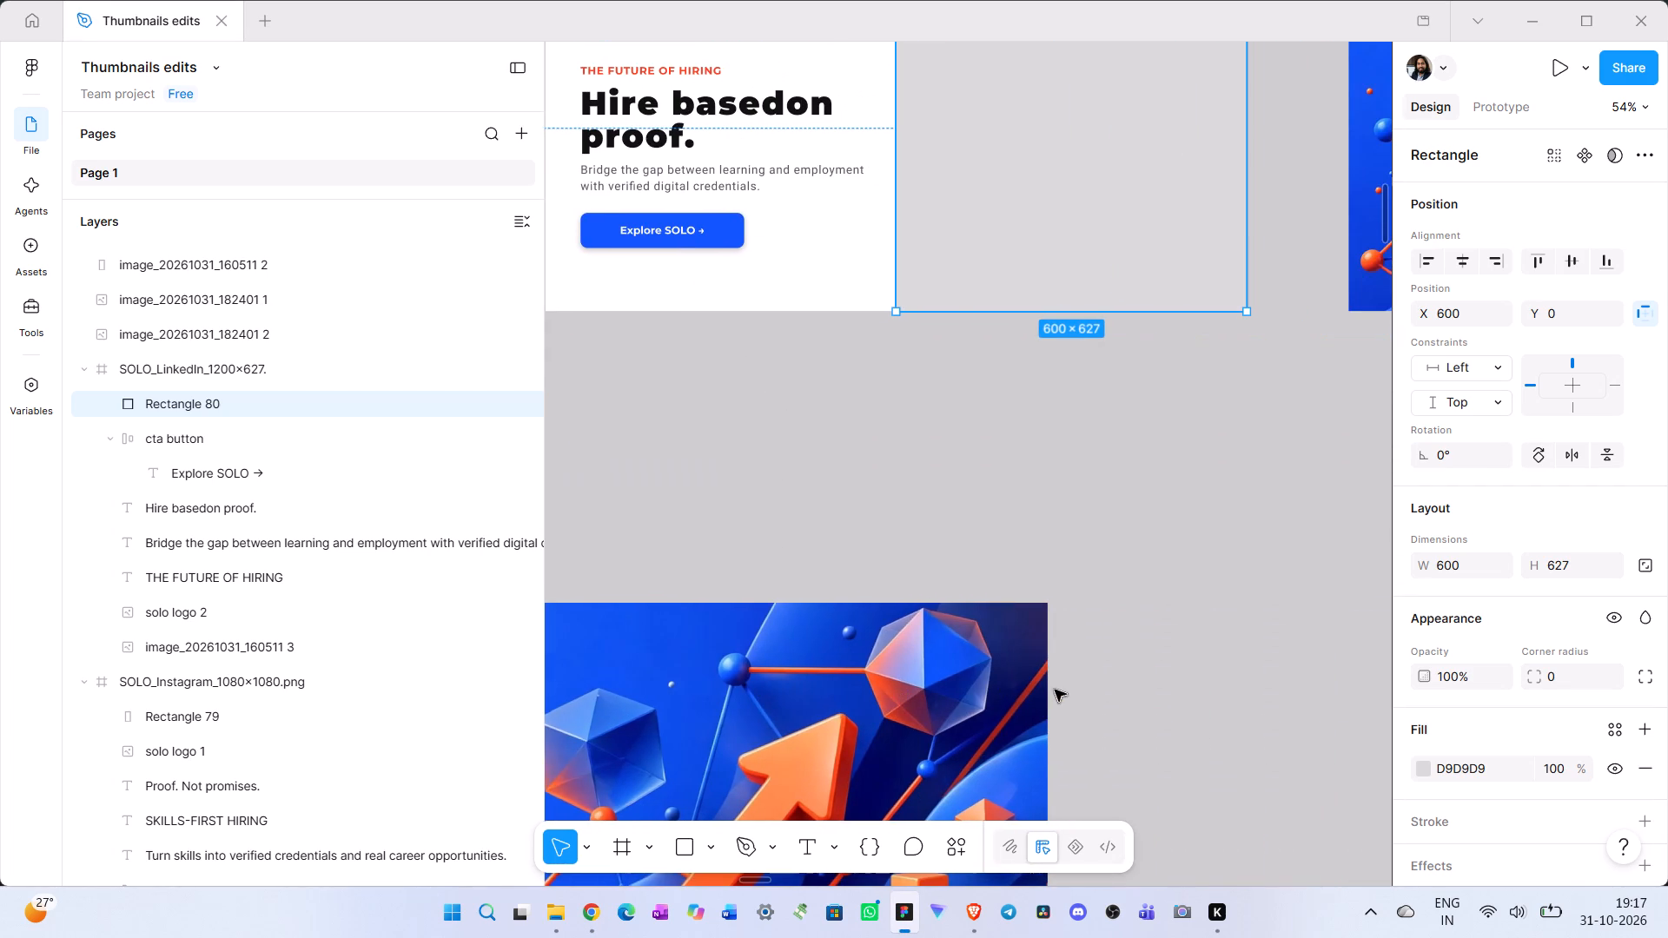
scroll(1055, 690, left, 1)
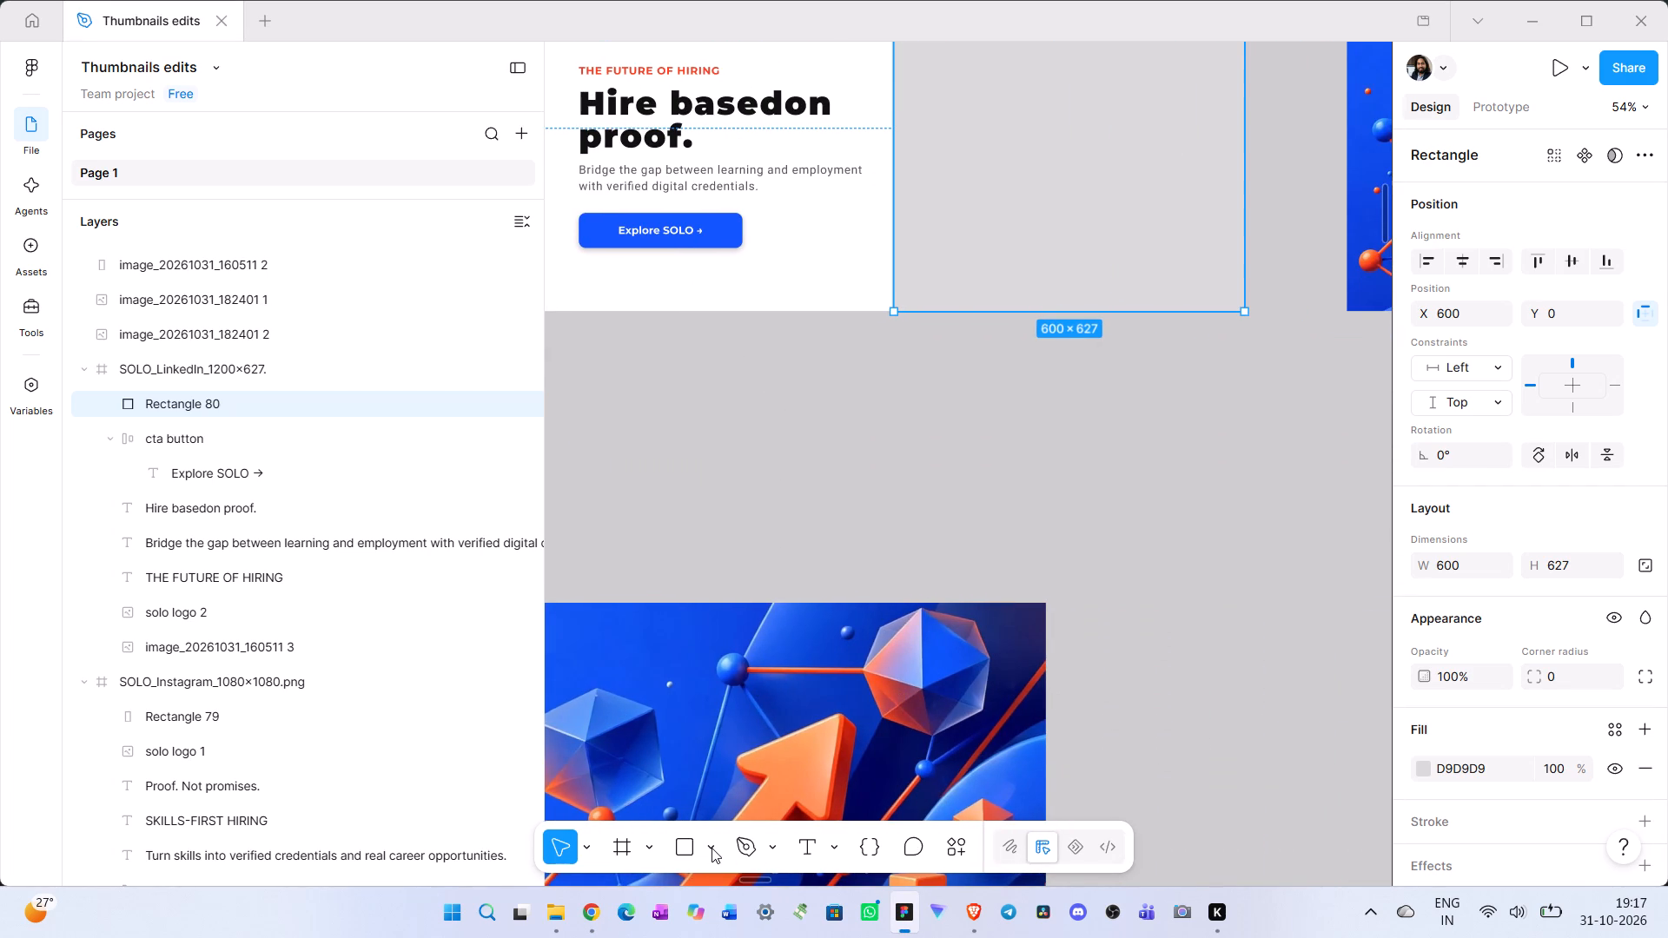
scroll(1259, 507, up, 7)
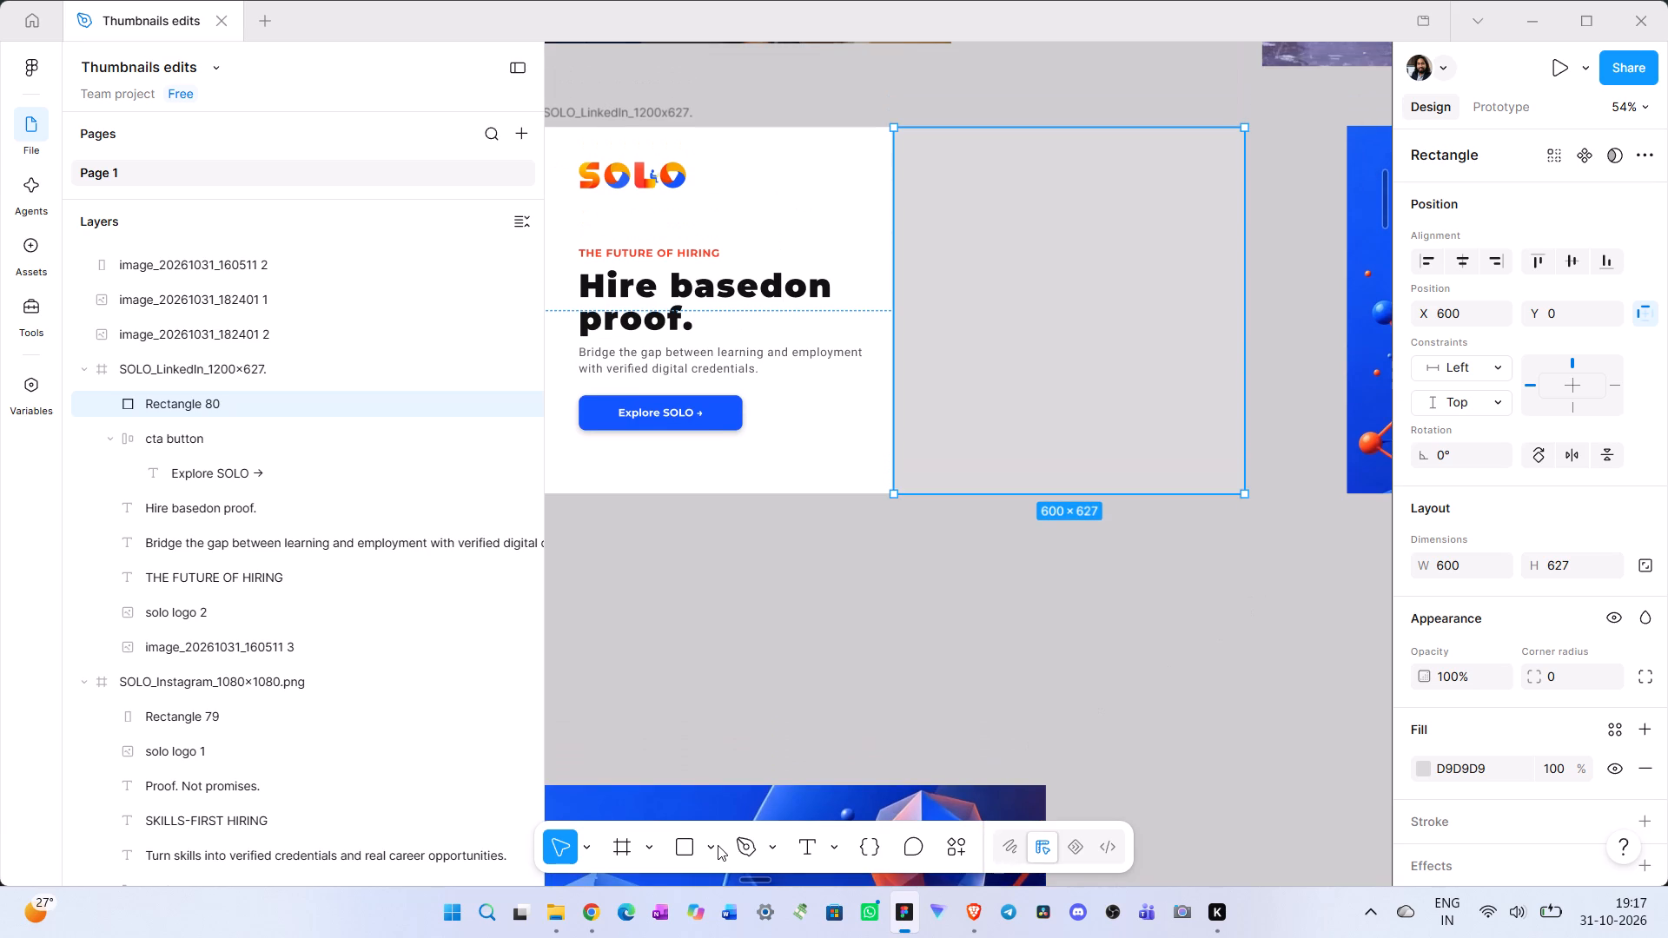
click(1415, 768)
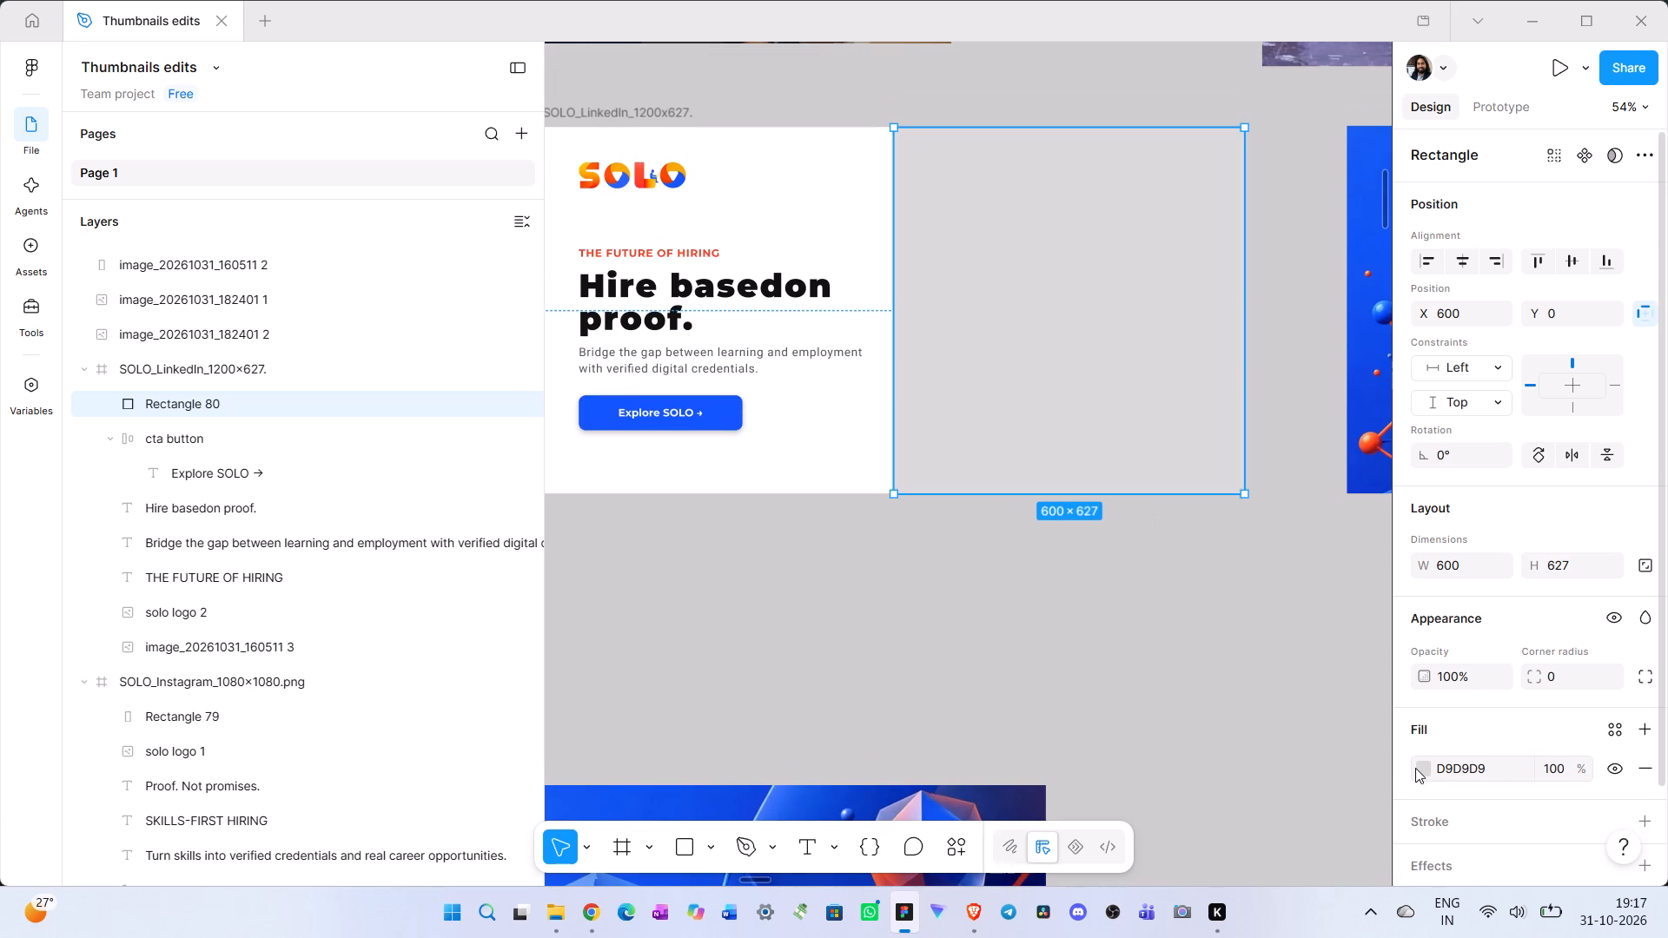
click(1429, 768)
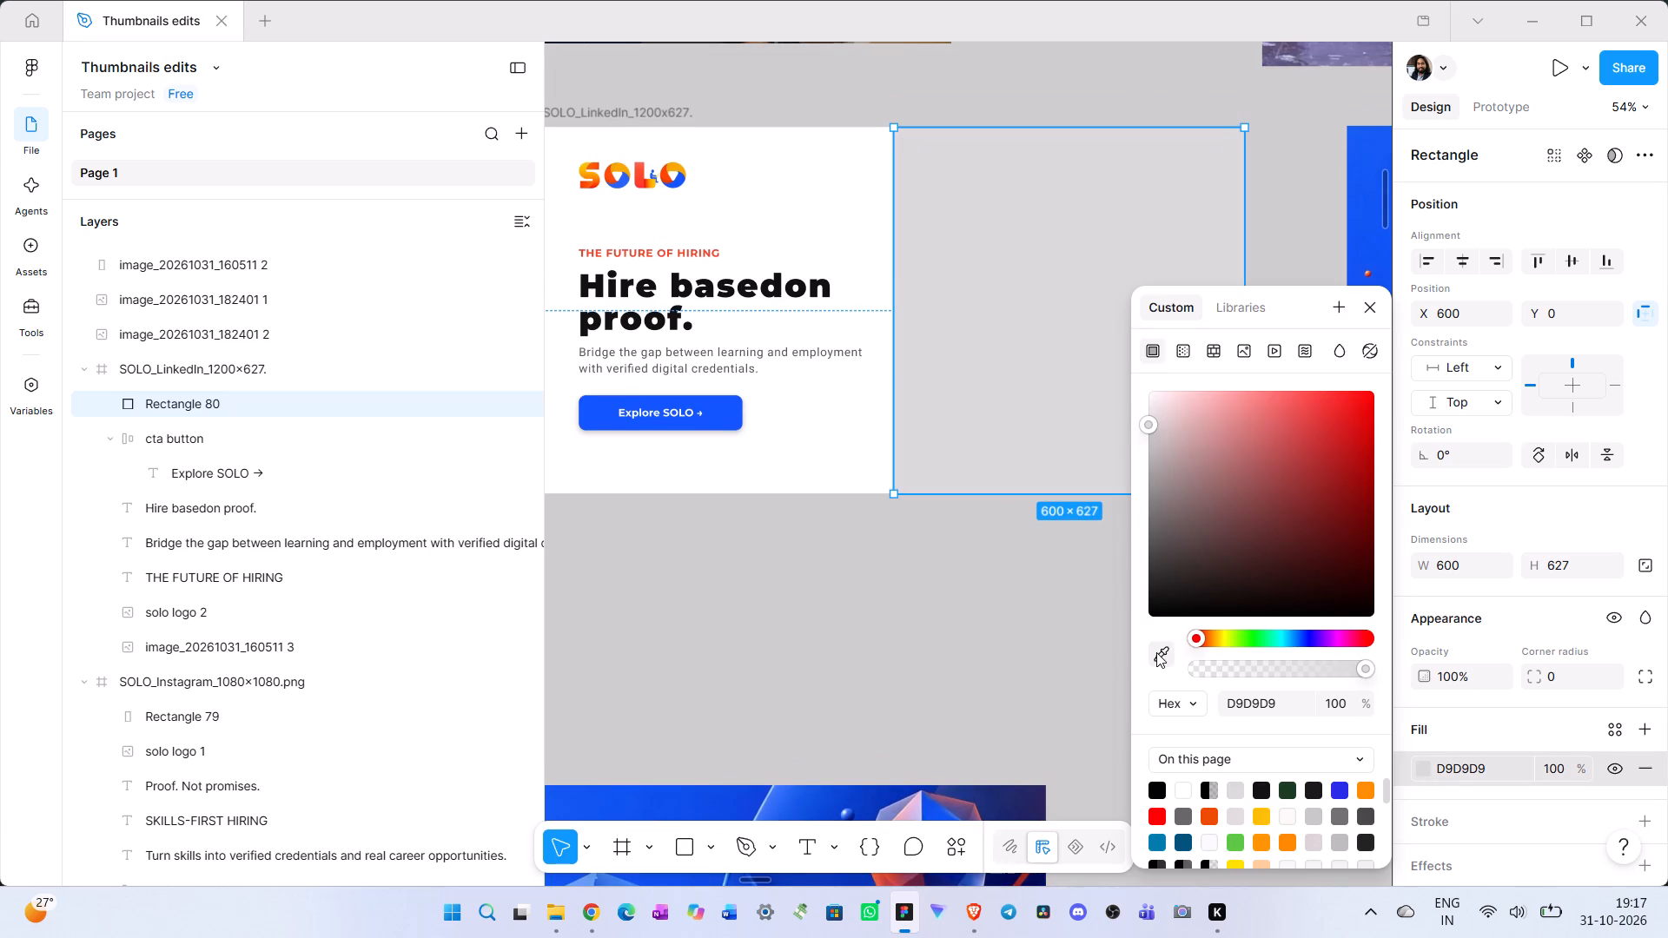
click(1156, 652)
click(622, 797)
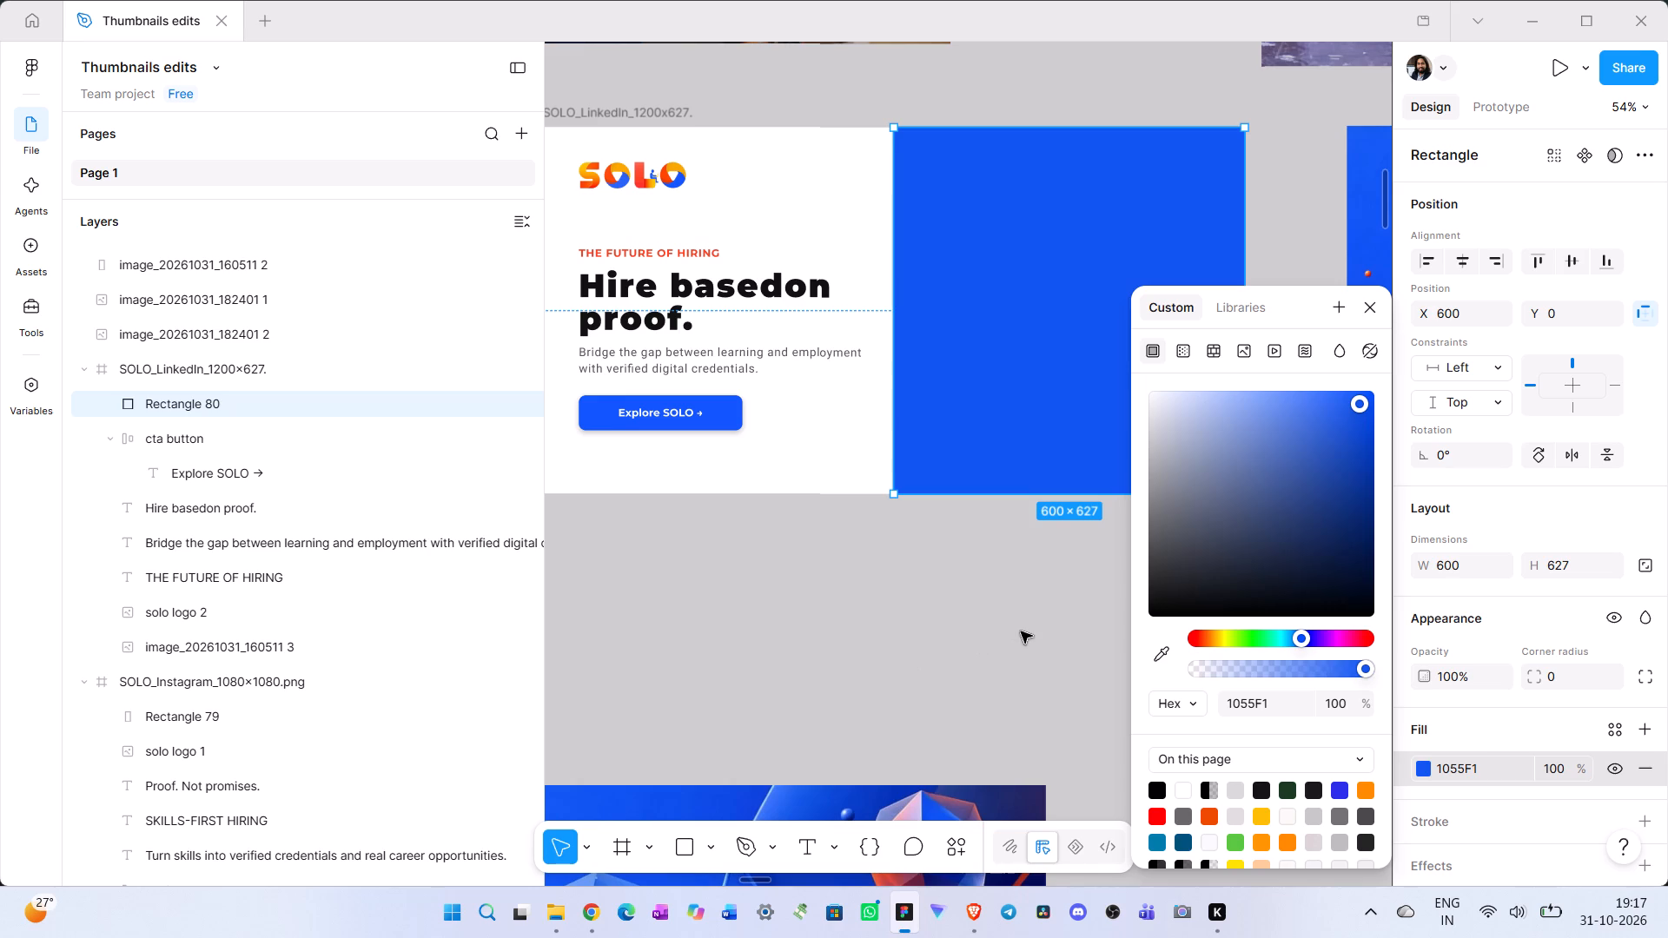
Add a mono Noise effect to the LinkedIn frame's blue rectangle, with noise colour 000000 at 25% opacity.
scroll(1021, 629, left, 1)
scroll(1590, 762, down, 3)
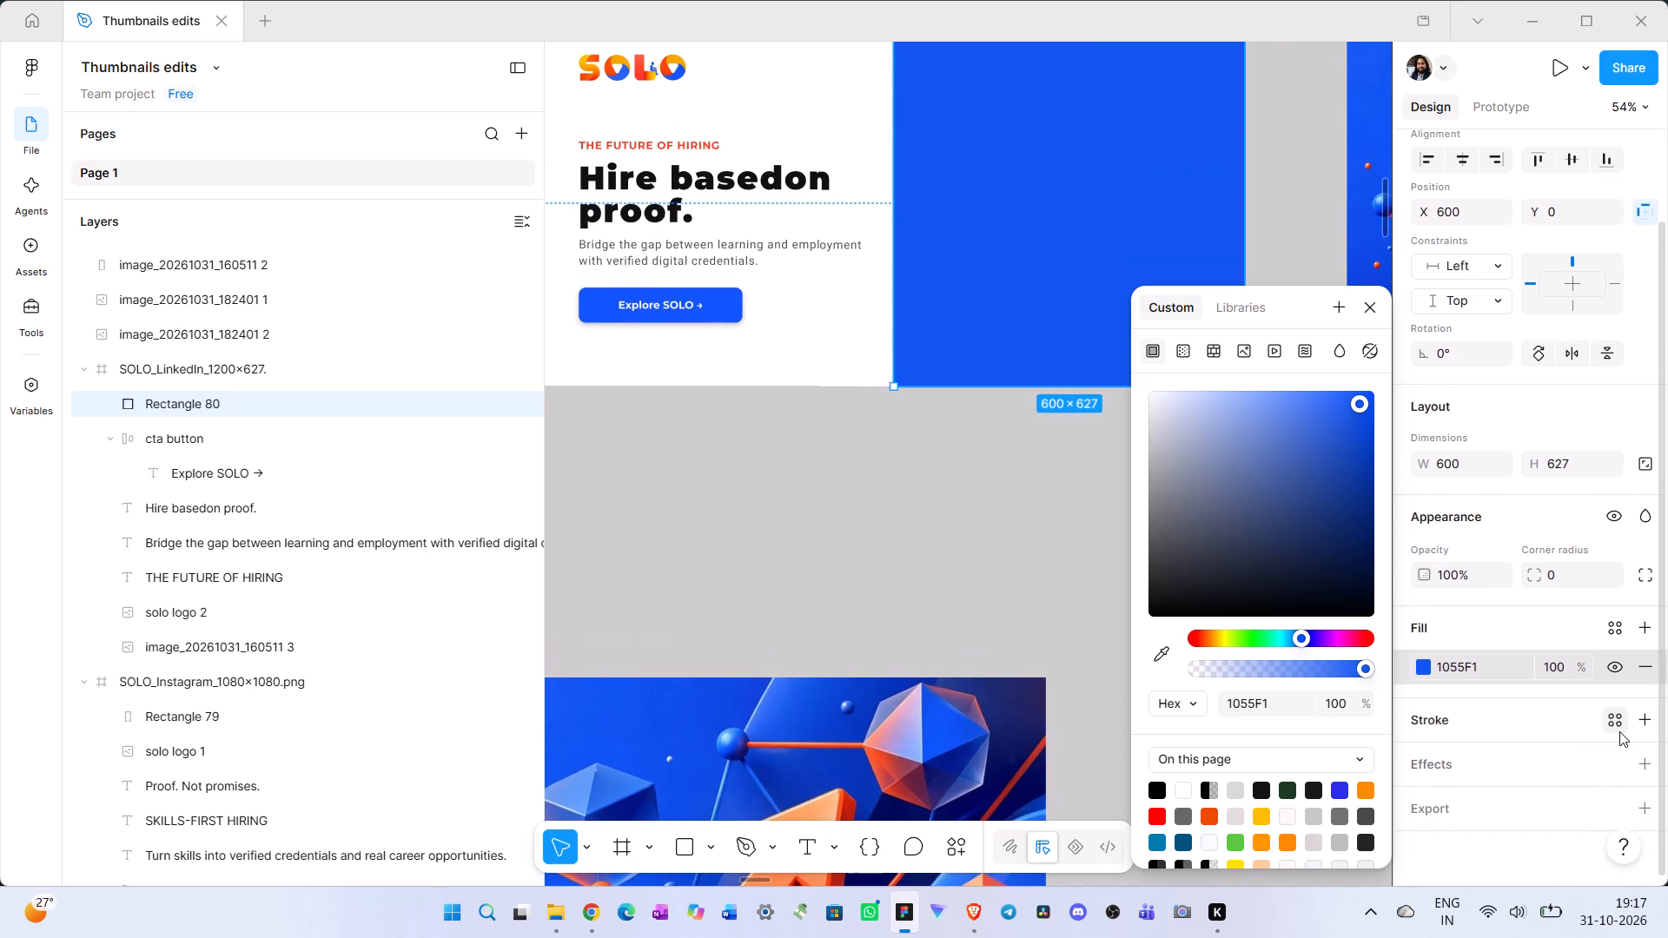
click(1649, 760)
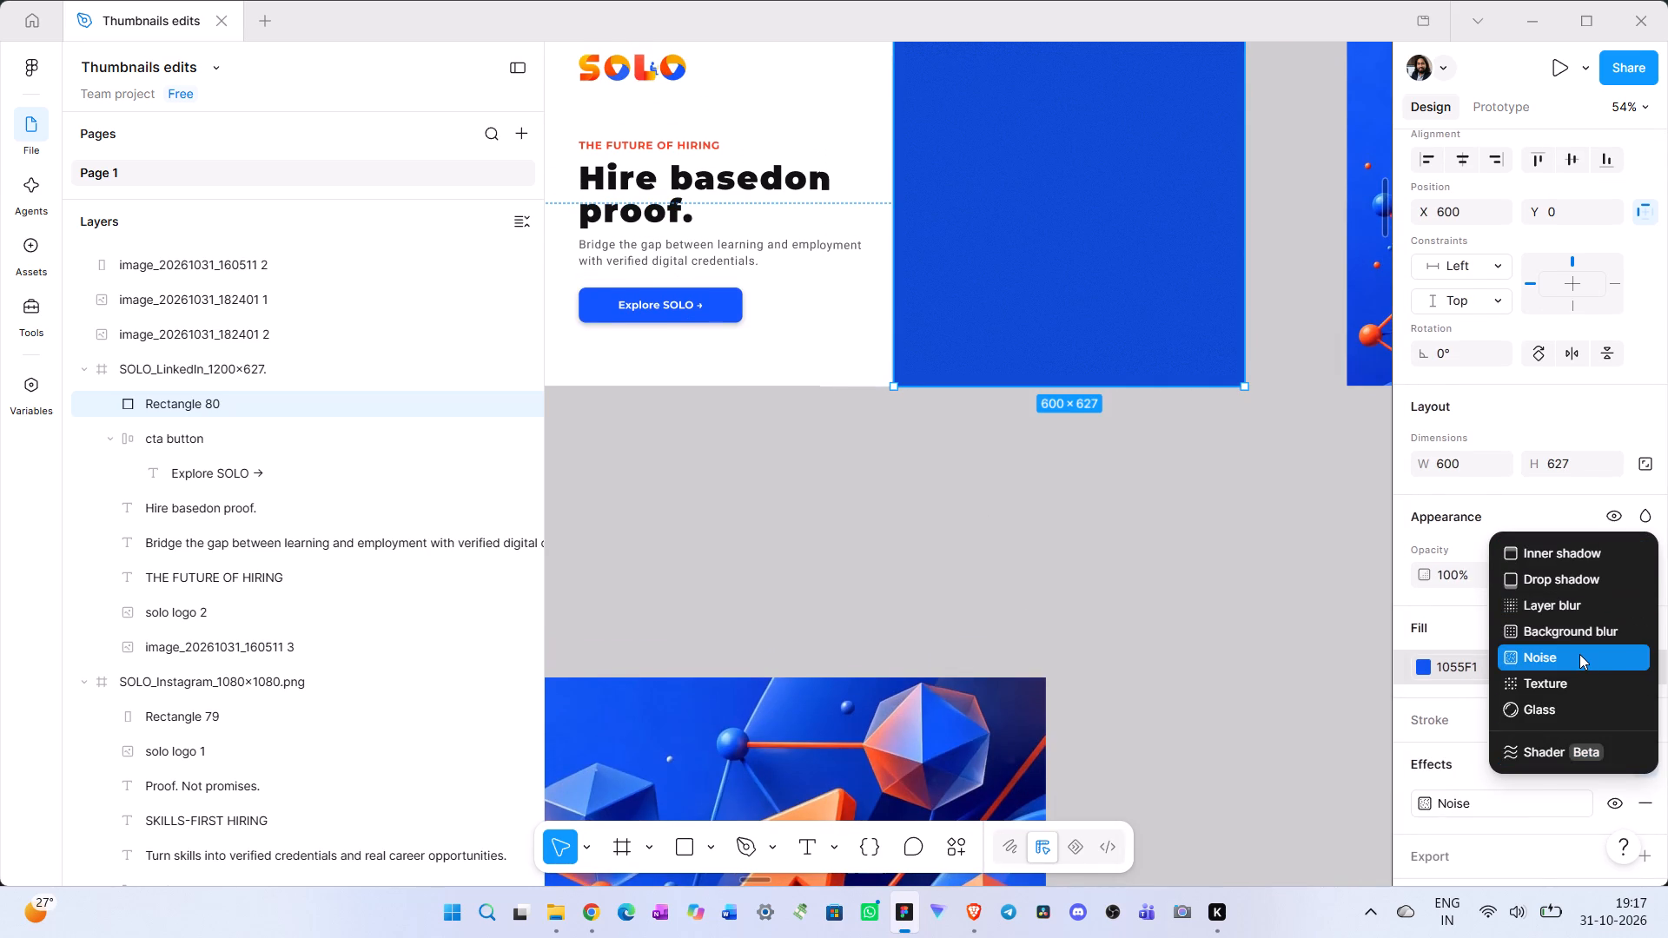
click(1579, 654)
scroll(1175, 464, up, 3)
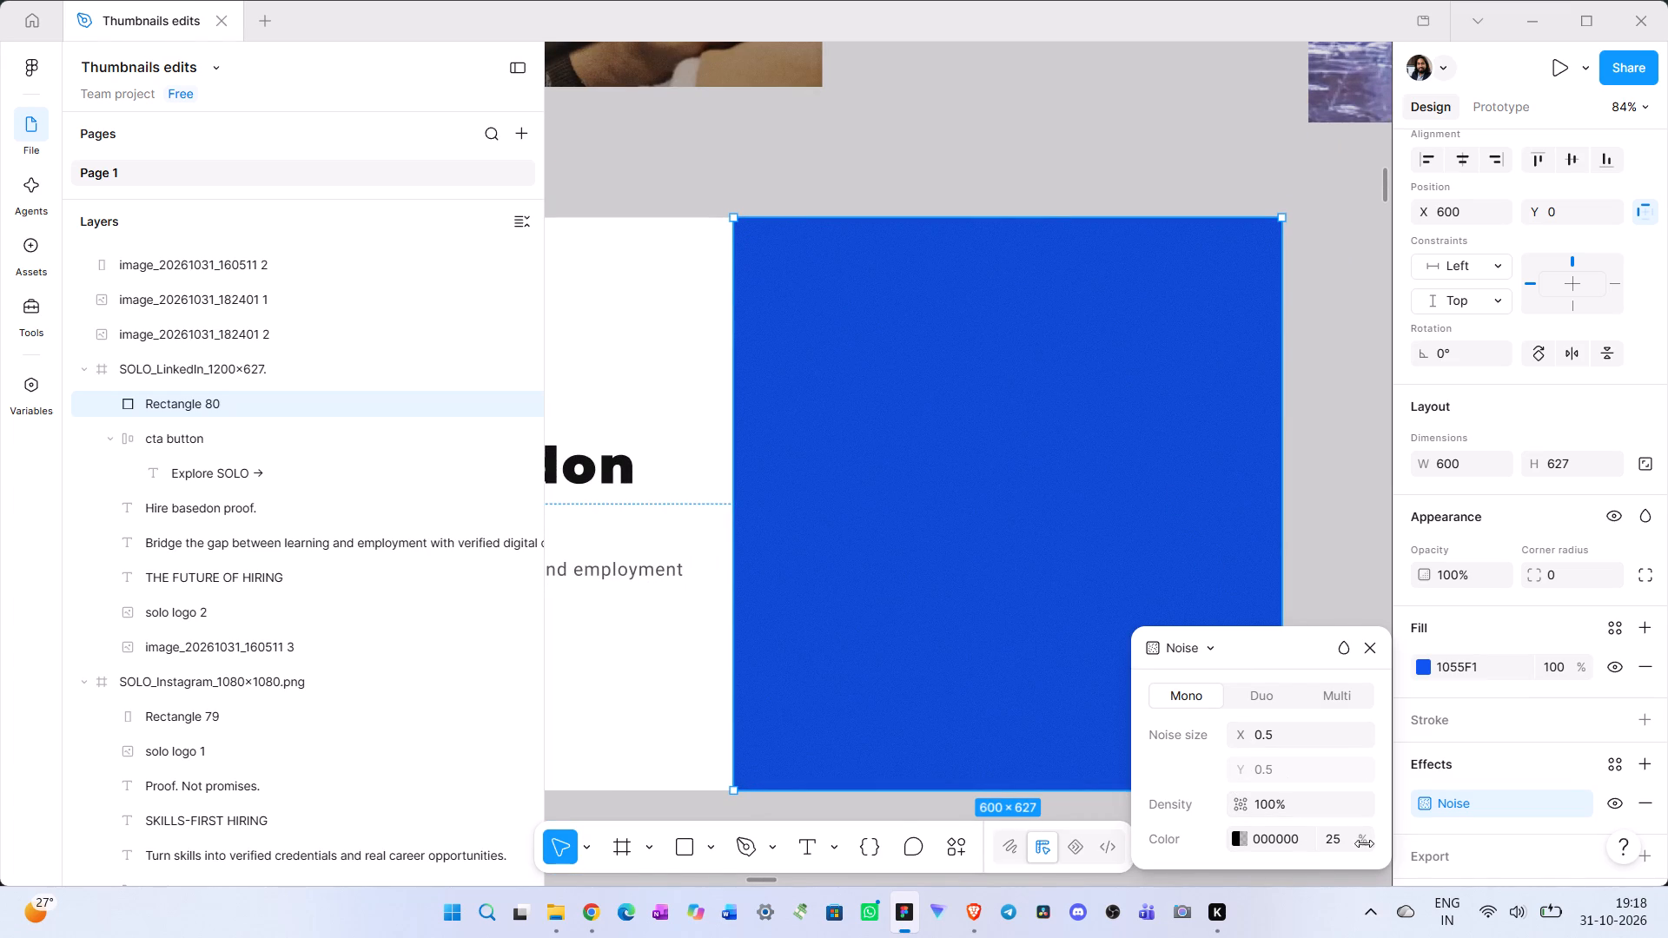
drag(1360, 838, 894, 491)
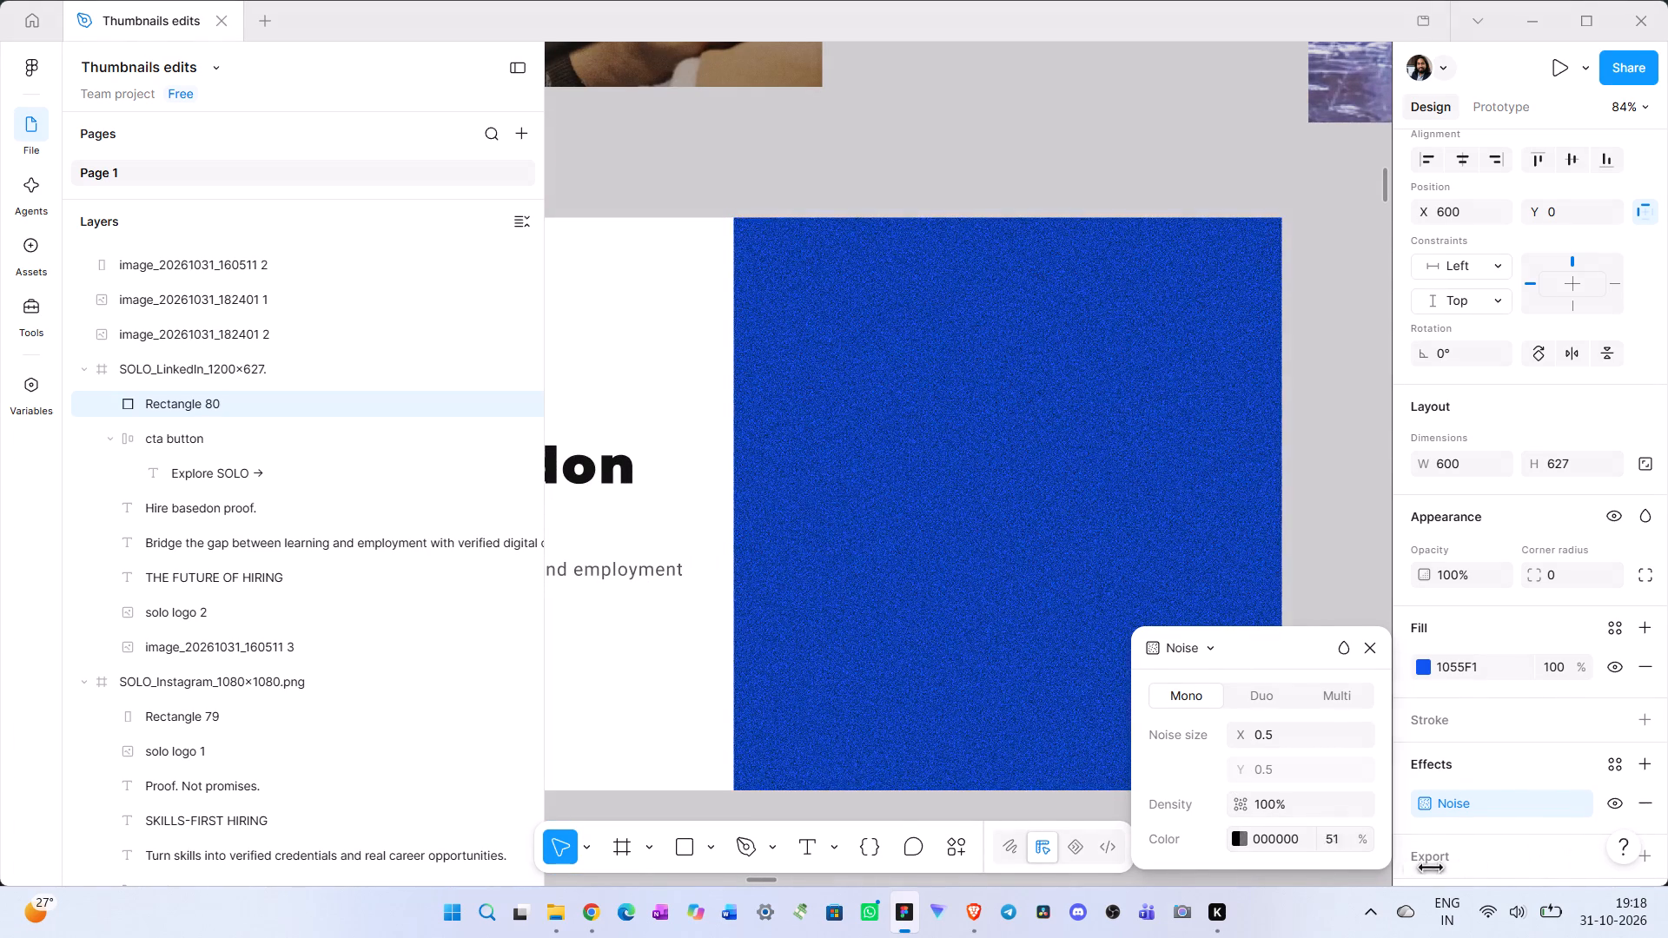
drag(894, 491, 693, 483)
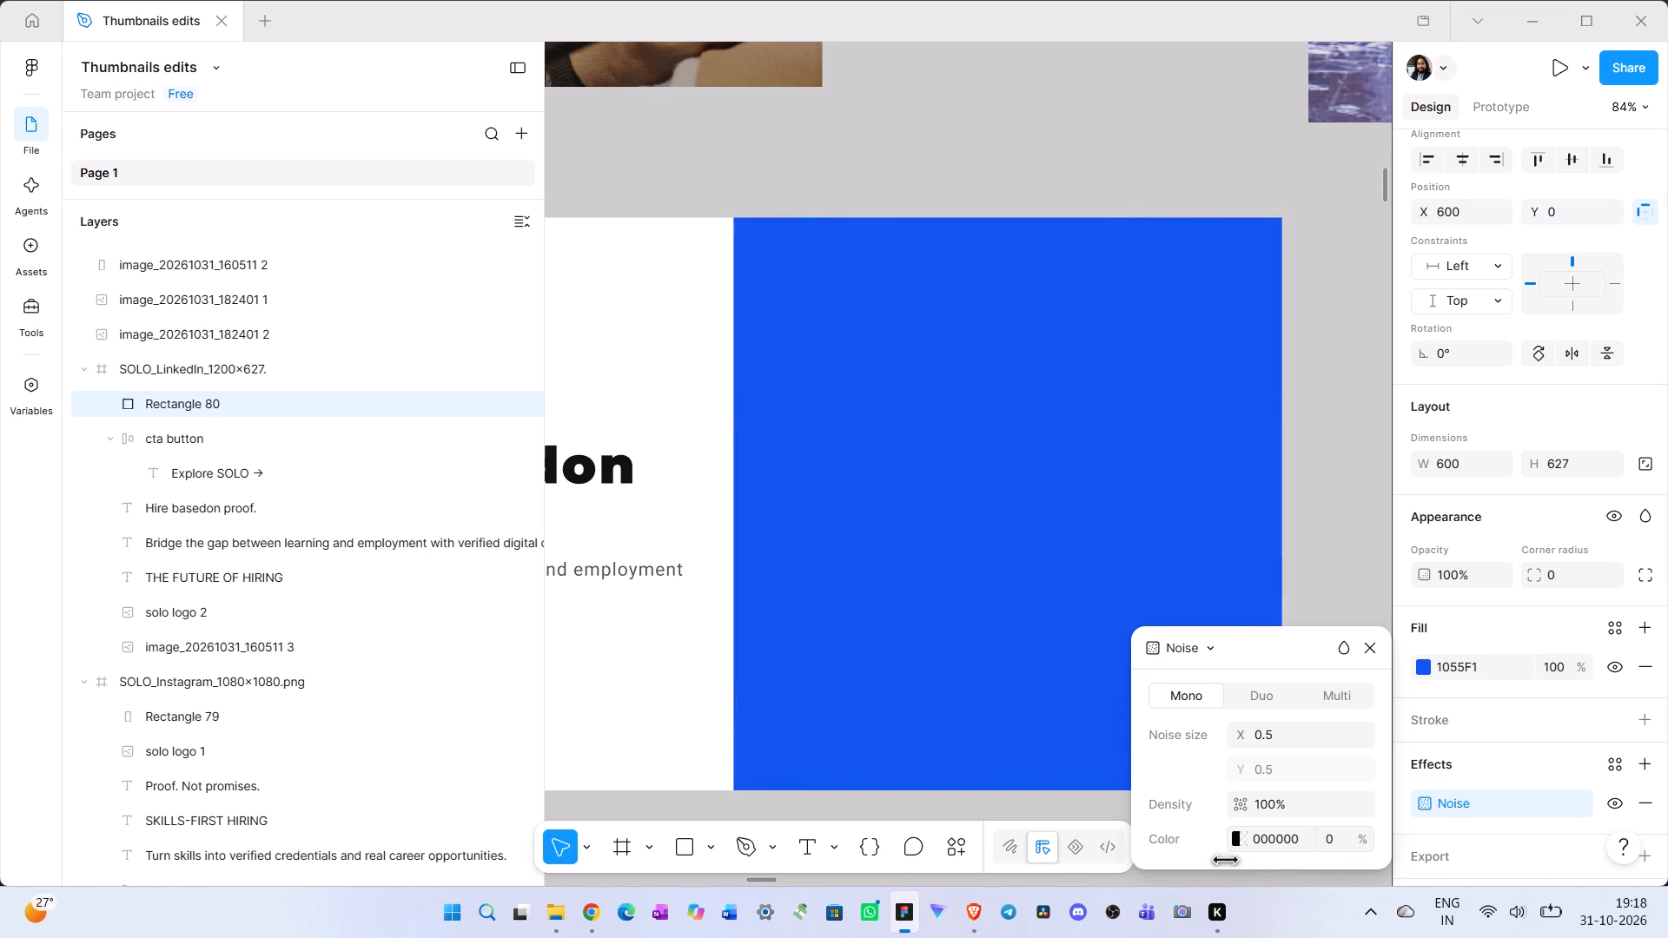
drag(693, 483, 685, 481)
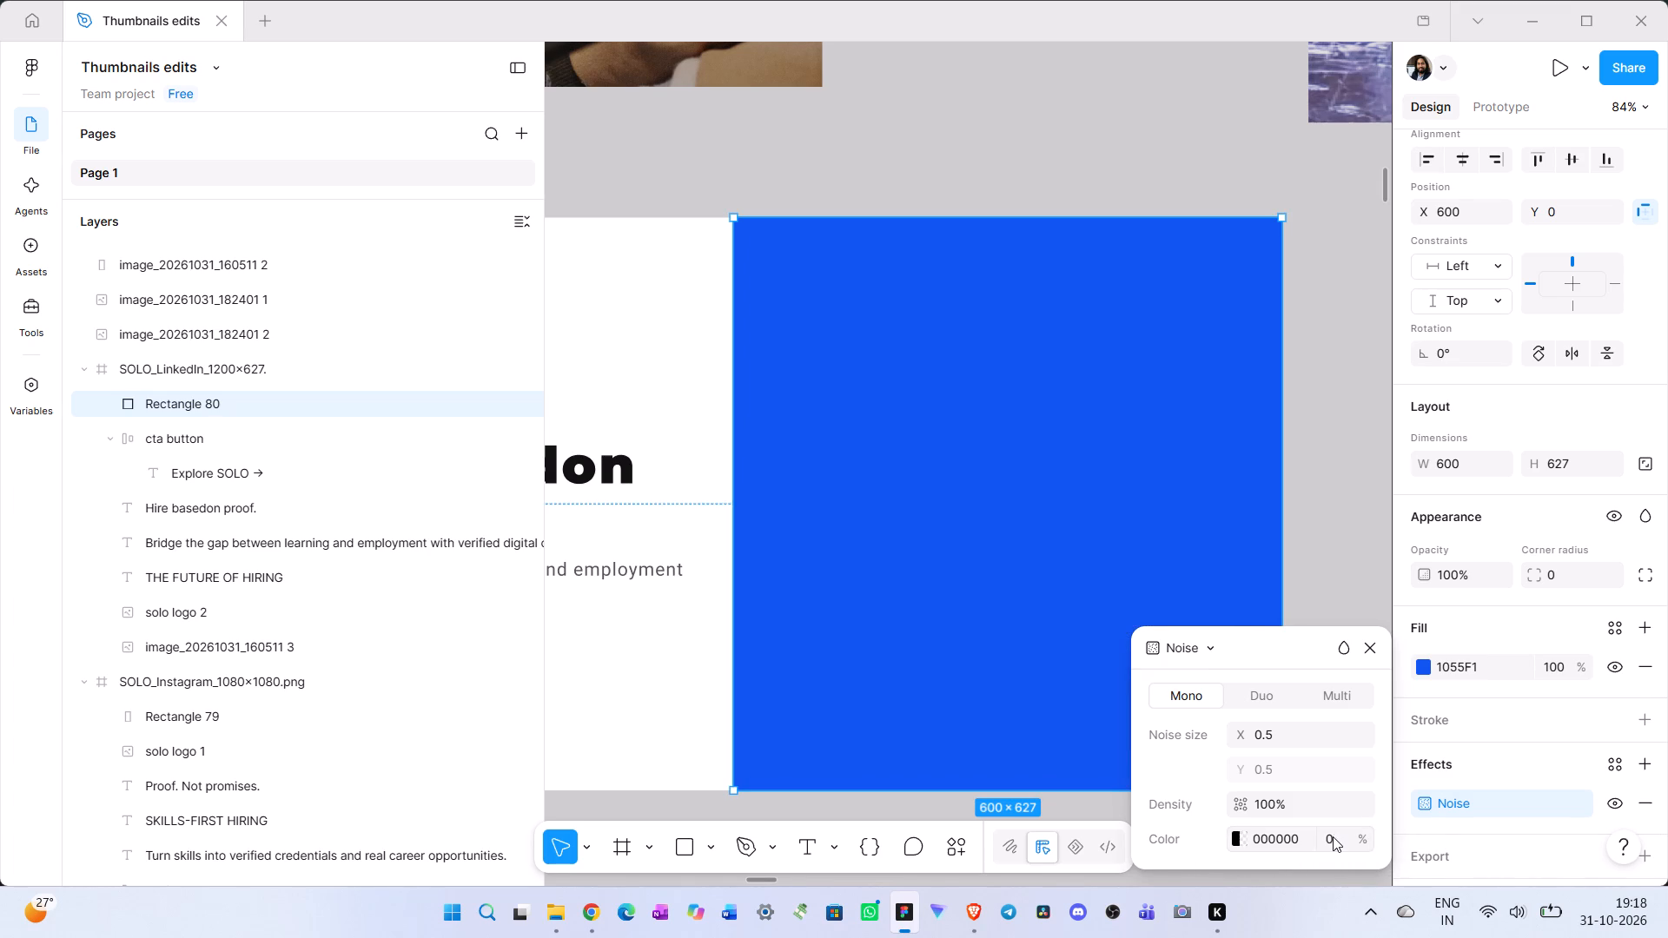
click(1335, 836)
text(25)
key(Return)
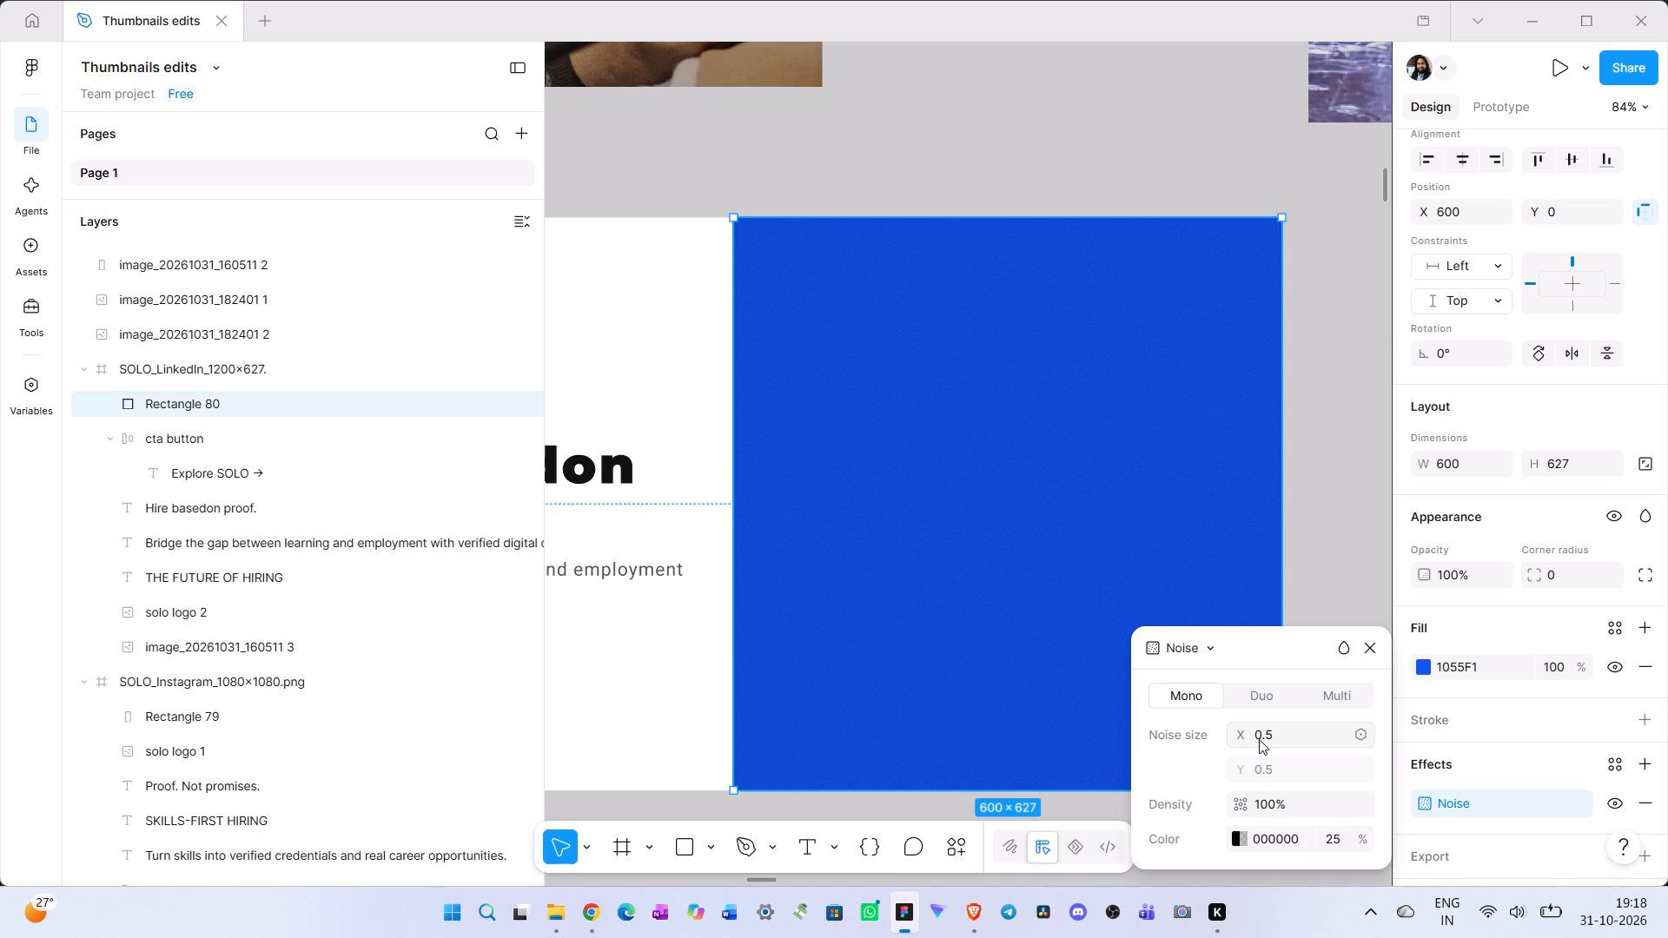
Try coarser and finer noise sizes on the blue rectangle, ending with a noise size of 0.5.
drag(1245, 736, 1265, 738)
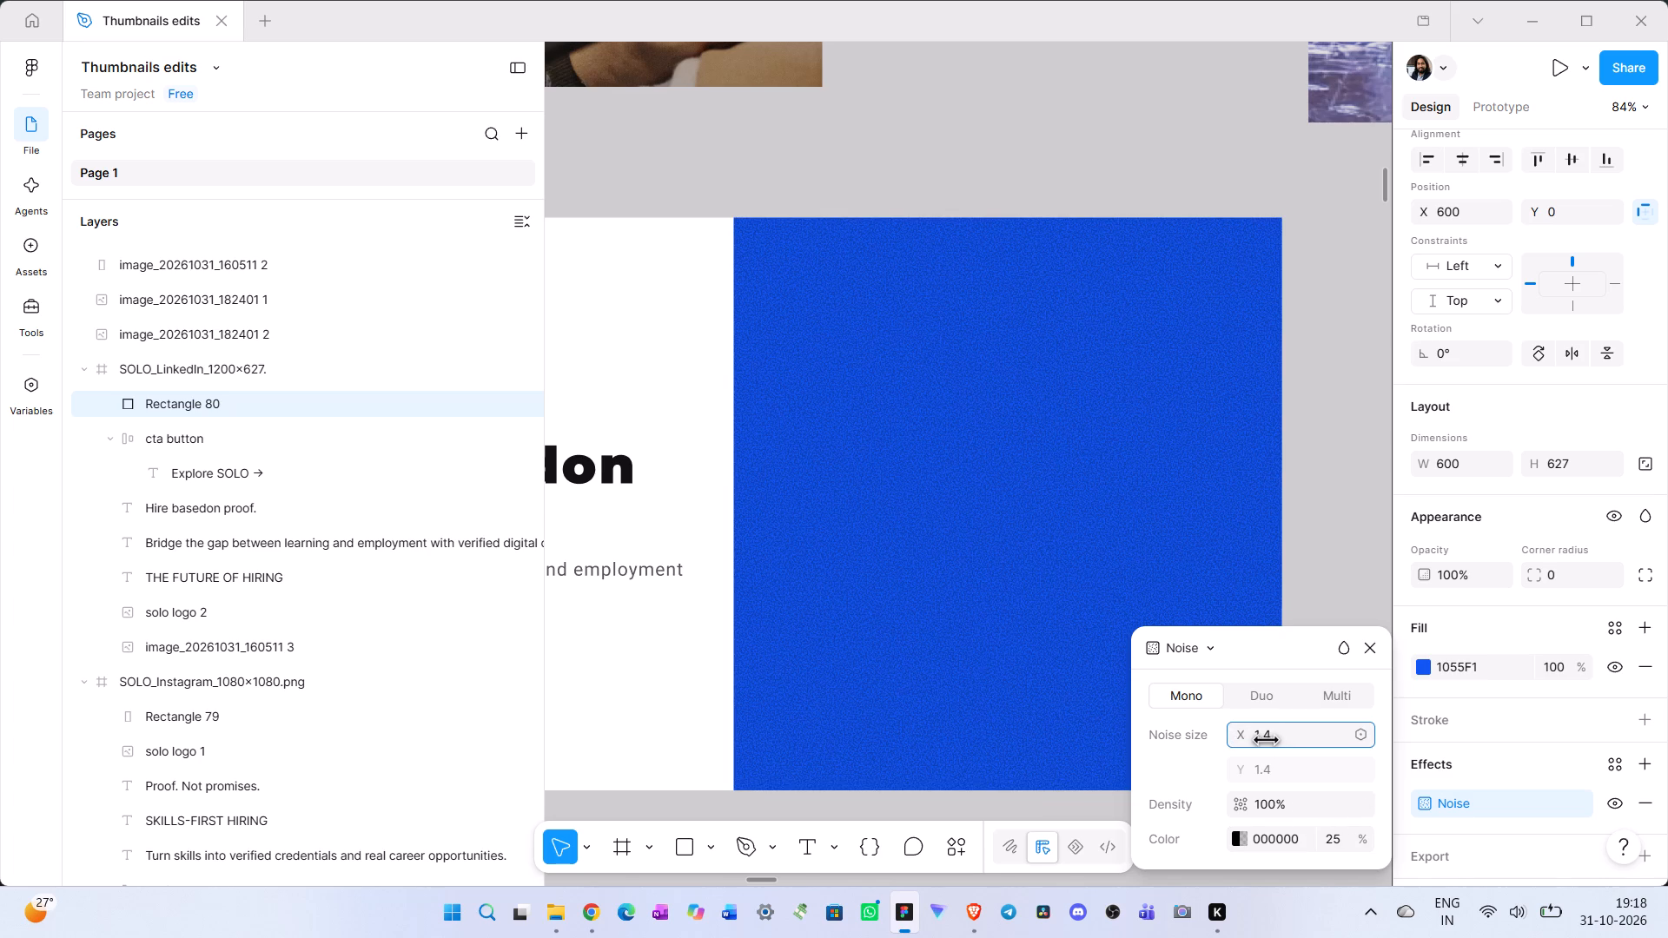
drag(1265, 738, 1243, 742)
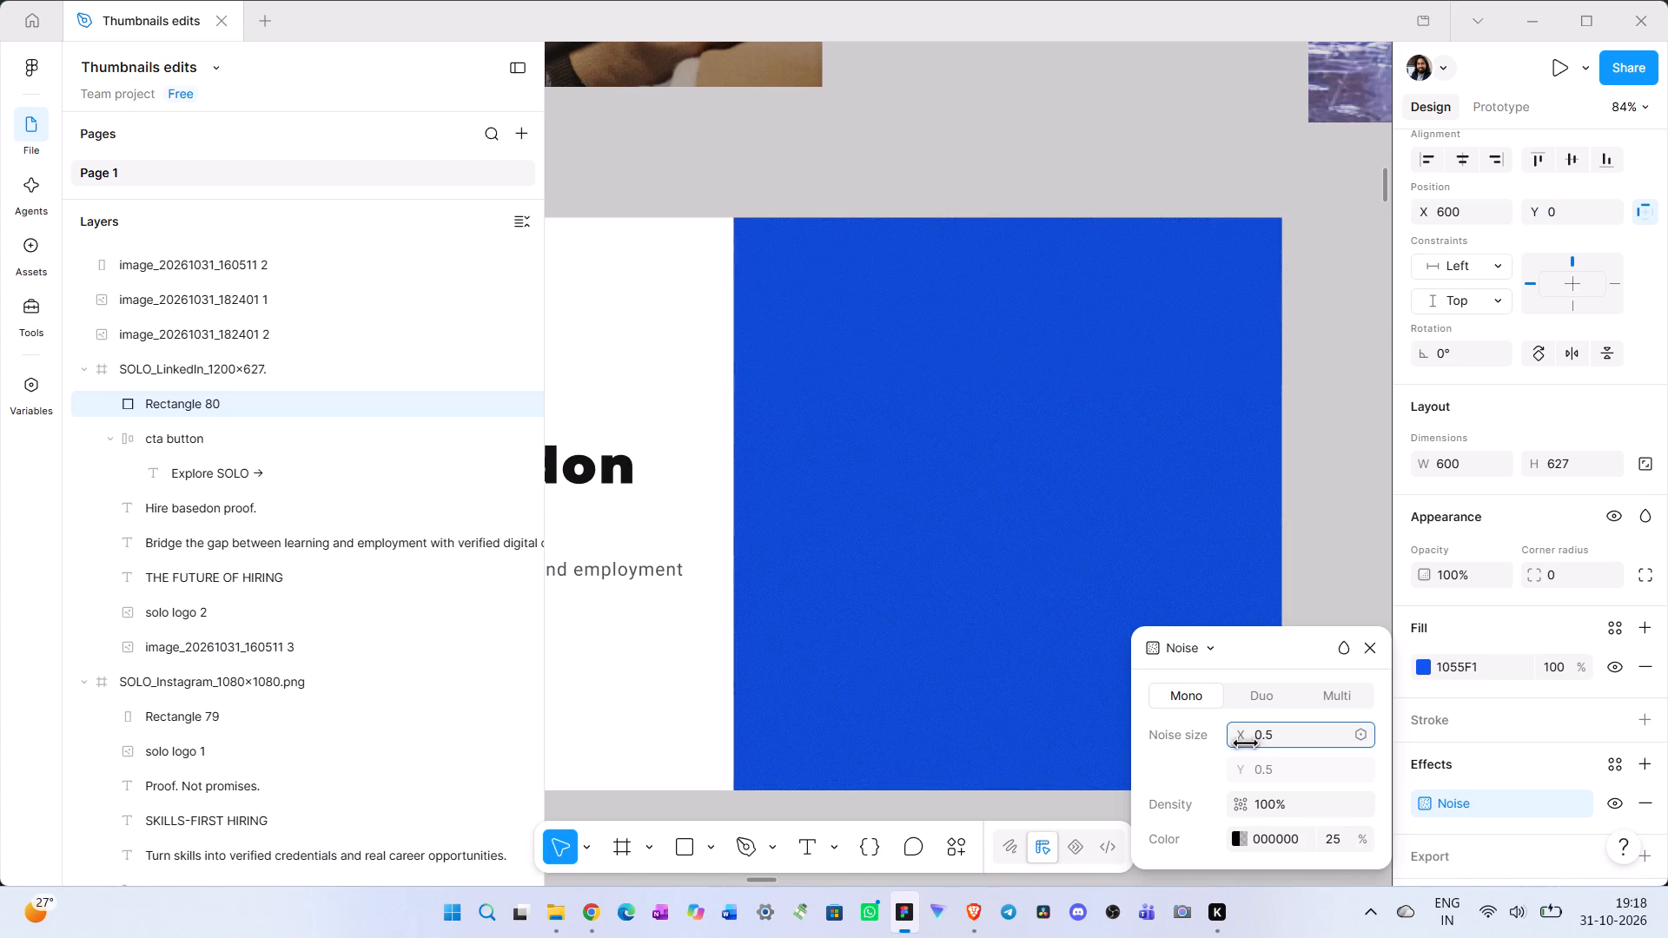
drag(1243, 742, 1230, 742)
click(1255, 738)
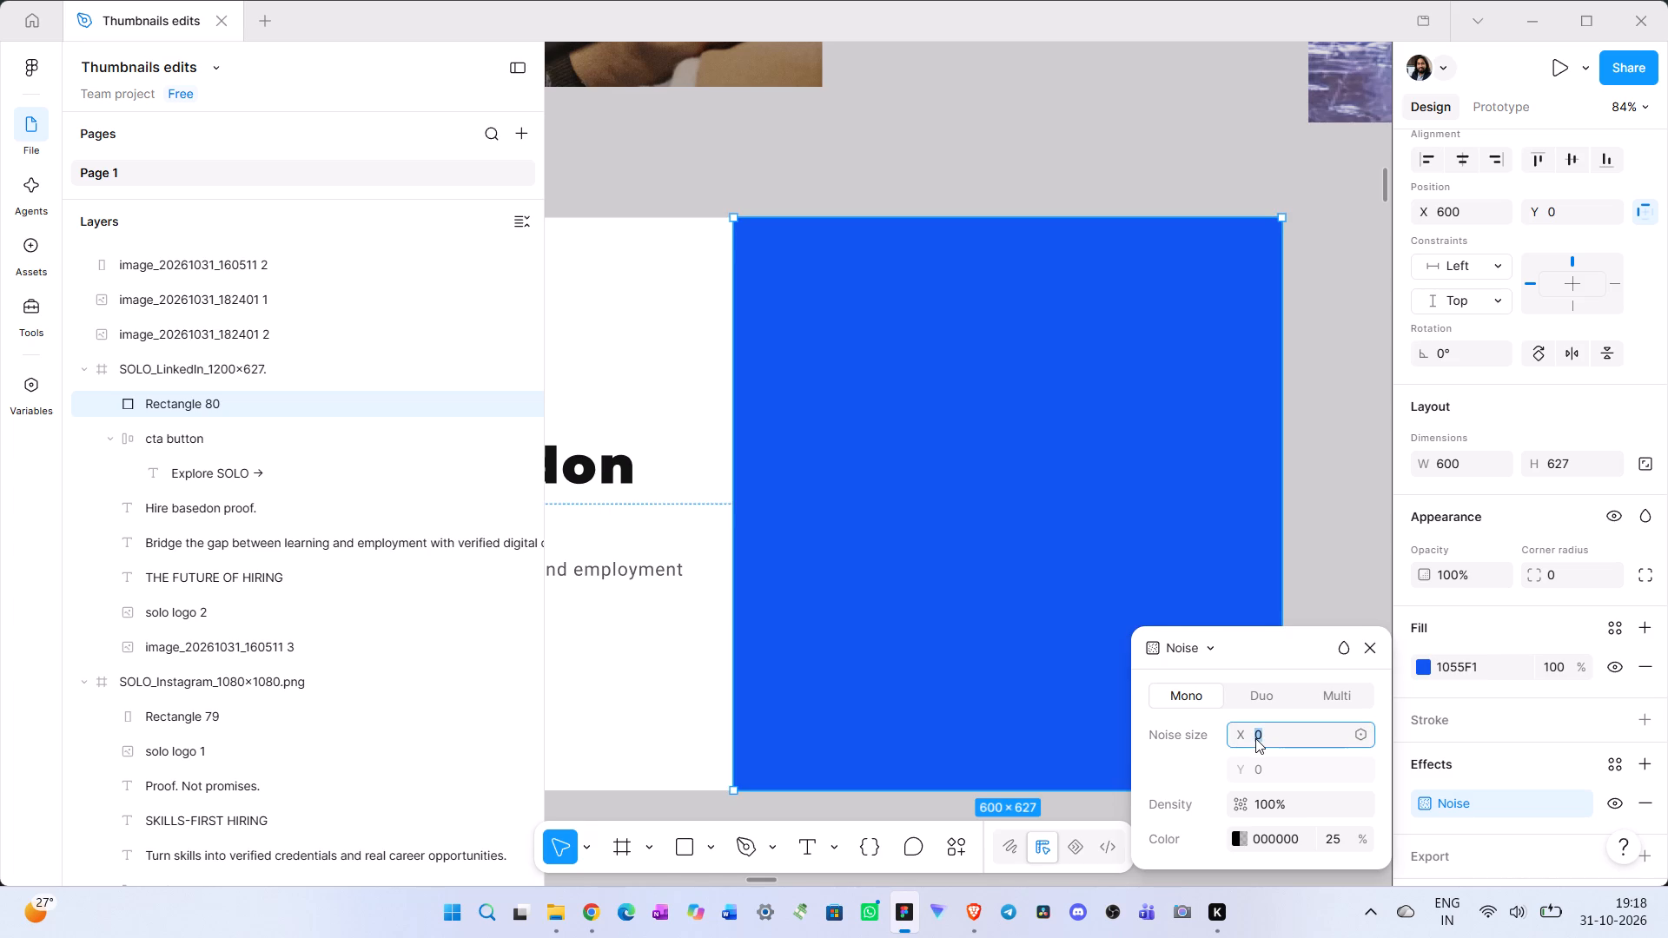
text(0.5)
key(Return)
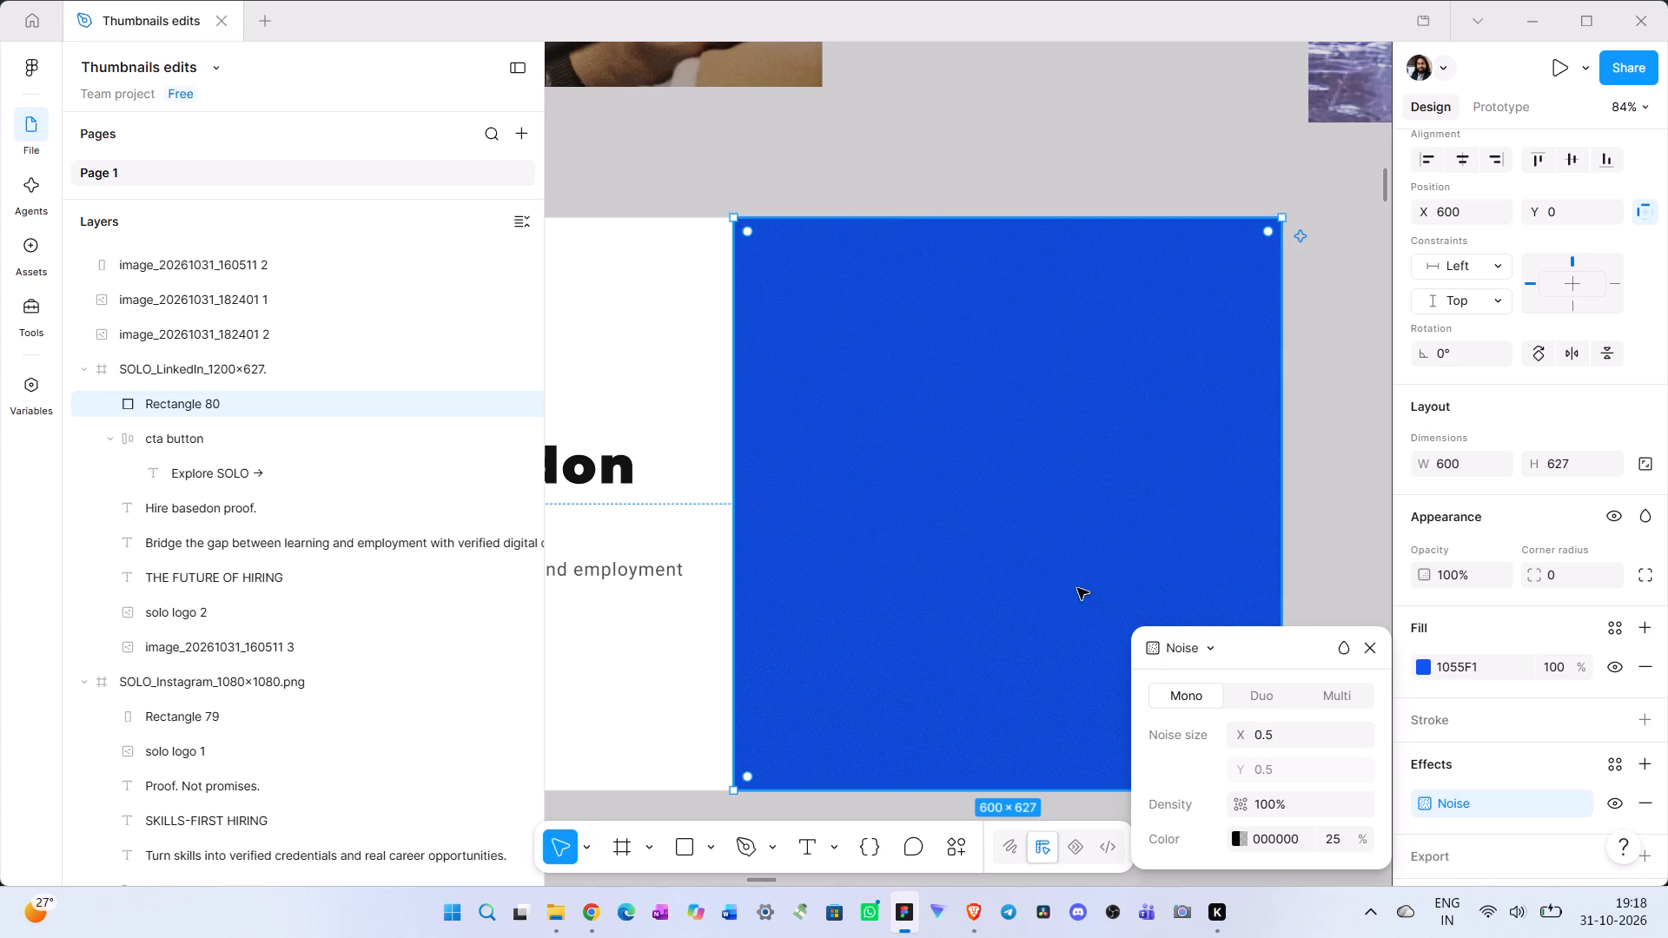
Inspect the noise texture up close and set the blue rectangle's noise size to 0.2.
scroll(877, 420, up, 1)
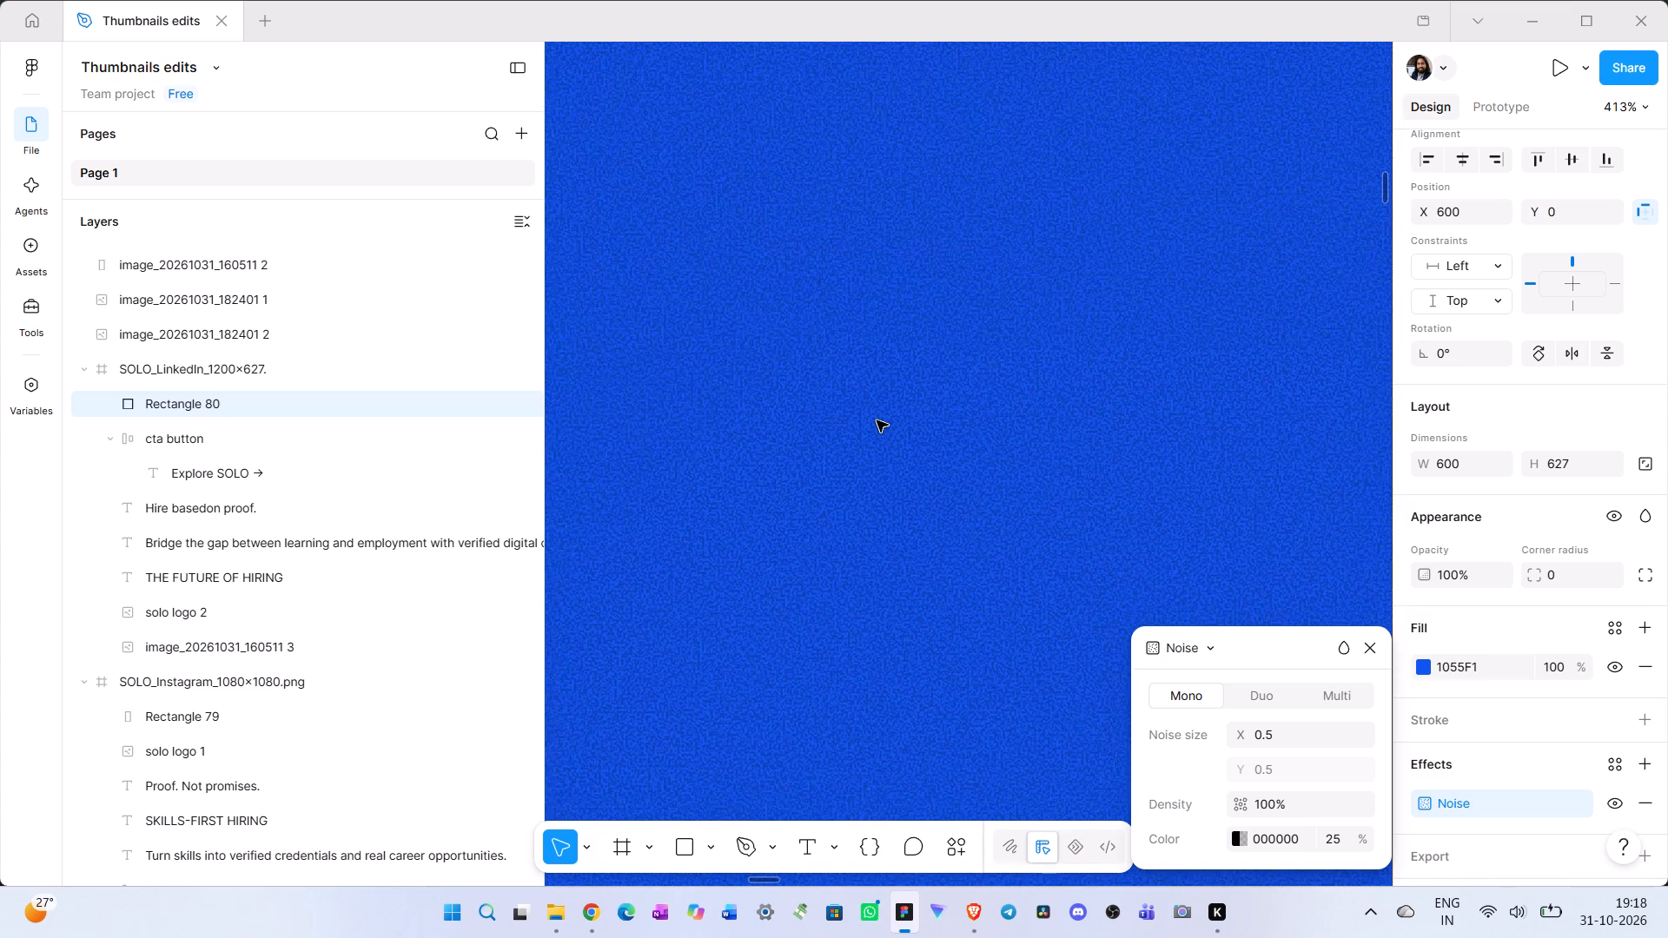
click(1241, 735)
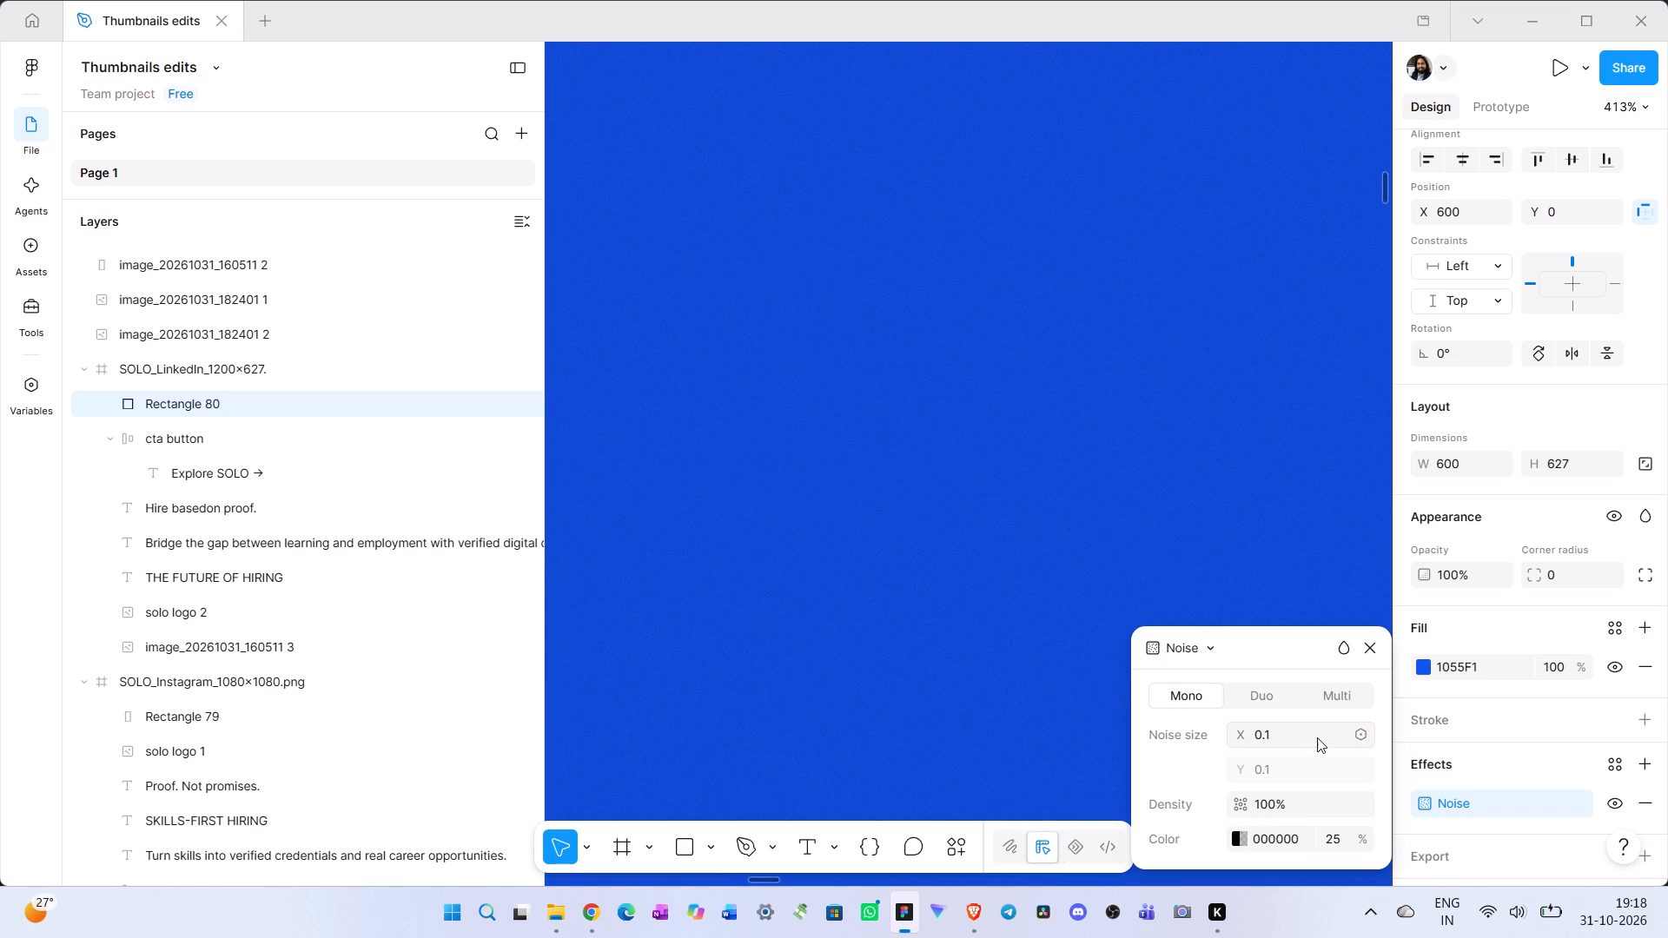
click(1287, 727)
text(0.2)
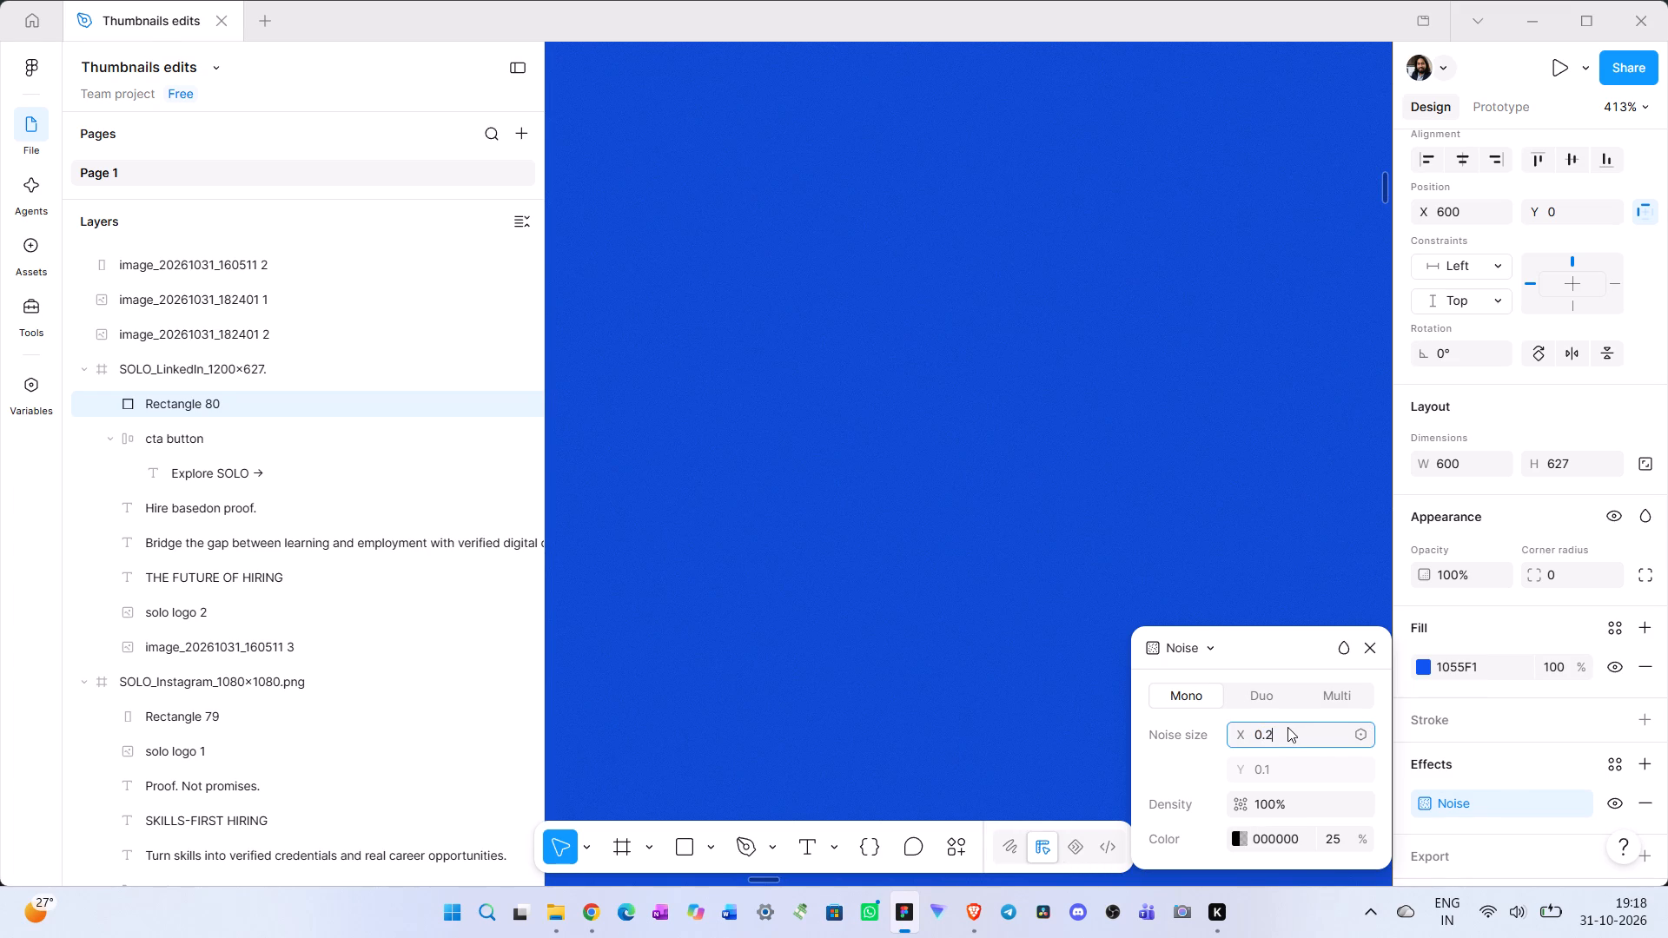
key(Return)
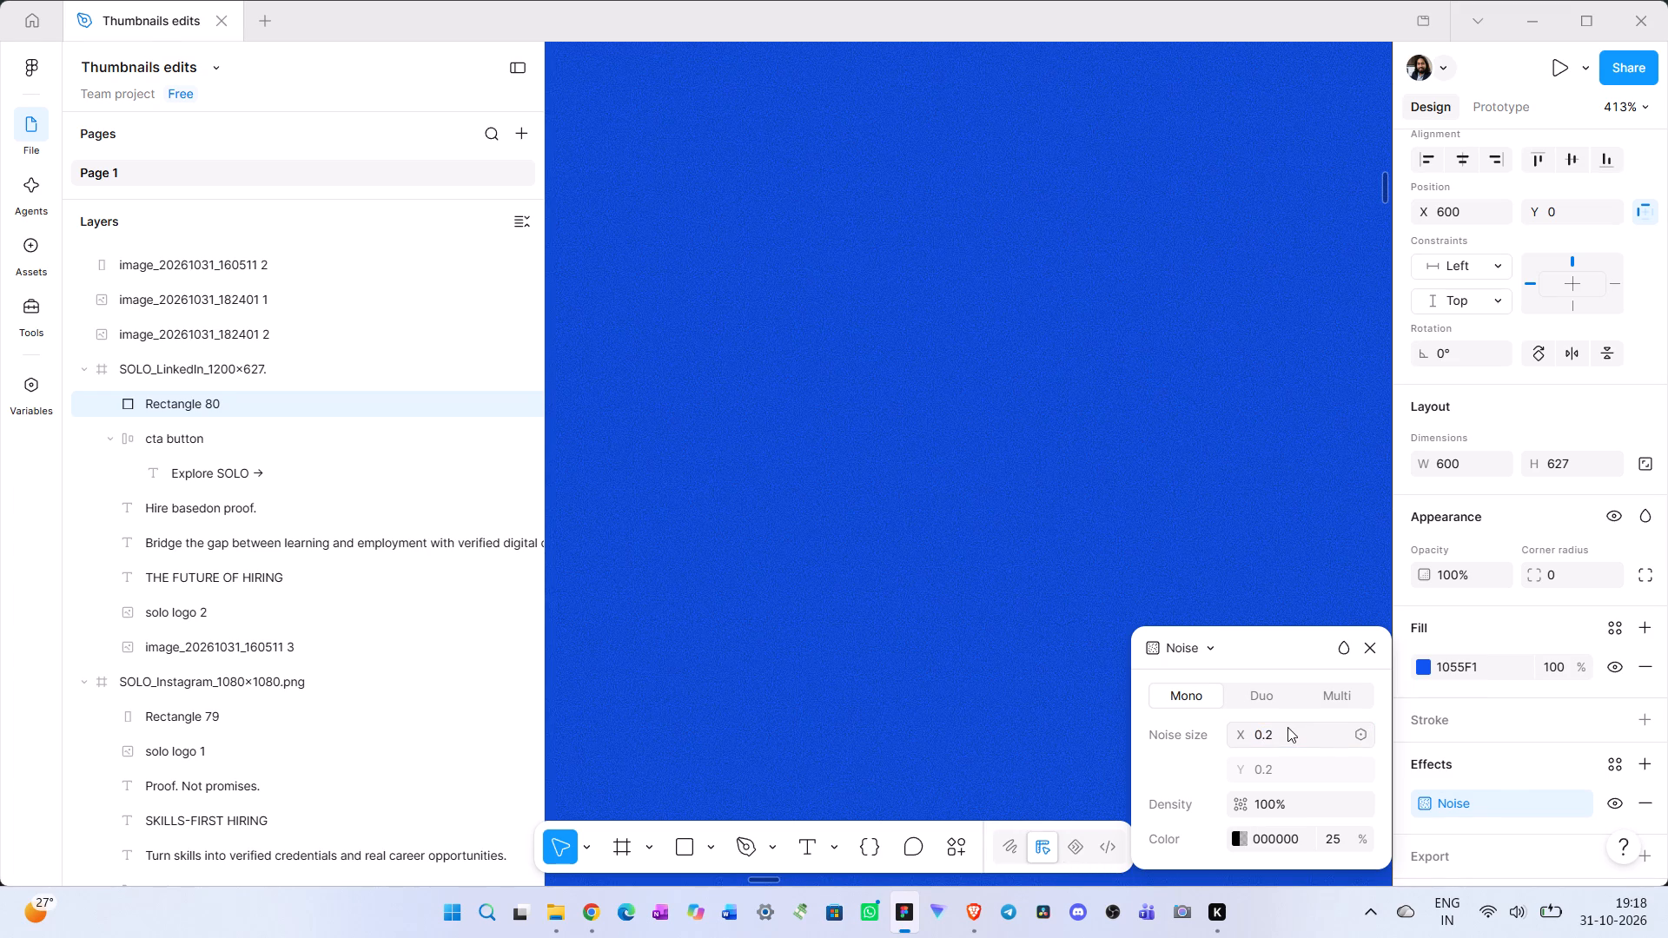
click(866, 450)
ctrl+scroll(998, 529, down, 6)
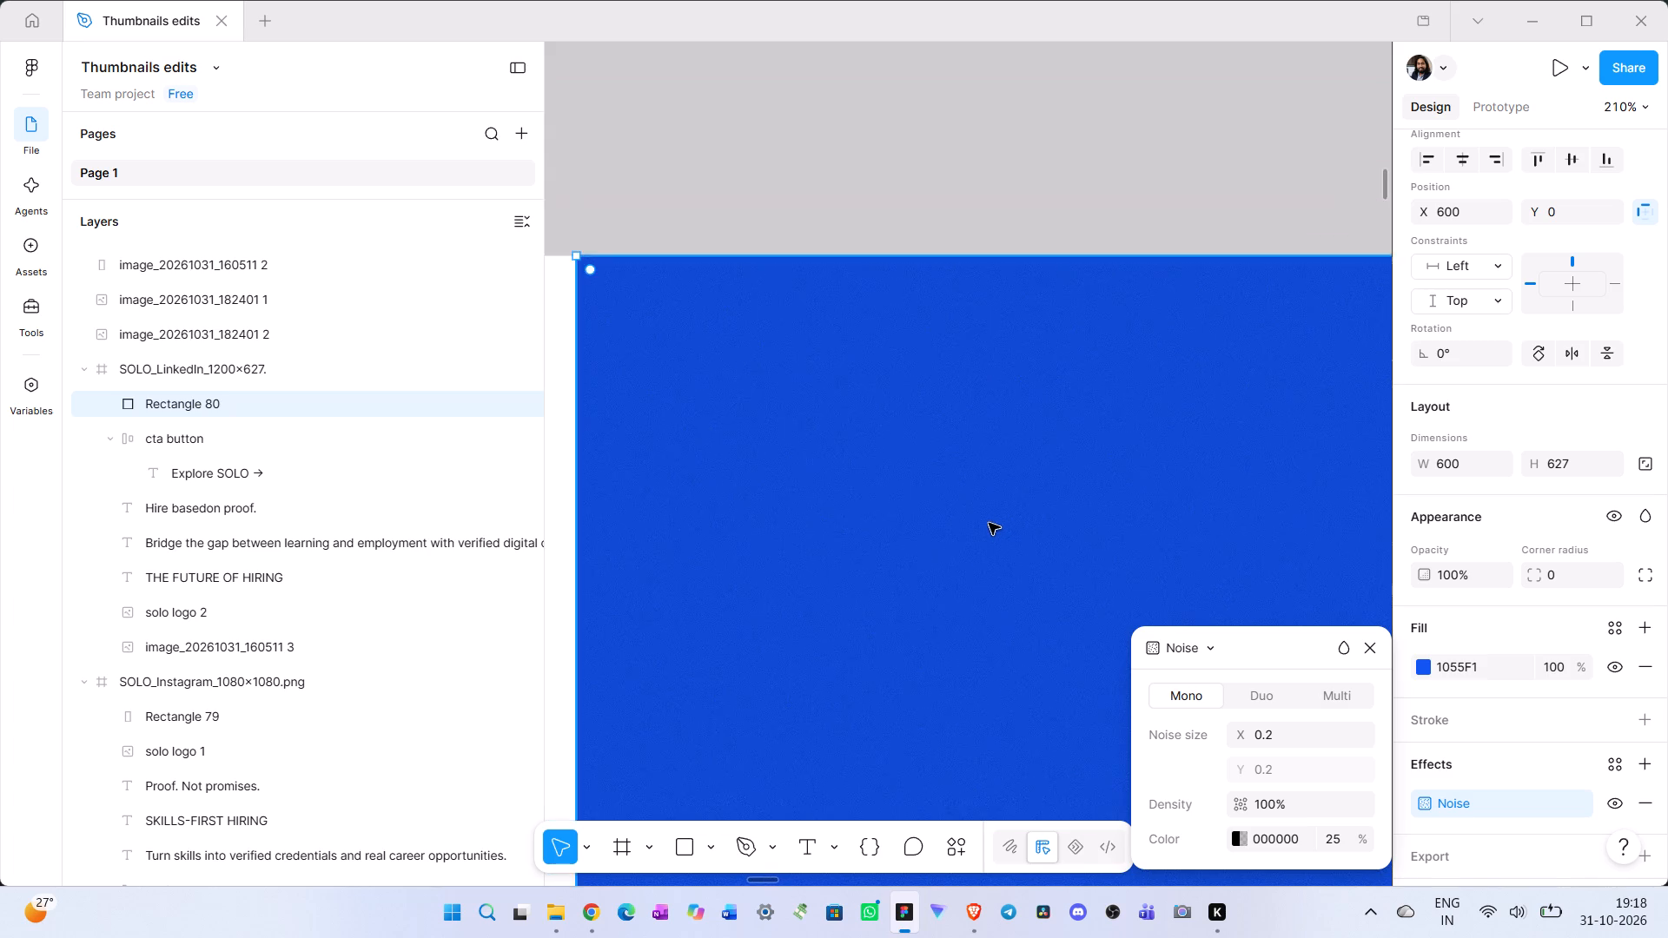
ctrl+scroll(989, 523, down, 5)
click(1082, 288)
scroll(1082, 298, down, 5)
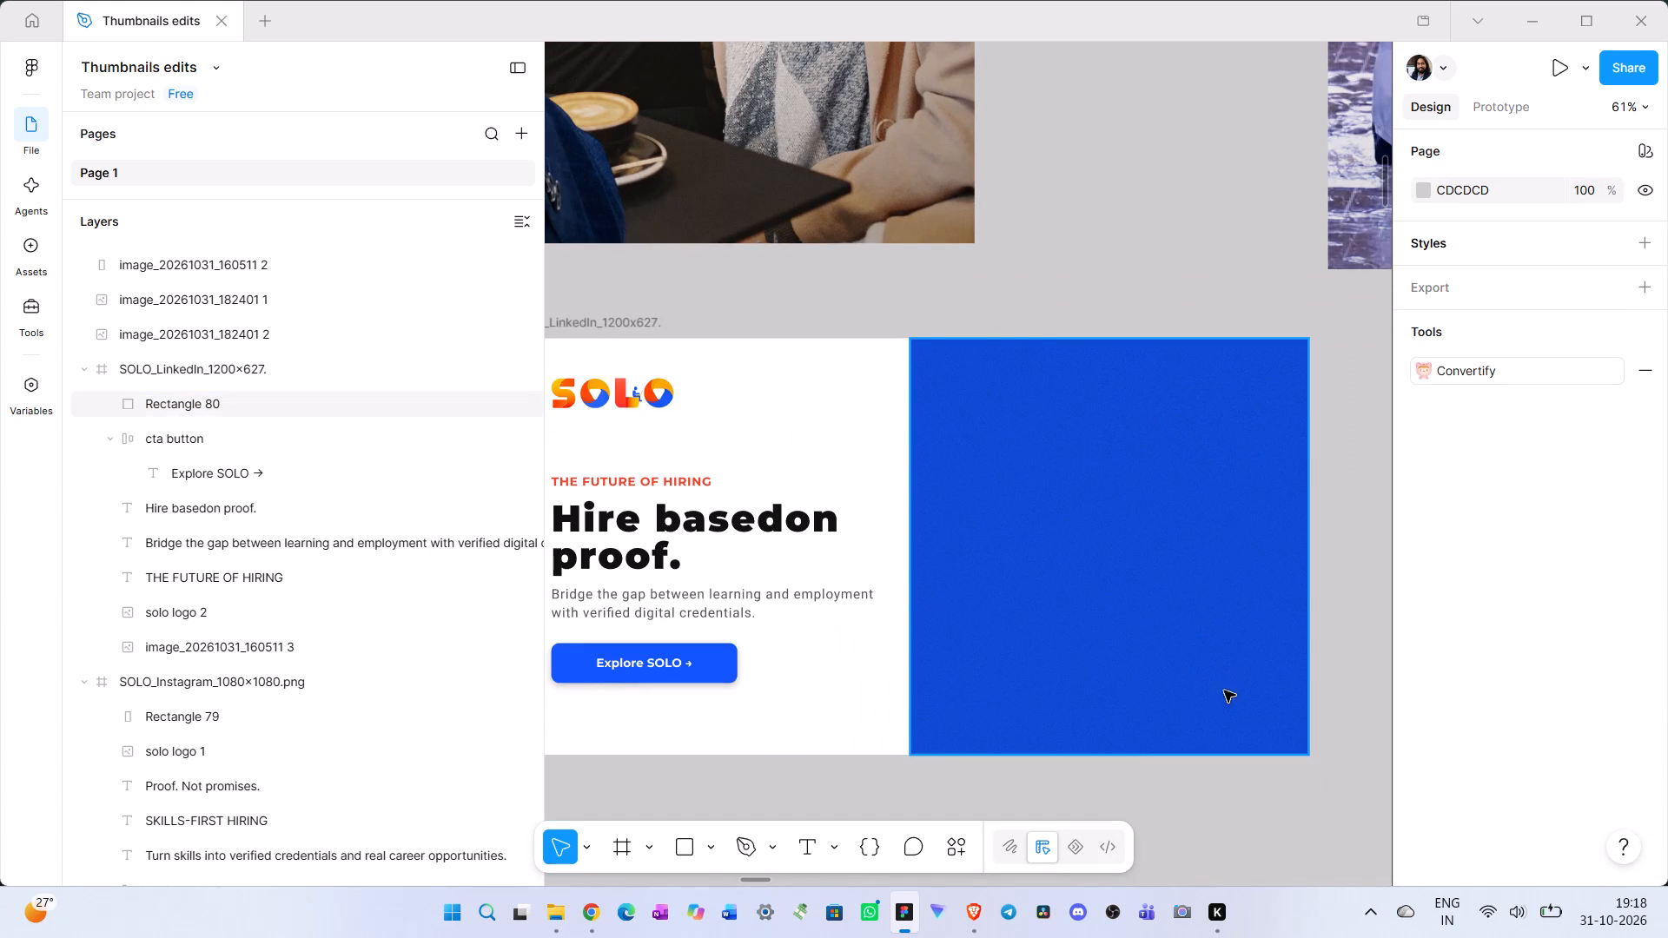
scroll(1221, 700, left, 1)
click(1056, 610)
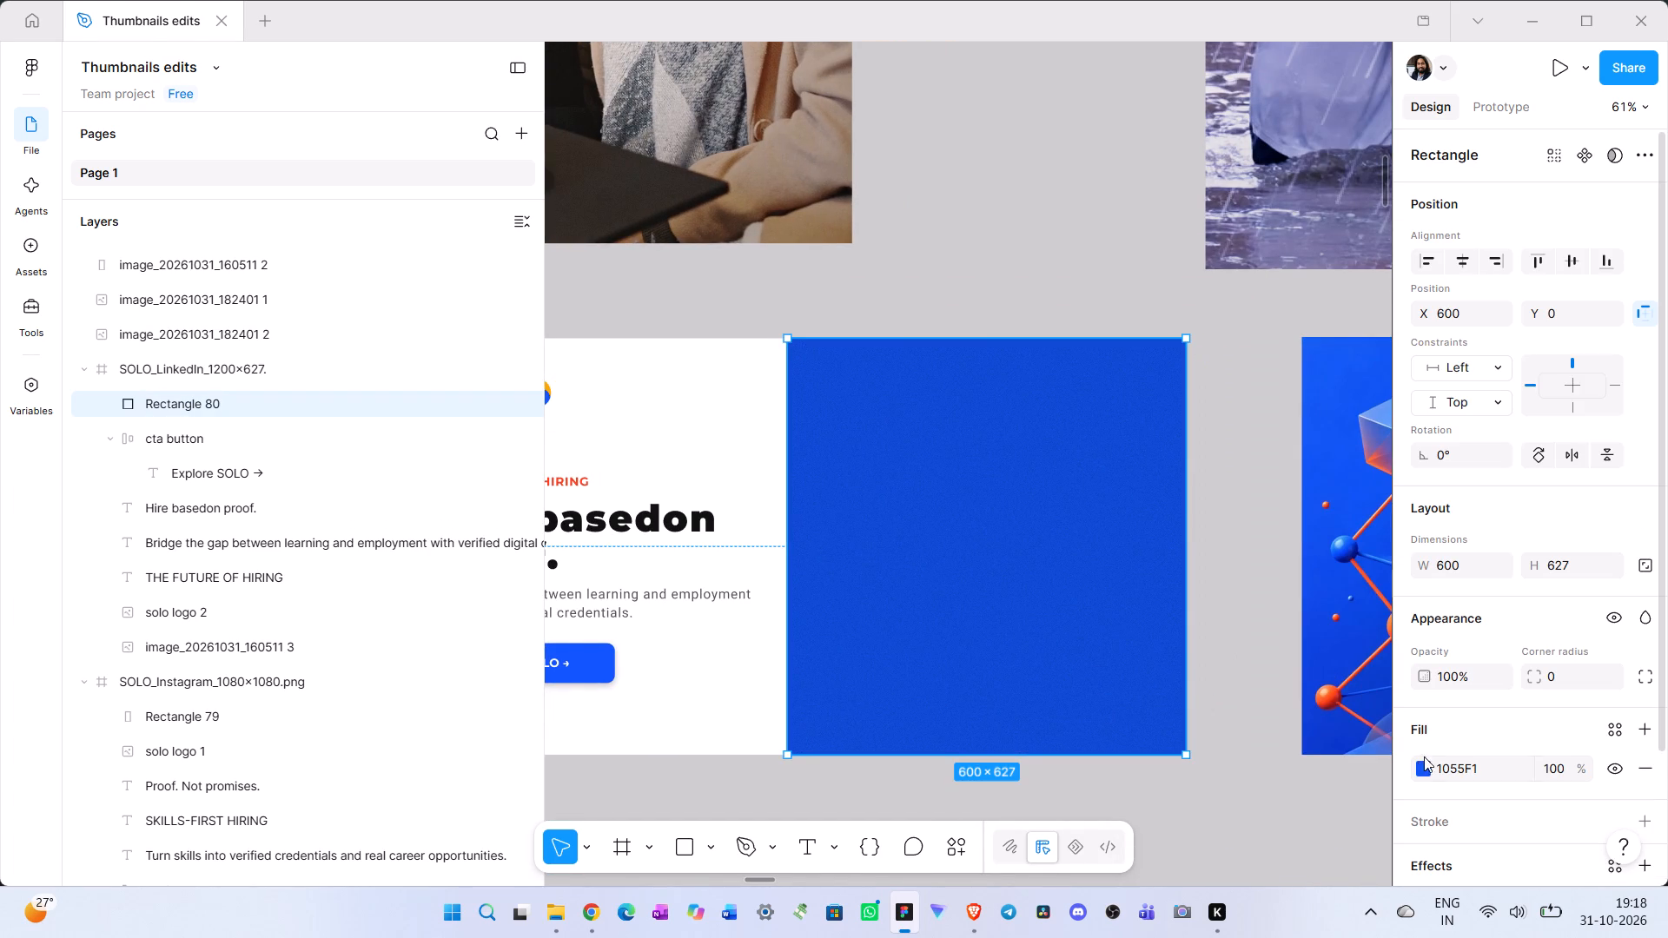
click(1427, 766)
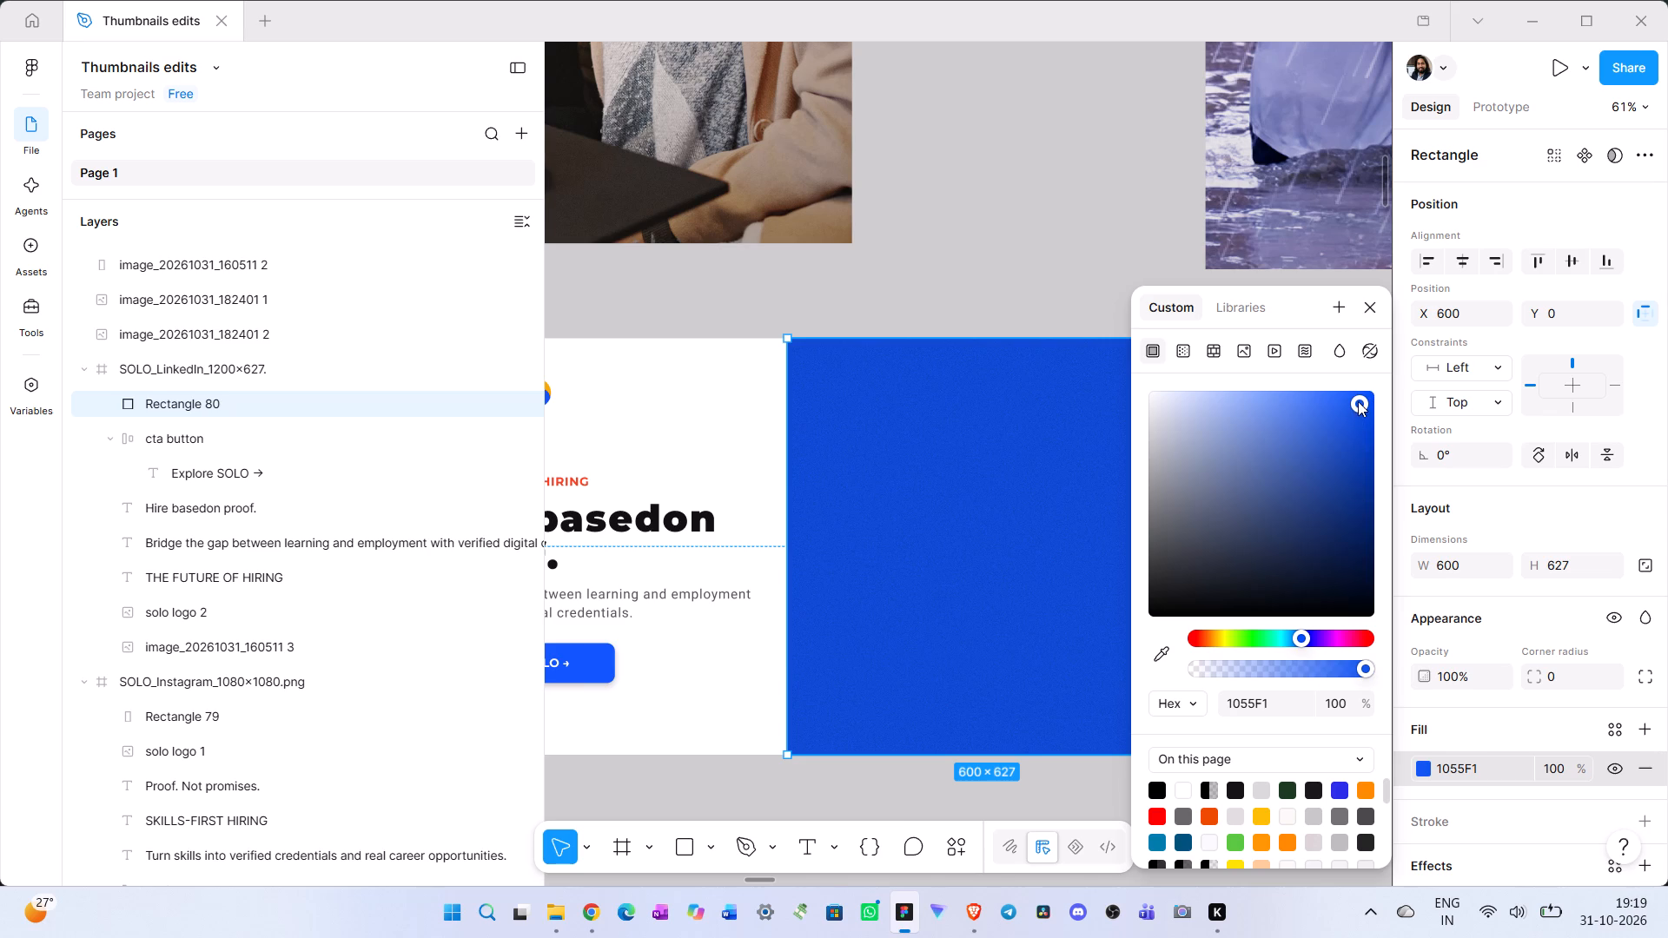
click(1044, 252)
Set the noise size of the blue rectangle's Noise effect to 0.1.
click(1076, 522)
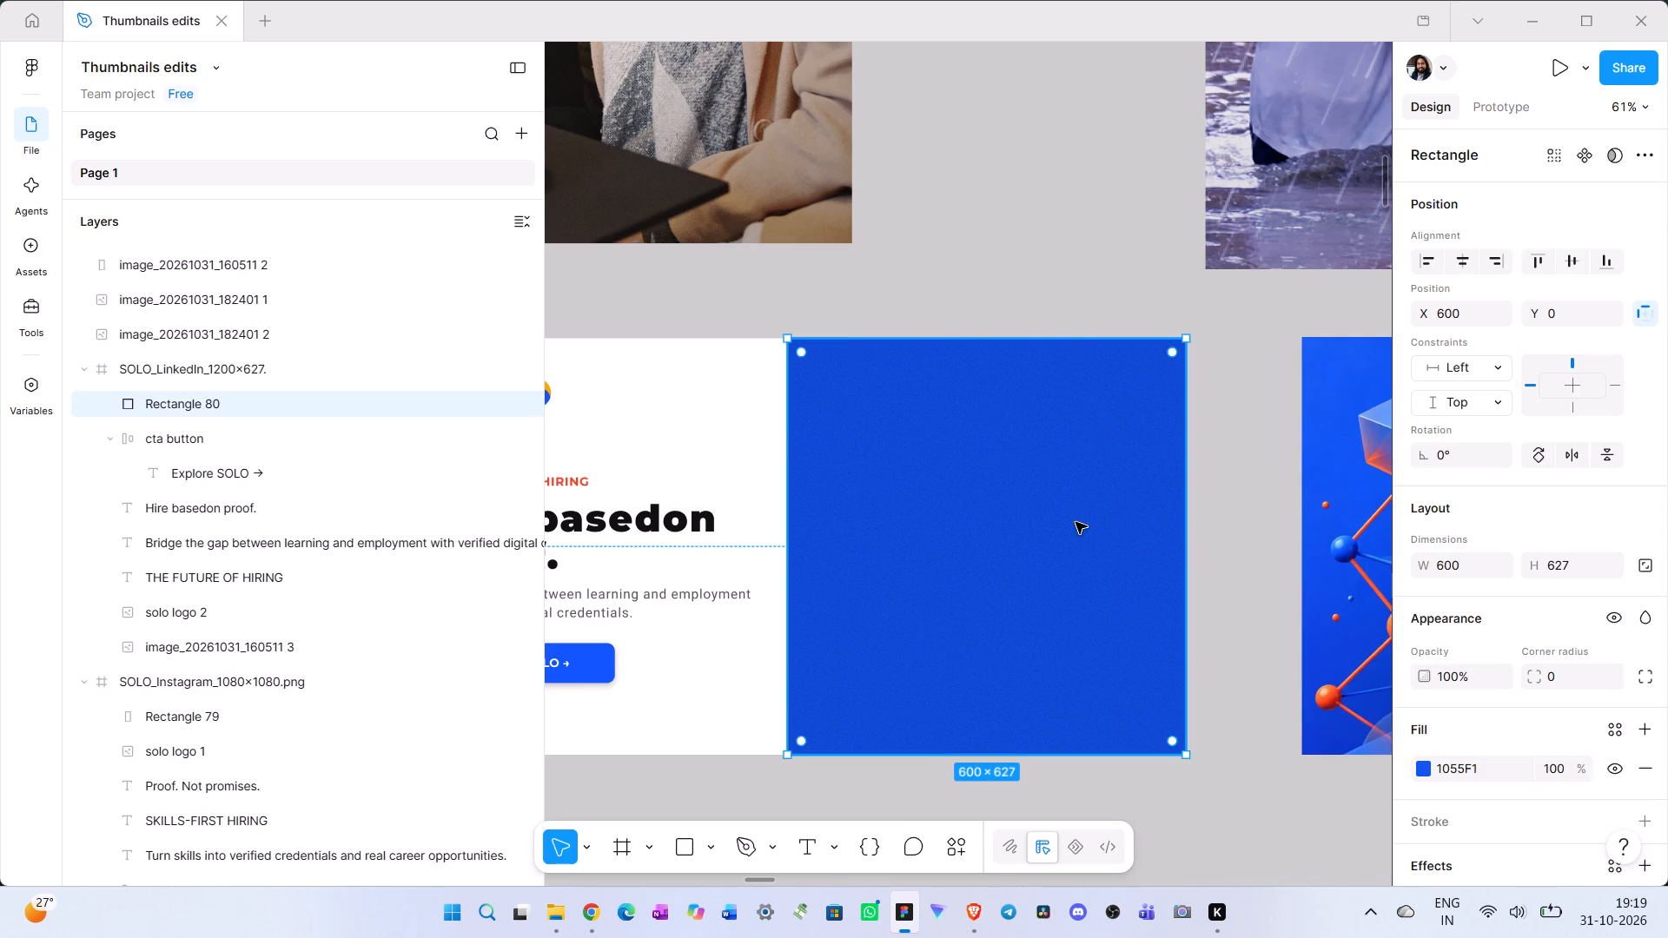
scroll(1455, 769, down, 1)
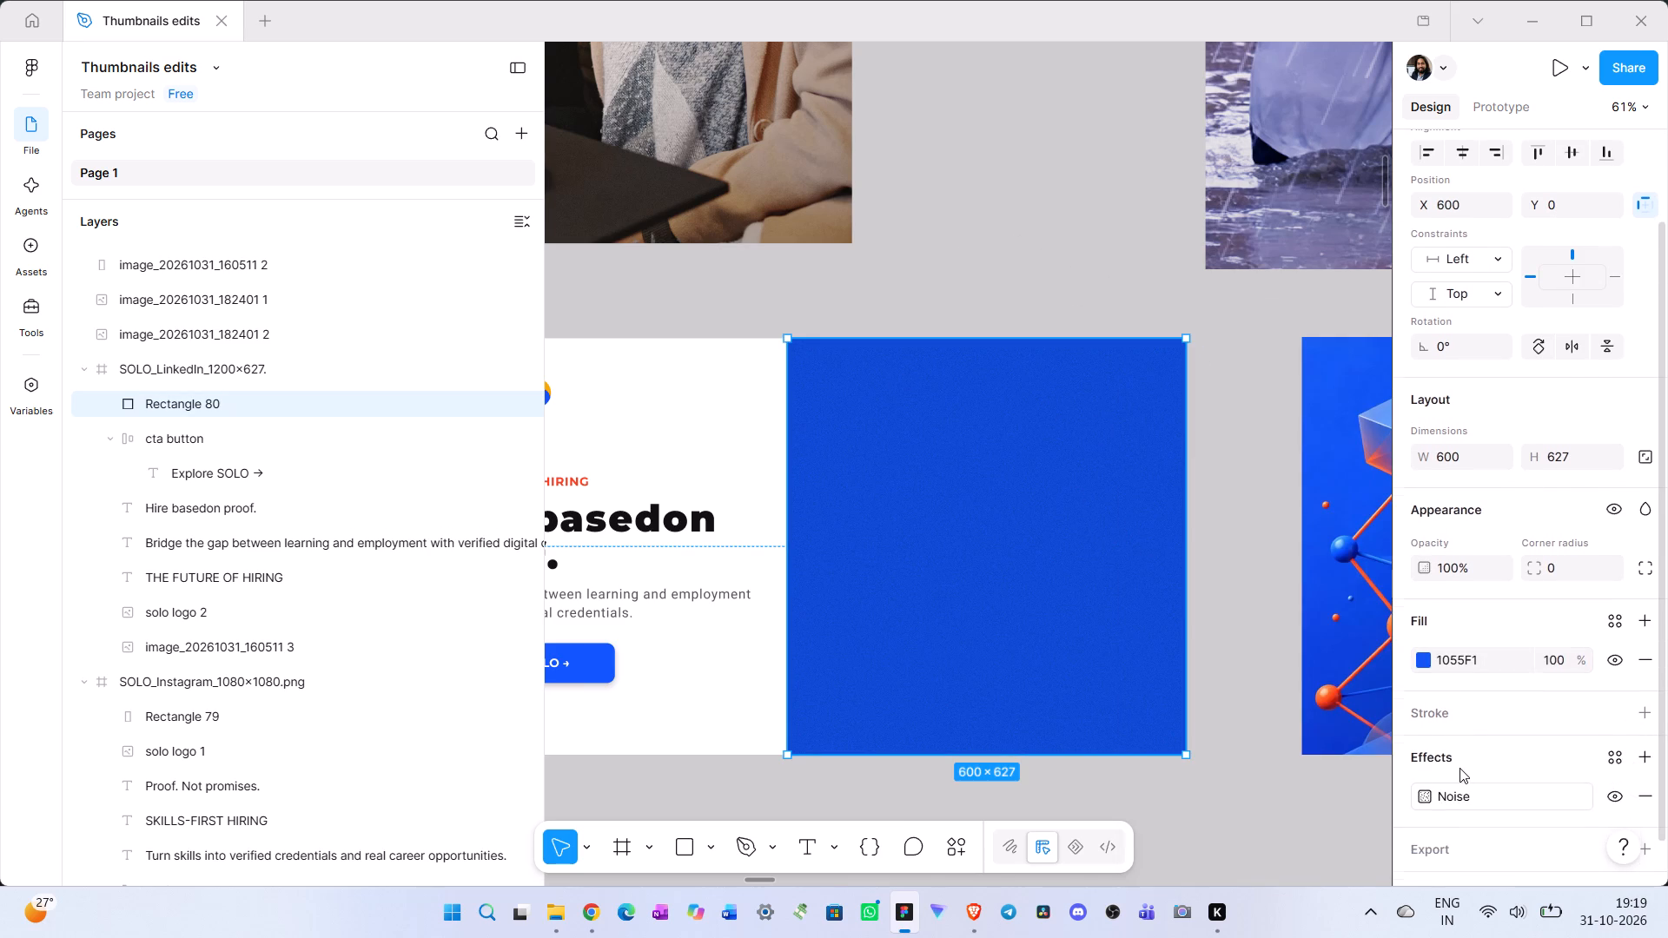
click(1420, 796)
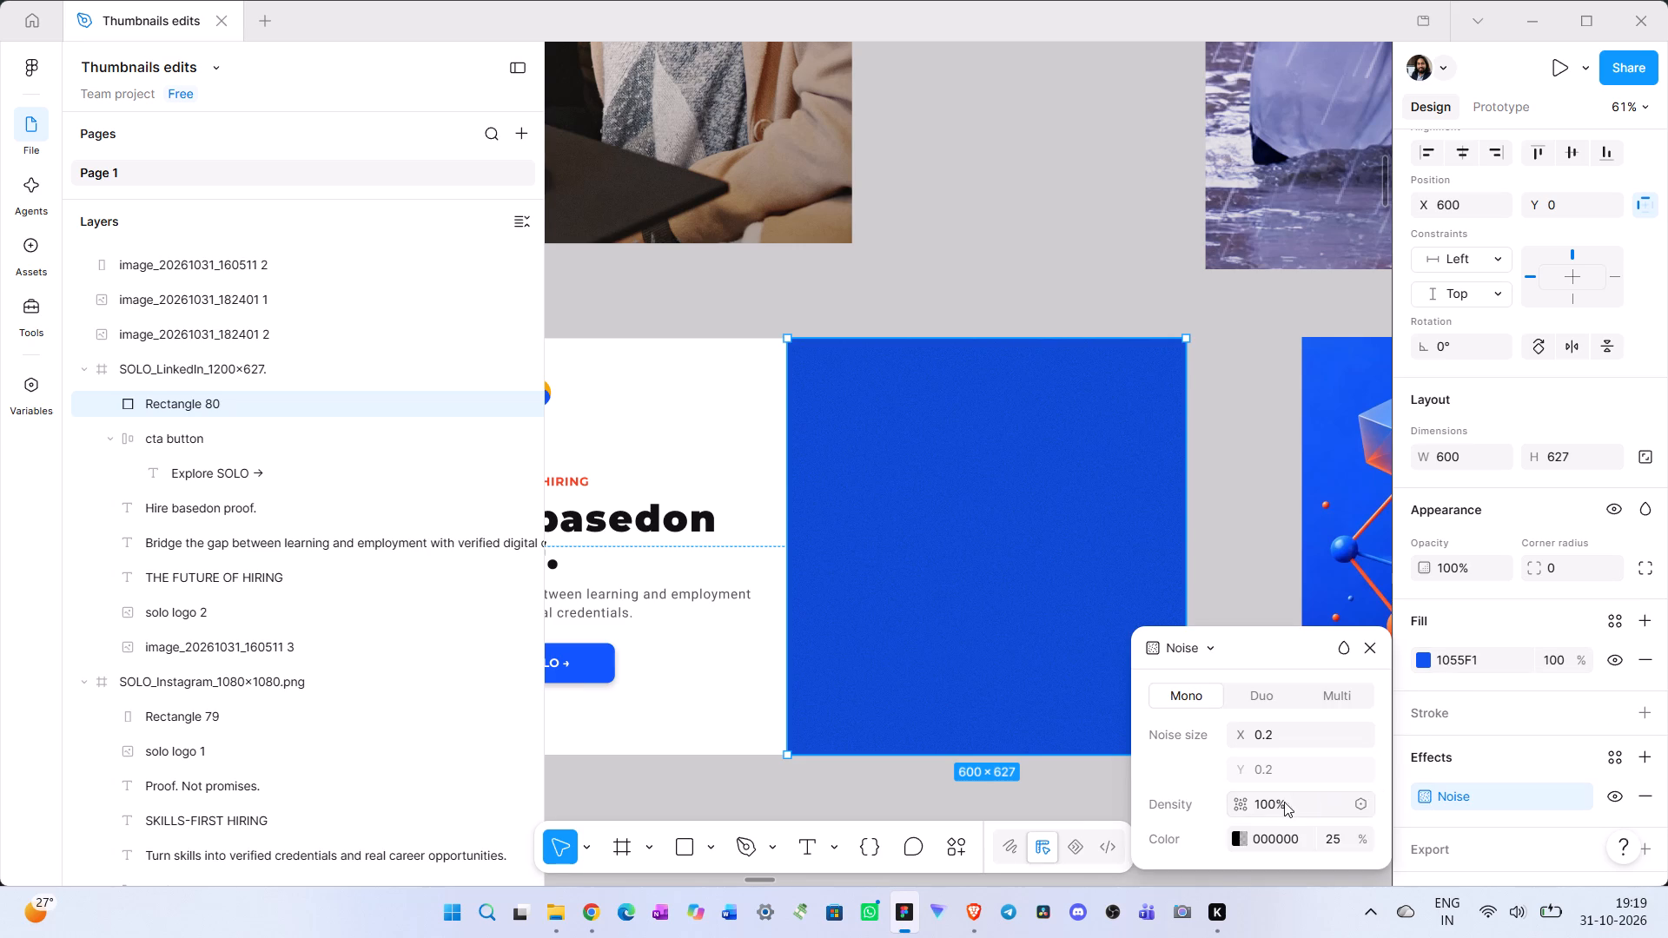
click(1281, 734)
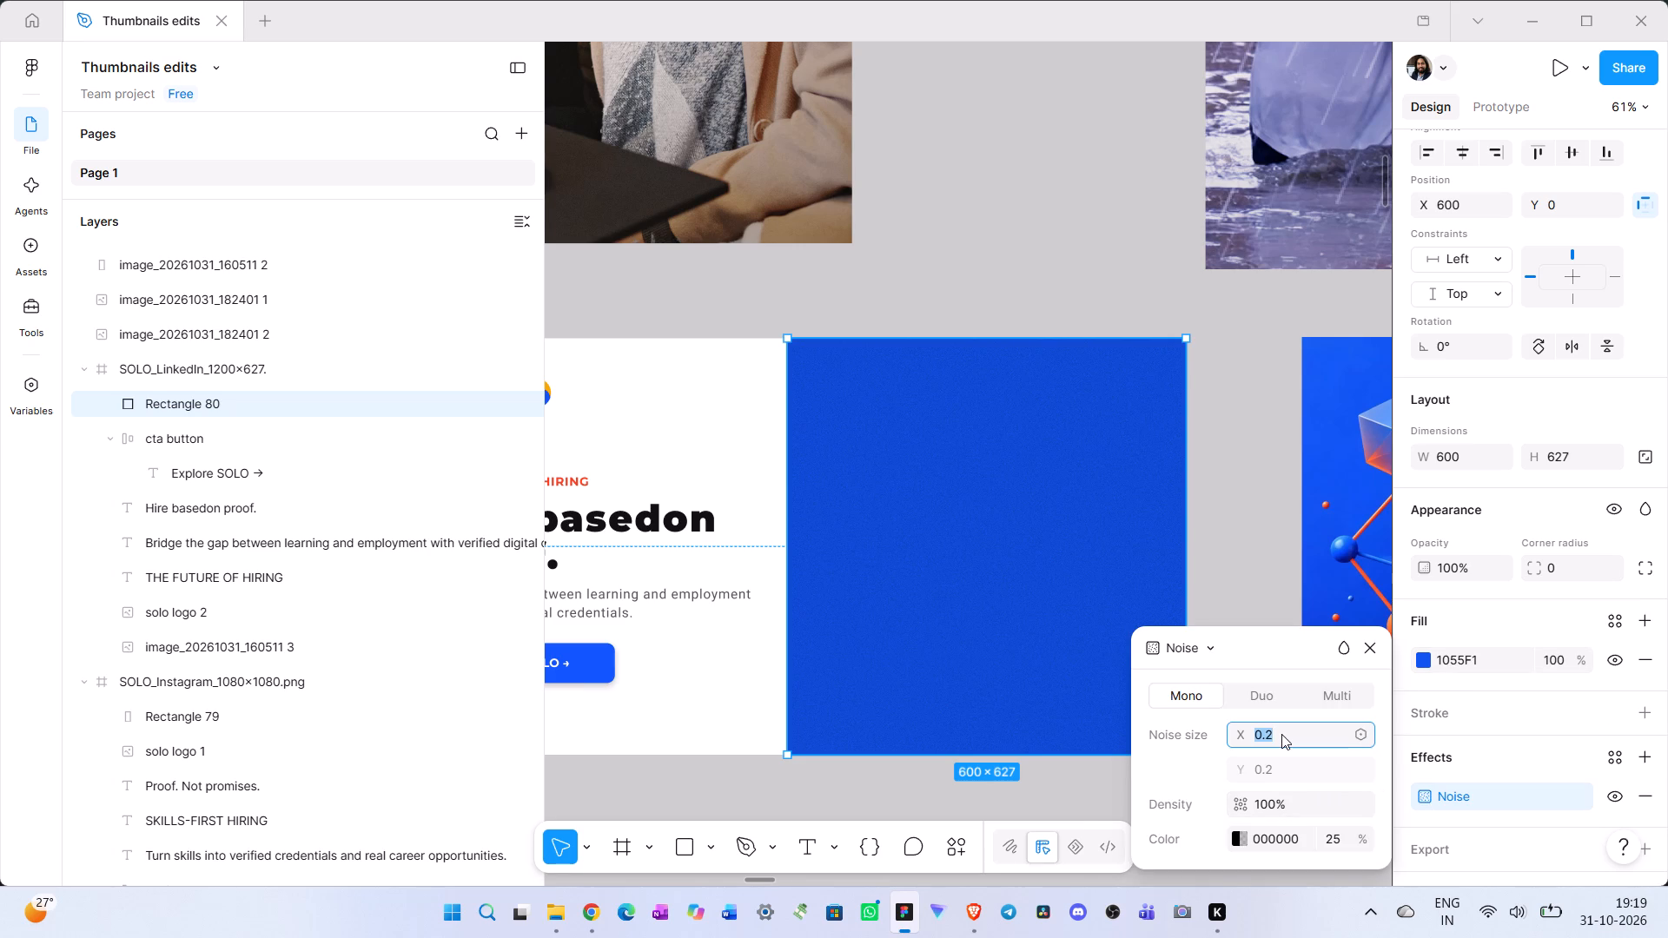
text(0.1)
key(Return)
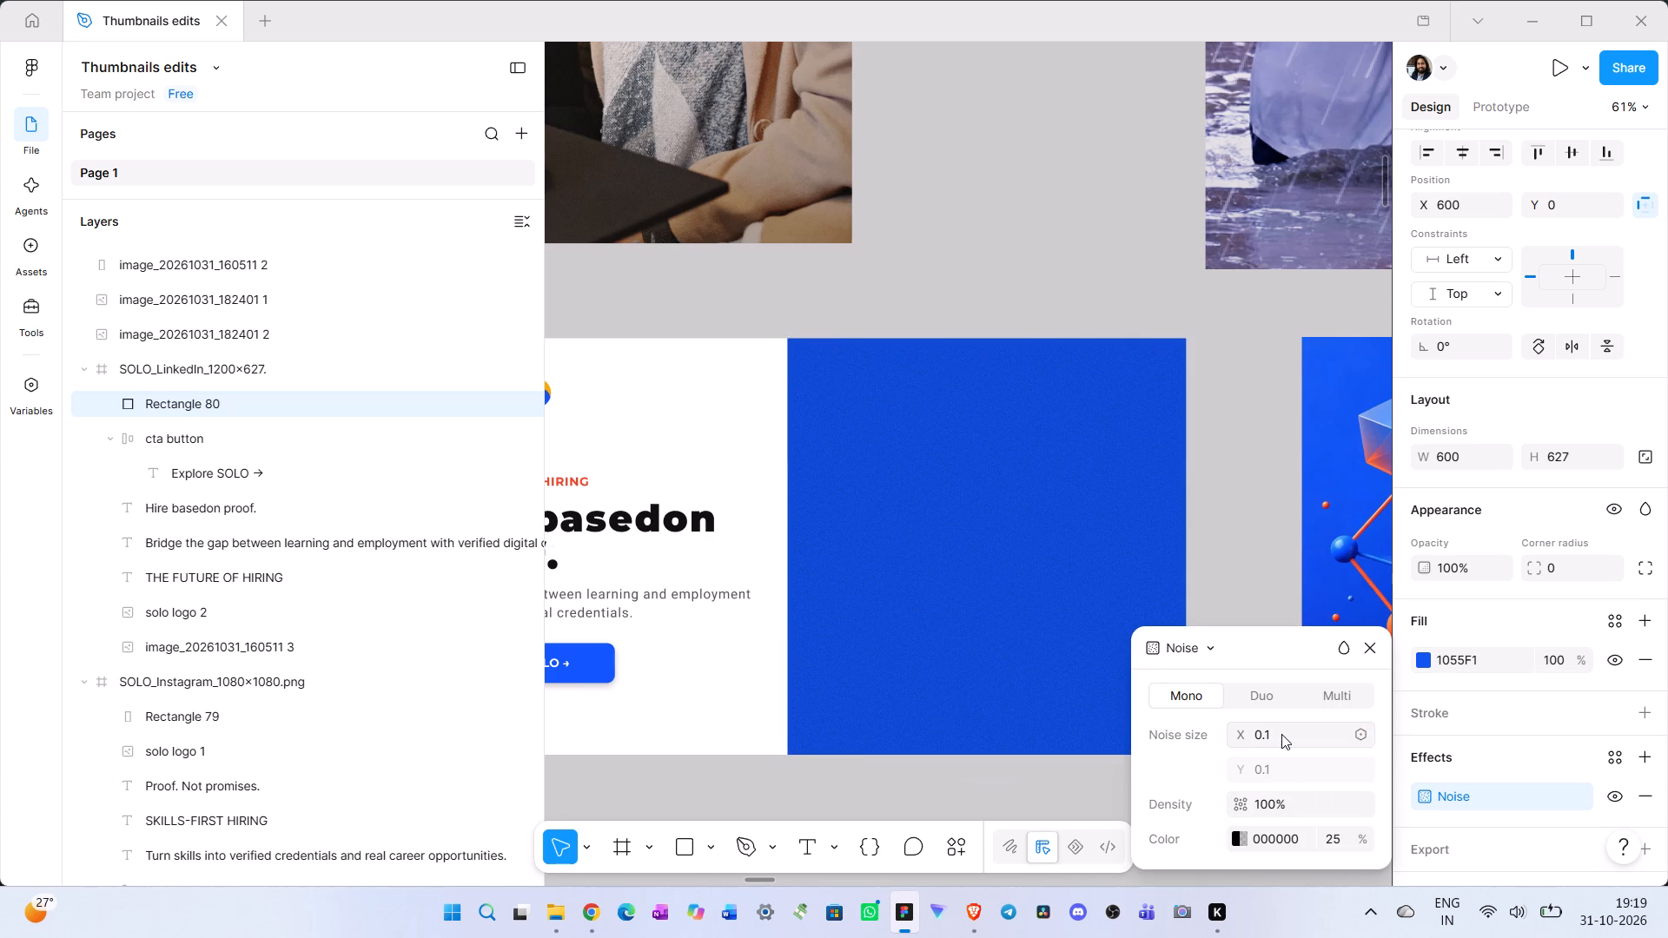
click(934, 782)
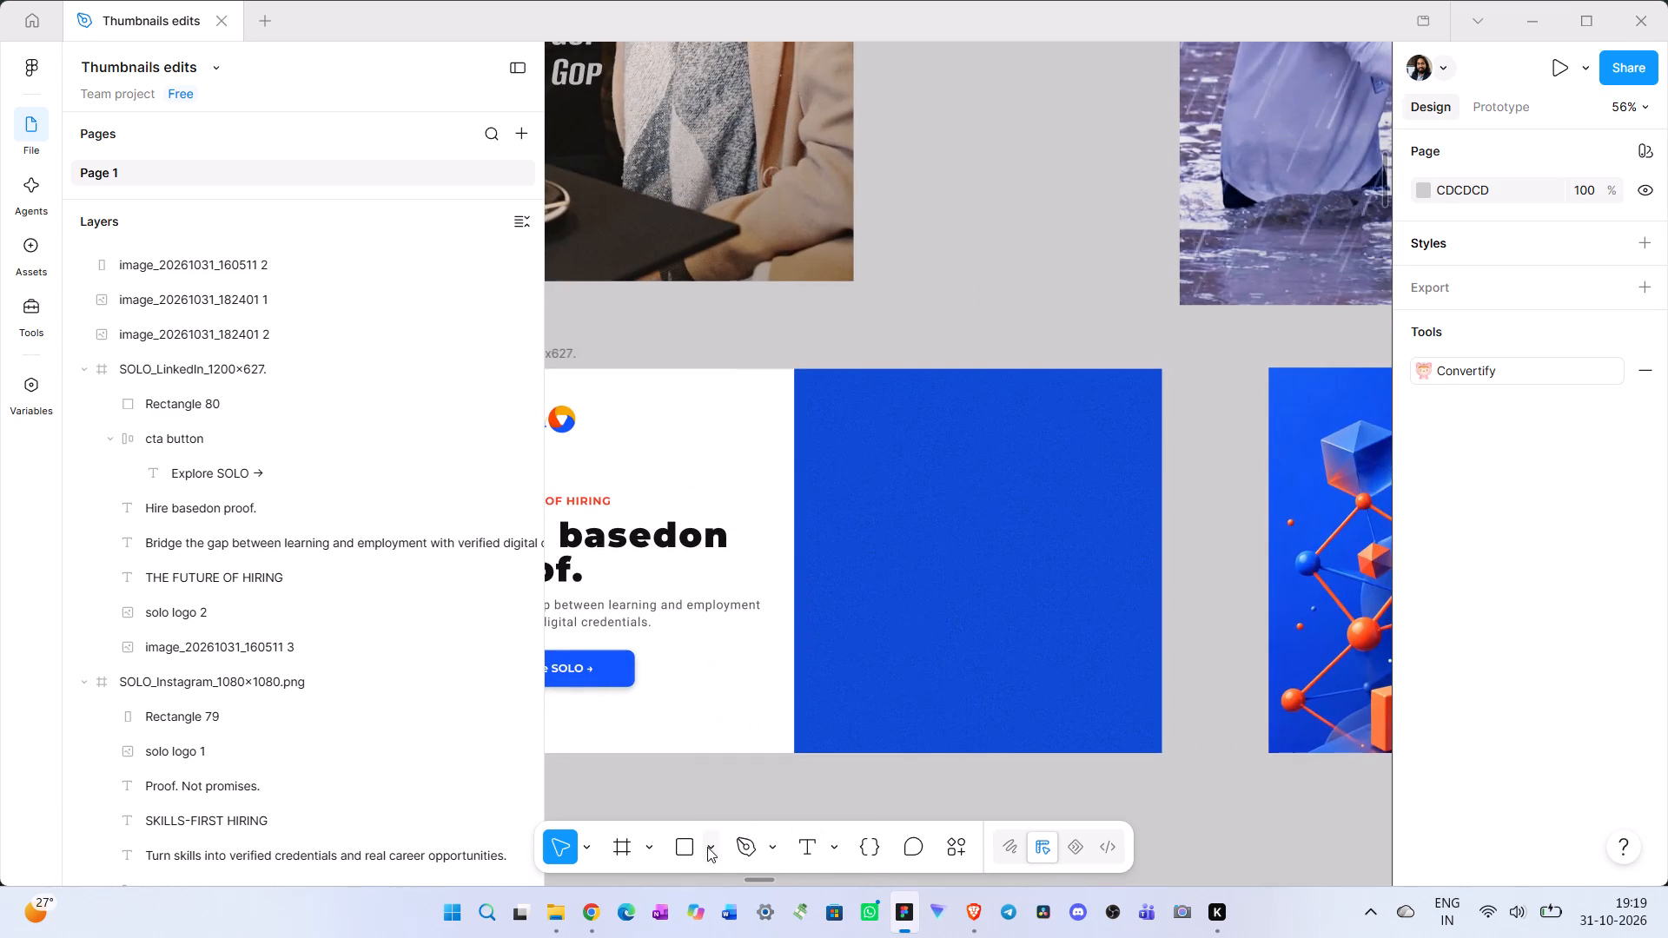
Import b2b_3d_transparent.png from Downloads and place it on the empty canvas beside the artwork below the LinkedIn frame, about 39 × 39.
click(707, 847)
click(784, 796)
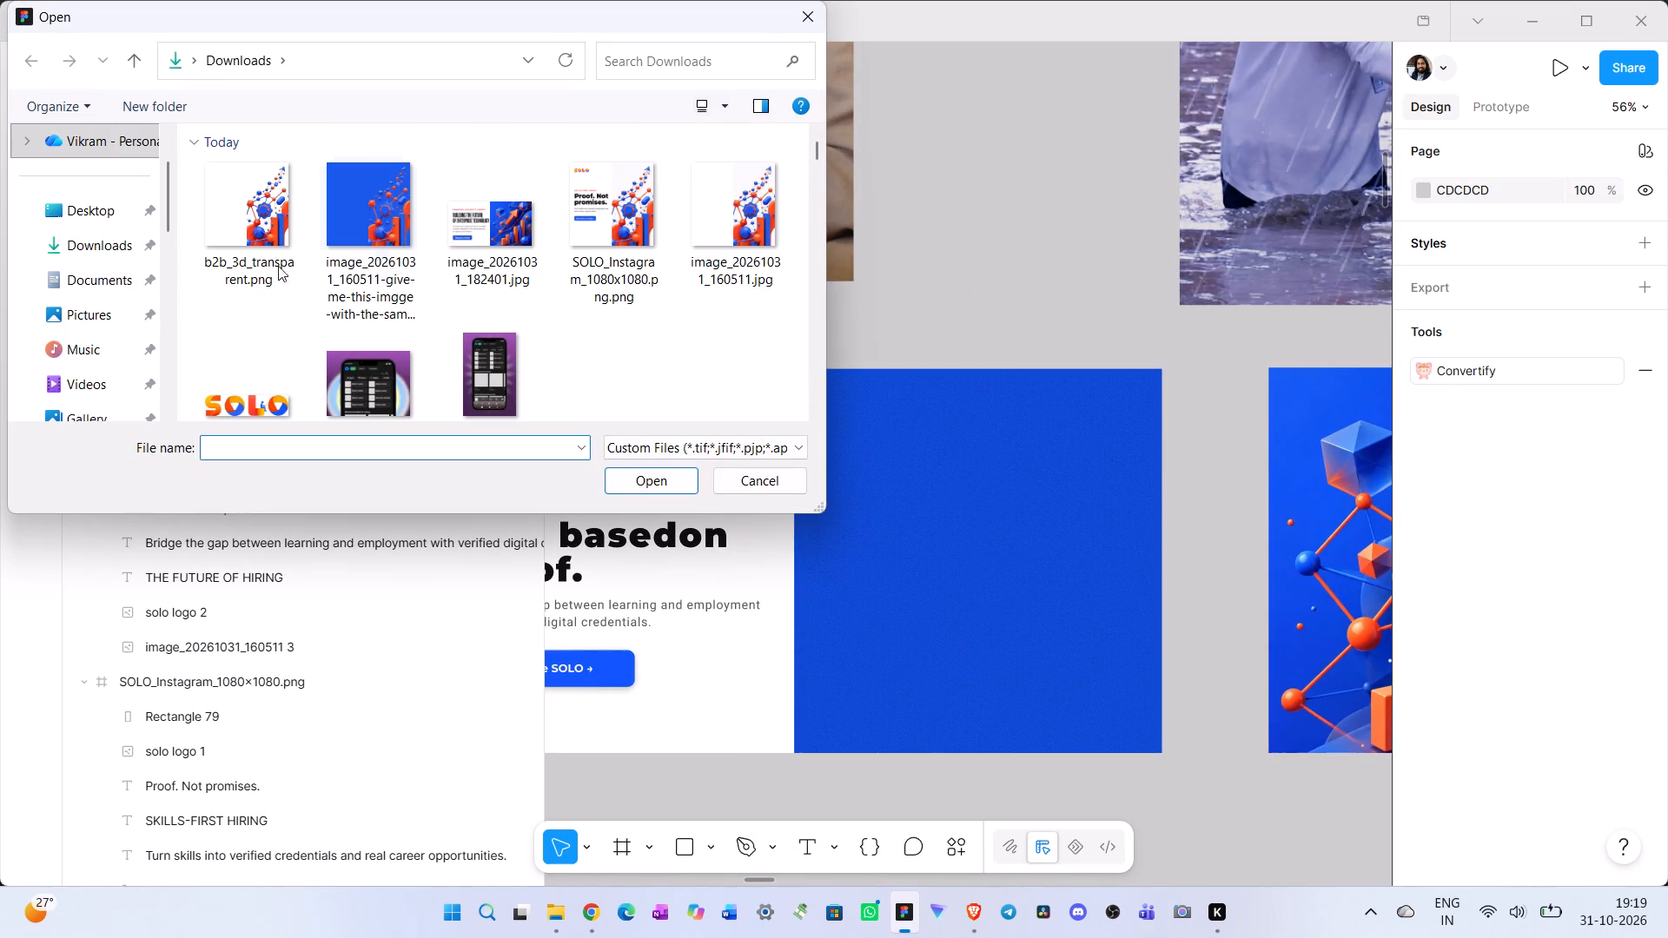
click(238, 210)
click(654, 485)
scroll(1042, 611, down, 8)
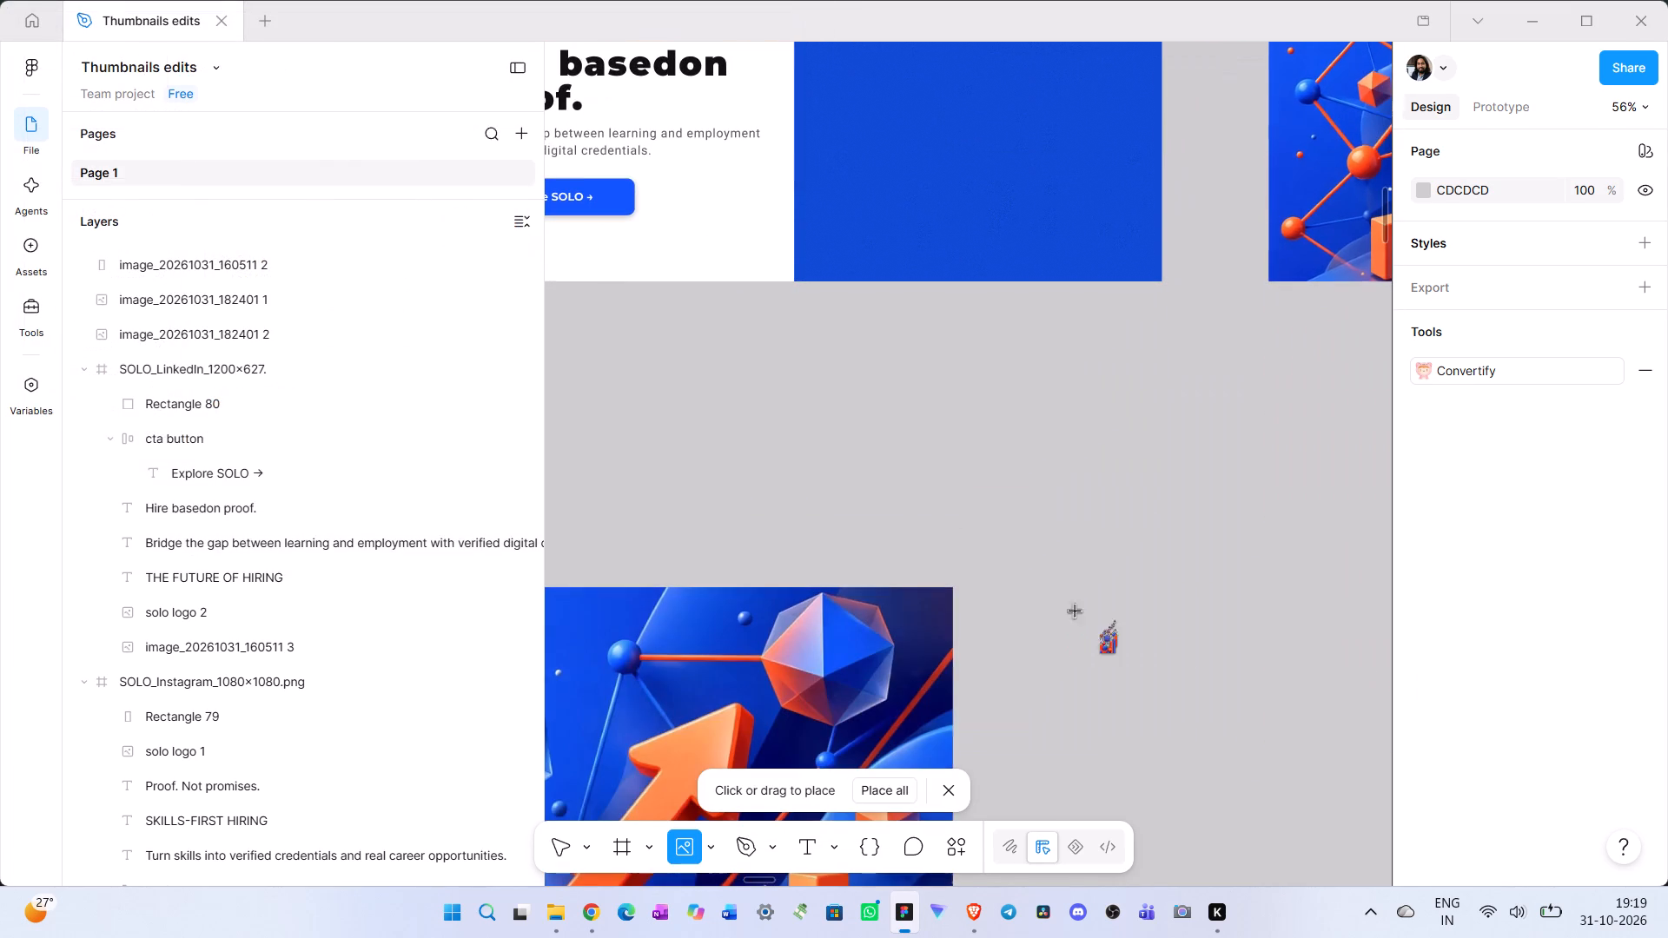
drag(1360, 655, 1330, 648)
drag(1344, 660, 1343, 660)
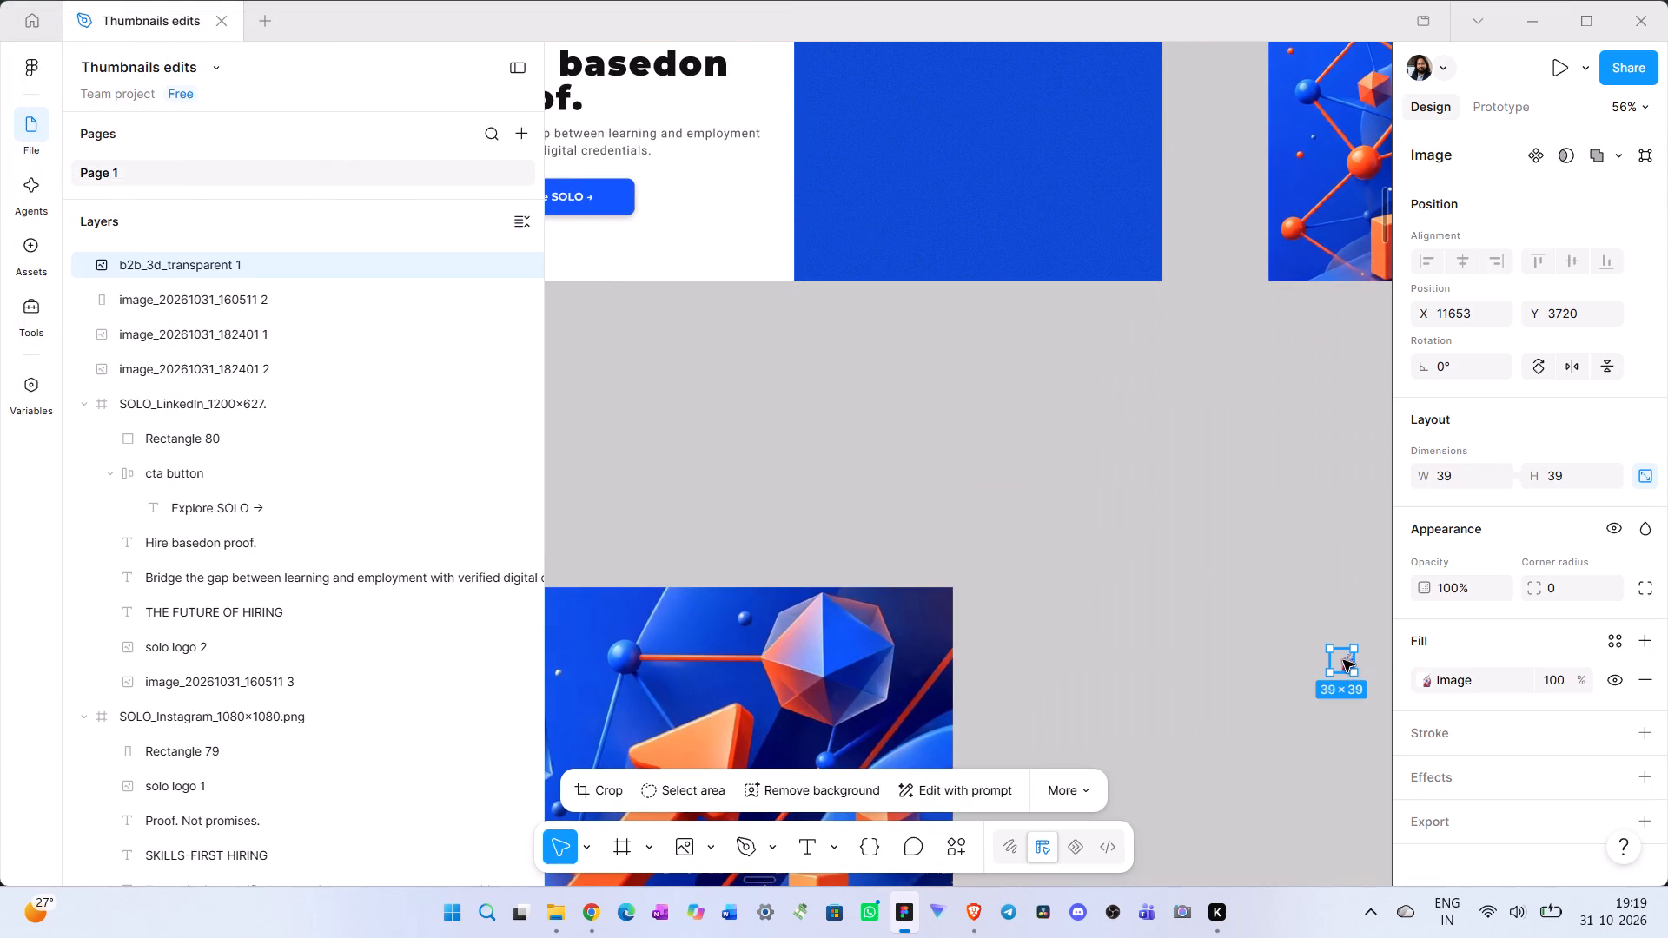
Move the transparent 3D graphic just below the LinkedIn frame's blue rectangle and enlarge it proportionally to about 533 × 533.
drag(1343, 660, 1088, 428)
scroll(1200, 468, up, 4)
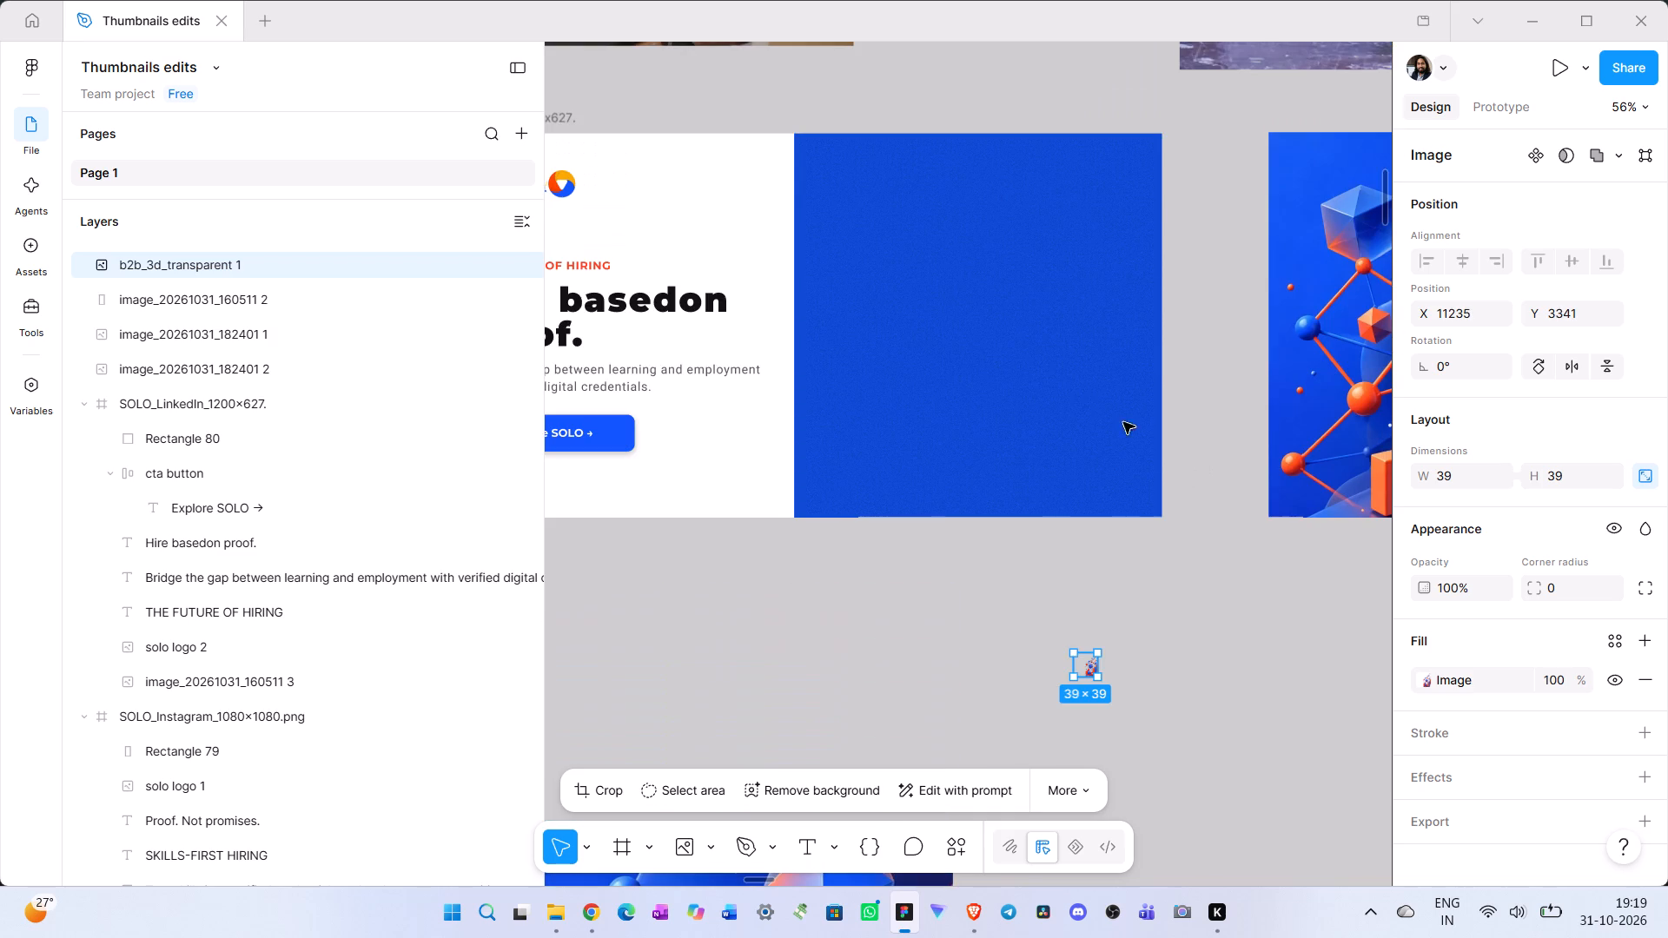
click(1041, 369)
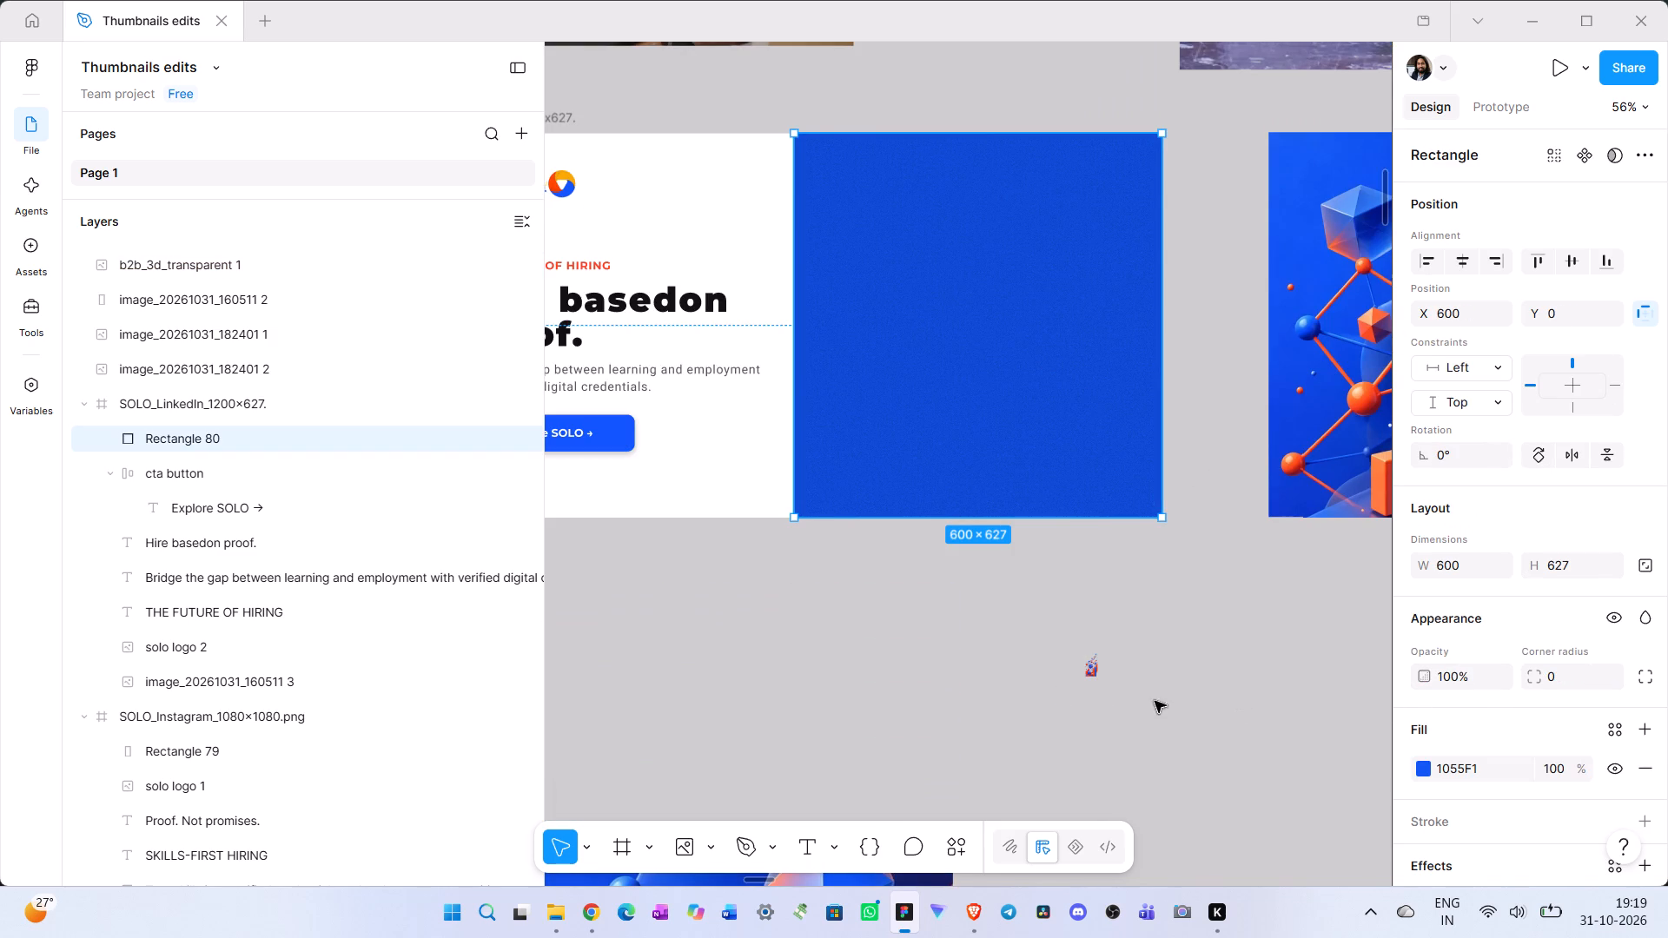
click(1089, 668)
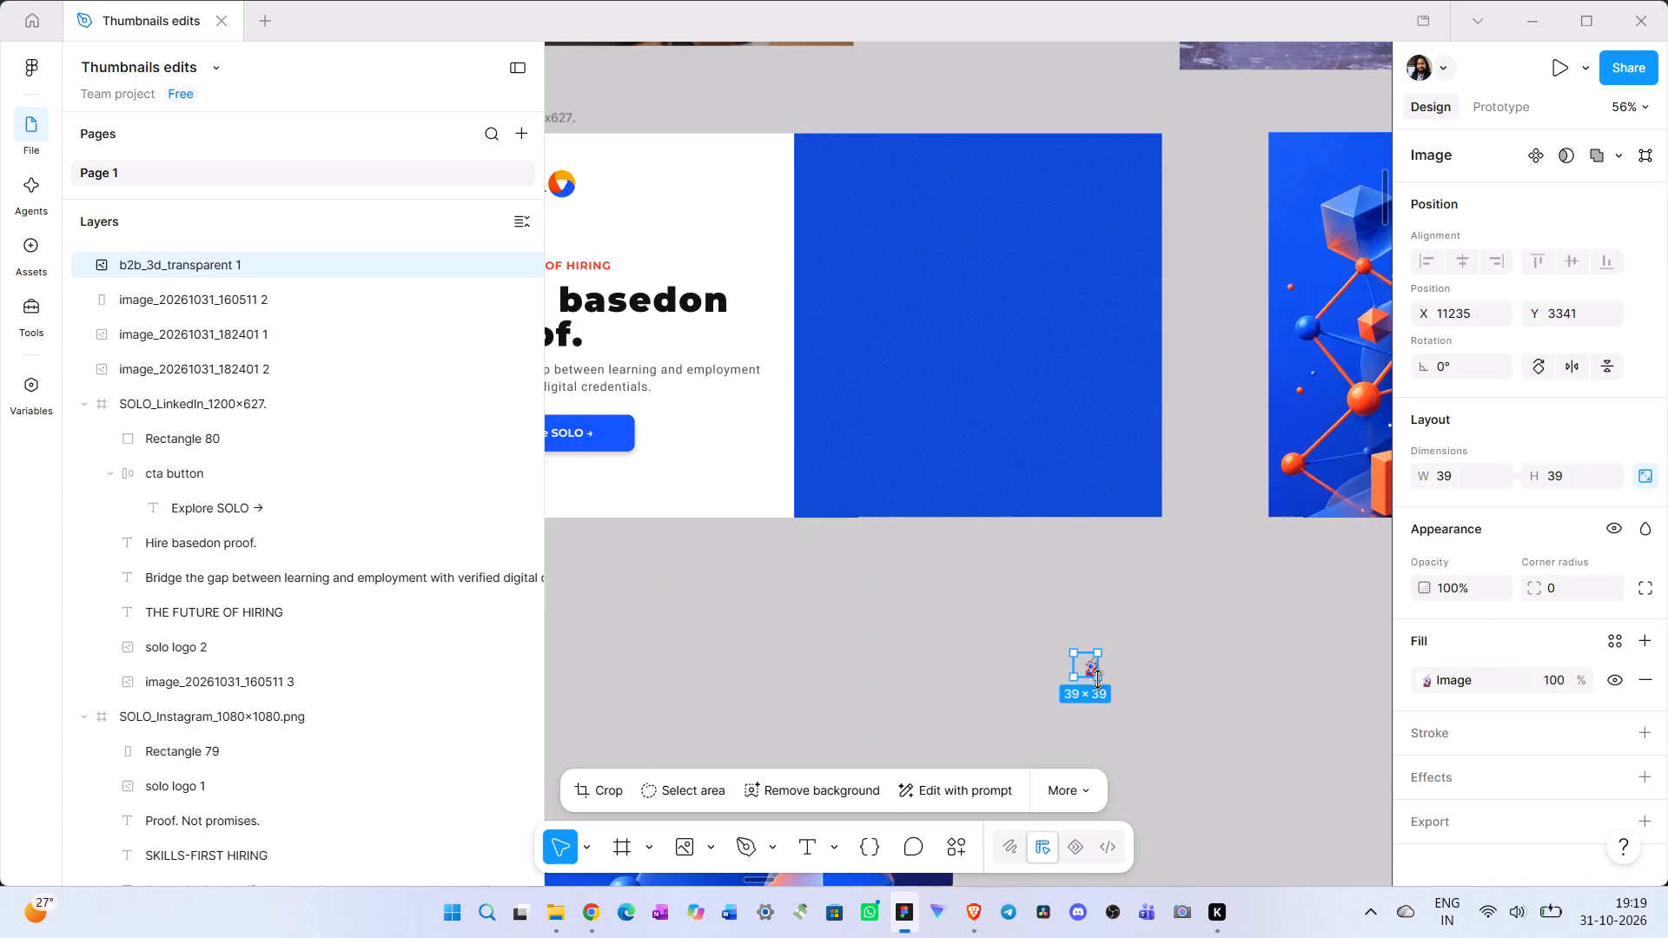
drag(1098, 679, 1332, 883)
drag(1141, 765, 1105, 611)
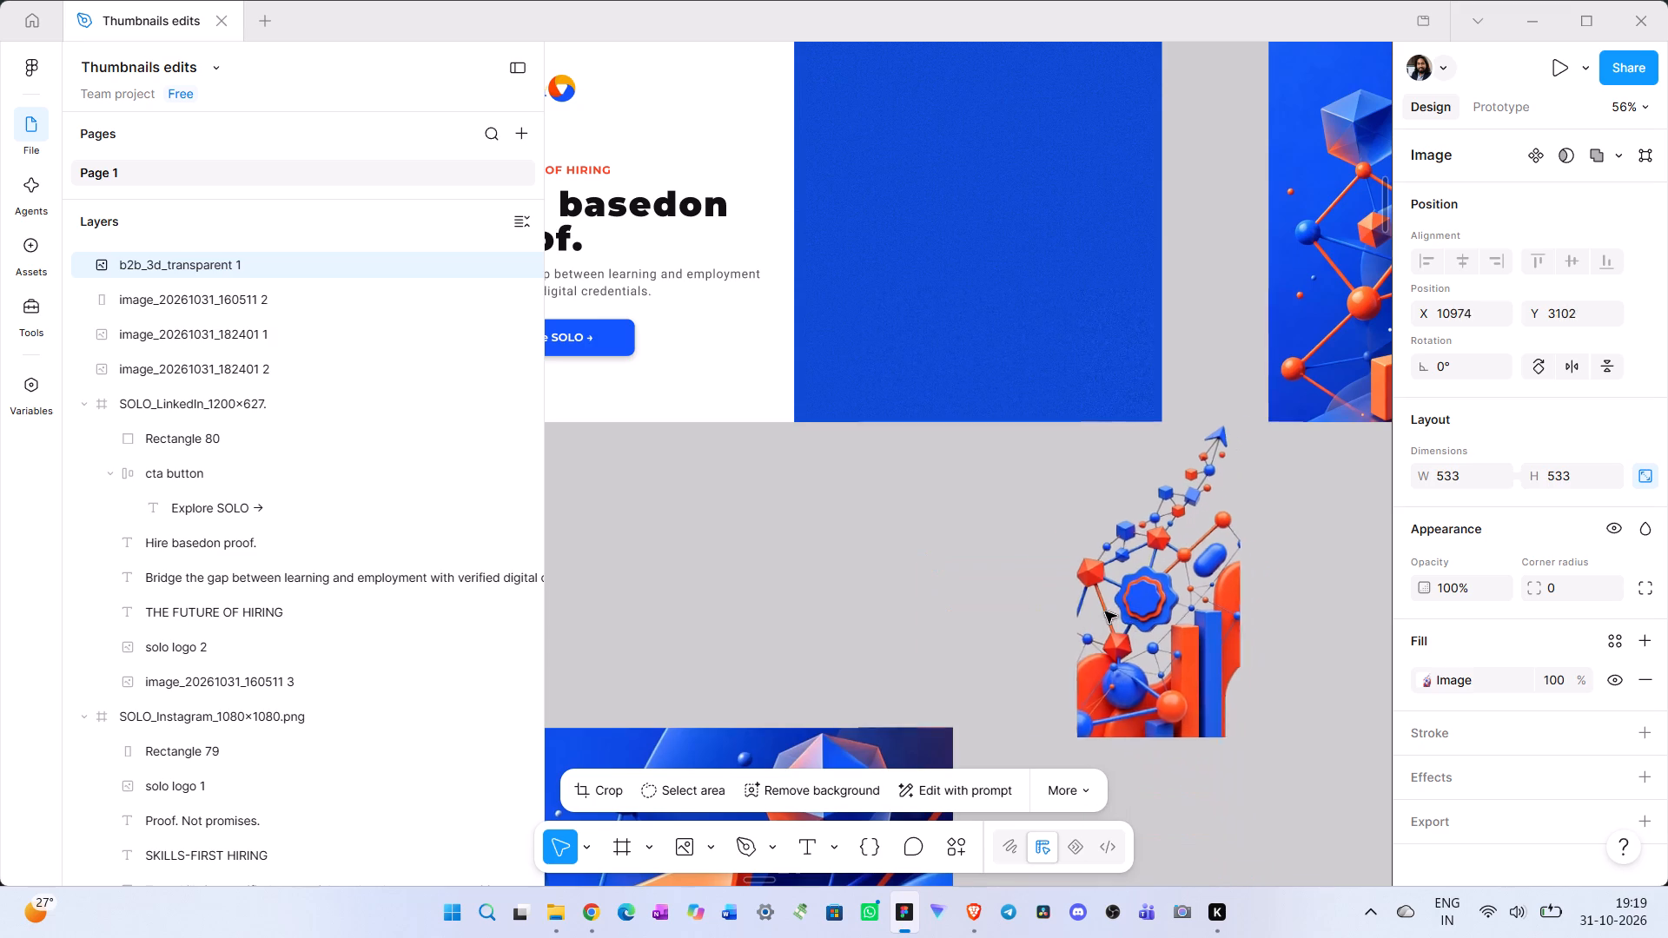
Crop the empty side off the transparent 3D graphic below the LinkedIn frame so it measures about 265 × 533.
drag(1105, 611, 1150, 651)
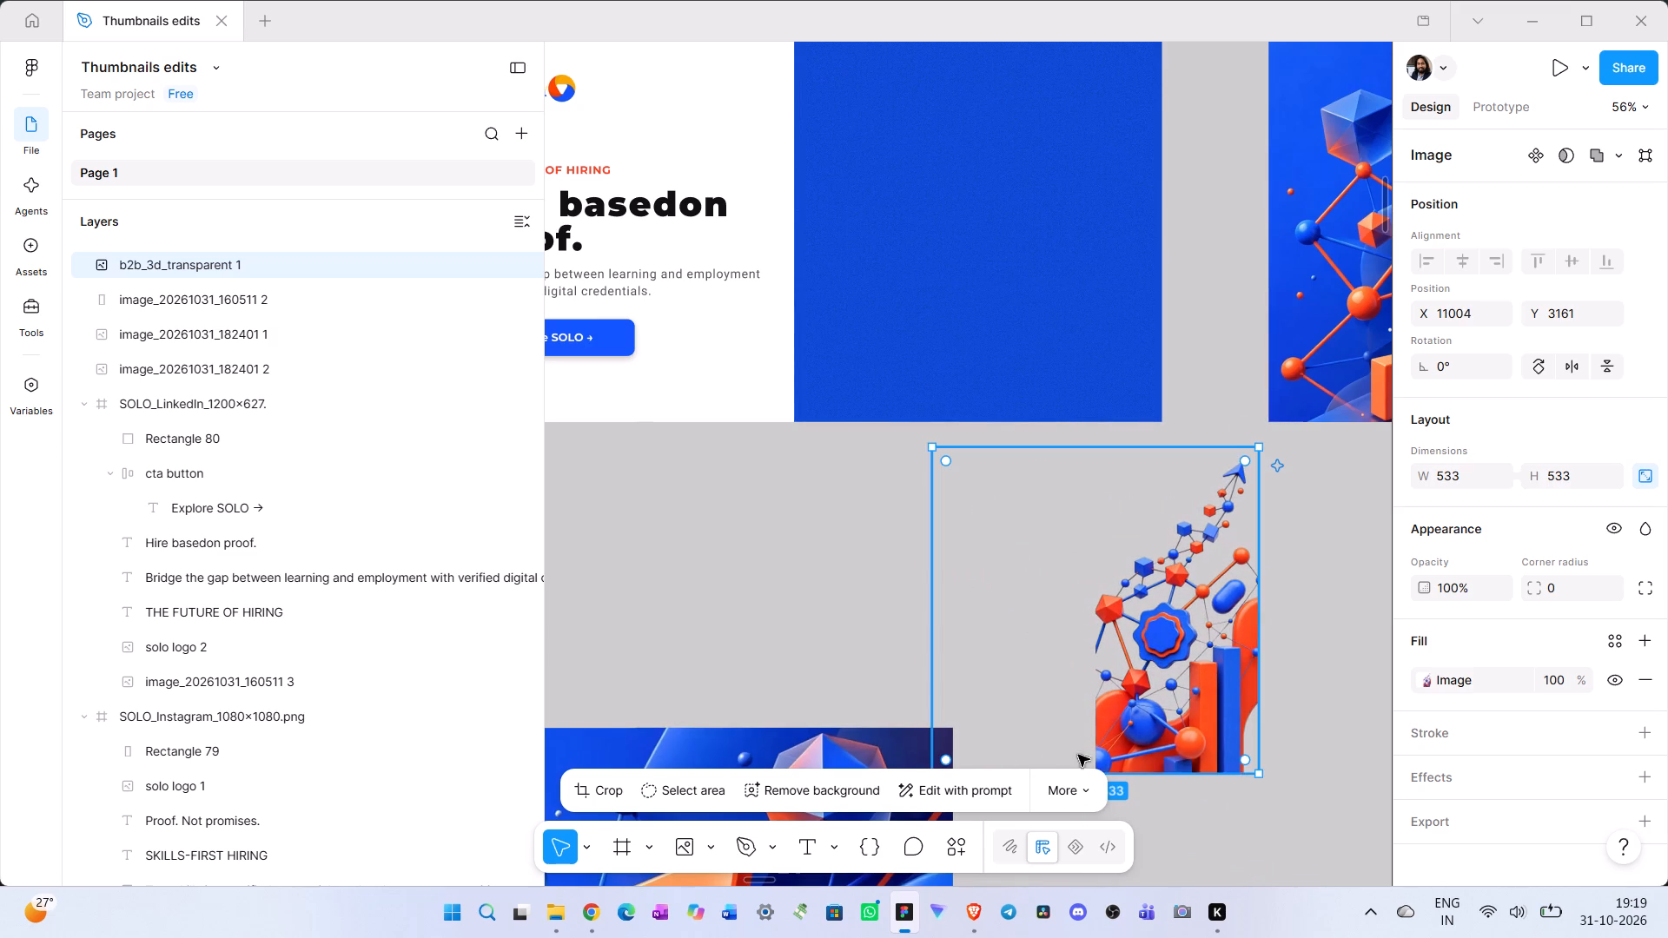
click(603, 790)
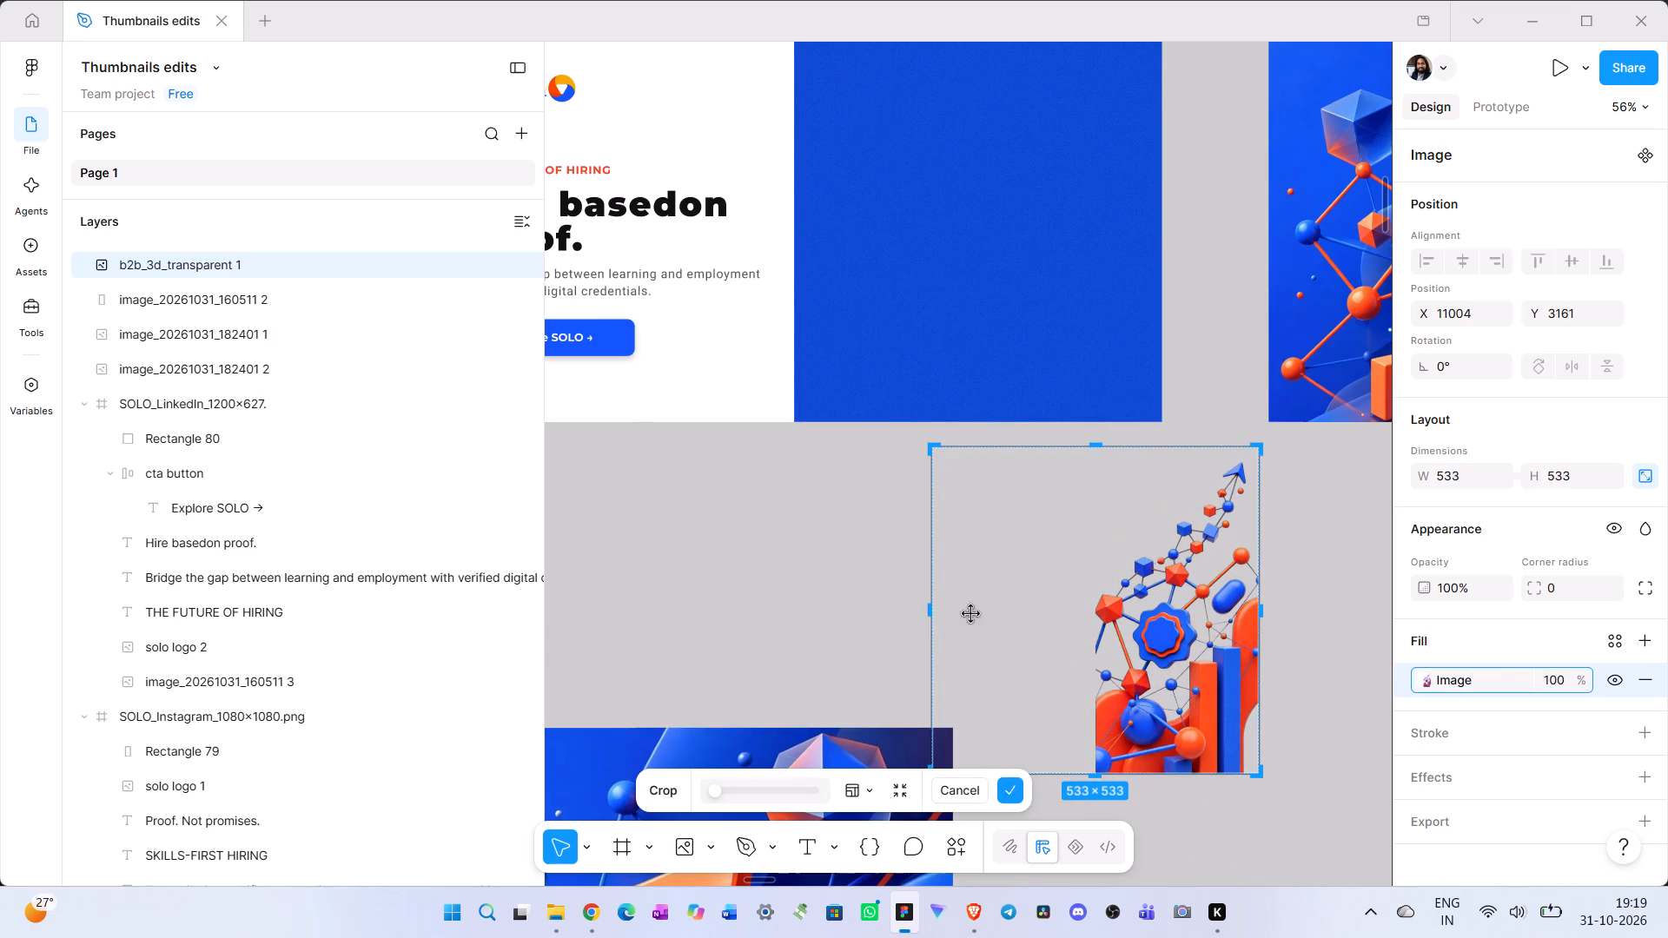
drag(935, 615, 1099, 644)
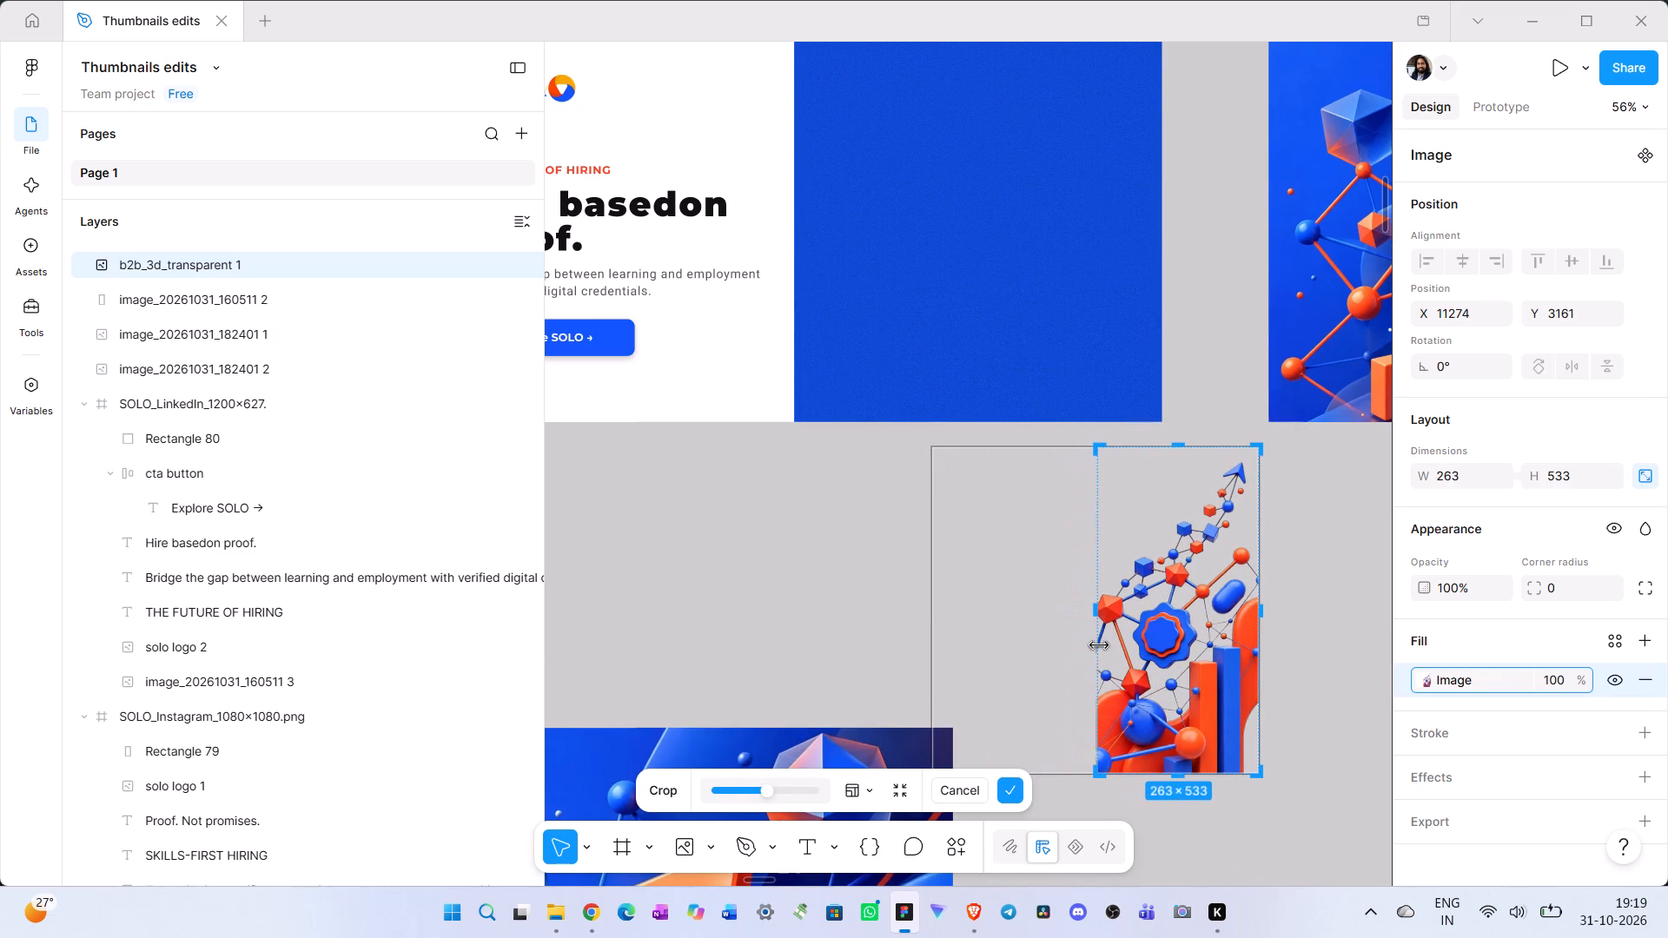
drag(1099, 644, 1101, 650)
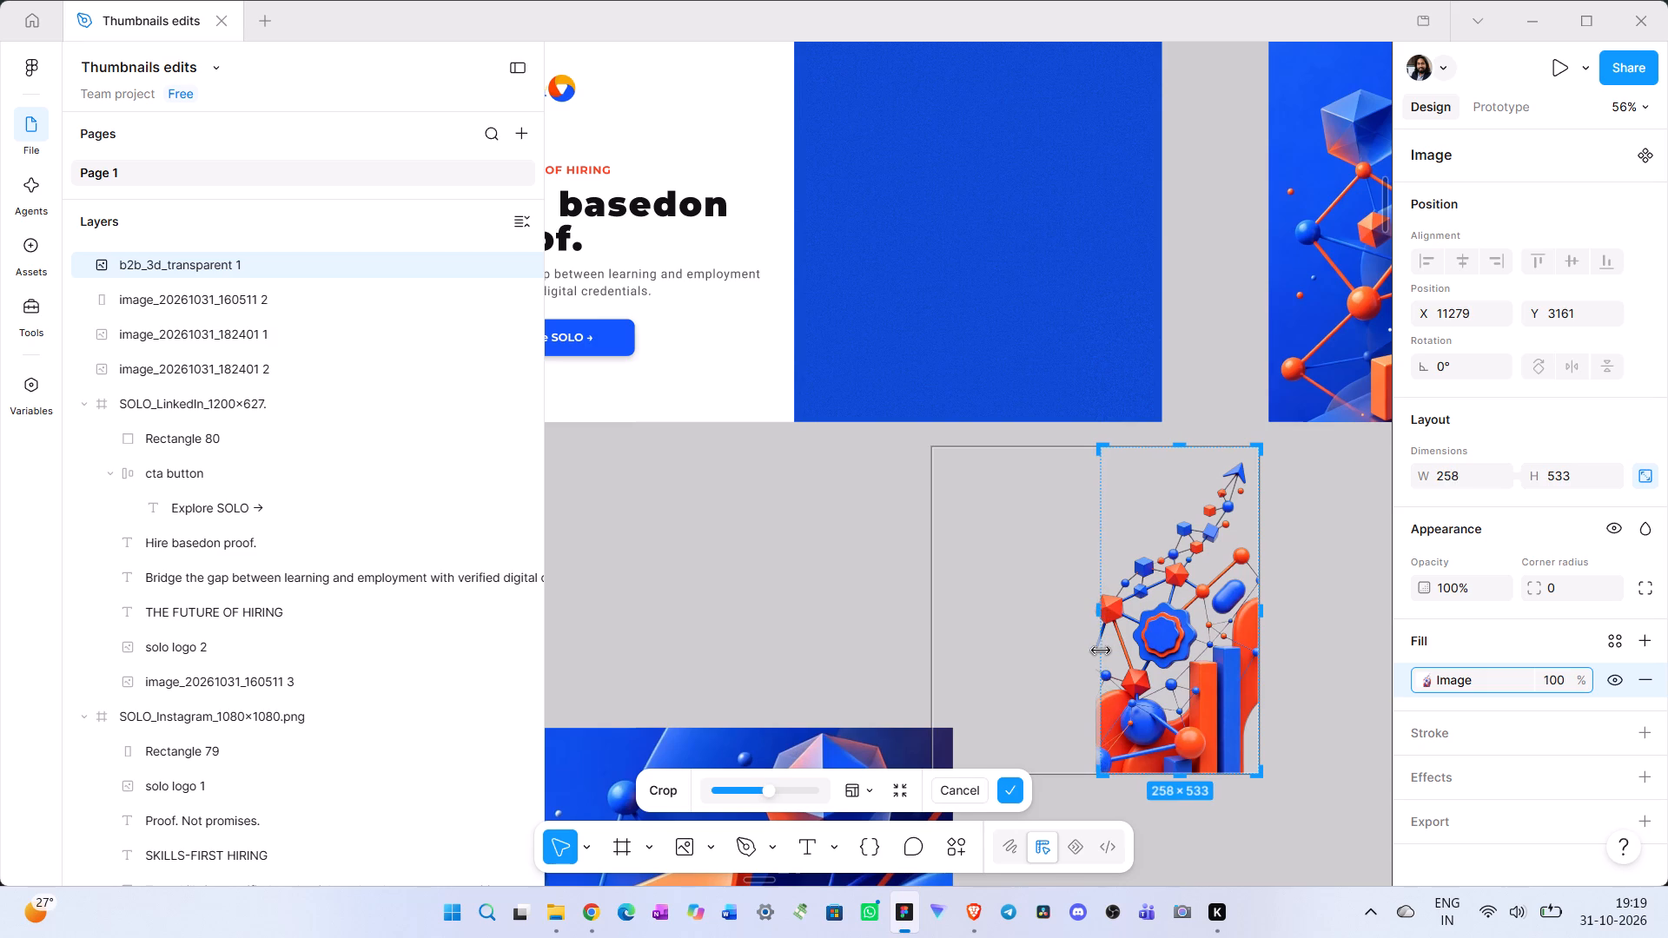
drag(1101, 650, 1096, 651)
click(1327, 684)
click(1337, 716)
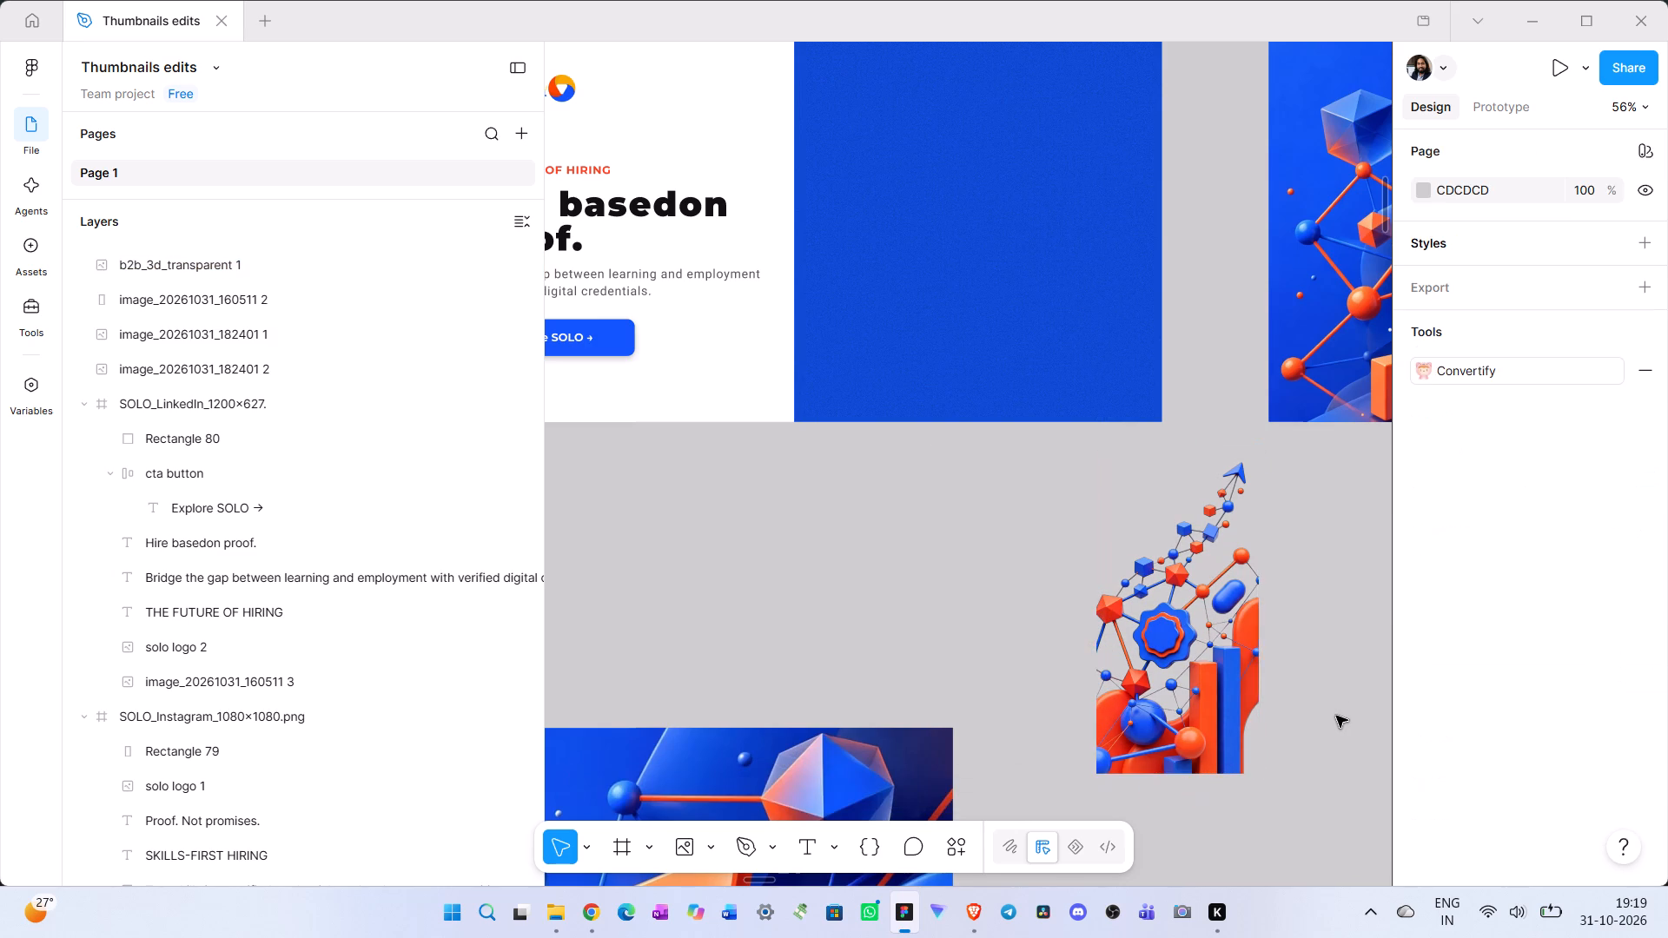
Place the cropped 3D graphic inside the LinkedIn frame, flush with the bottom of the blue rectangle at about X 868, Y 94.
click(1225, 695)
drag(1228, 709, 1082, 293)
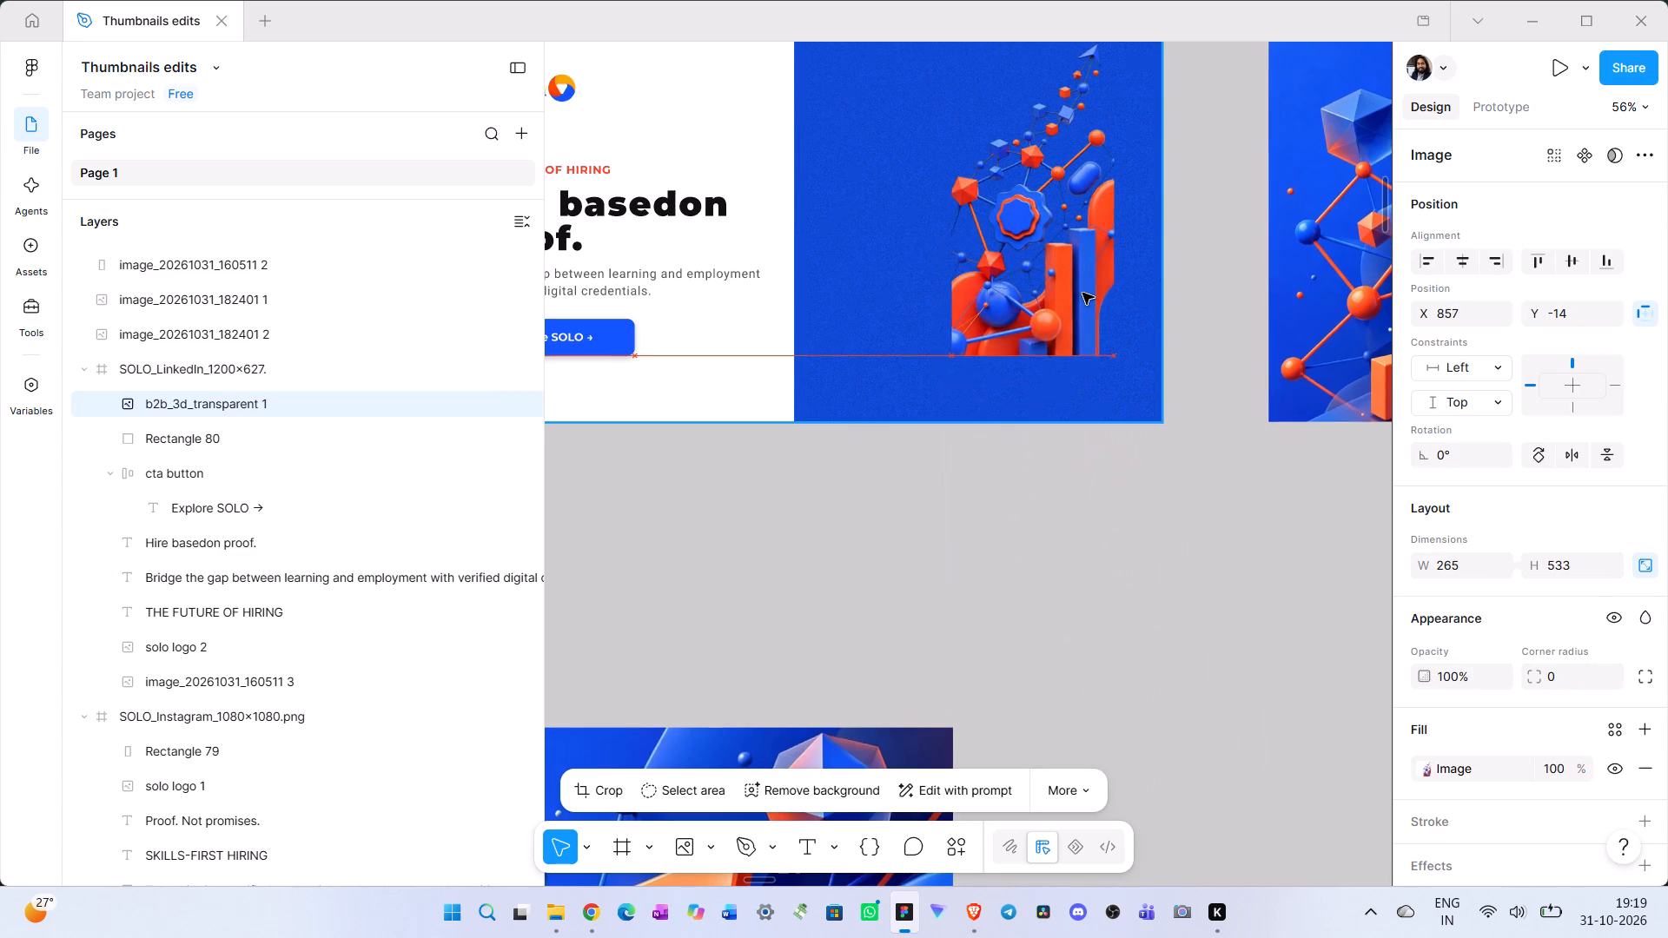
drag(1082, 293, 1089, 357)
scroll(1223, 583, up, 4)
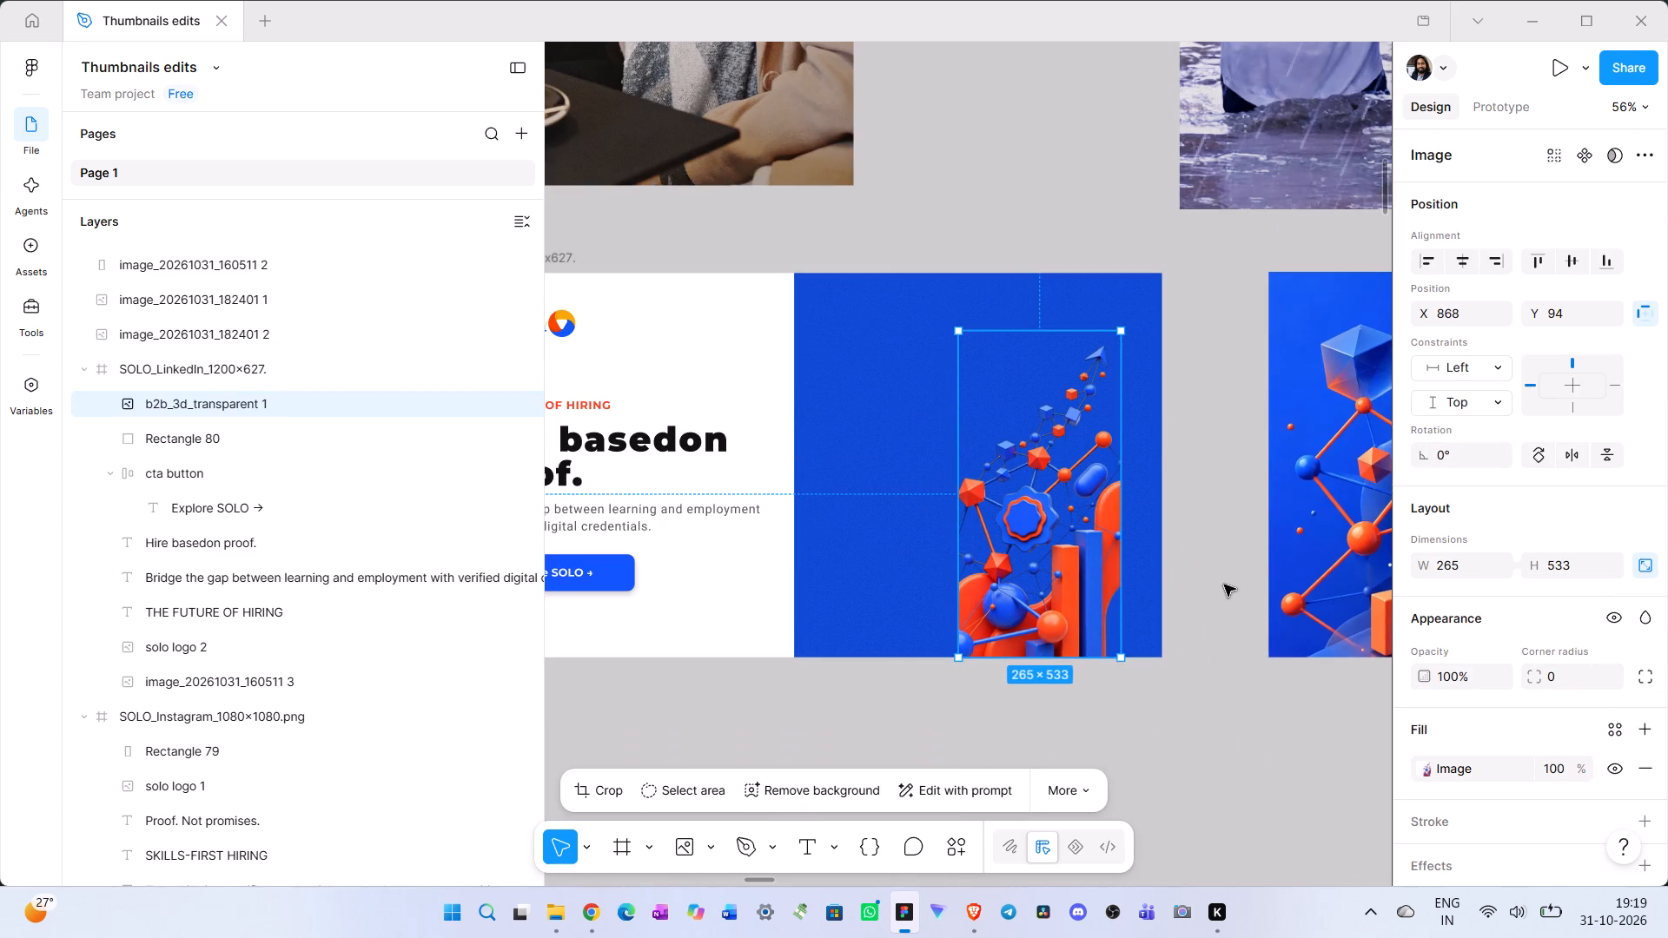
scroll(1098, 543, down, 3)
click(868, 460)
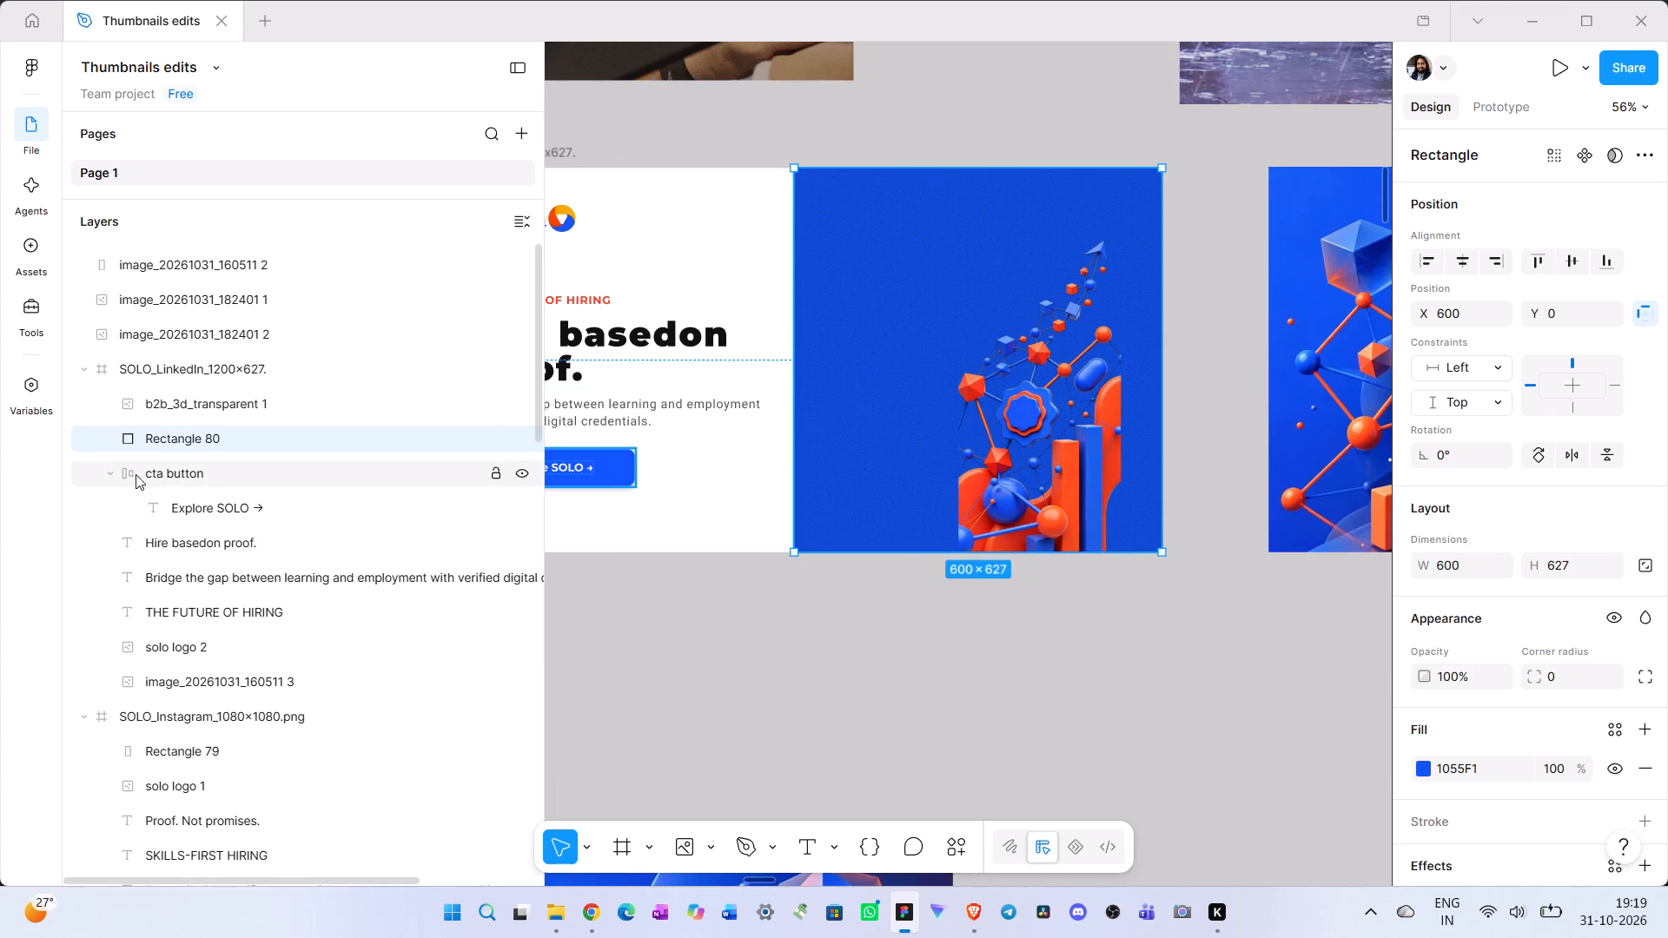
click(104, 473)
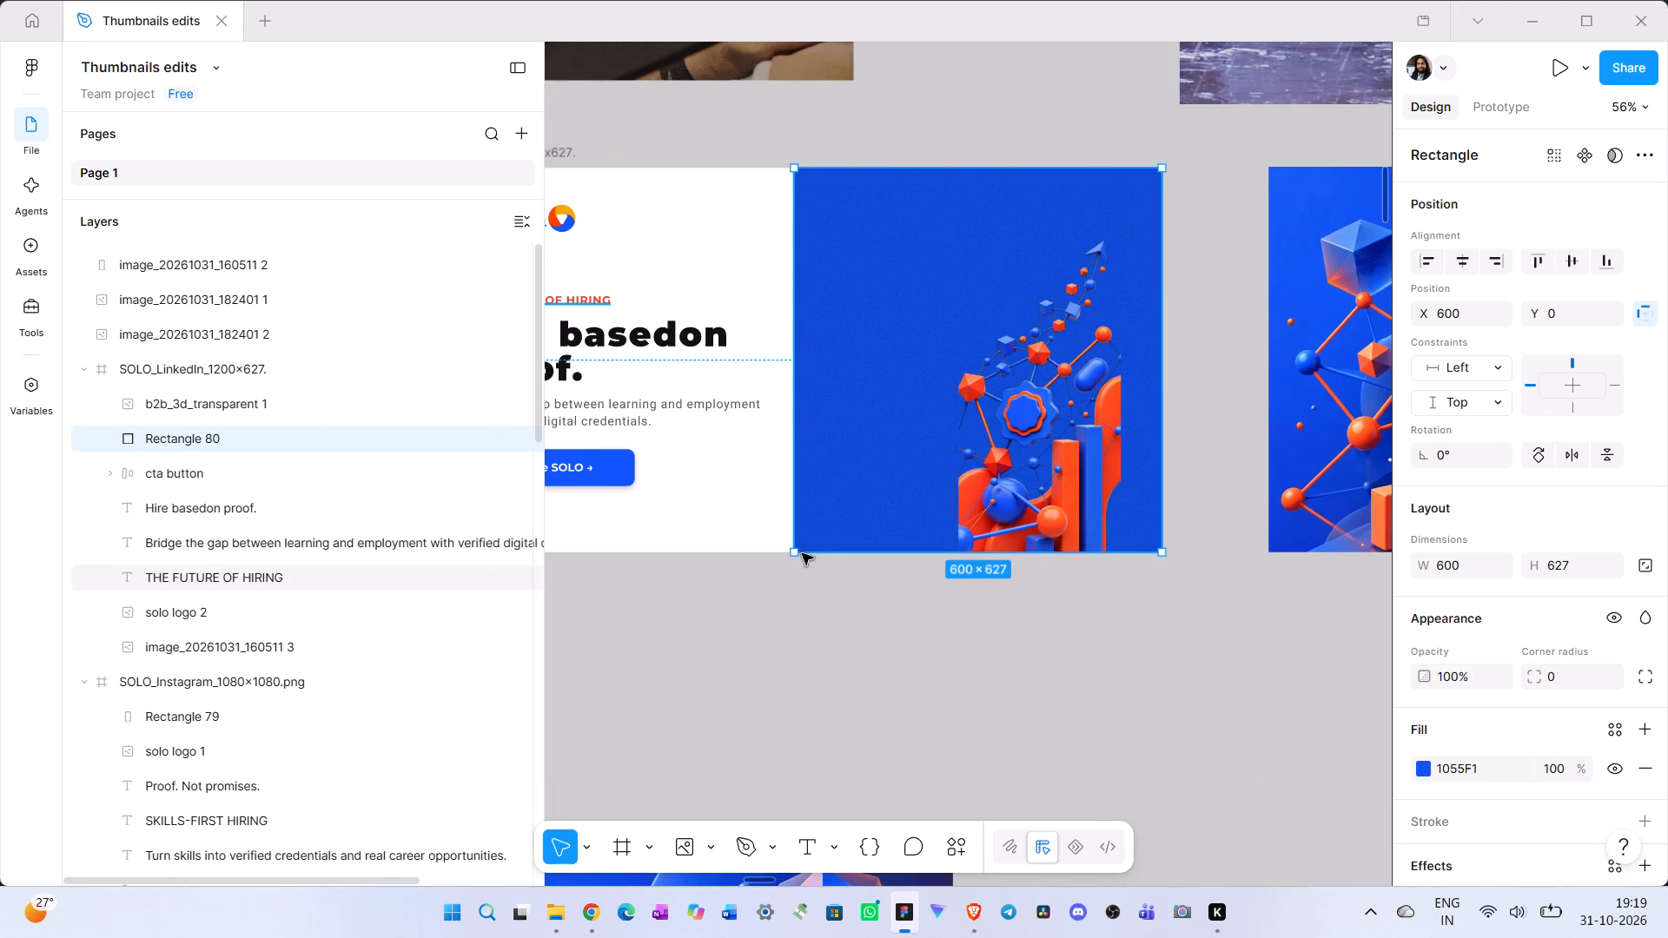
Reposition the 3D graphic in the LinkedIn frame and enlarge it proportionally to 600 × 1206, spanning the blue rectangle's width at X 600, Y -534.
click(1019, 470)
drag(1049, 464, 1261, 691)
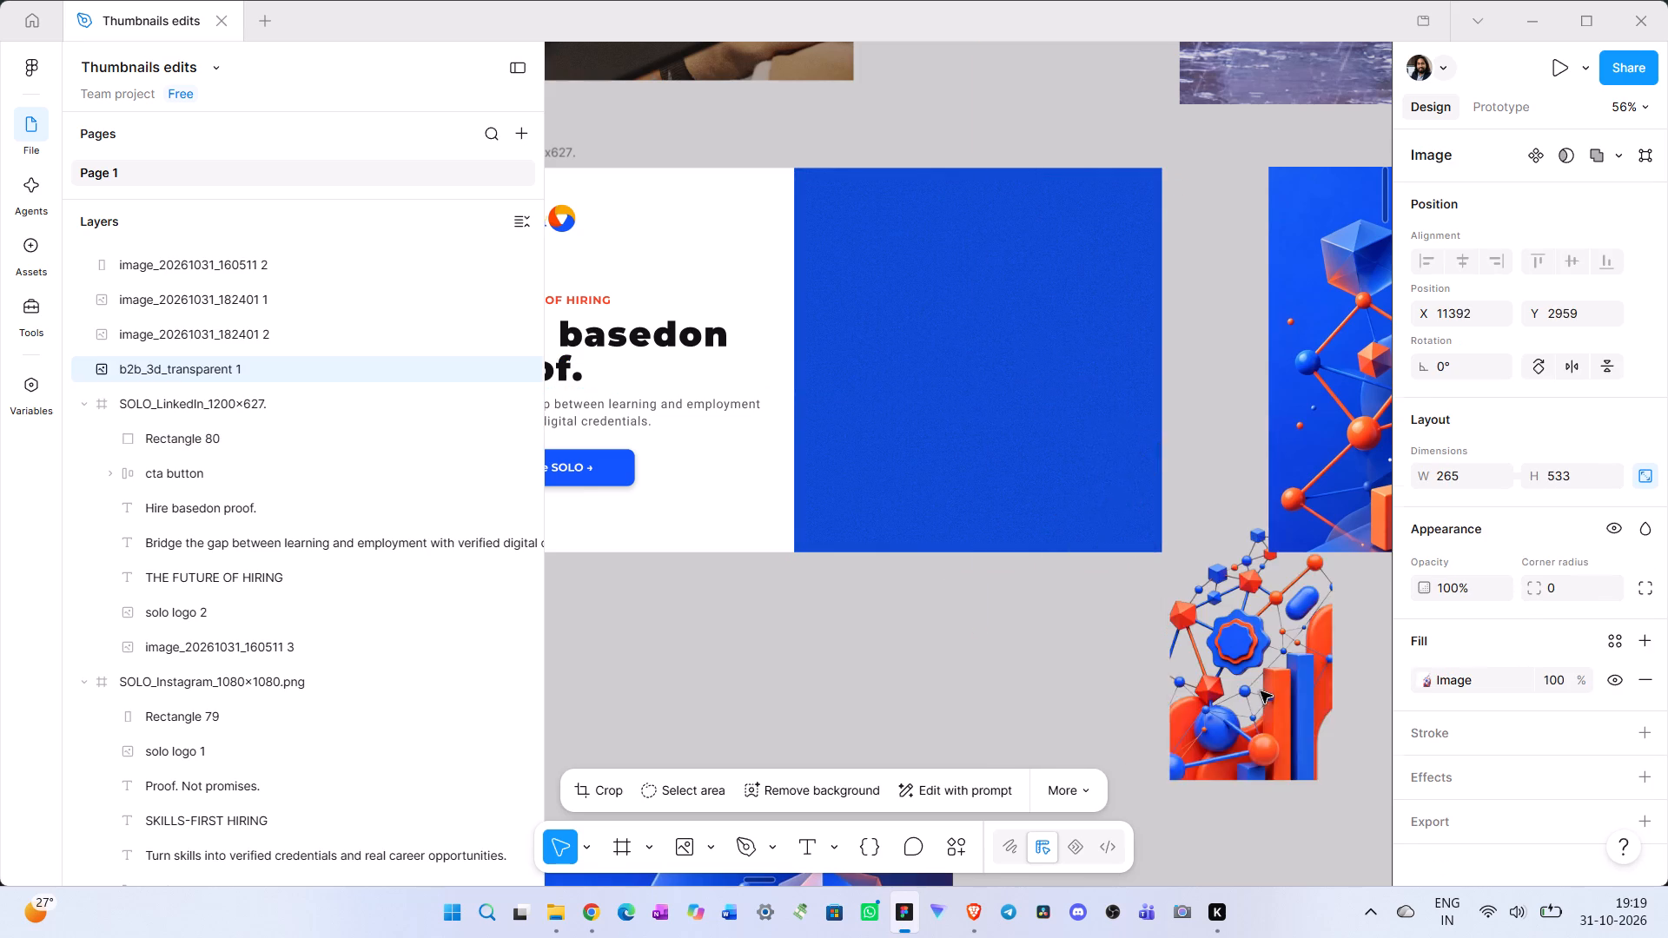
drag(1261, 691, 1249, 723)
click(1251, 727)
drag(1256, 695, 1104, 515)
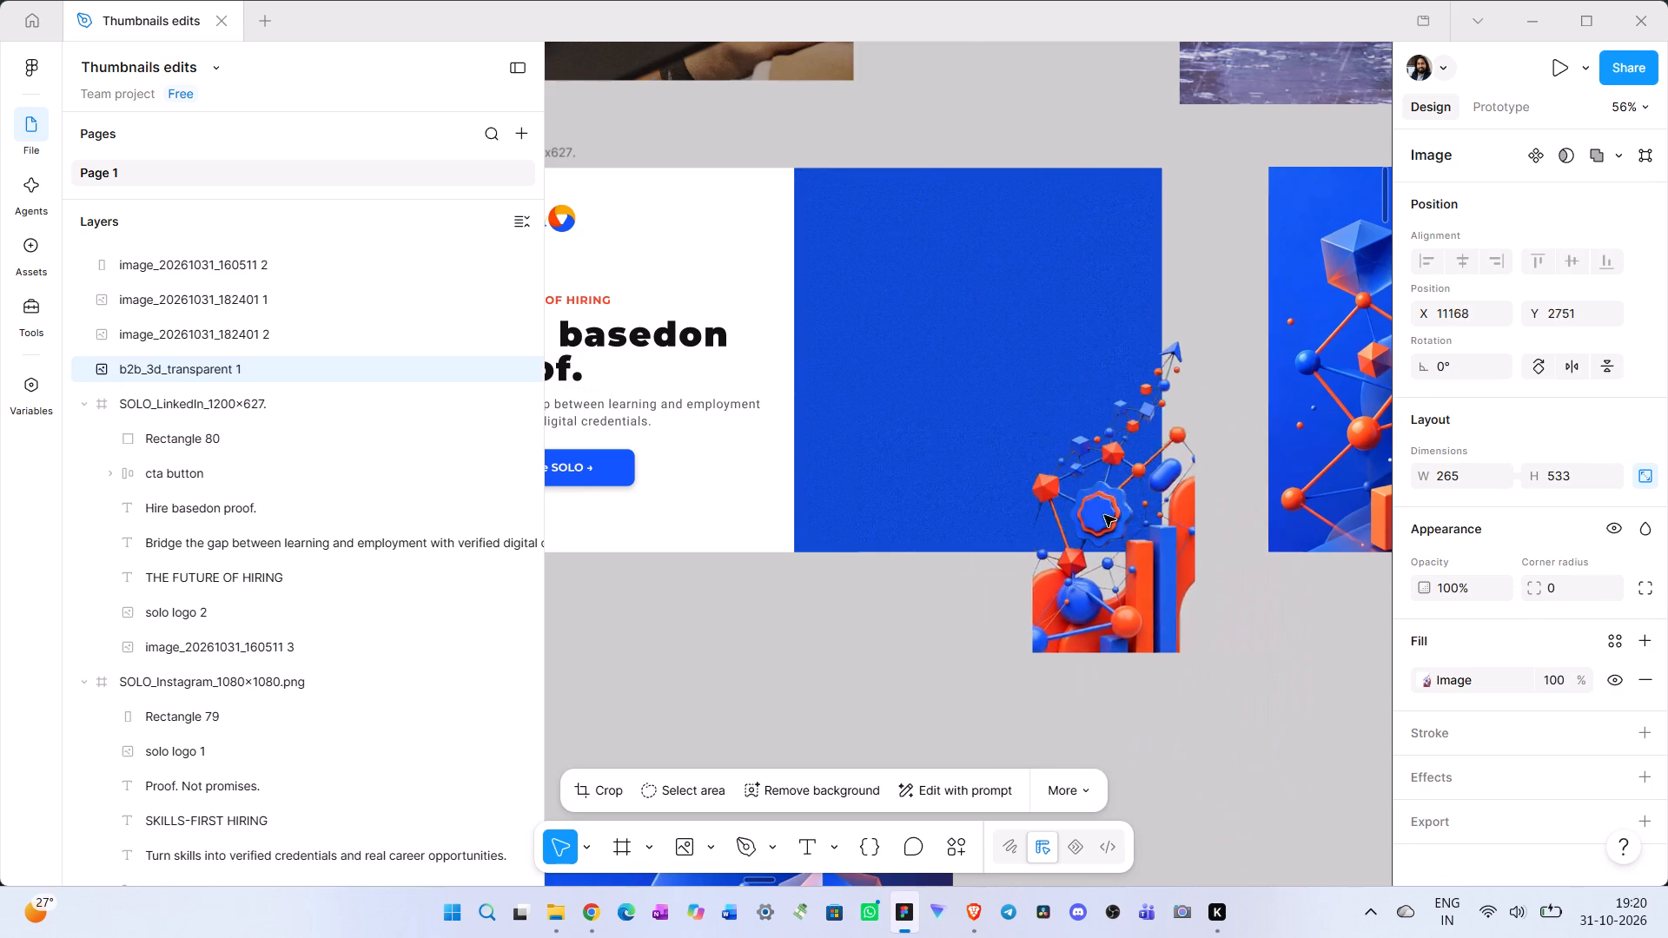
drag(1104, 515, 905, 269)
drag(978, 386, 979, 388)
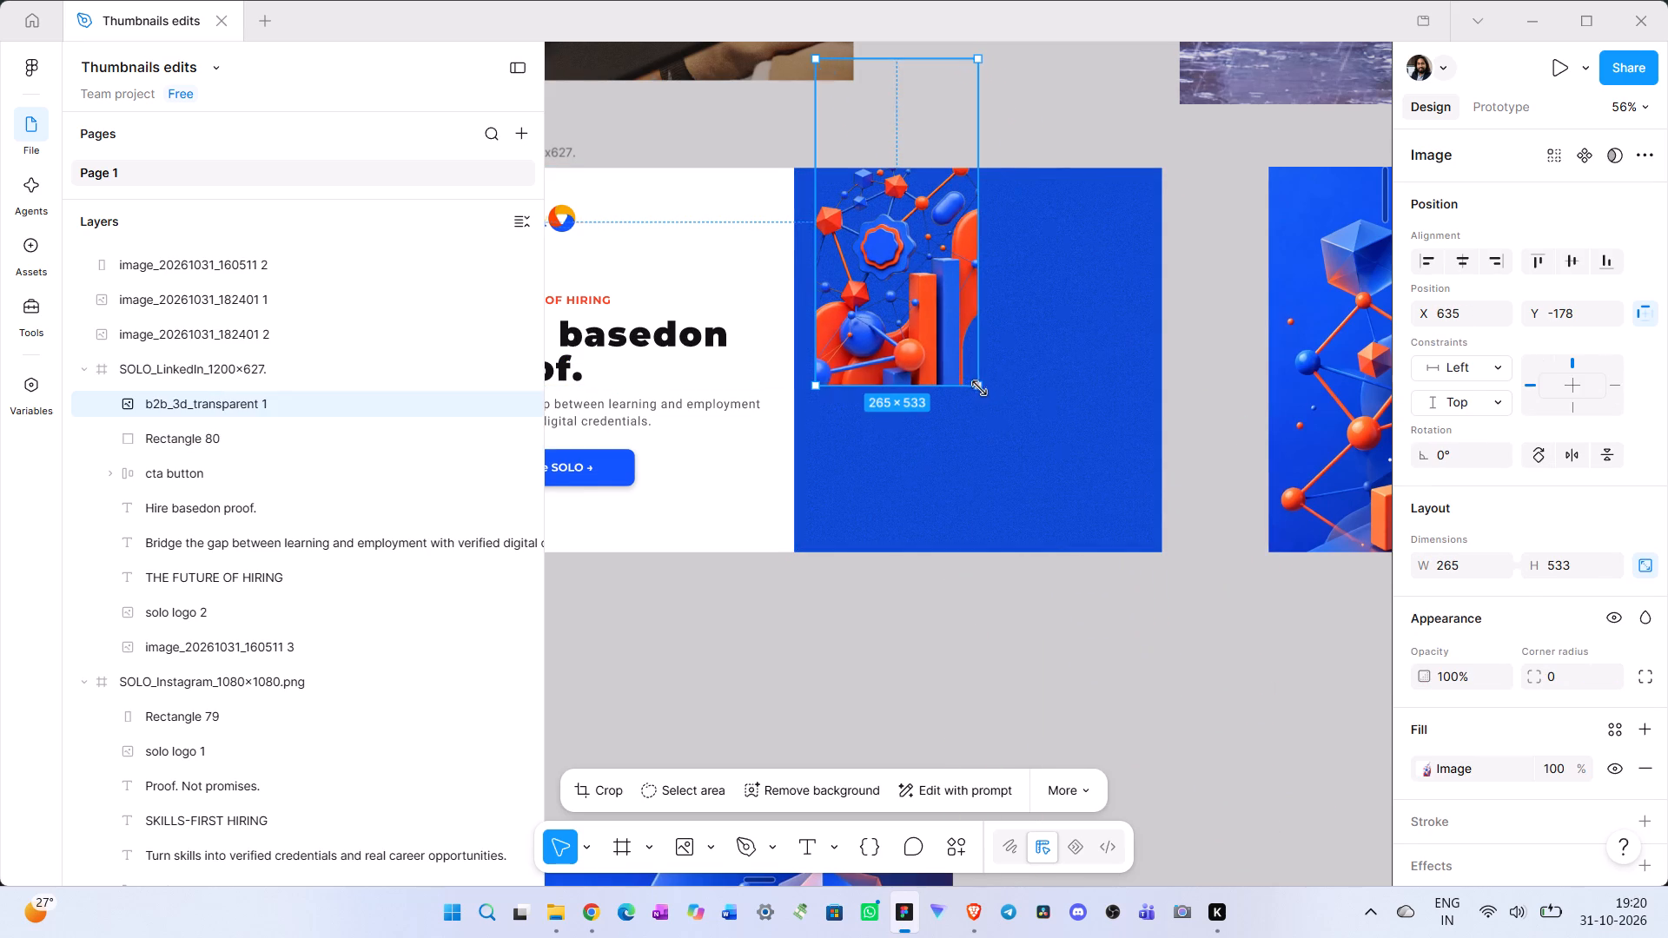
drag(979, 388, 1156, 633)
drag(1118, 624, 1115, 453)
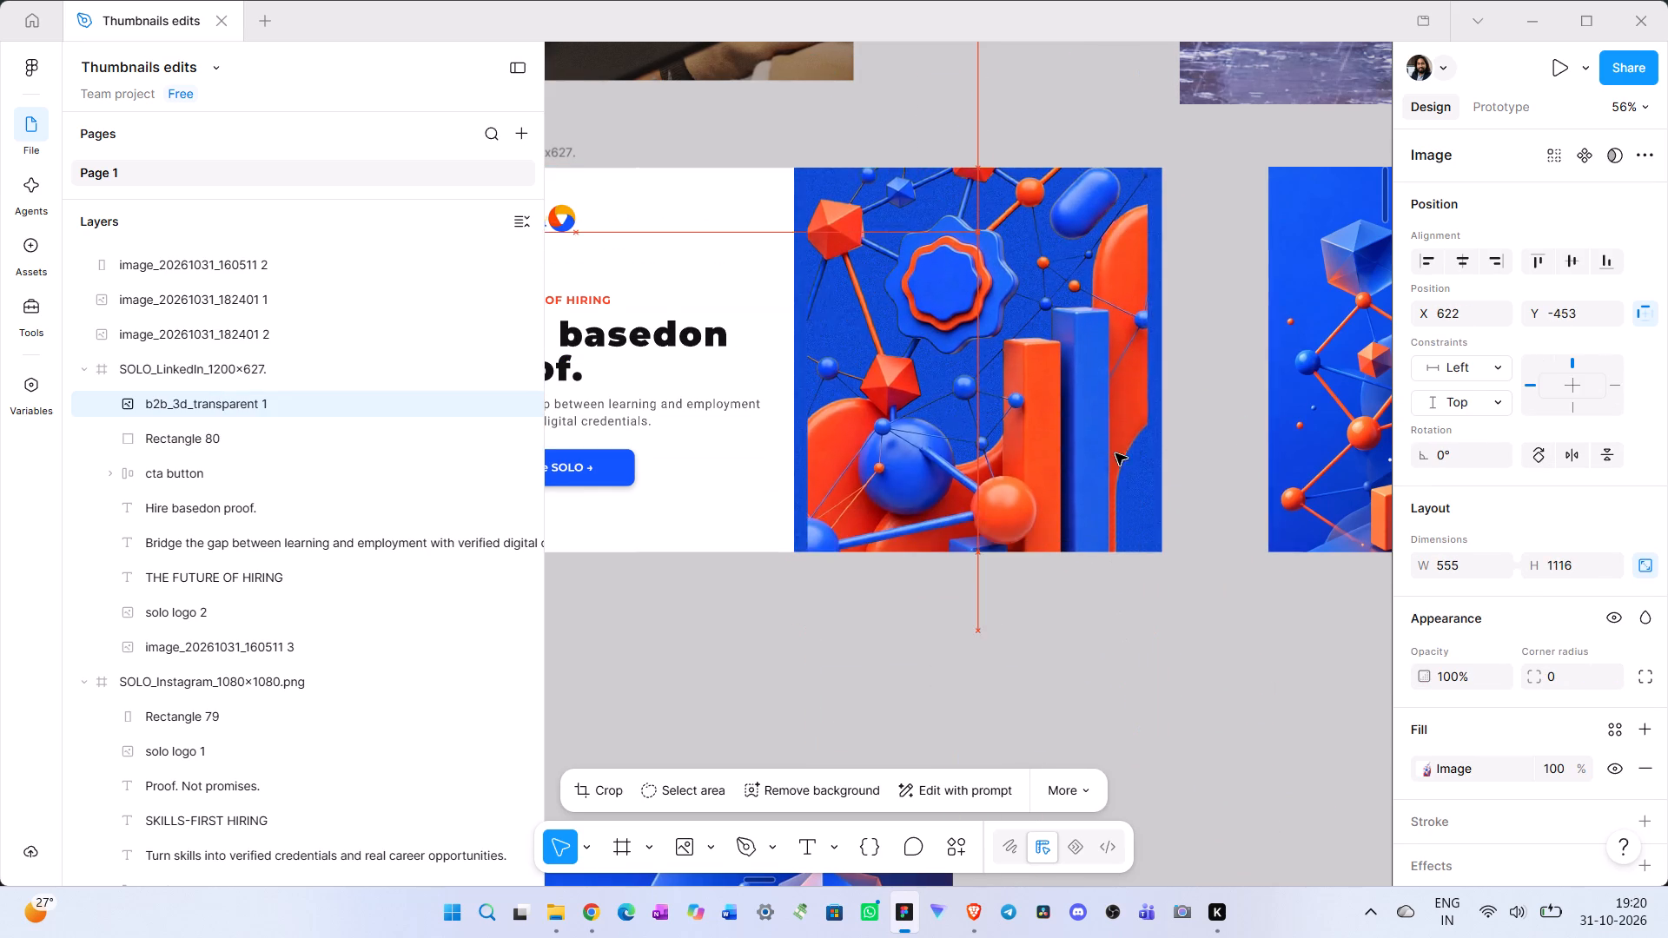
drag(1115, 453, 1096, 432)
drag(1135, 455, 1160, 457)
click(1102, 470)
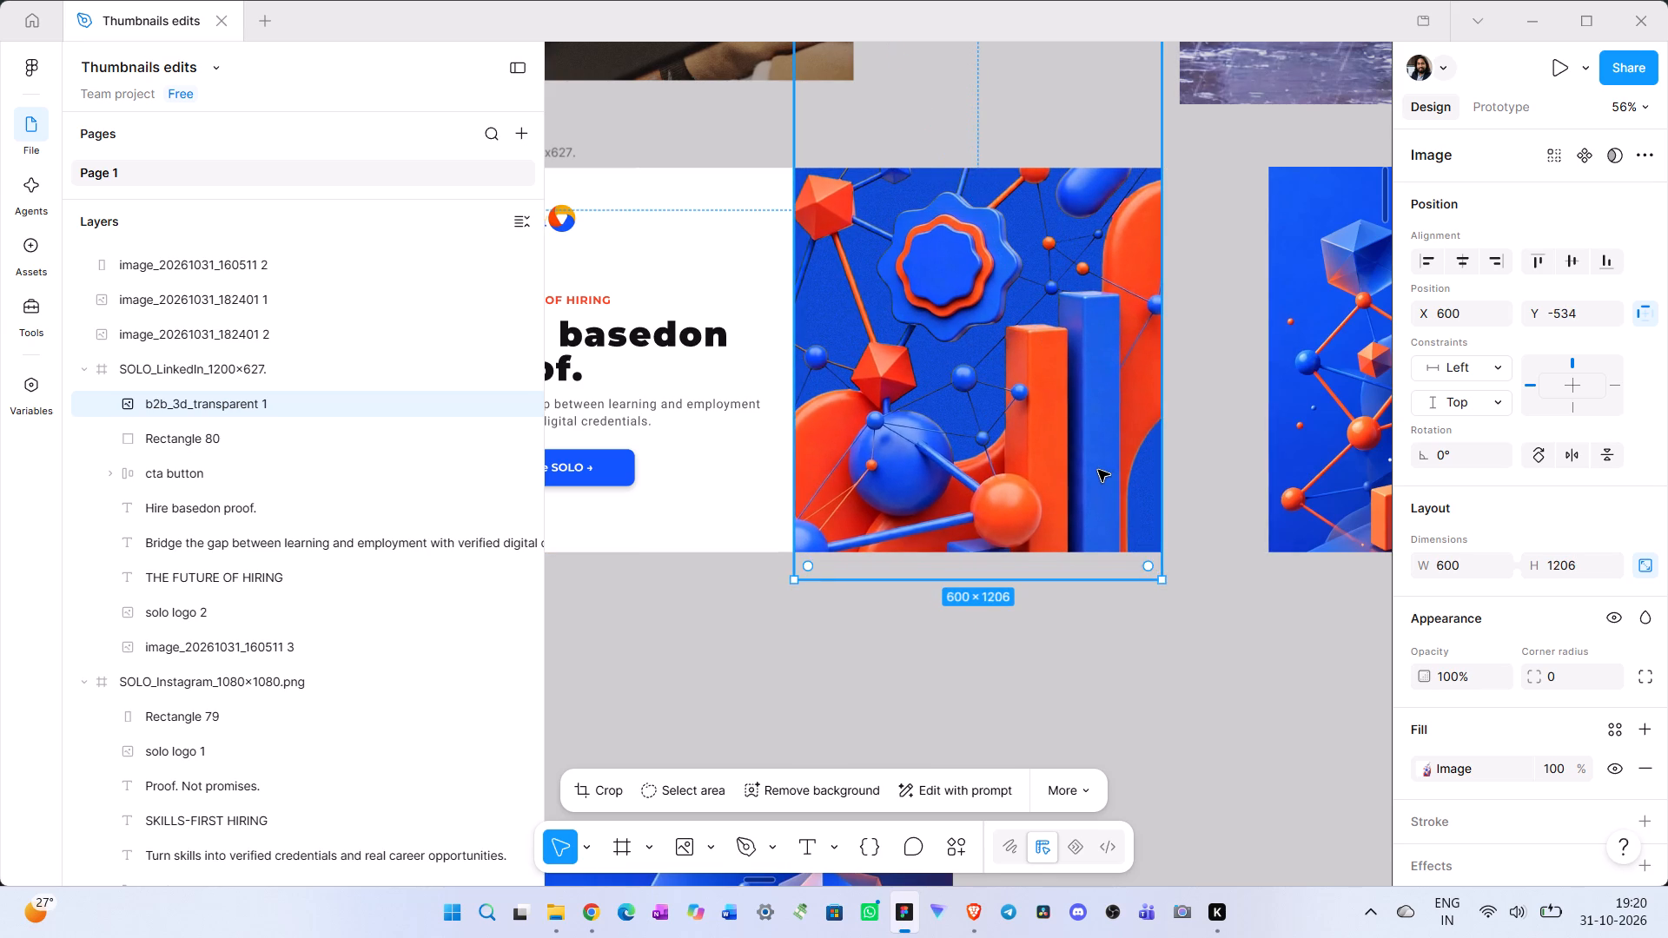
Find the leftover unfilled rectangle image_20261031_160511 2 on the canvas below the LinkedIn frame and delete it.
click(244, 334)
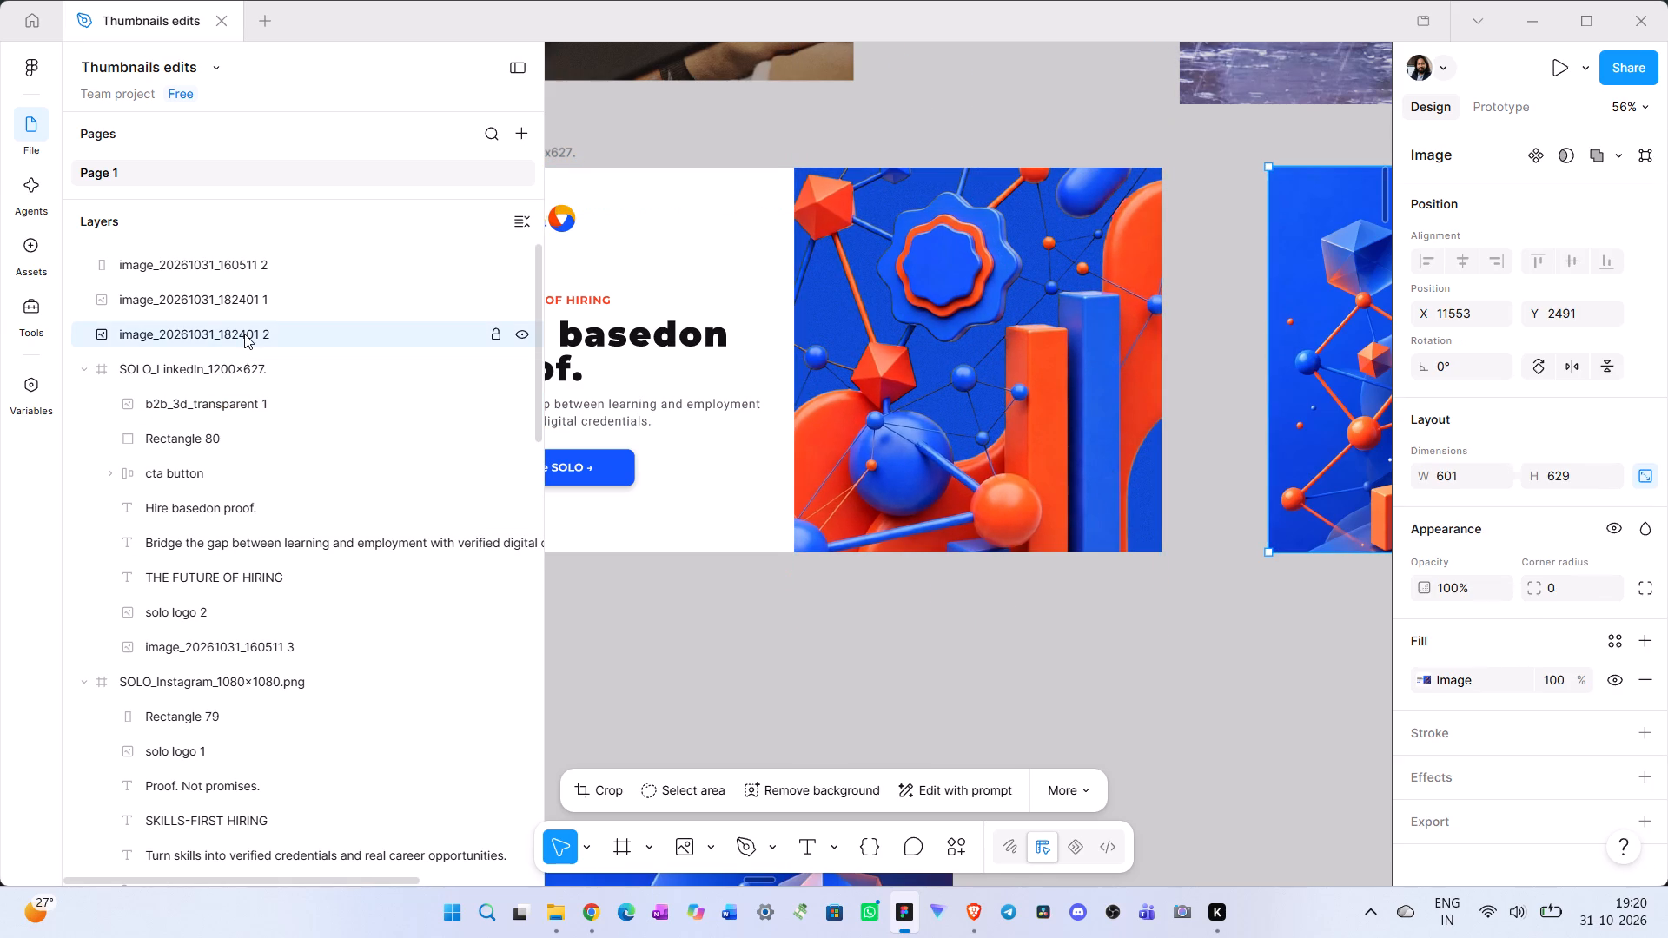
click(242, 300)
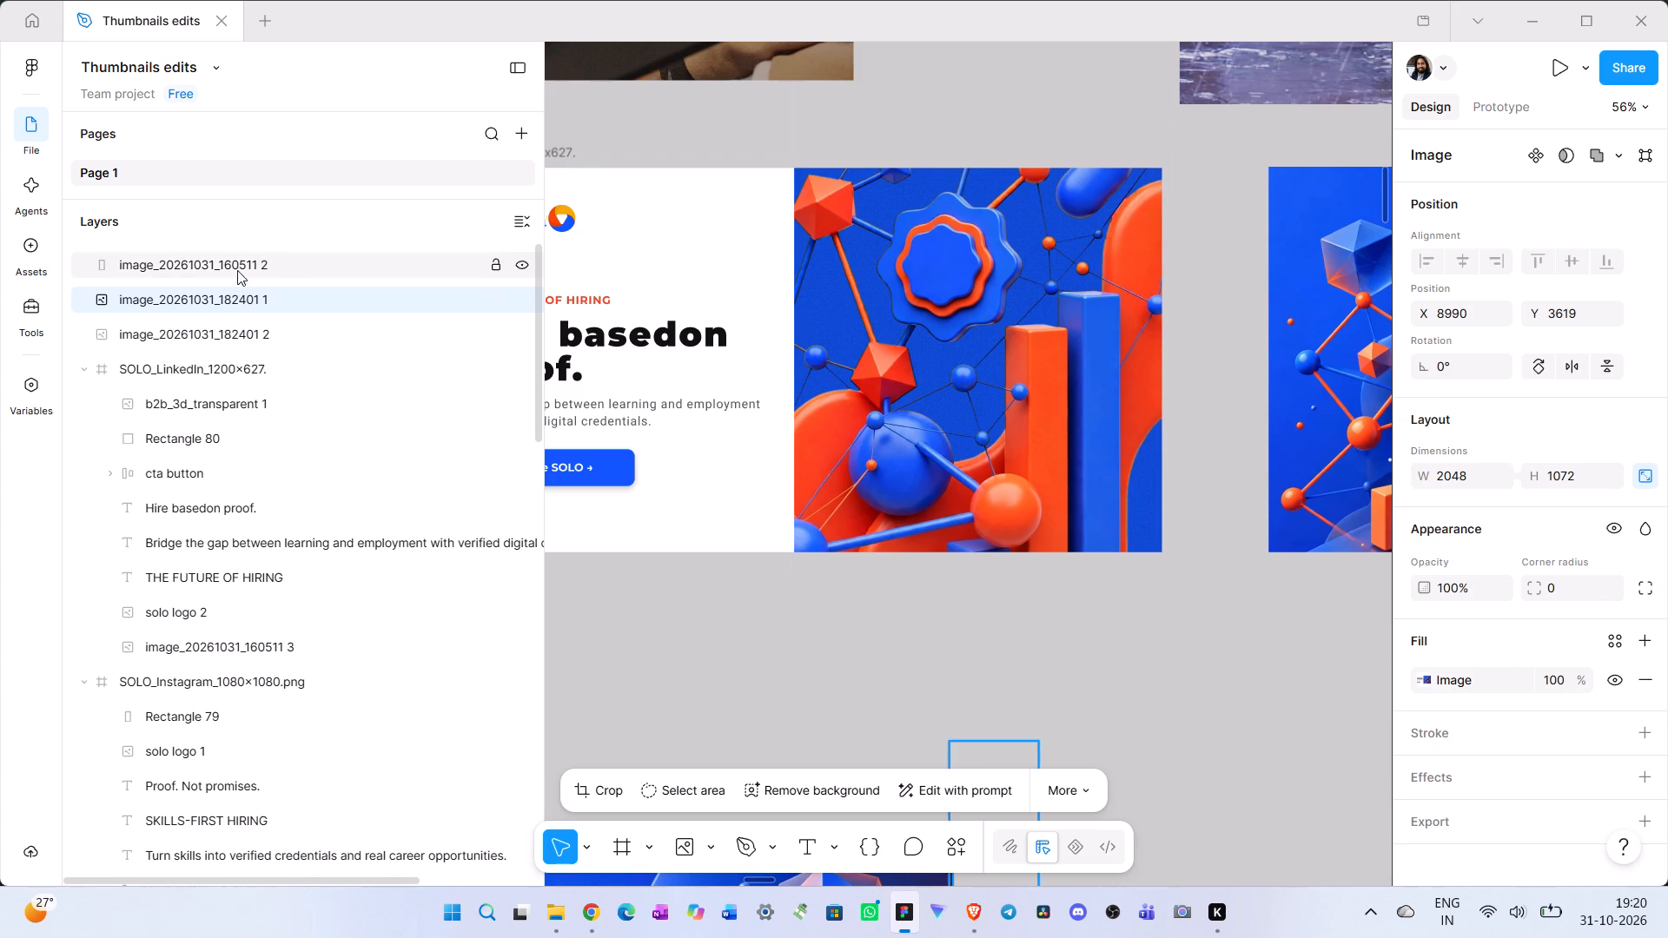
click(239, 262)
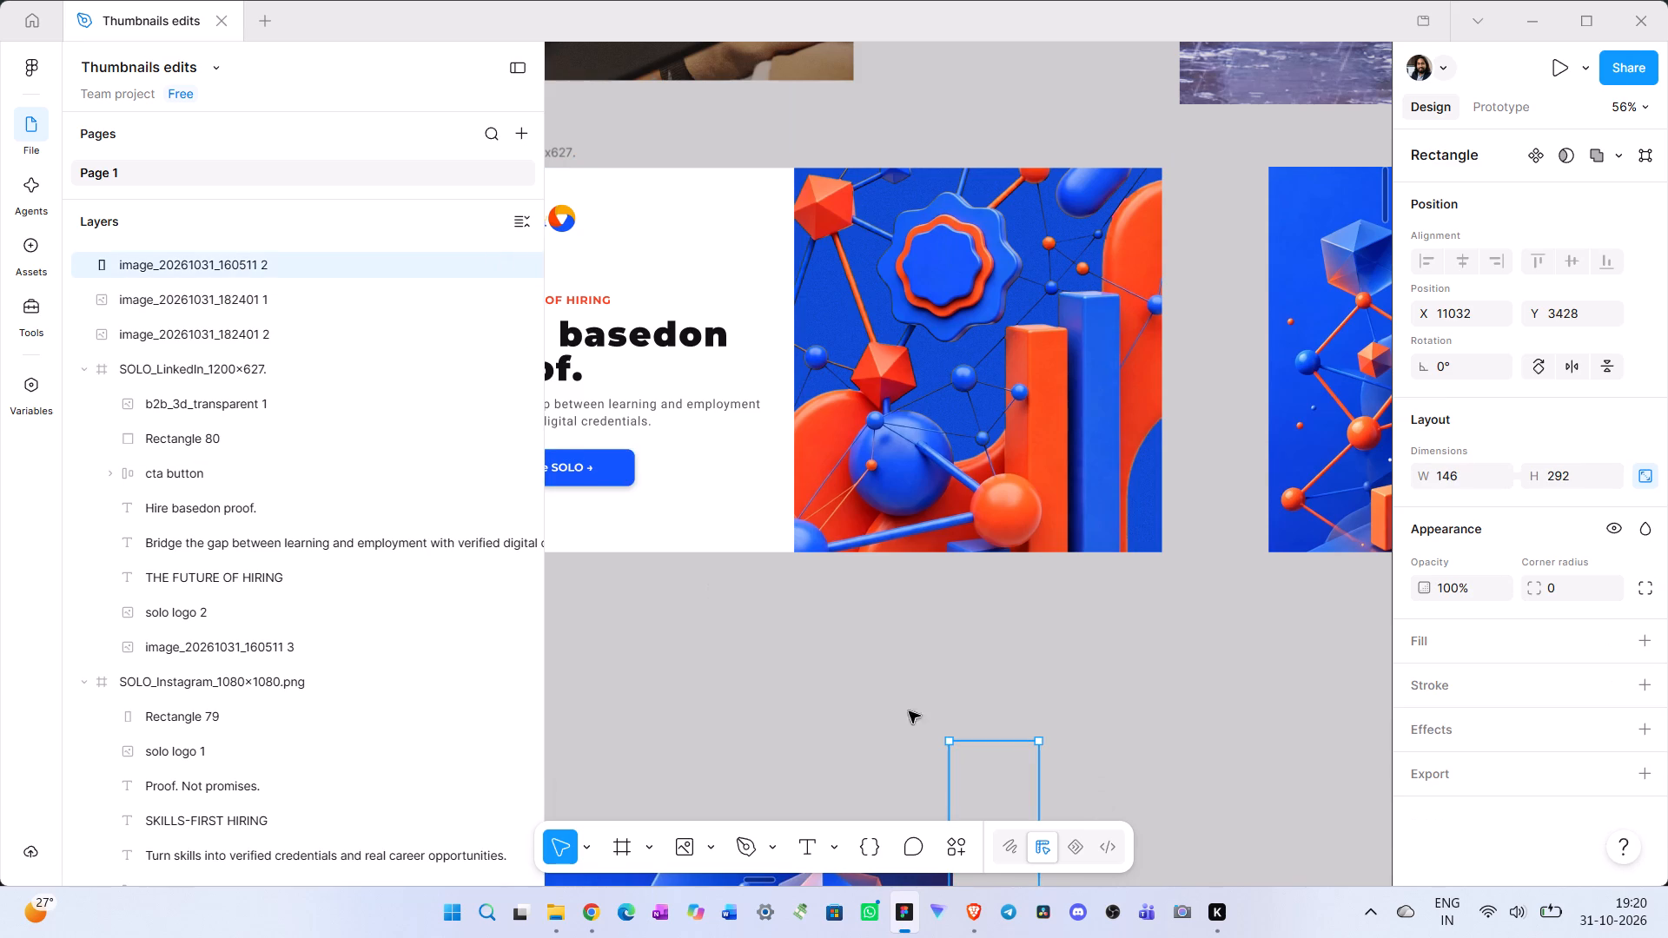
scroll(1002, 745, down, 5)
drag(991, 504, 1095, 523)
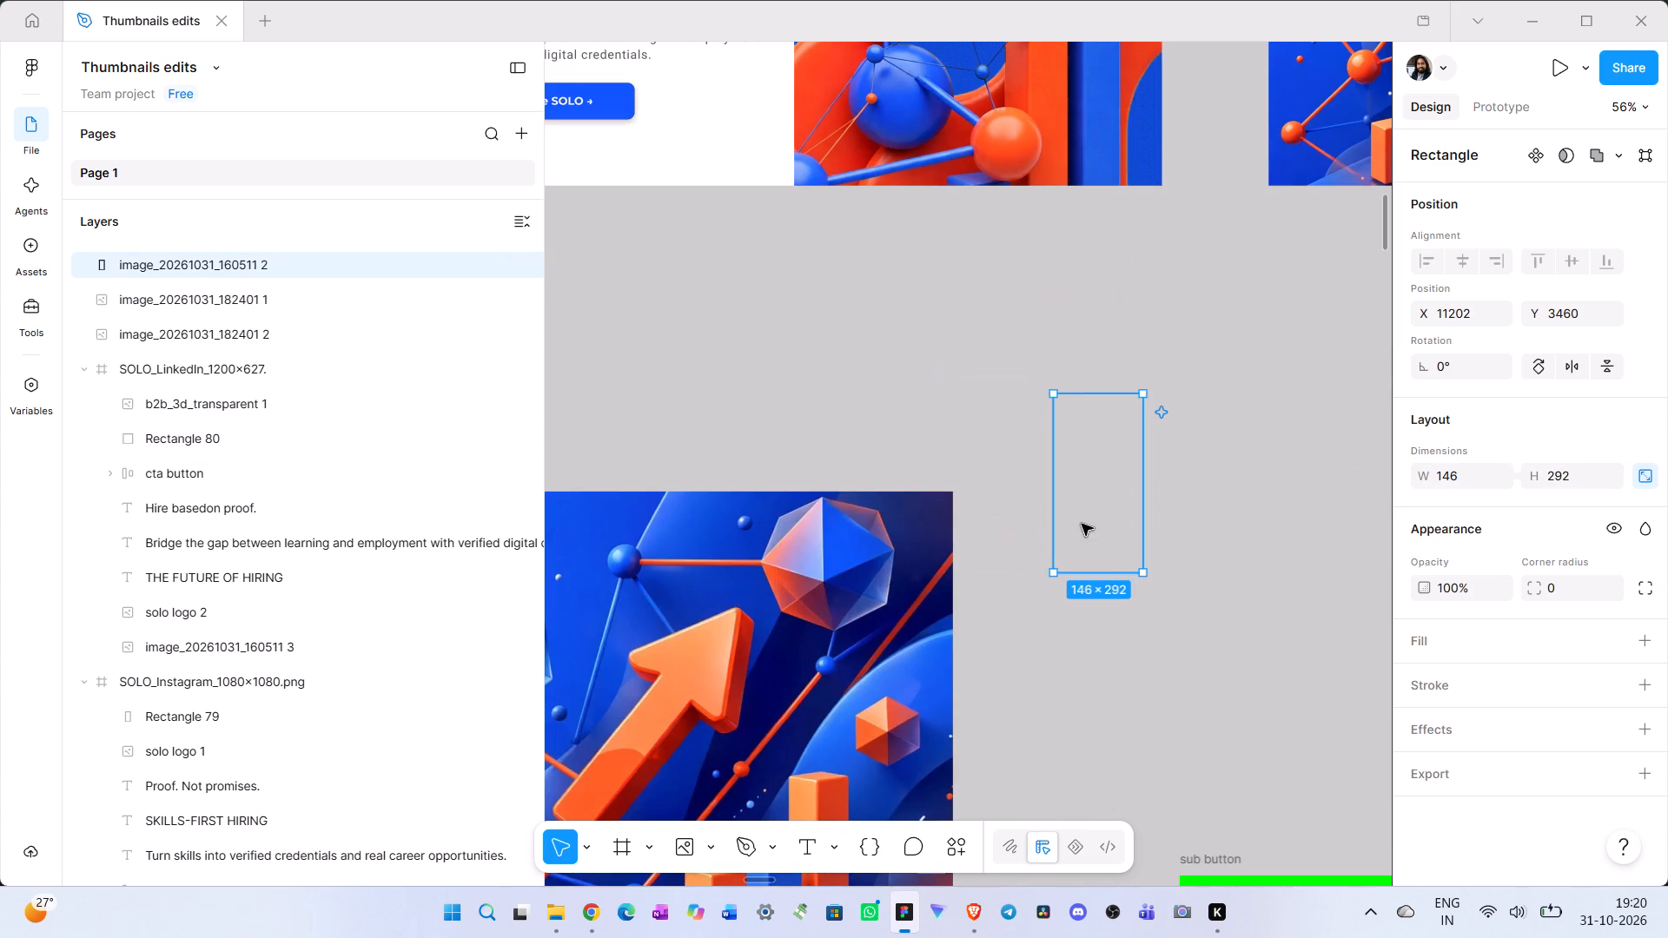
drag(1102, 522, 731, 134)
drag(740, 142, 977, 449)
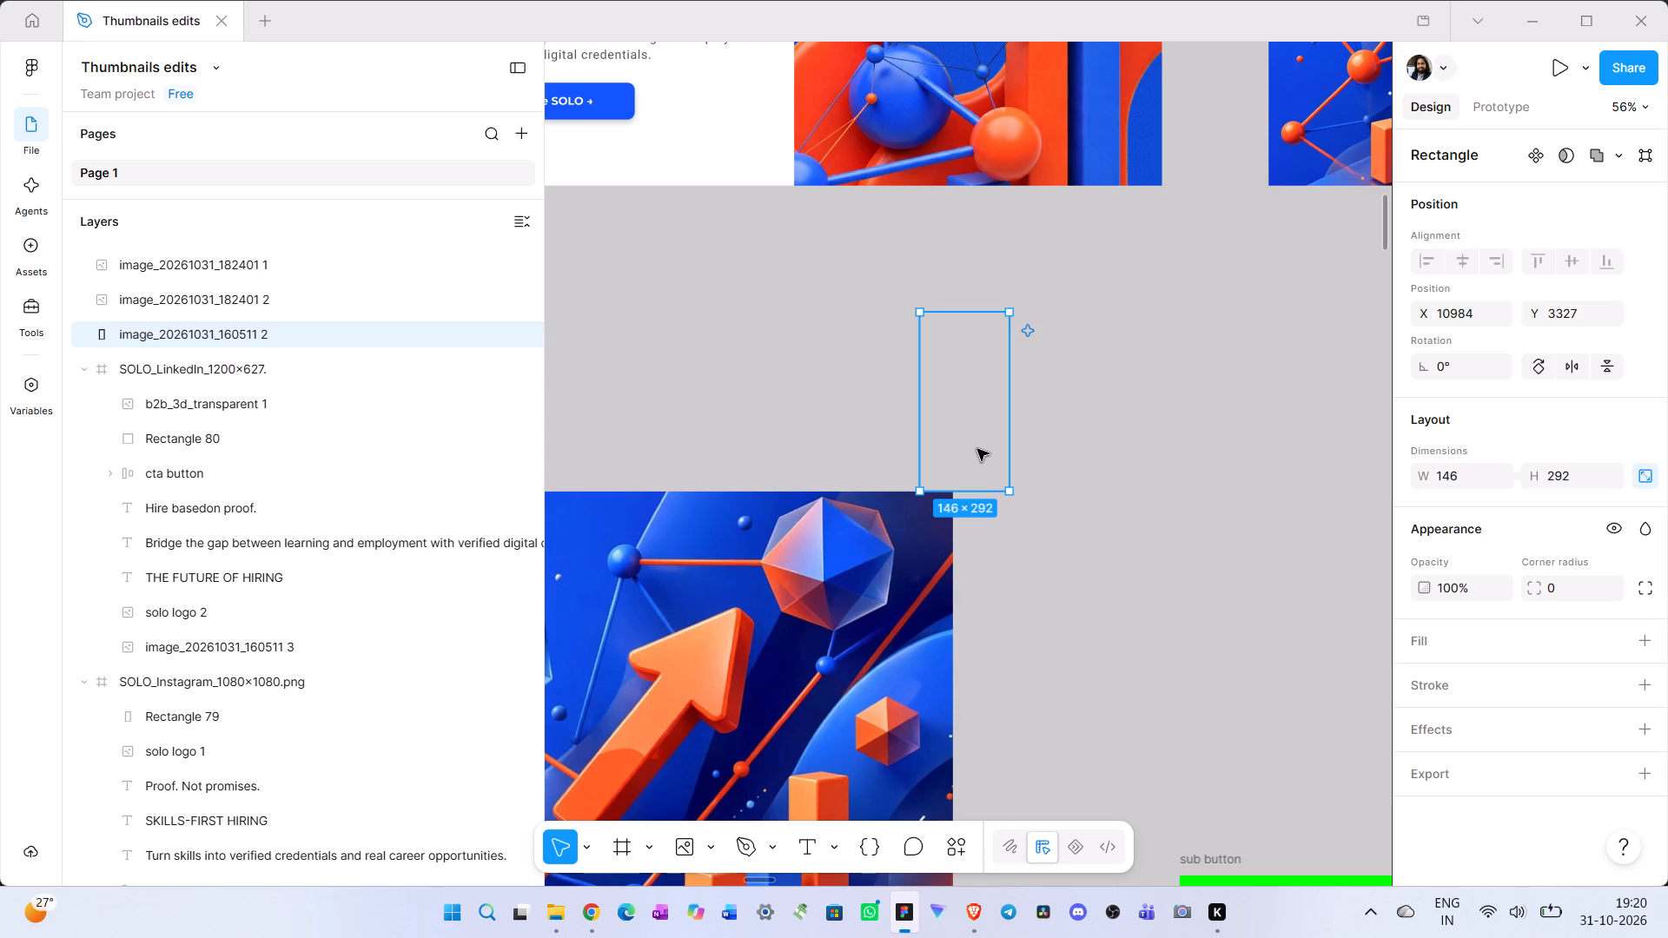
key(Delete)
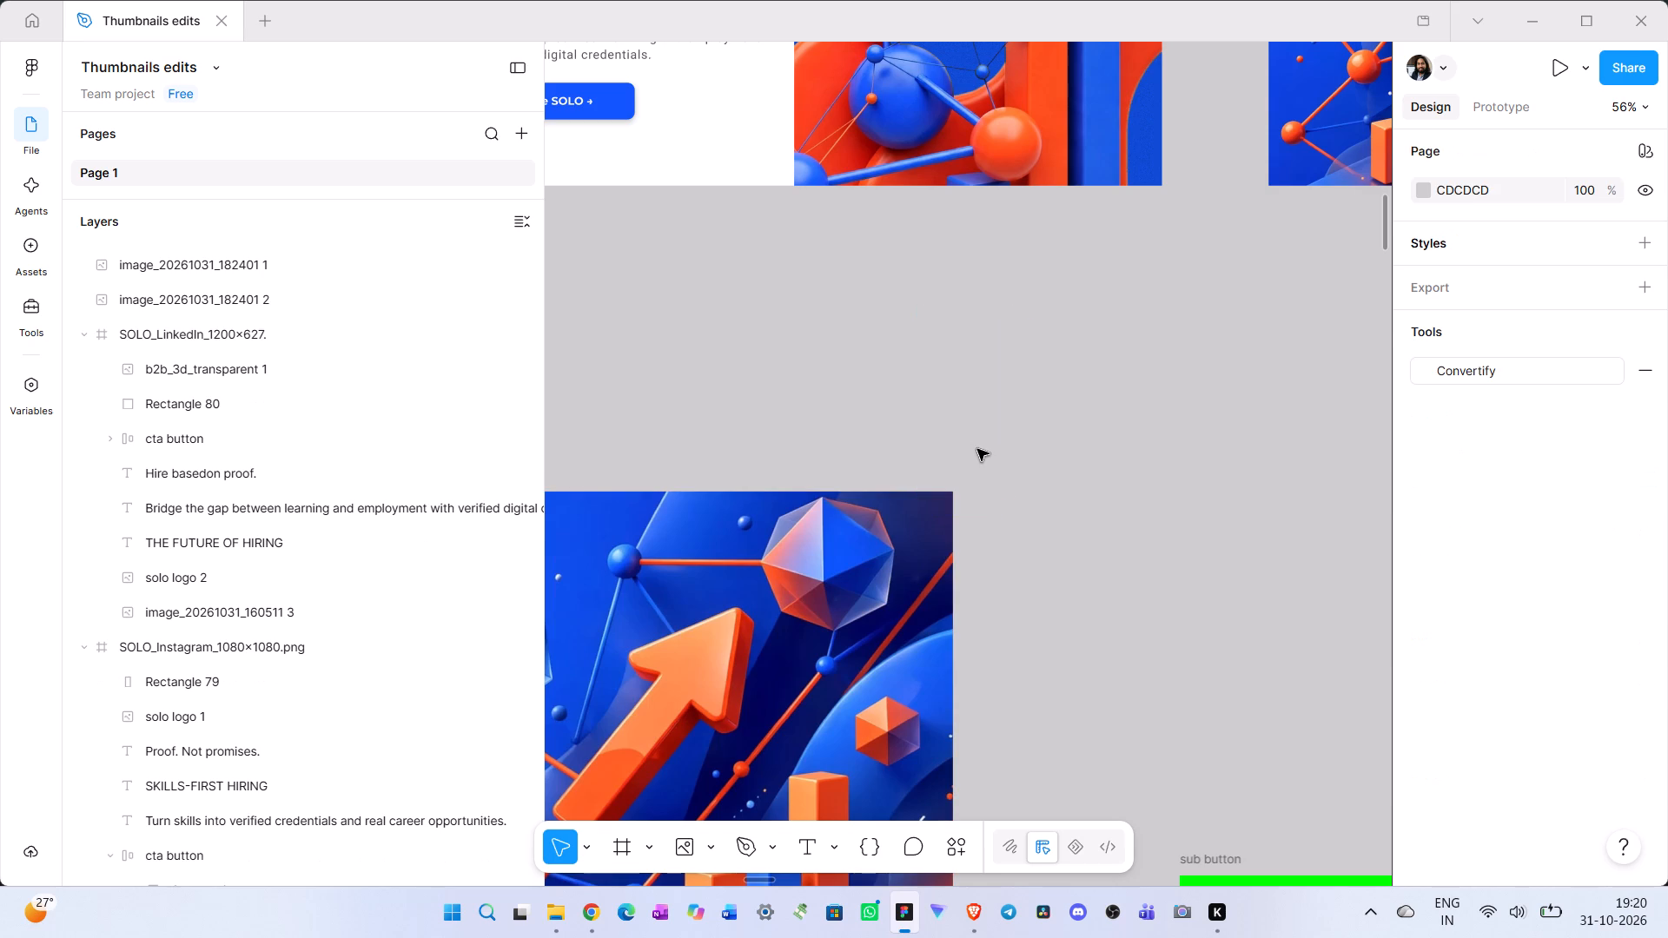
Move the enlarged 3D graphic out of the LinkedIn frame onto the canvas below, at about X 11038, Y 2807.
scroll(1039, 360, up, 1)
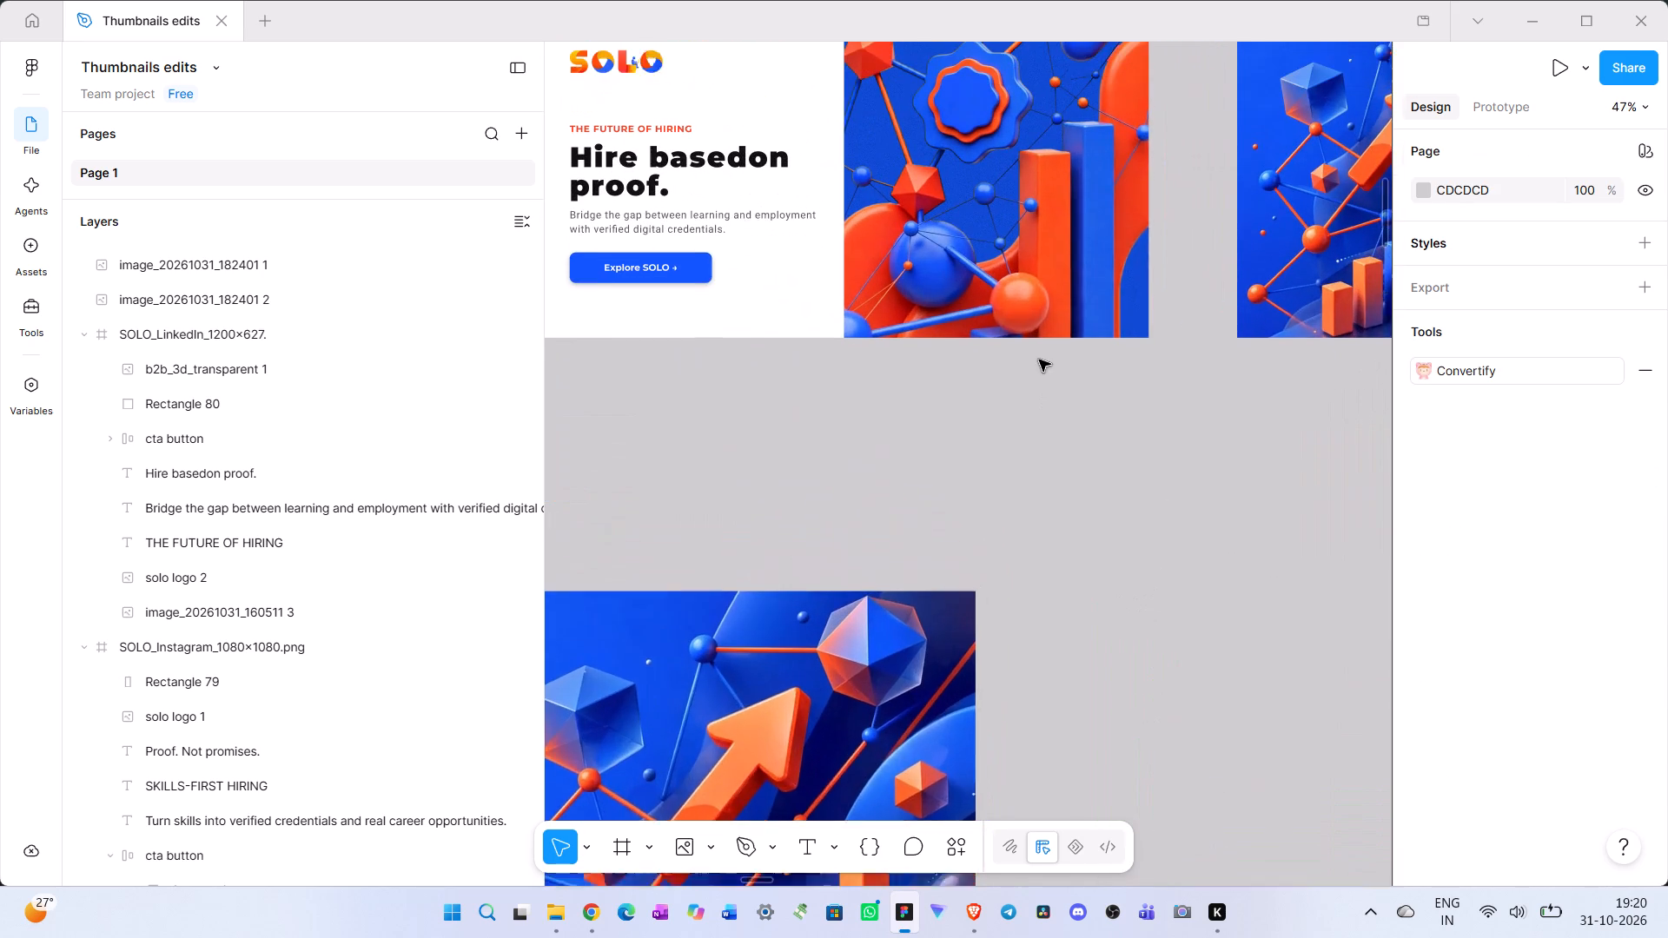
scroll(1039, 360, up, 1)
click(1067, 380)
drag(1060, 367, 1063, 375)
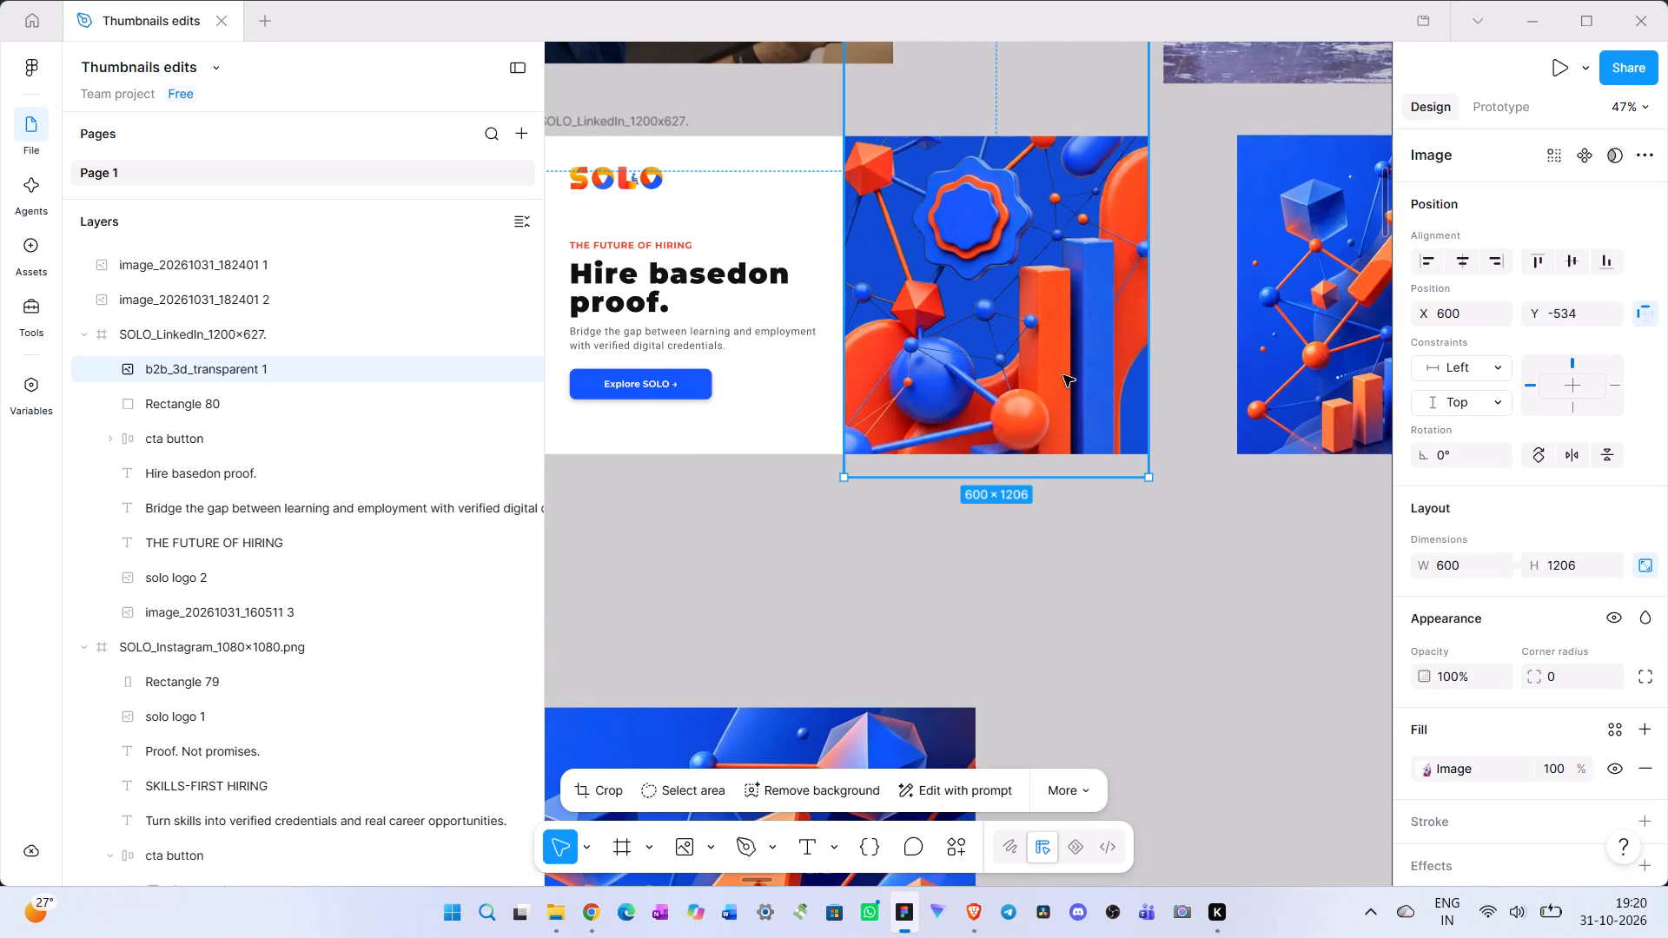
drag(1063, 375, 1197, 798)
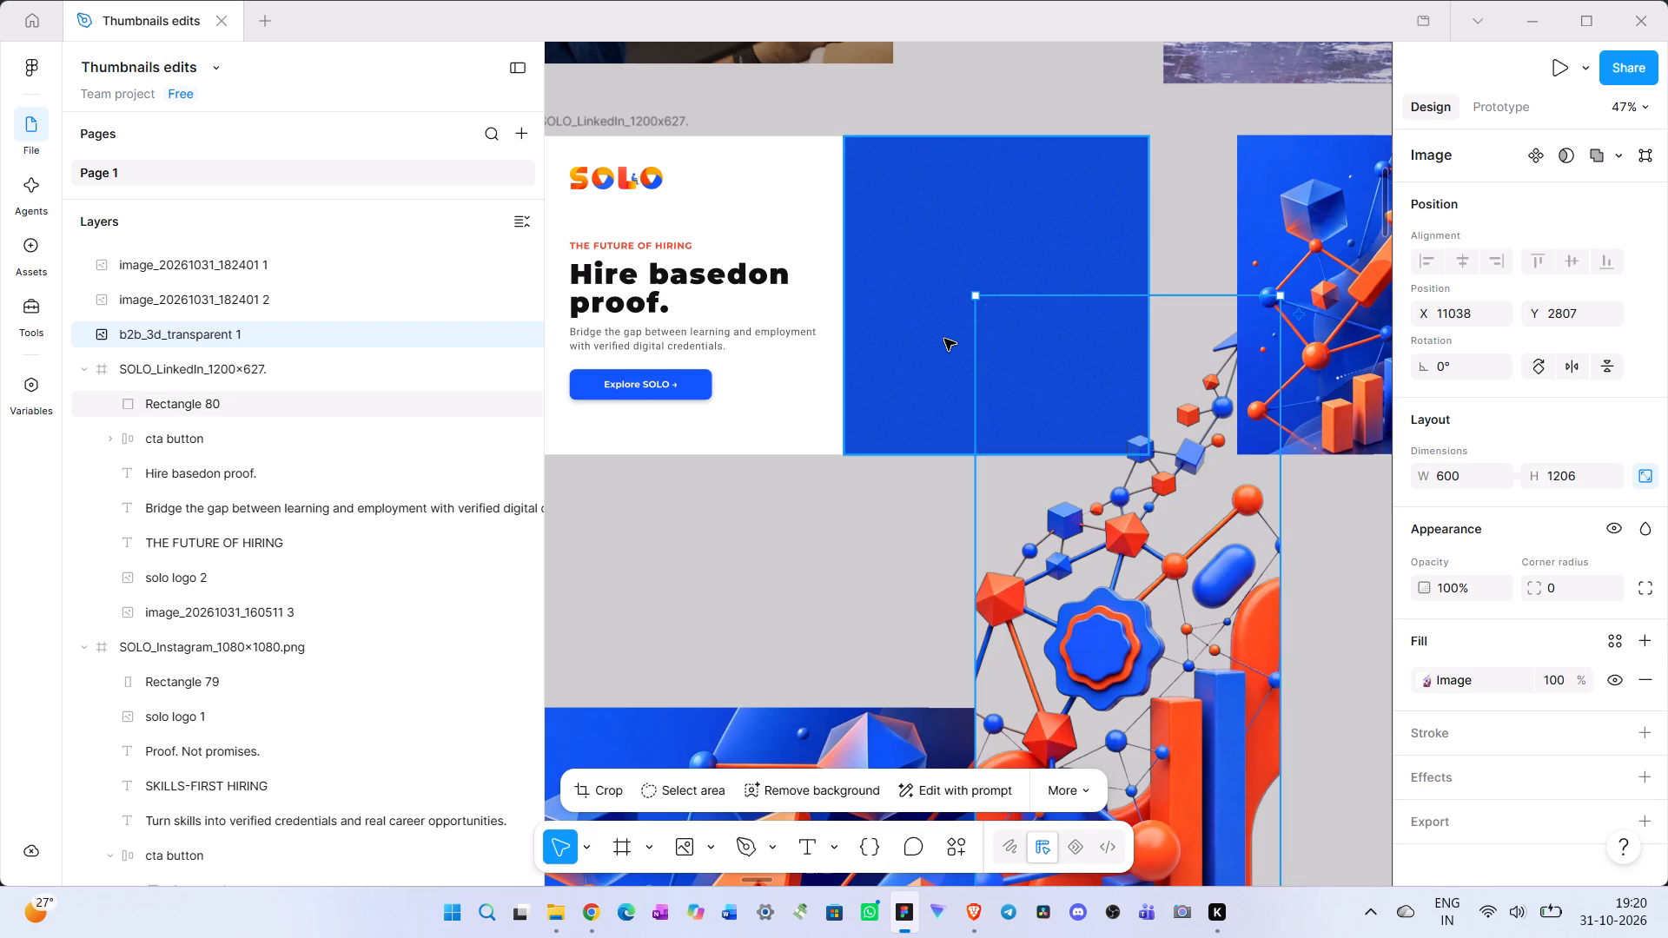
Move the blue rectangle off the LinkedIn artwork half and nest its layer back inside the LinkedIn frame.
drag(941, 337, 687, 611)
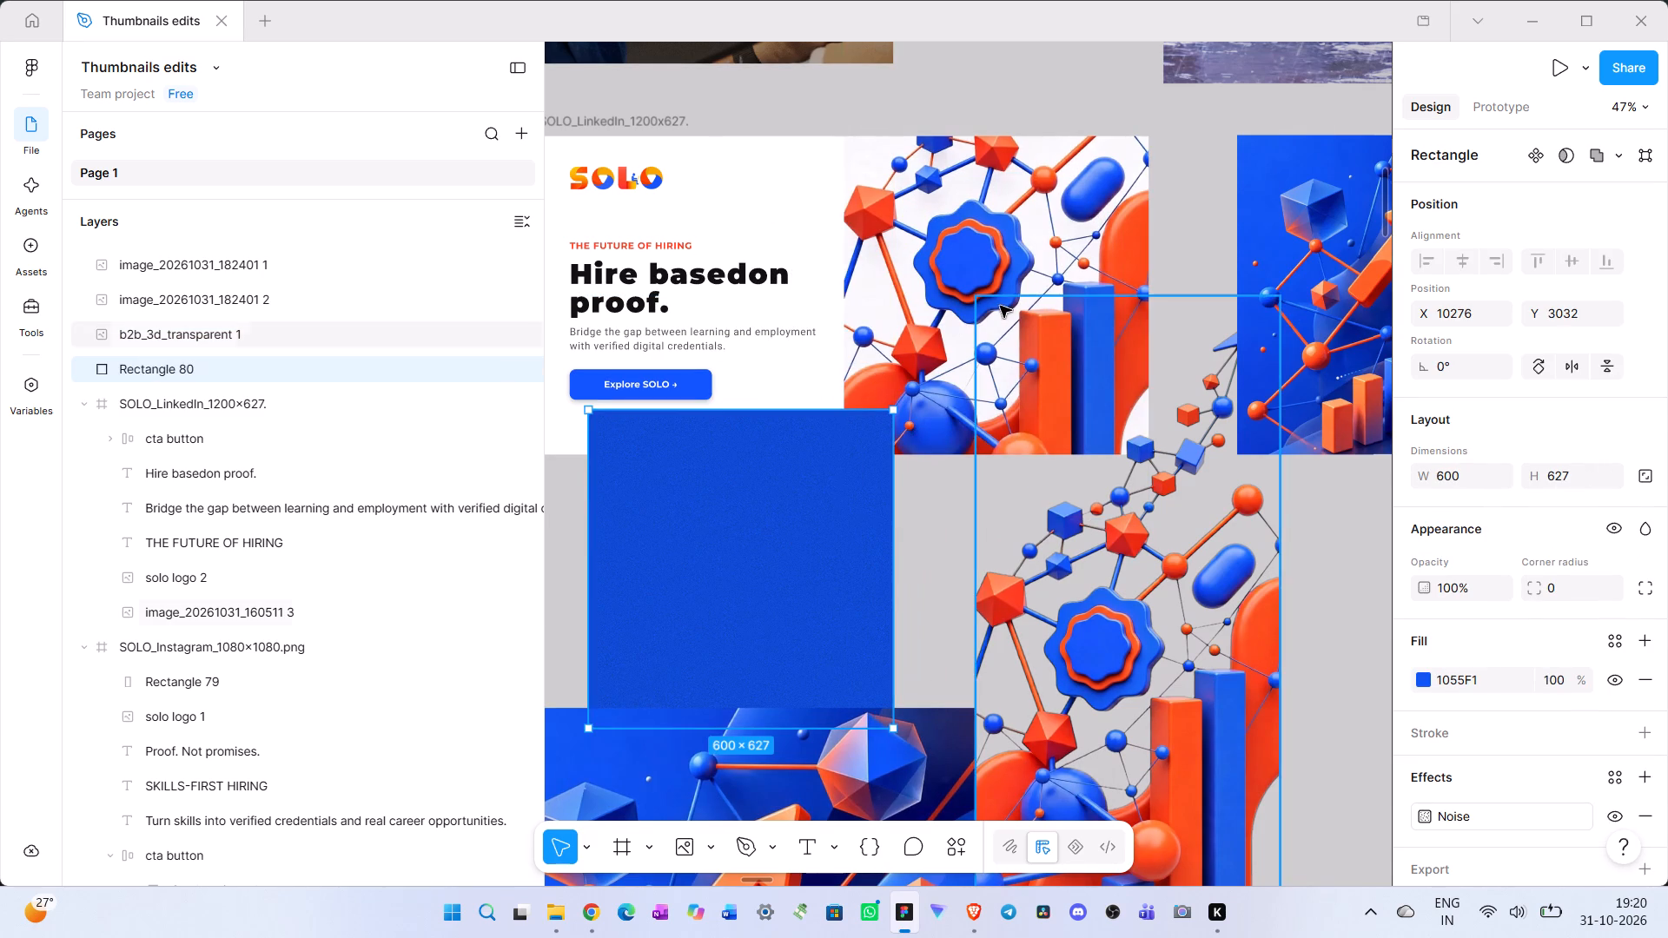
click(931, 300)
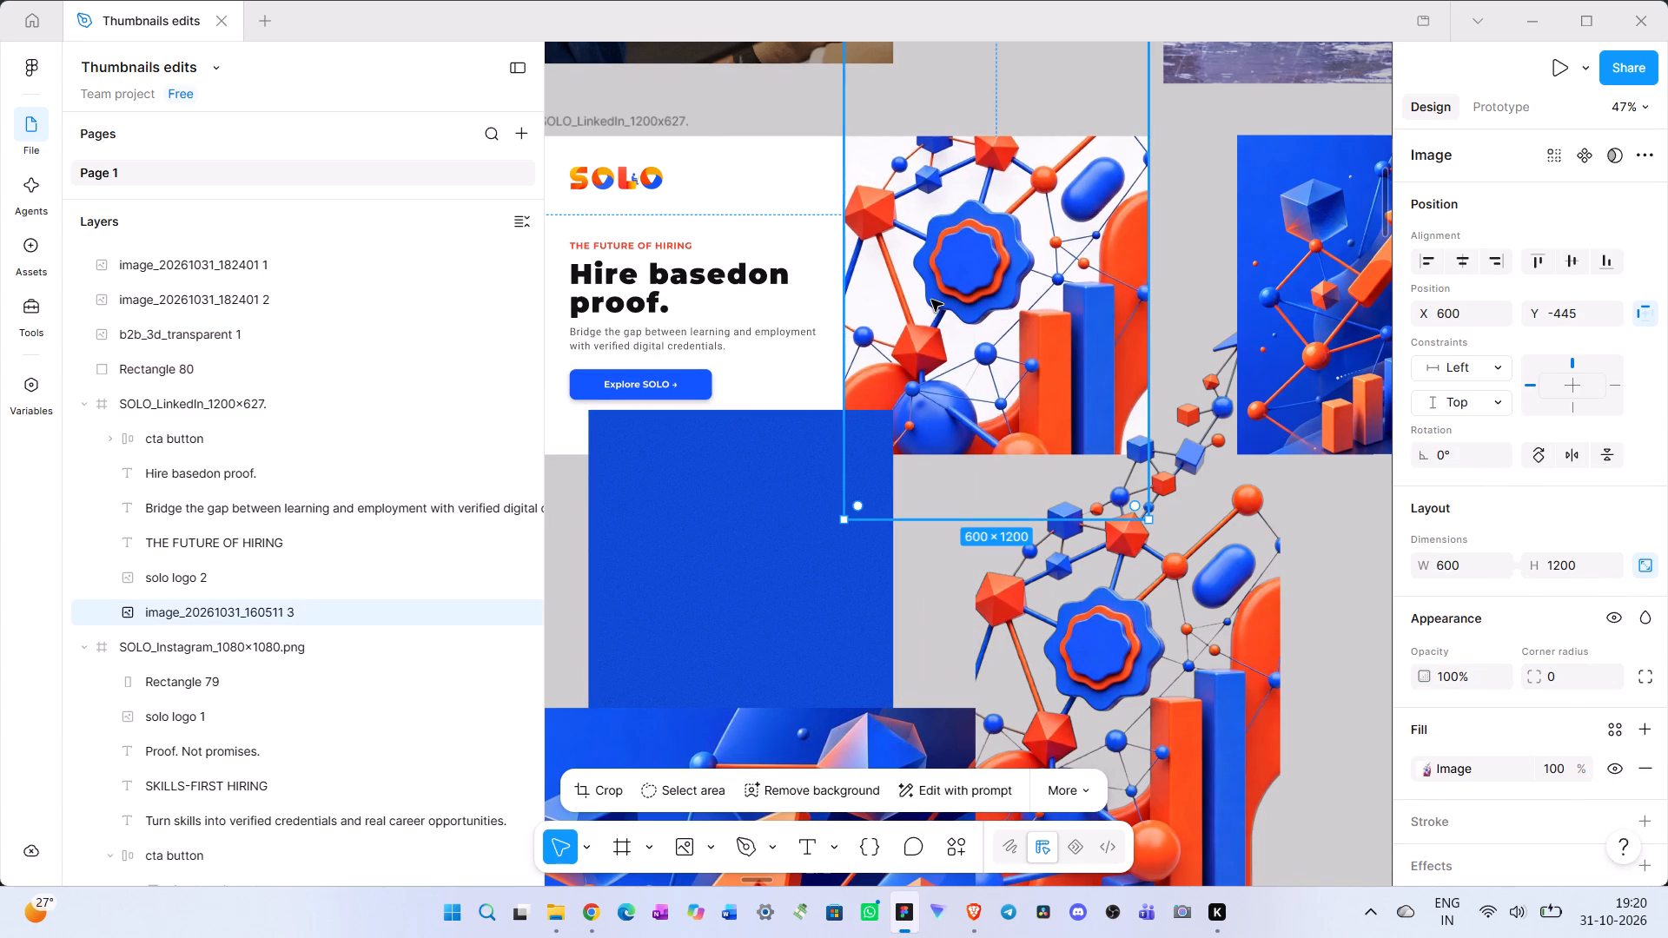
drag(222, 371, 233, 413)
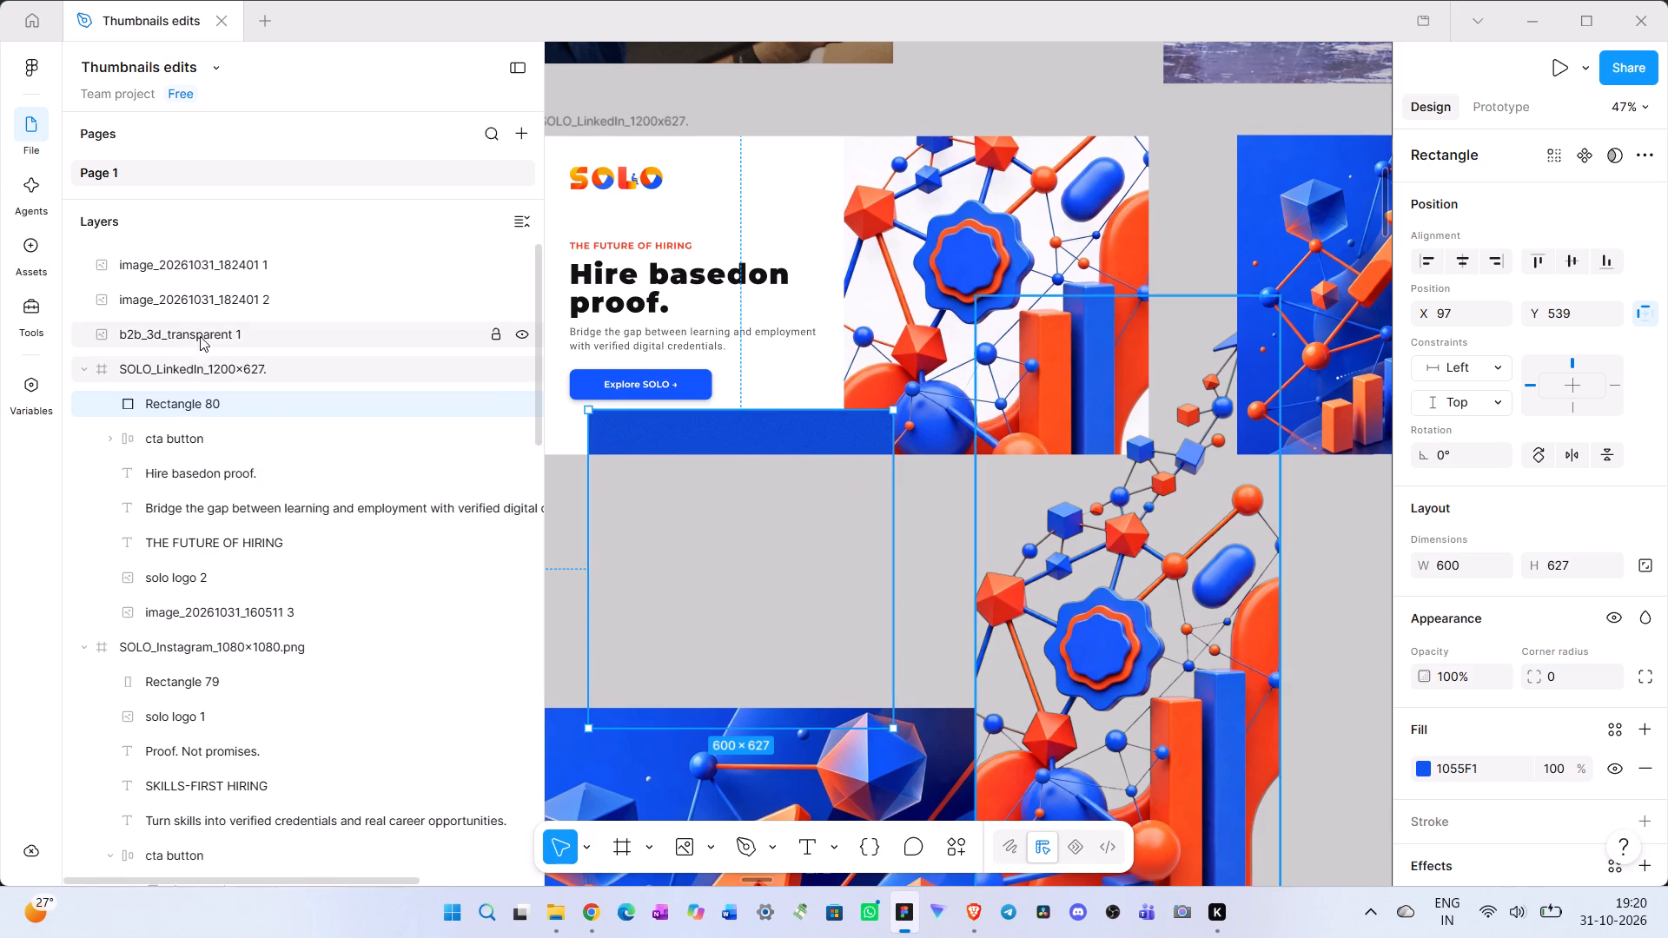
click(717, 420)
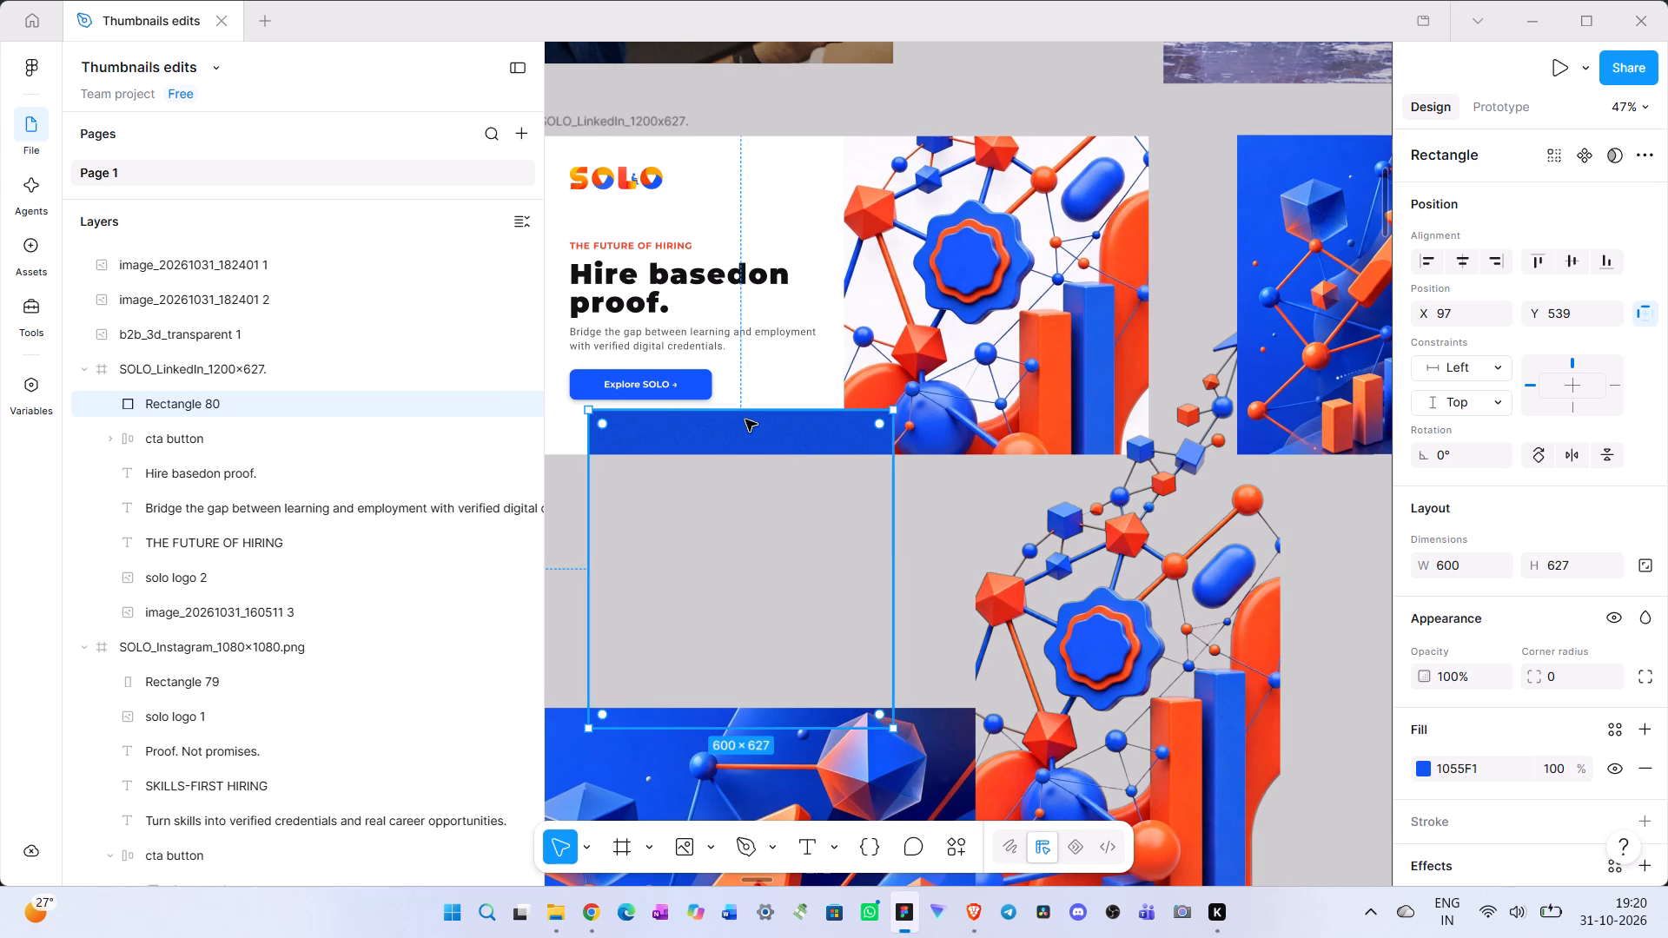
Pull the blue rectangle out of the LinkedIn frame and align it over the artwork half at X 10779, Y 2491.
drag(751, 425, 1103, 132)
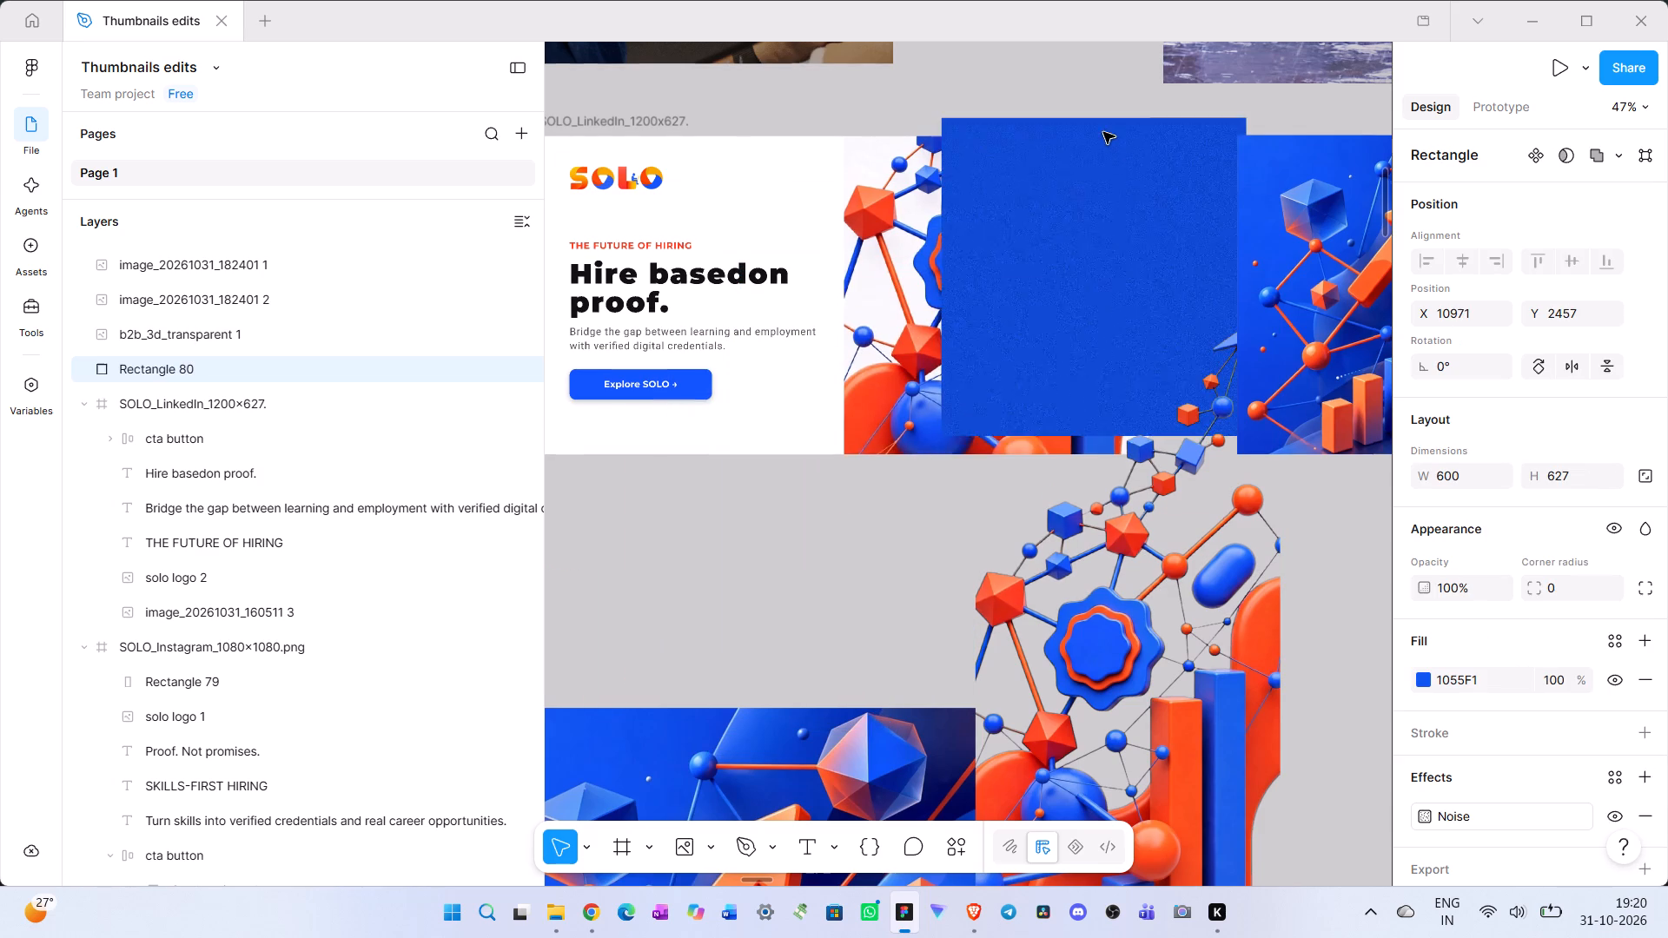
drag(1103, 132, 1102, 132)
click(881, 309)
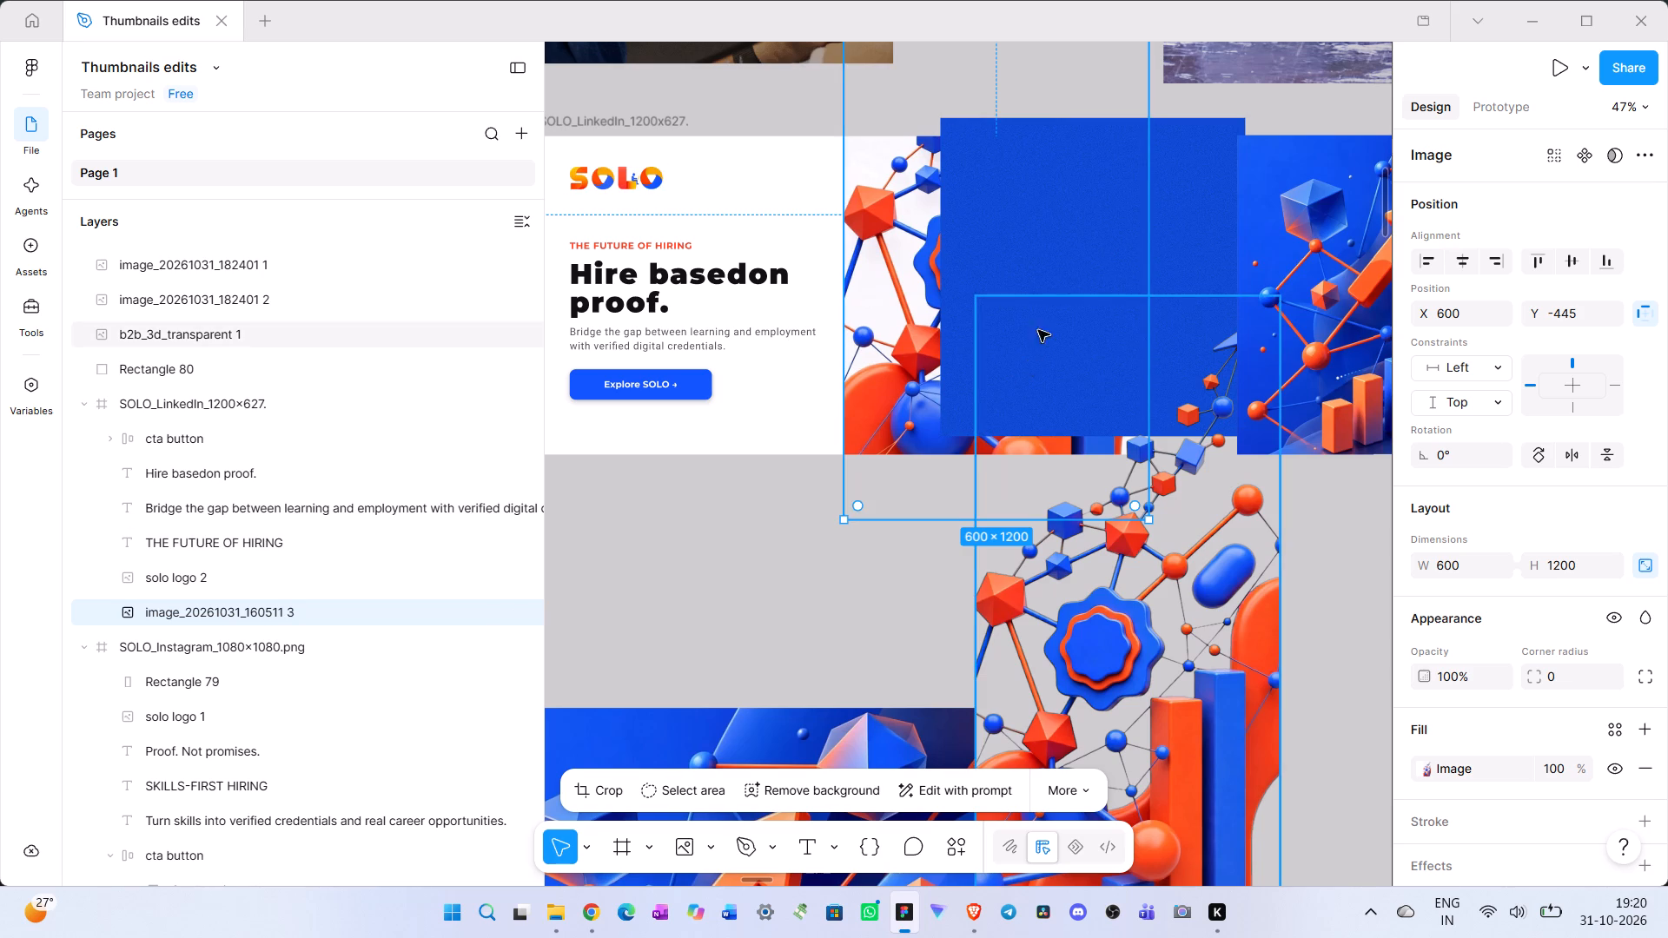
click(1056, 233)
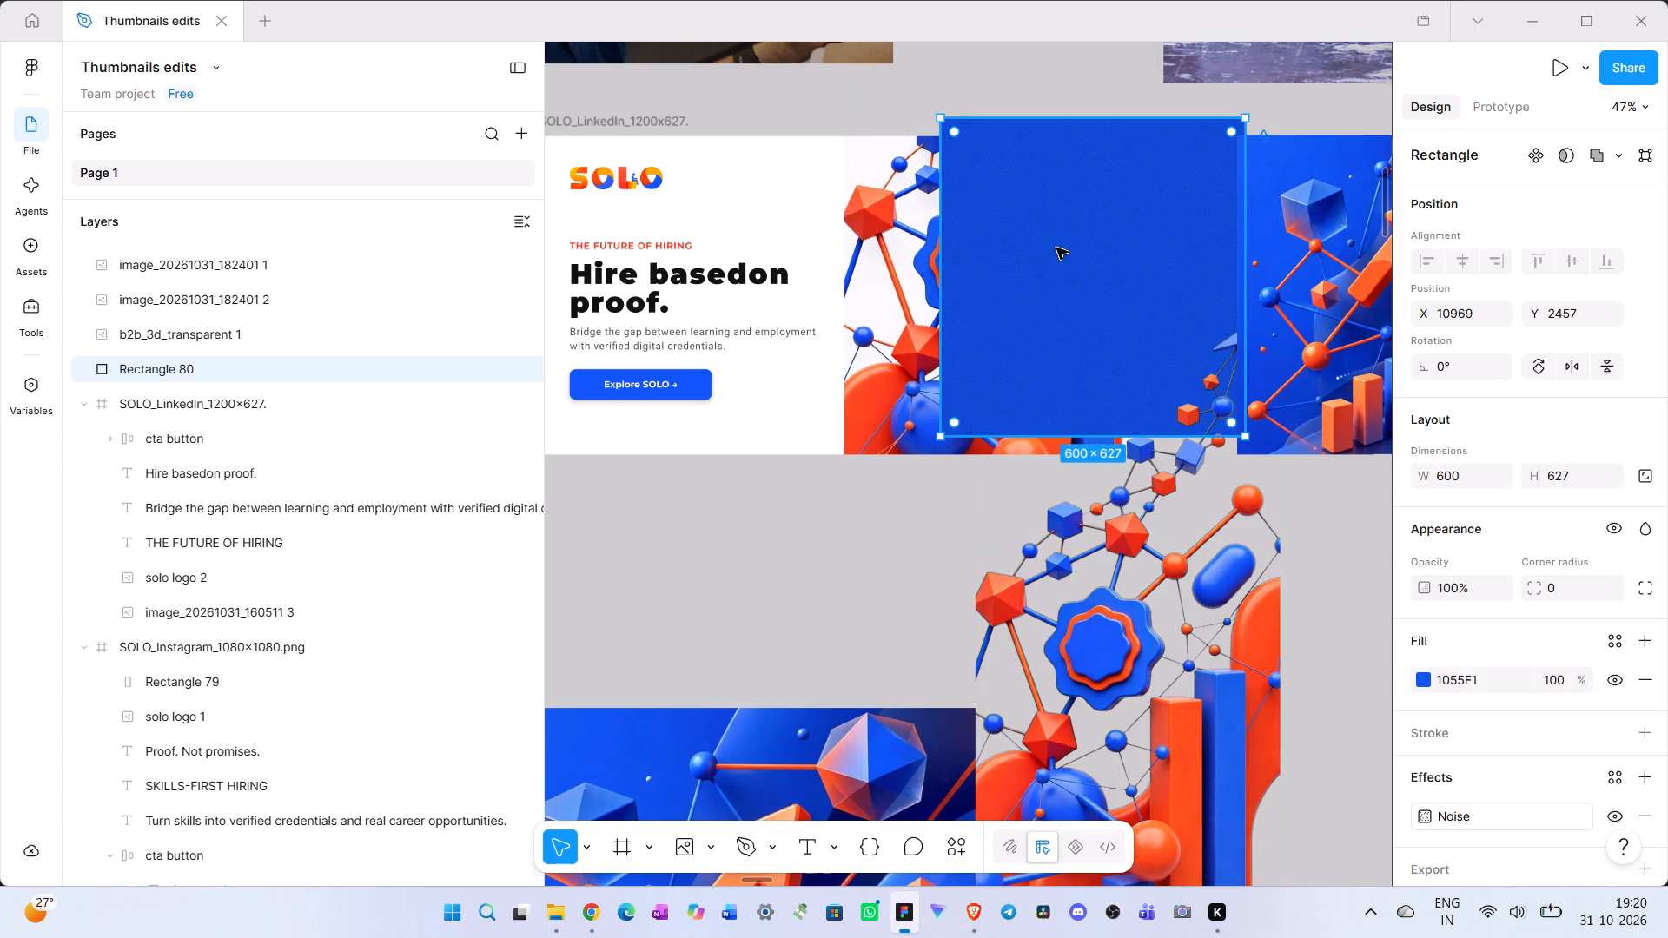
drag(1056, 248, 943, 266)
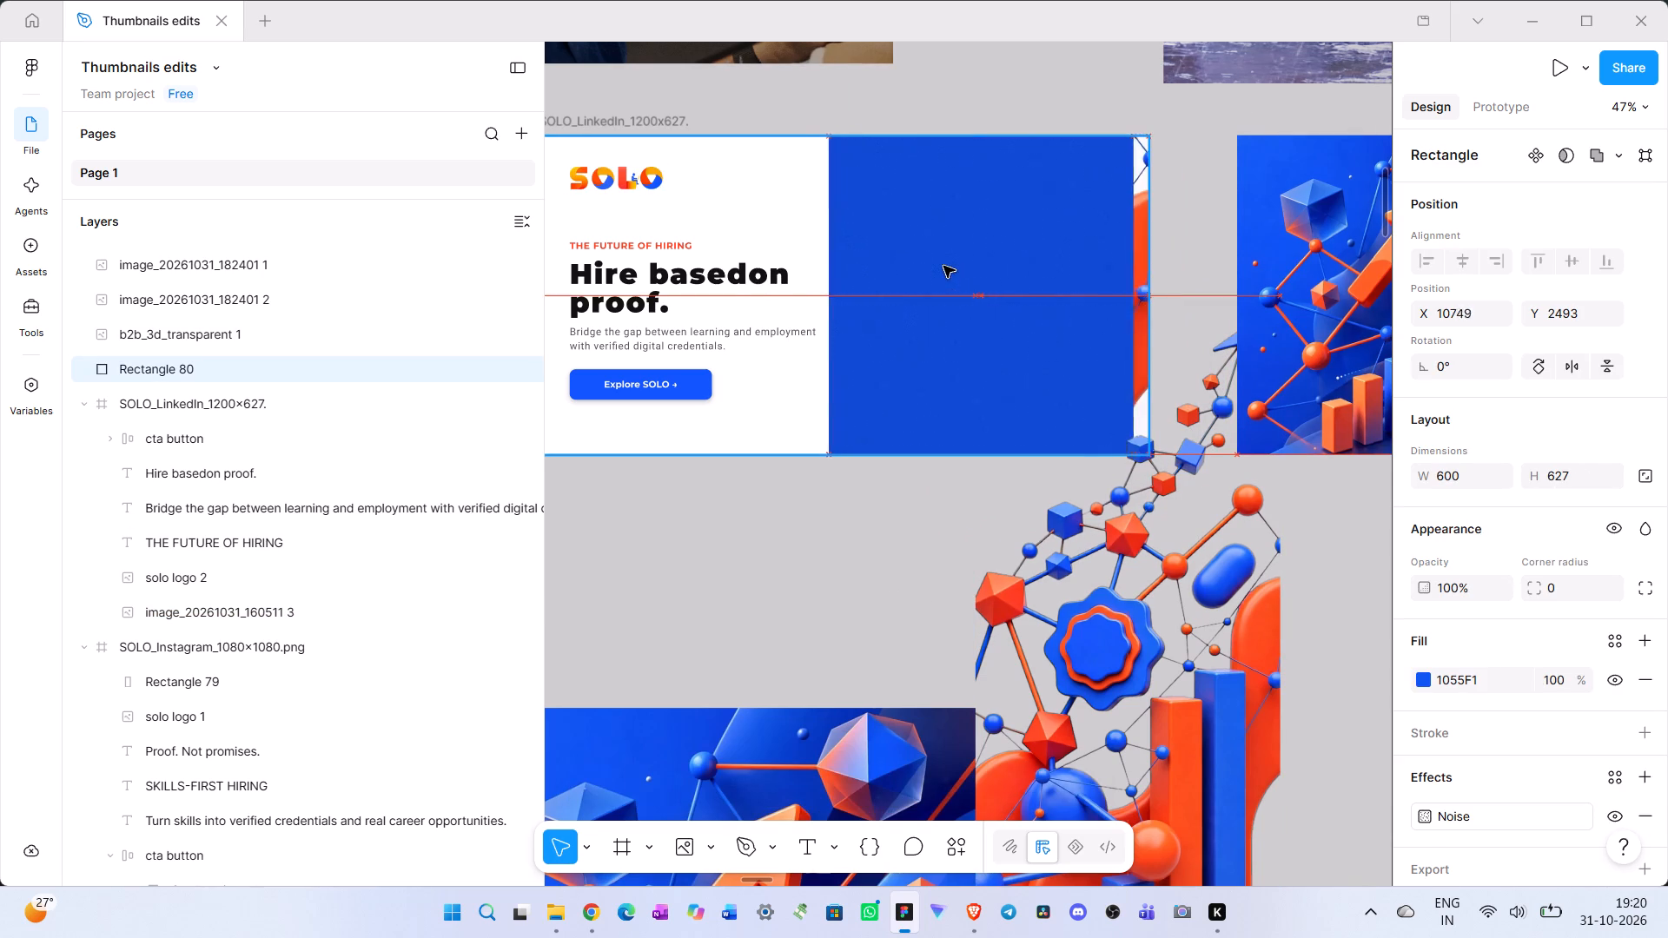
drag(943, 266, 961, 263)
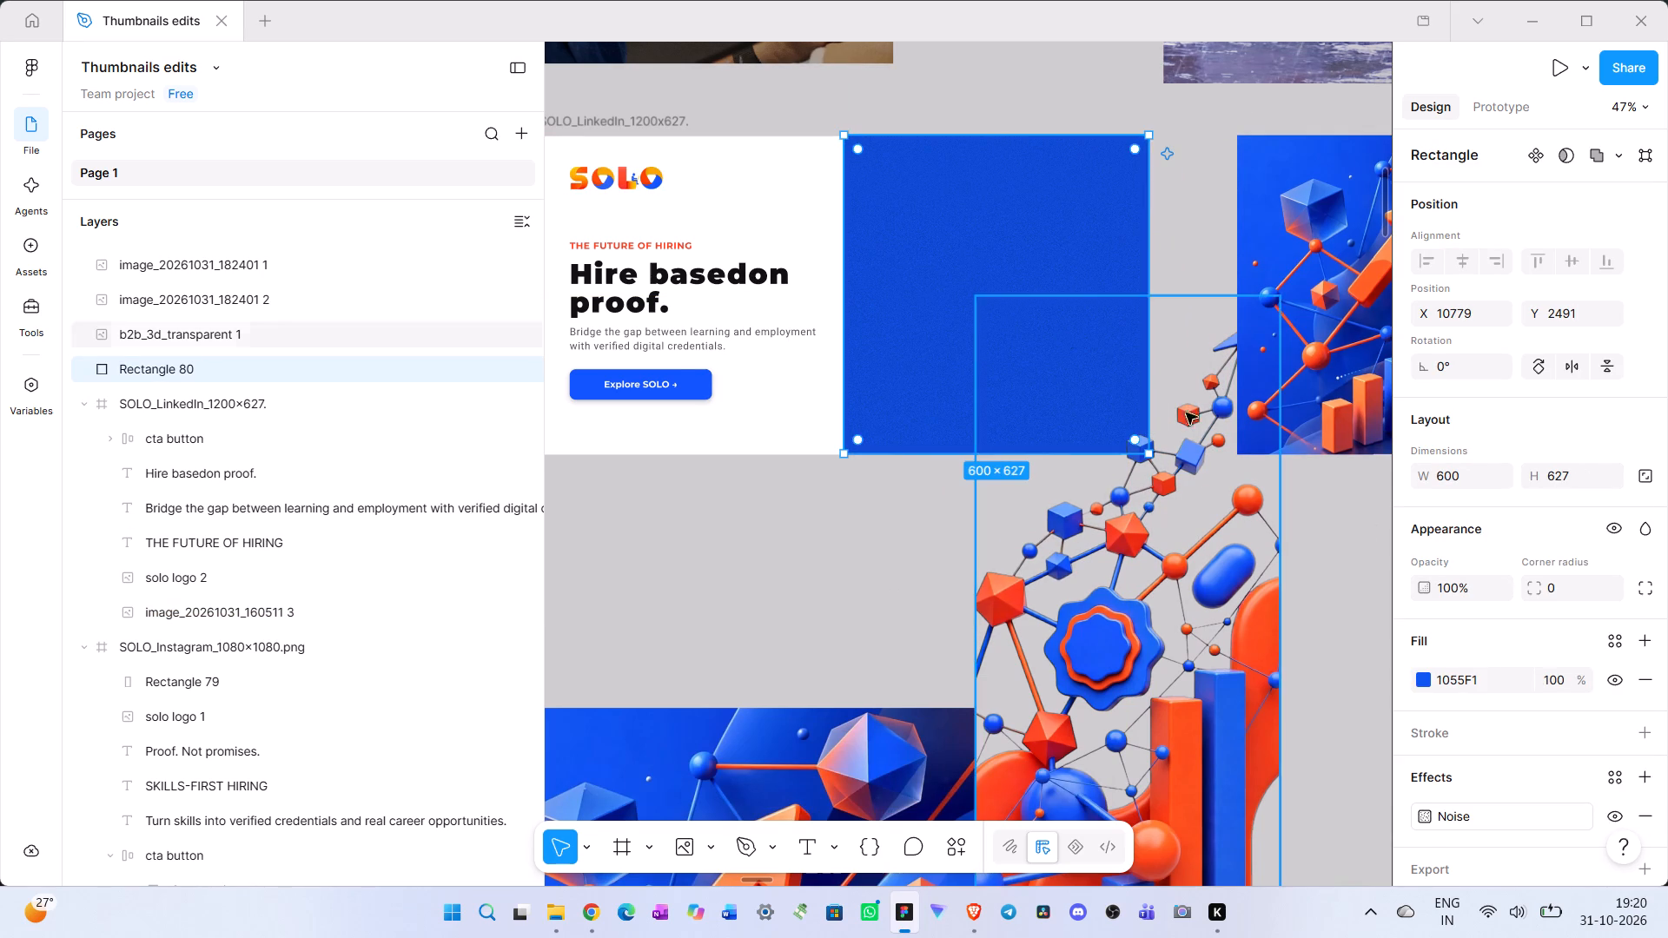
Remove the Noise effect from the blue rectangle.
scroll(1552, 672, down, 3)
click(1646, 750)
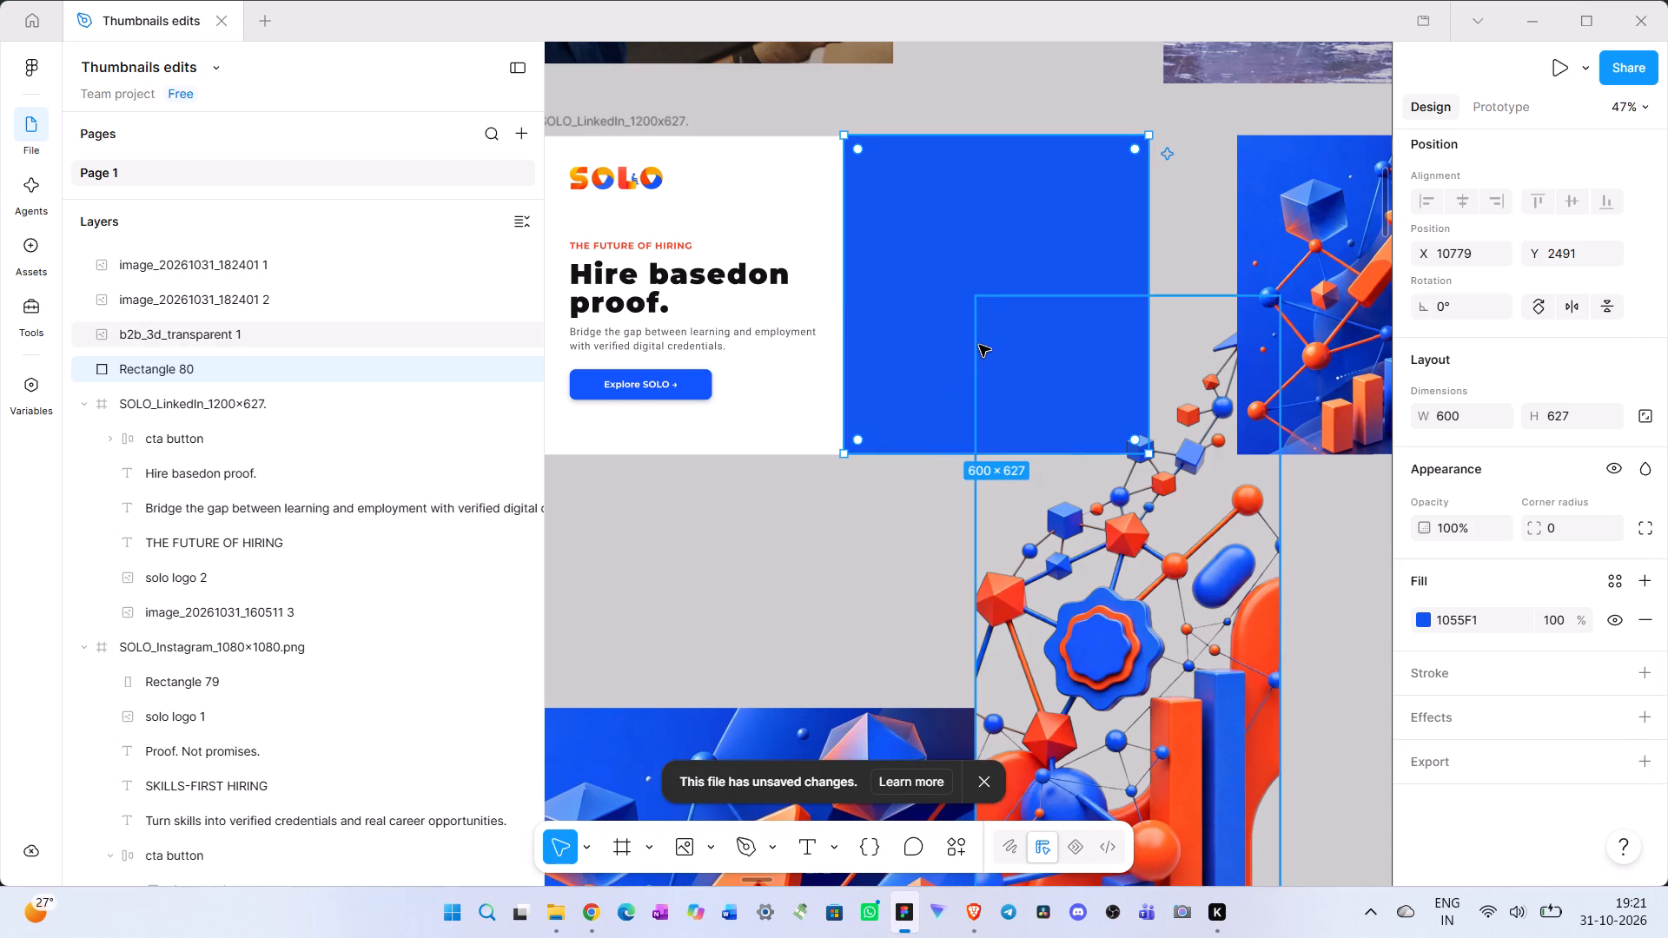
Nest the blue rectangle inside the LinkedIn frame as its top layer and hide it.
click(979, 345)
click(924, 351)
click(955, 348)
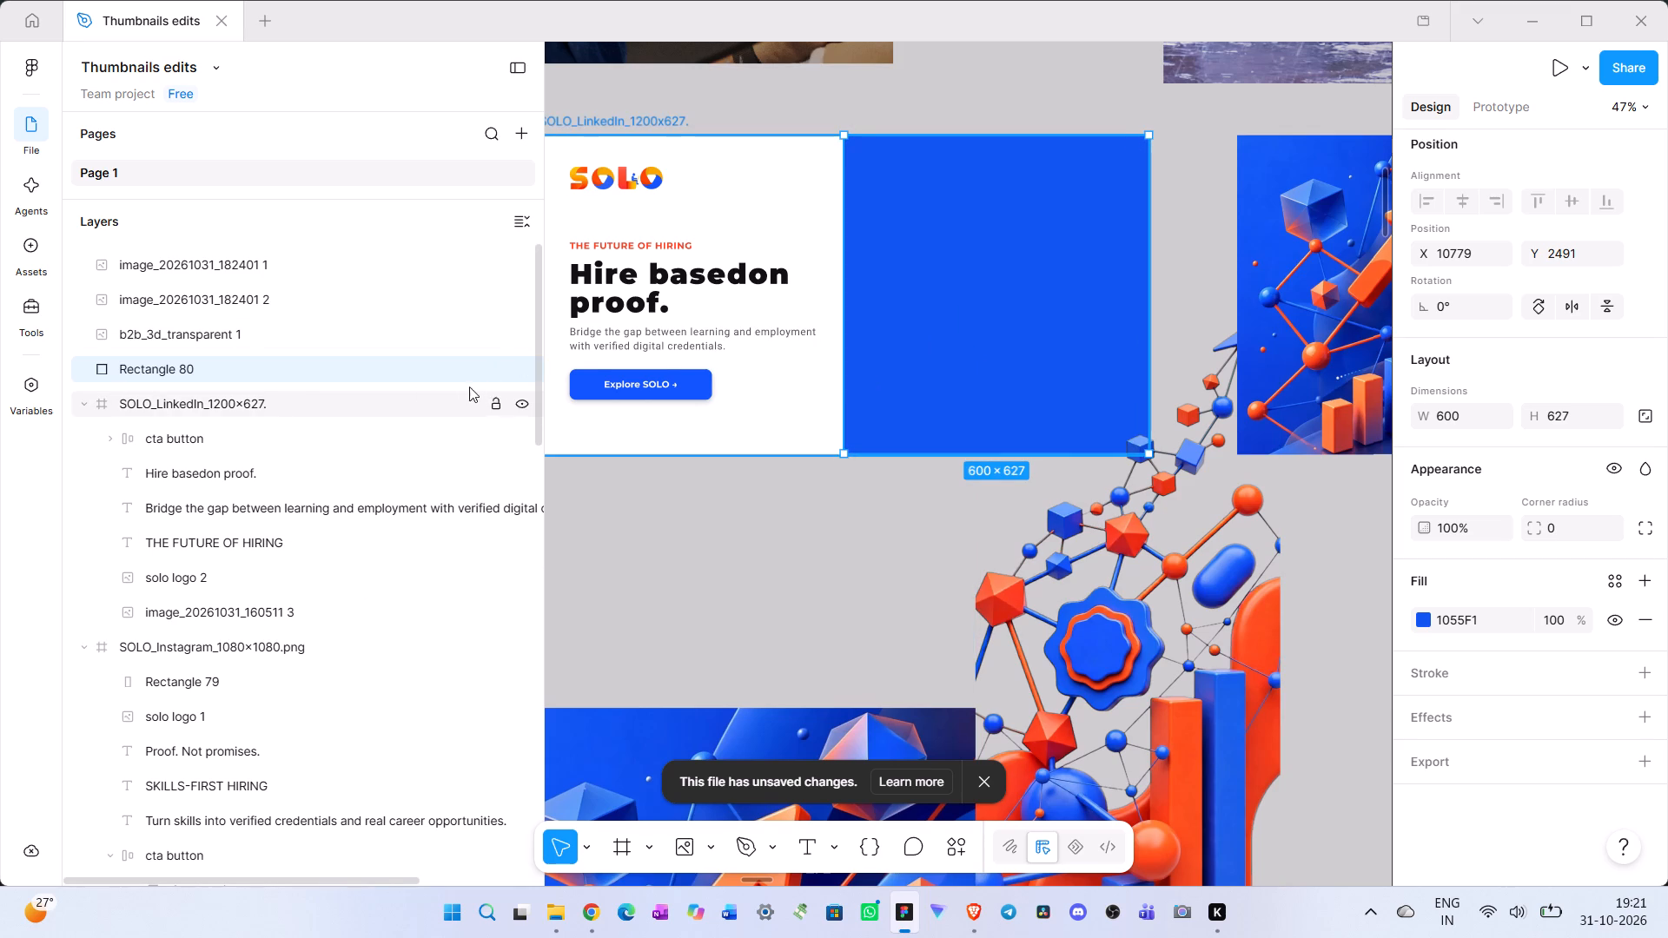
drag(442, 361, 376, 419)
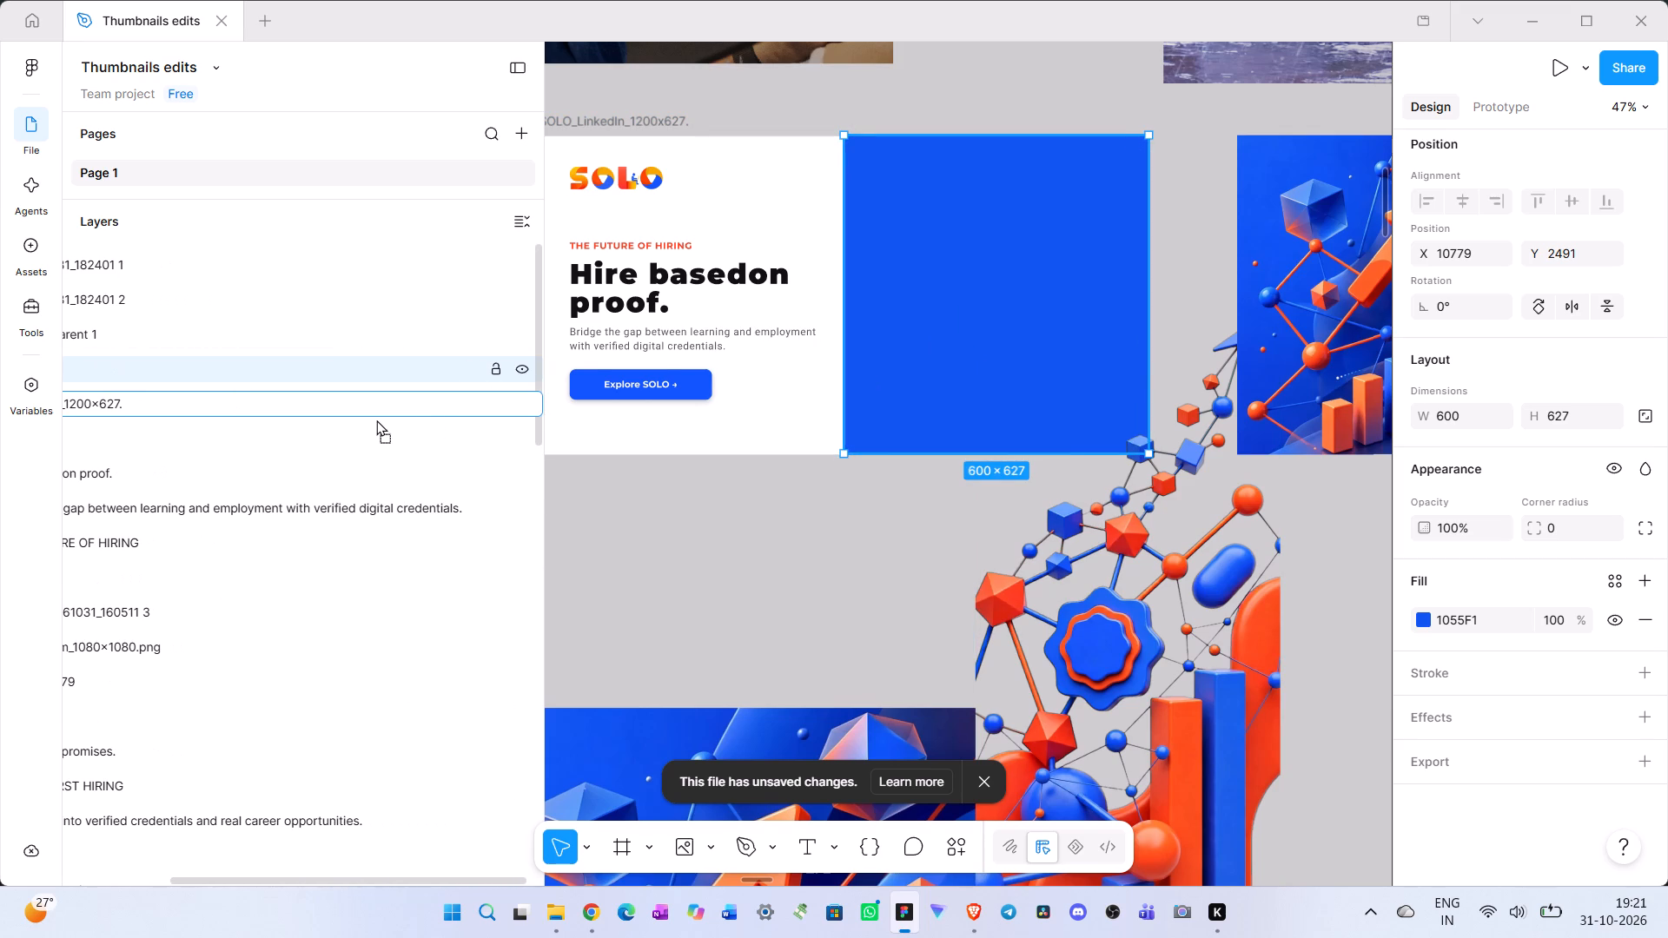
drag(376, 419, 374, 429)
scroll(374, 429, right, 4)
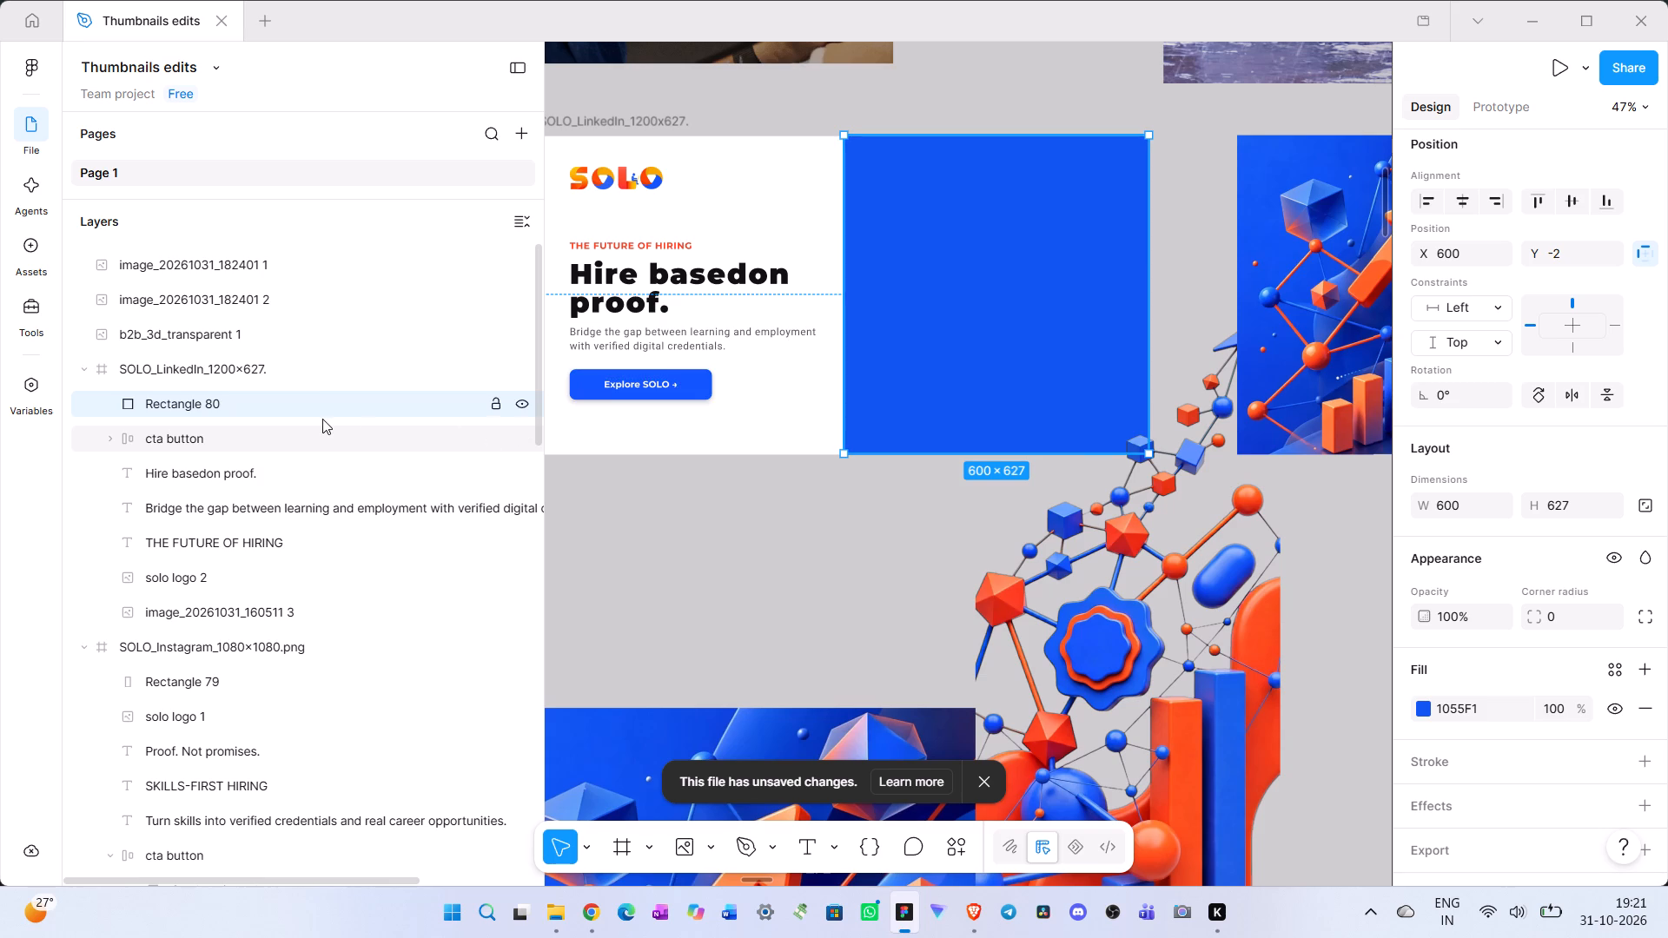
click(526, 404)
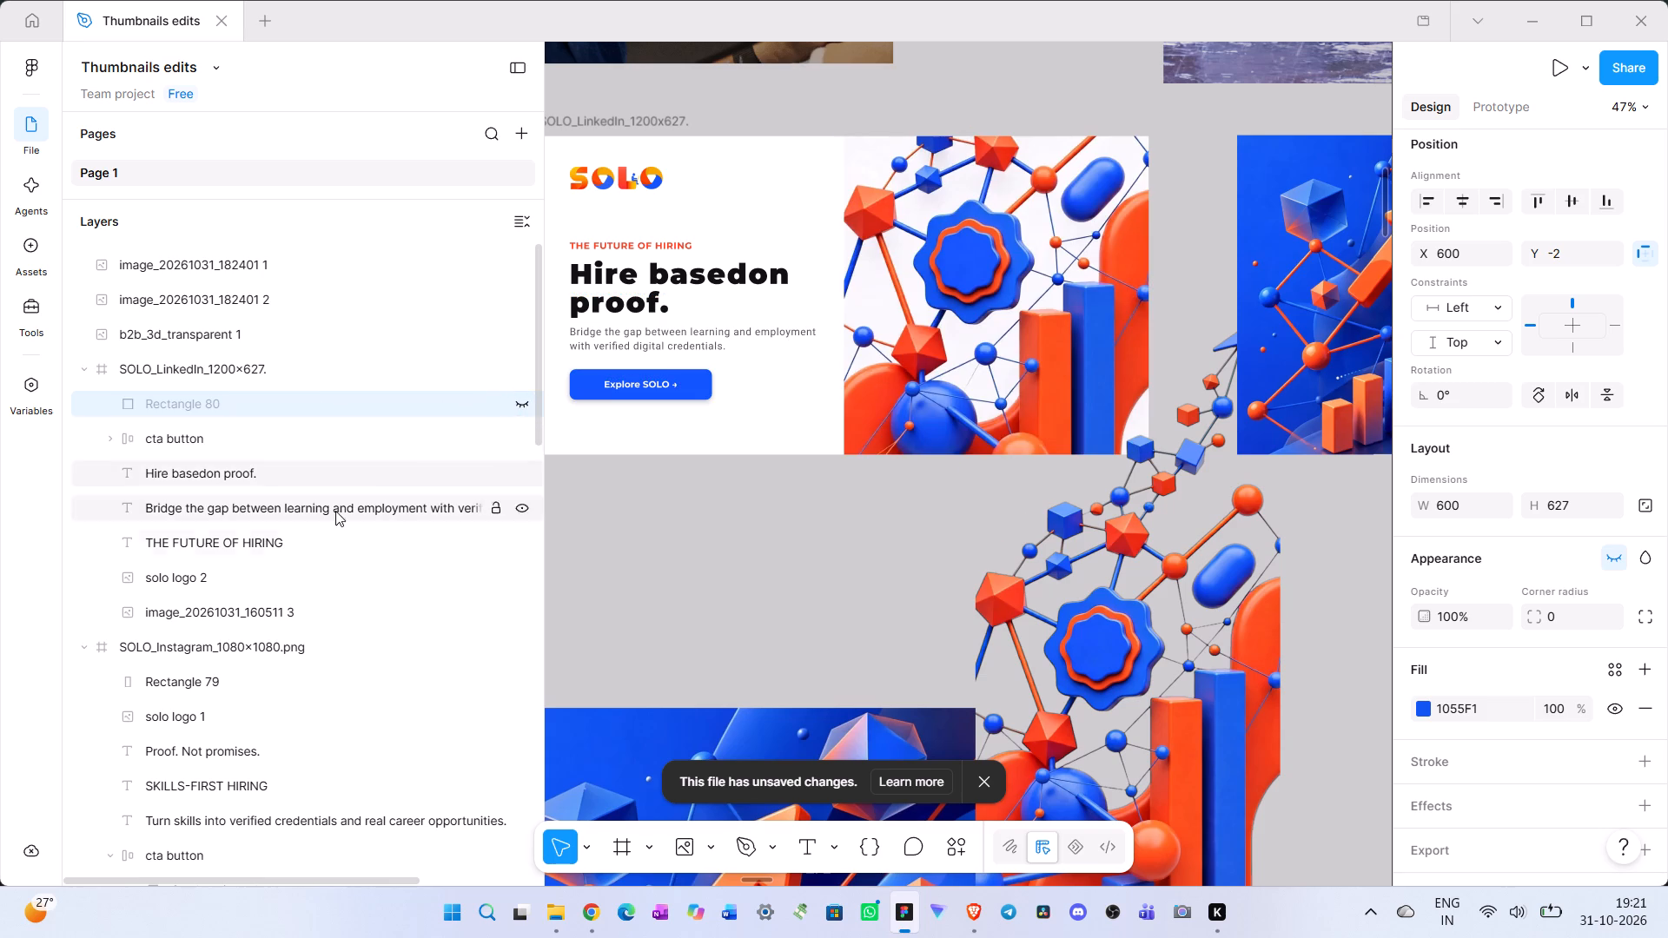
Set the transparent 3D graphic's height to 1200 with its proportions locked, matching the original artwork image's height.
click(271, 605)
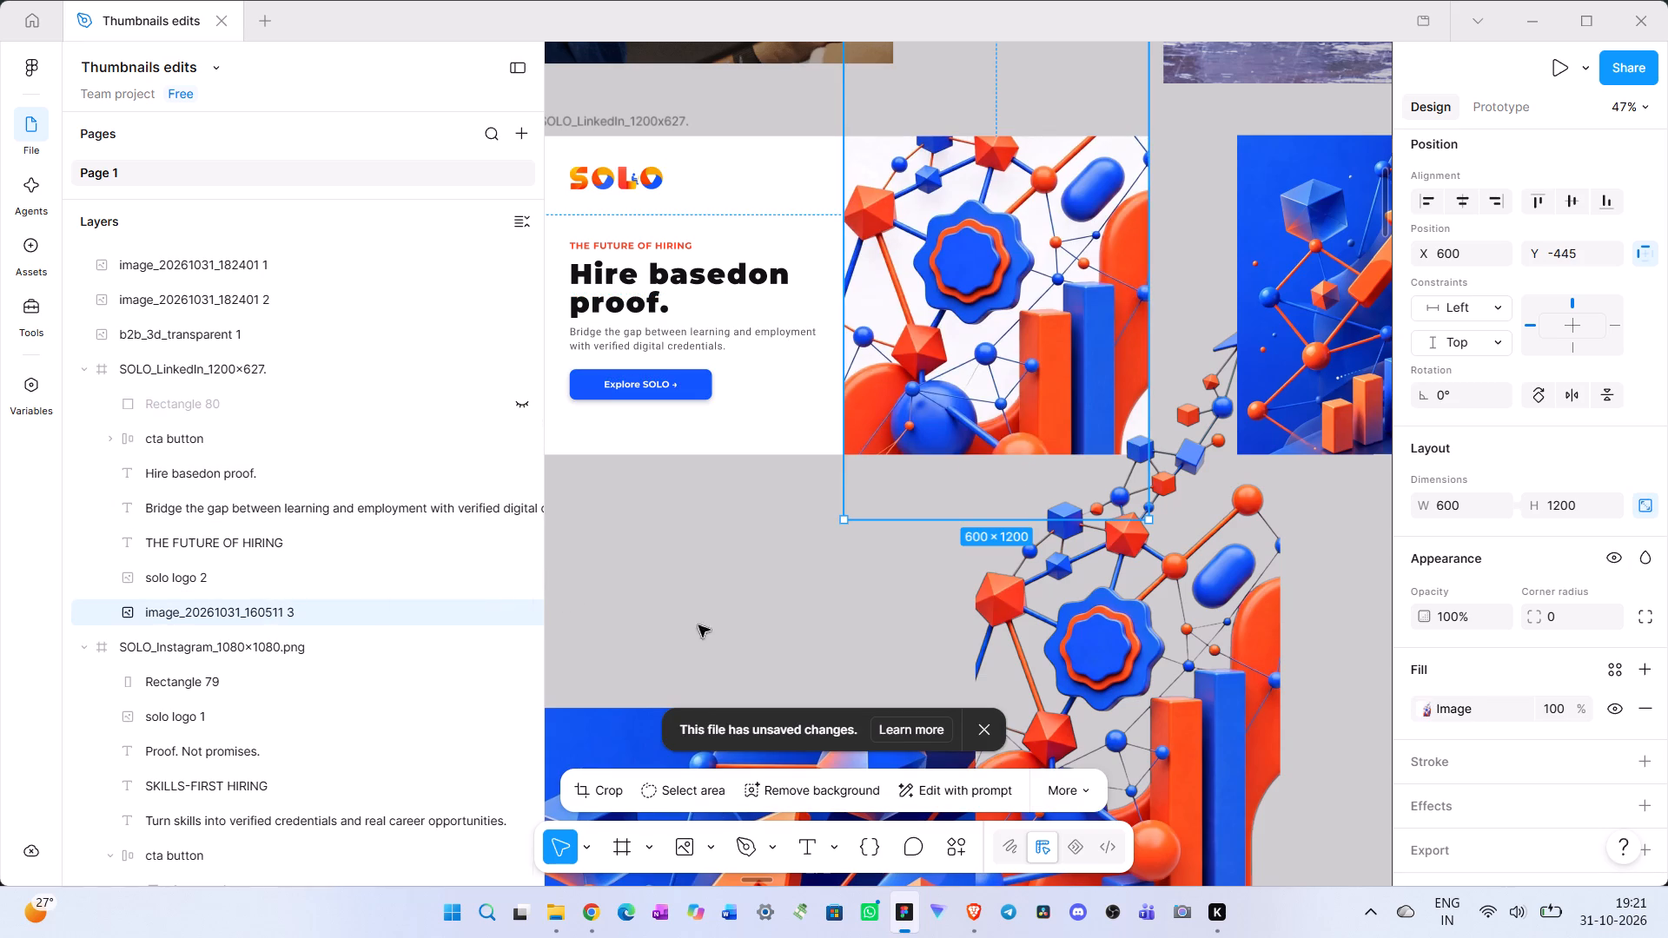
drag(1188, 677, 1196, 604)
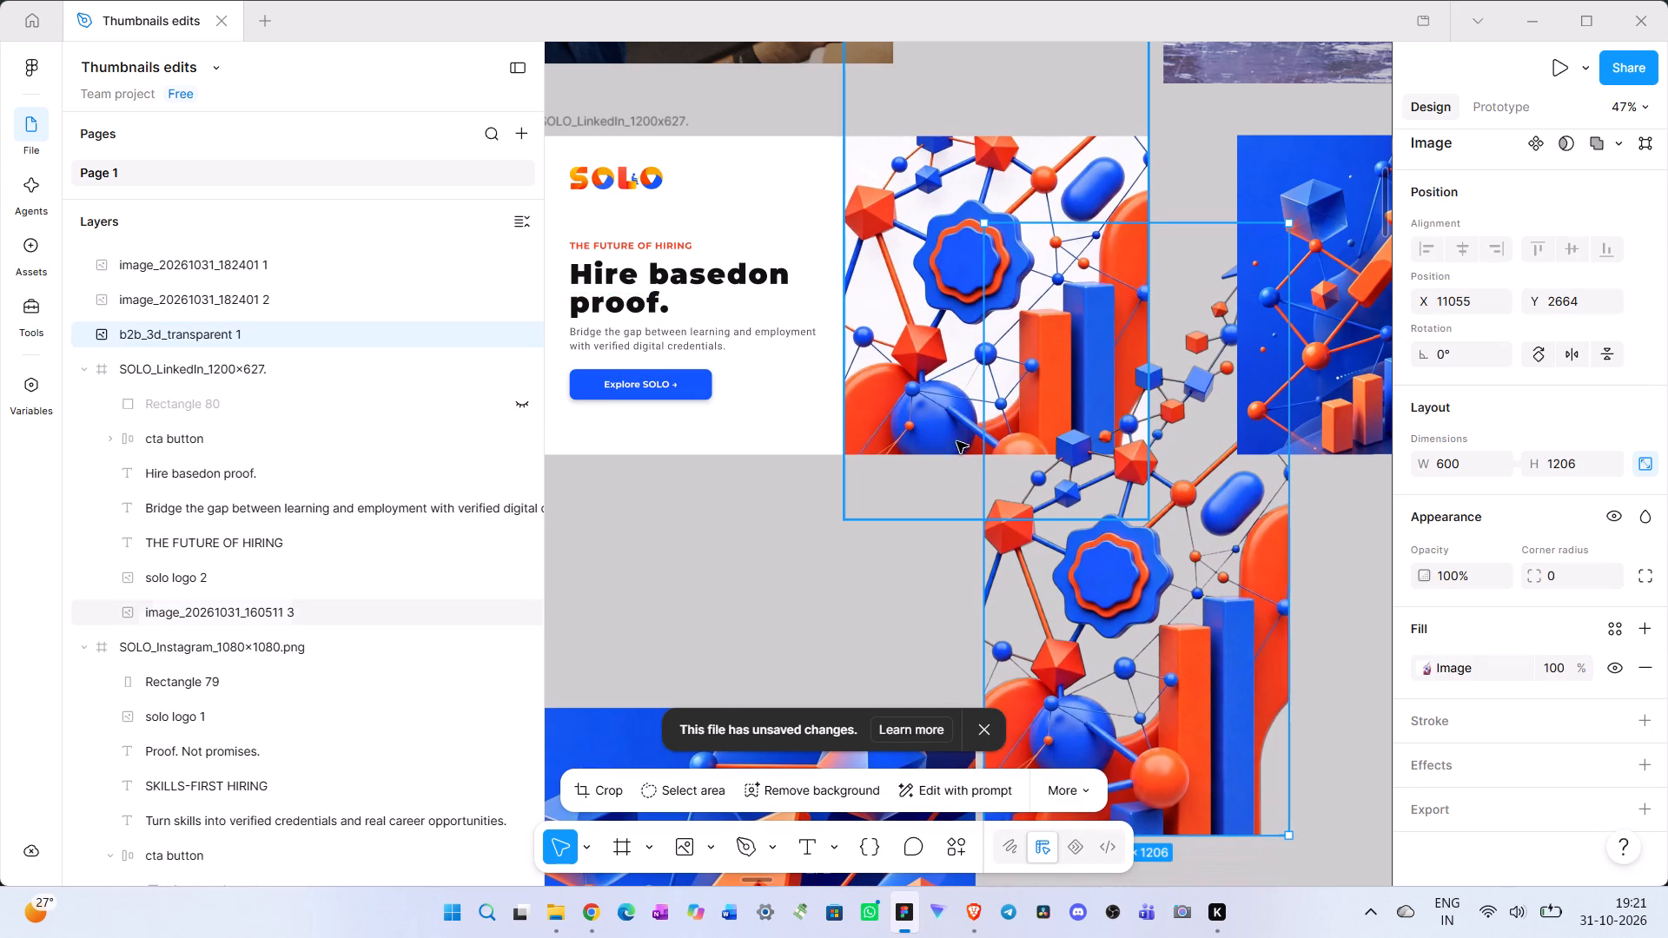
click(923, 407)
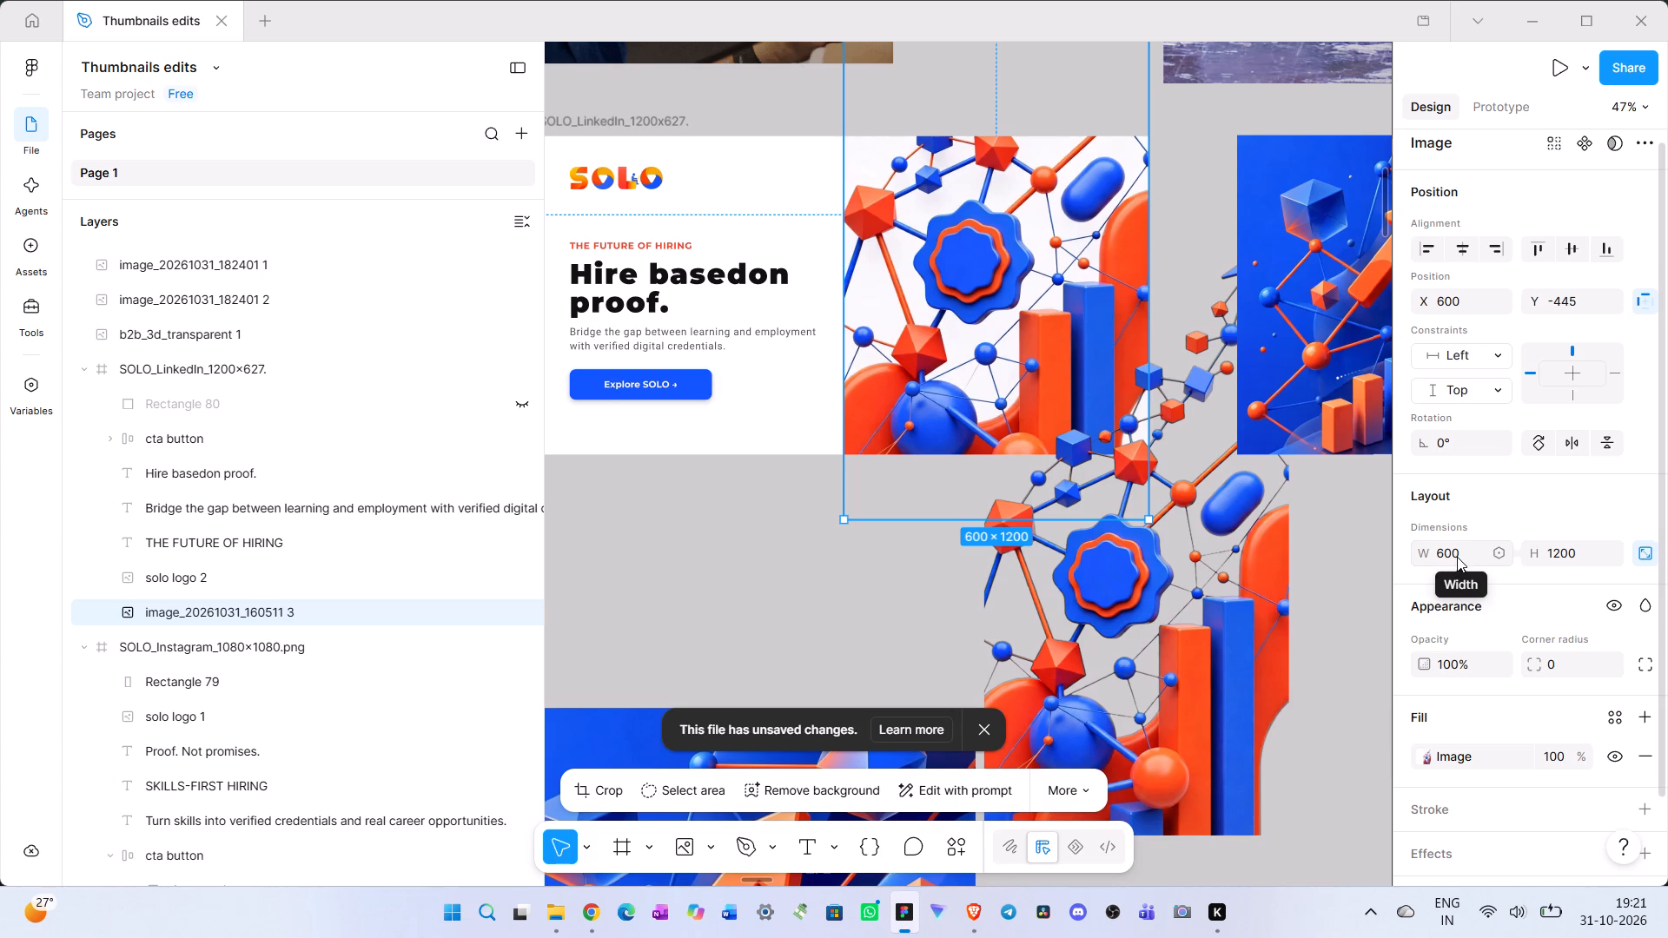
click(1155, 622)
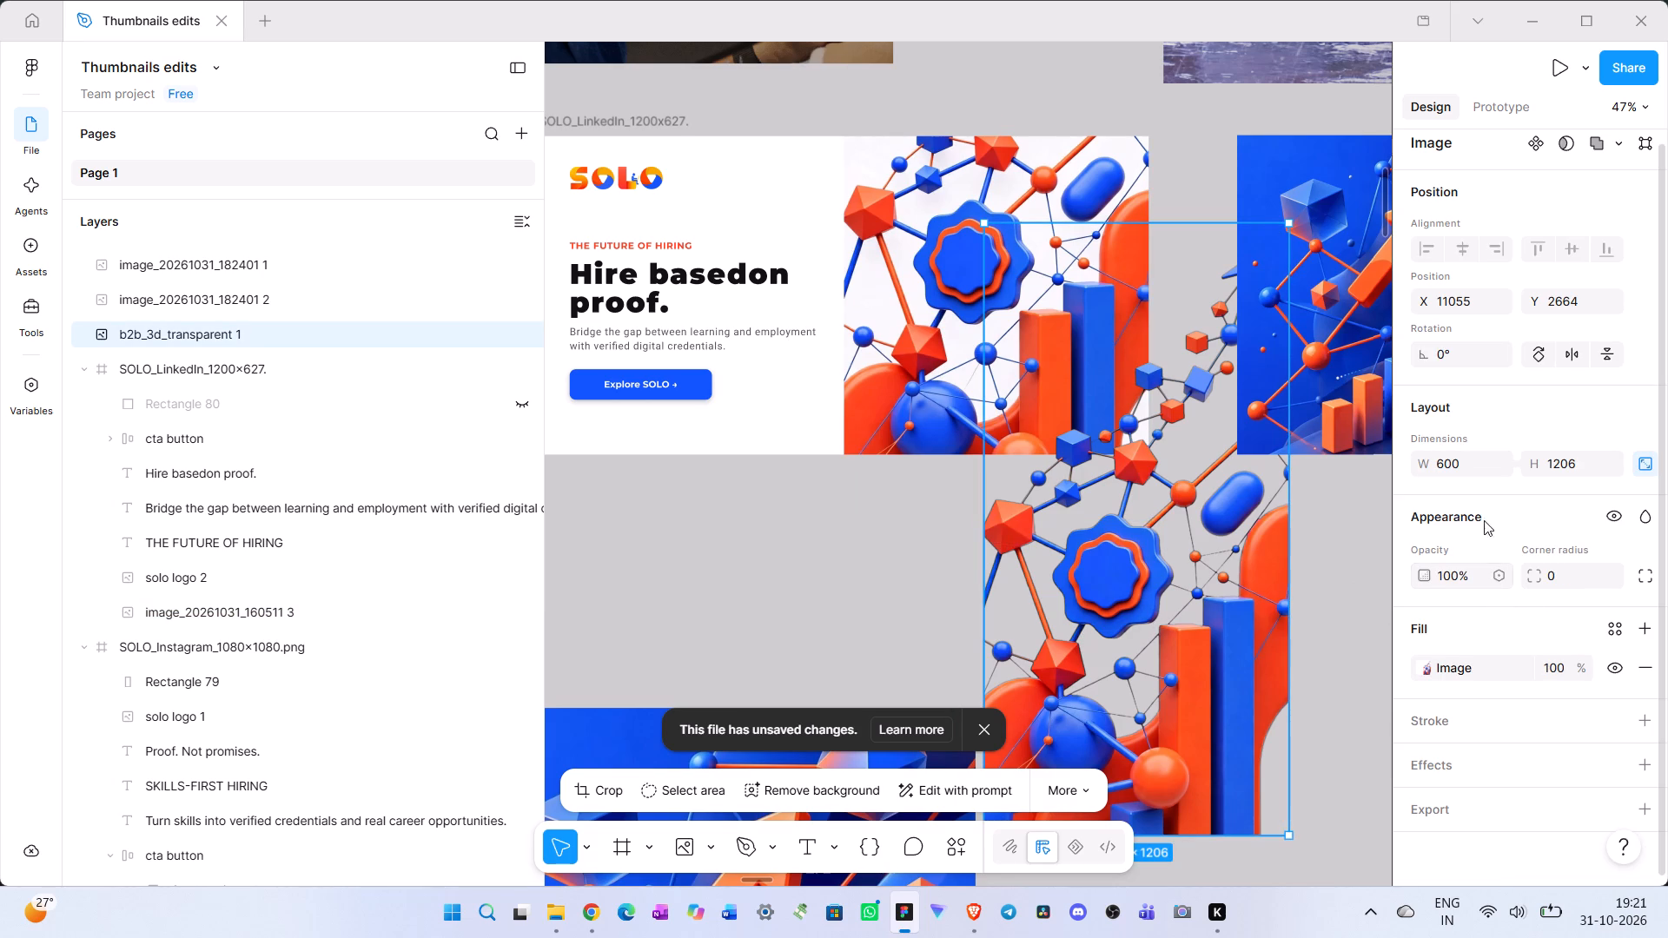
click(1579, 466)
text(1200)
key(Return)
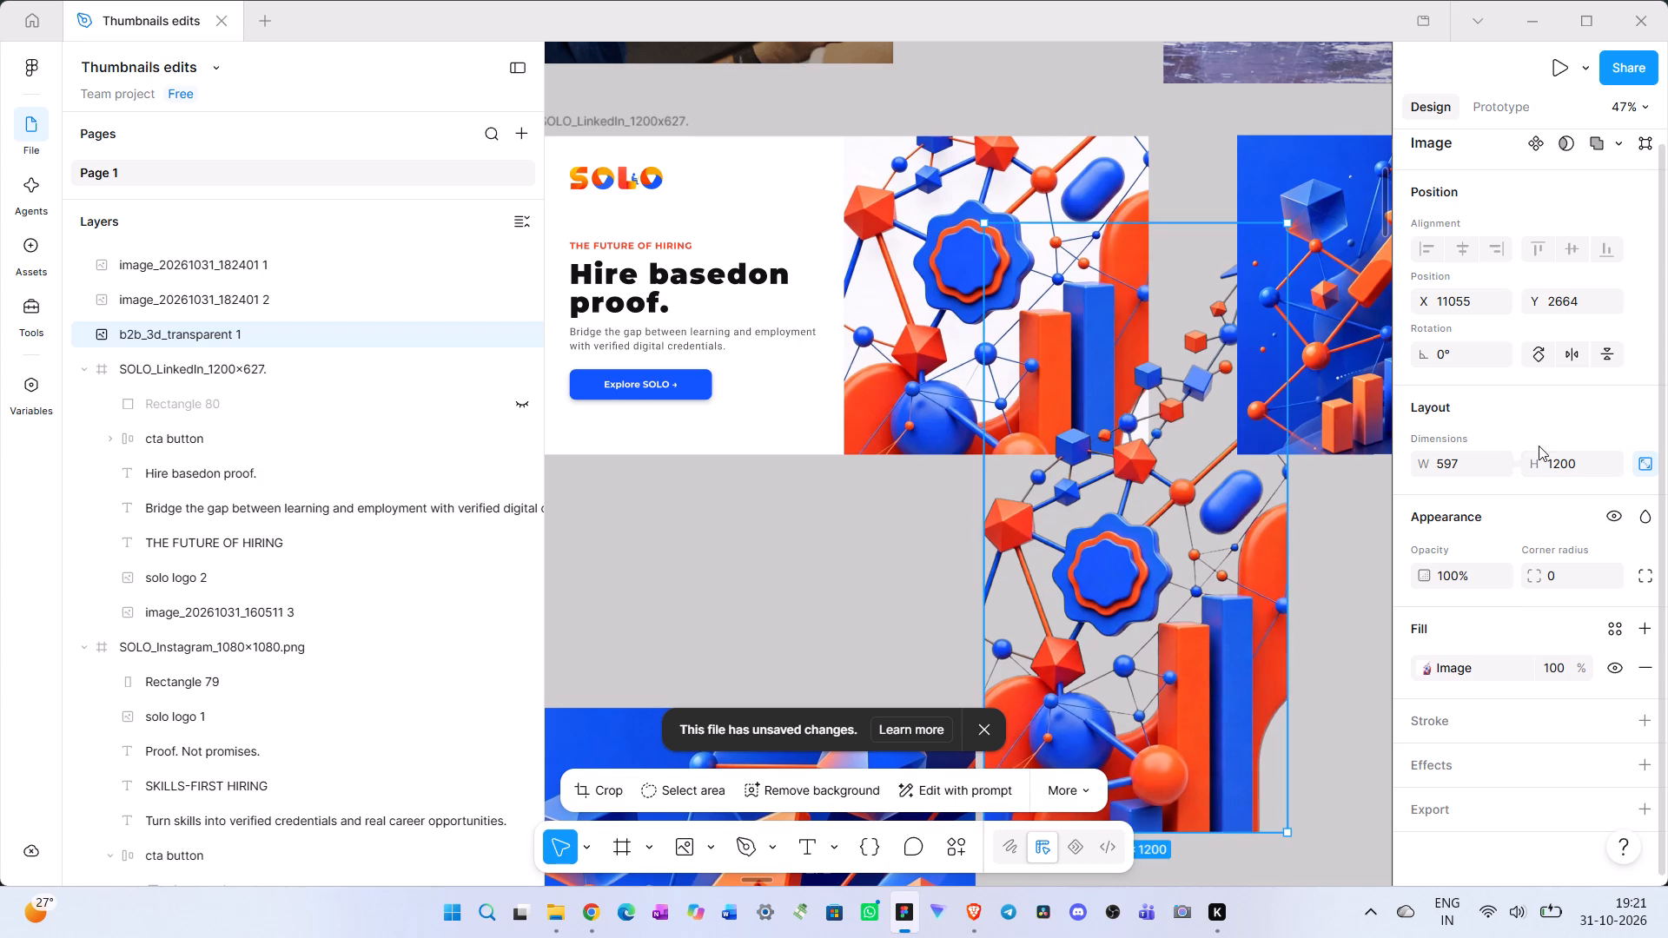
Move the transparent 3D graphic up beside the LinkedIn artwork and nest its layer in the LinkedIn frame, directly above the original artwork image.
drag(1161, 630, 1232, 282)
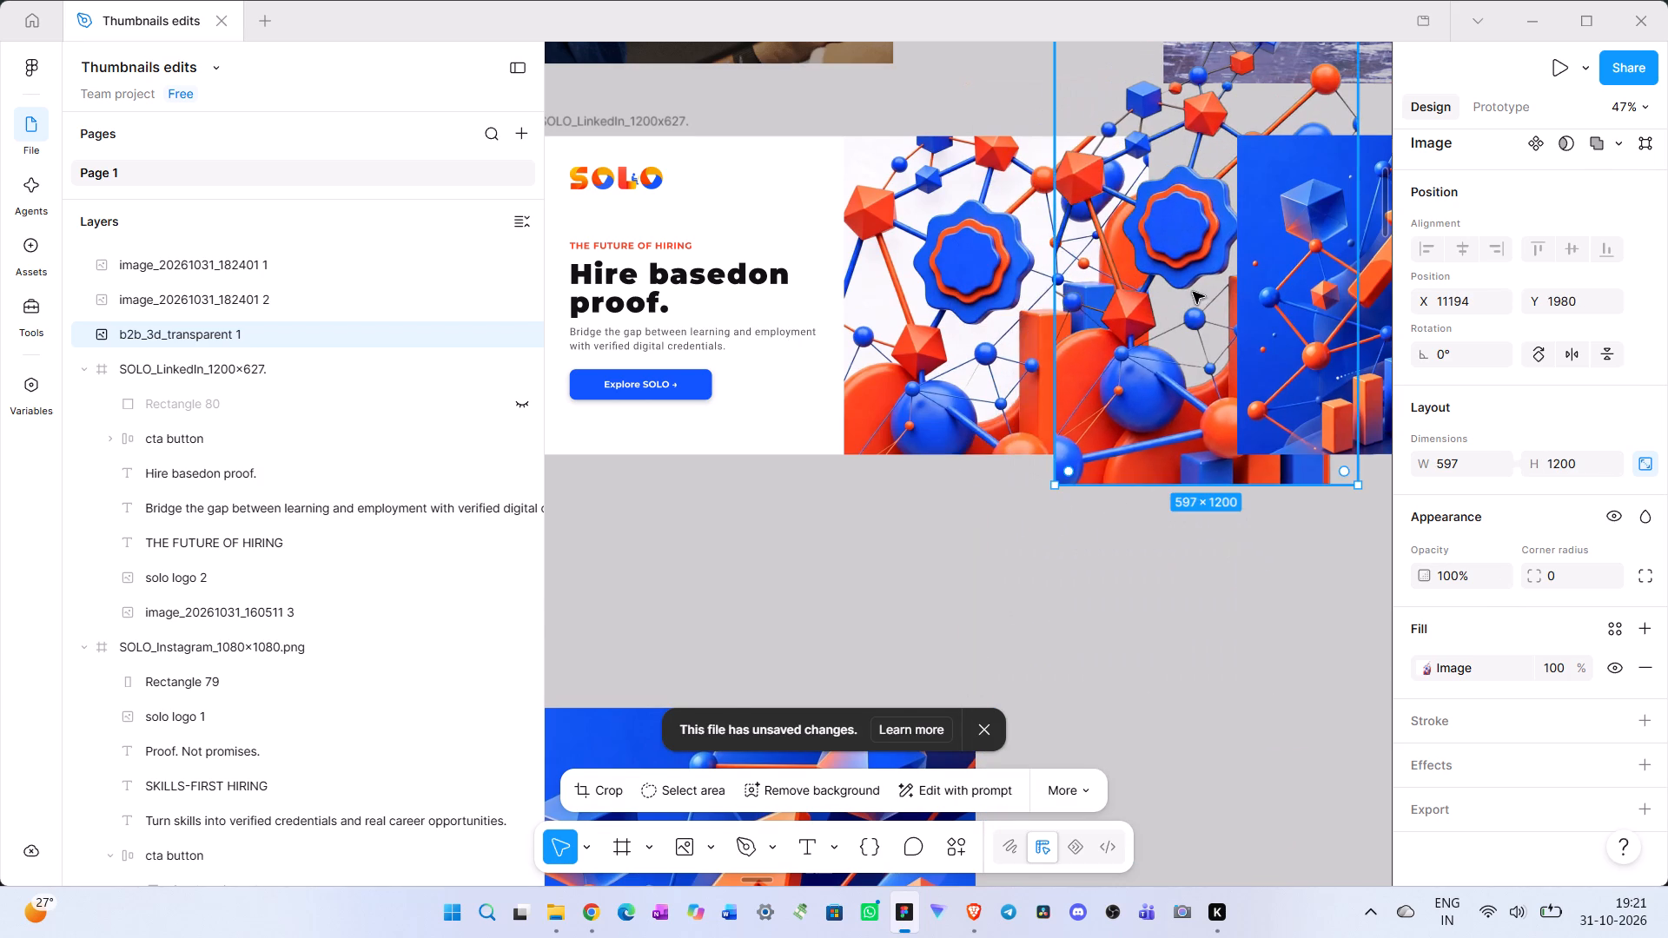
click(950, 317)
click(1192, 330)
drag(141, 331, 153, 385)
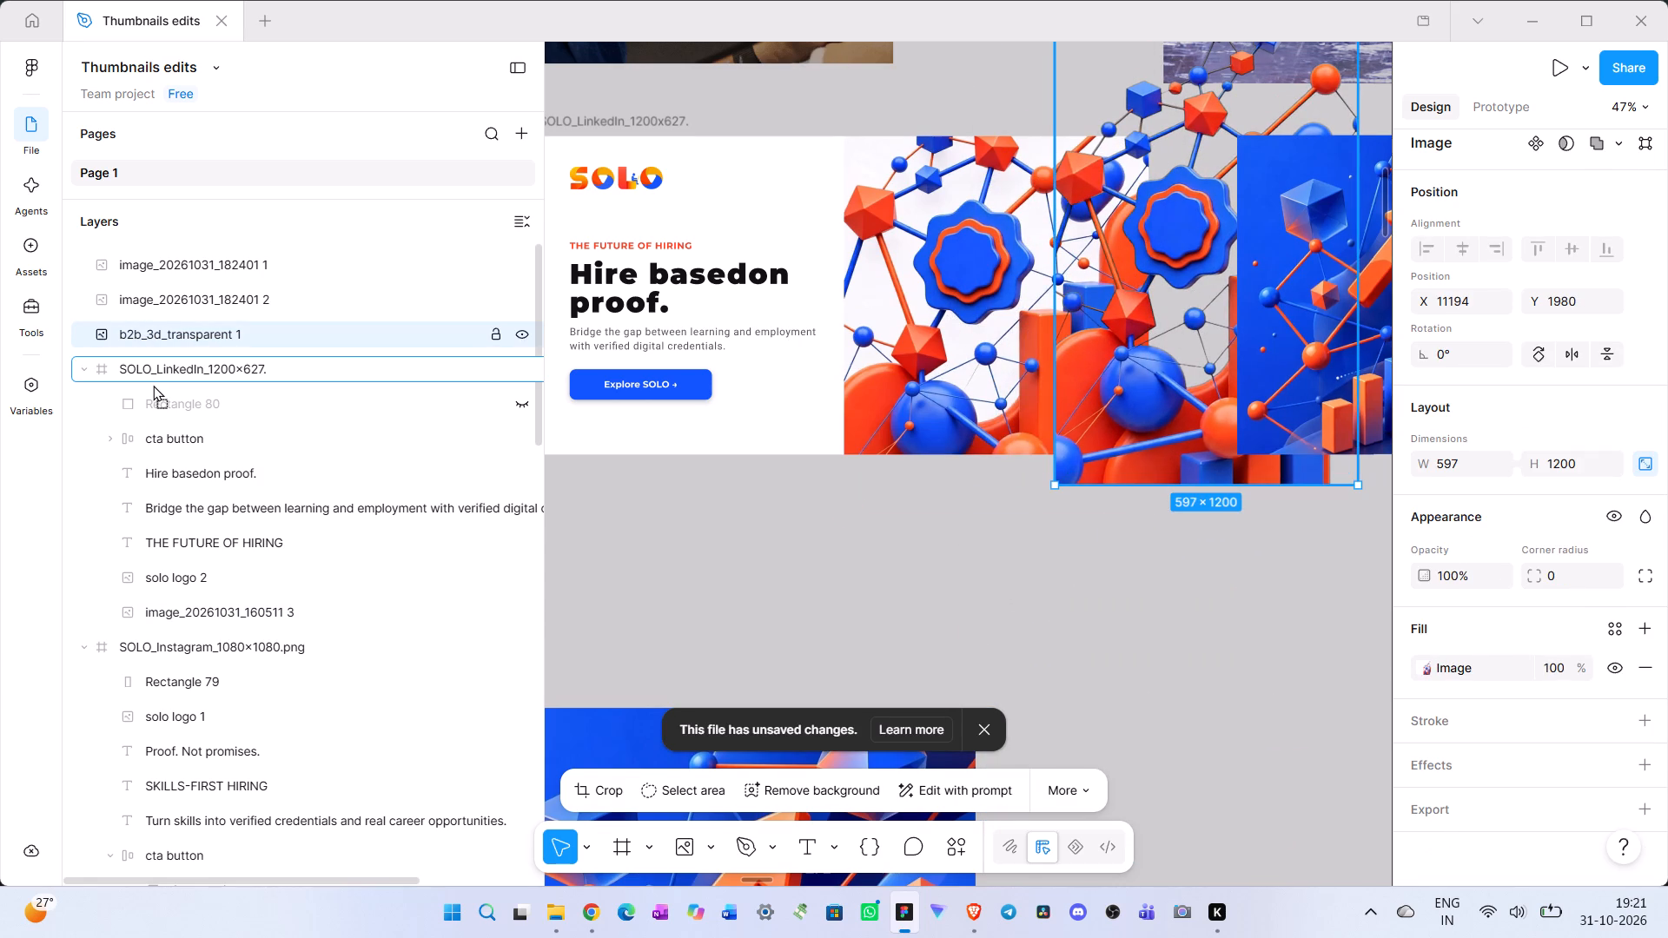
drag(153, 385, 164, 597)
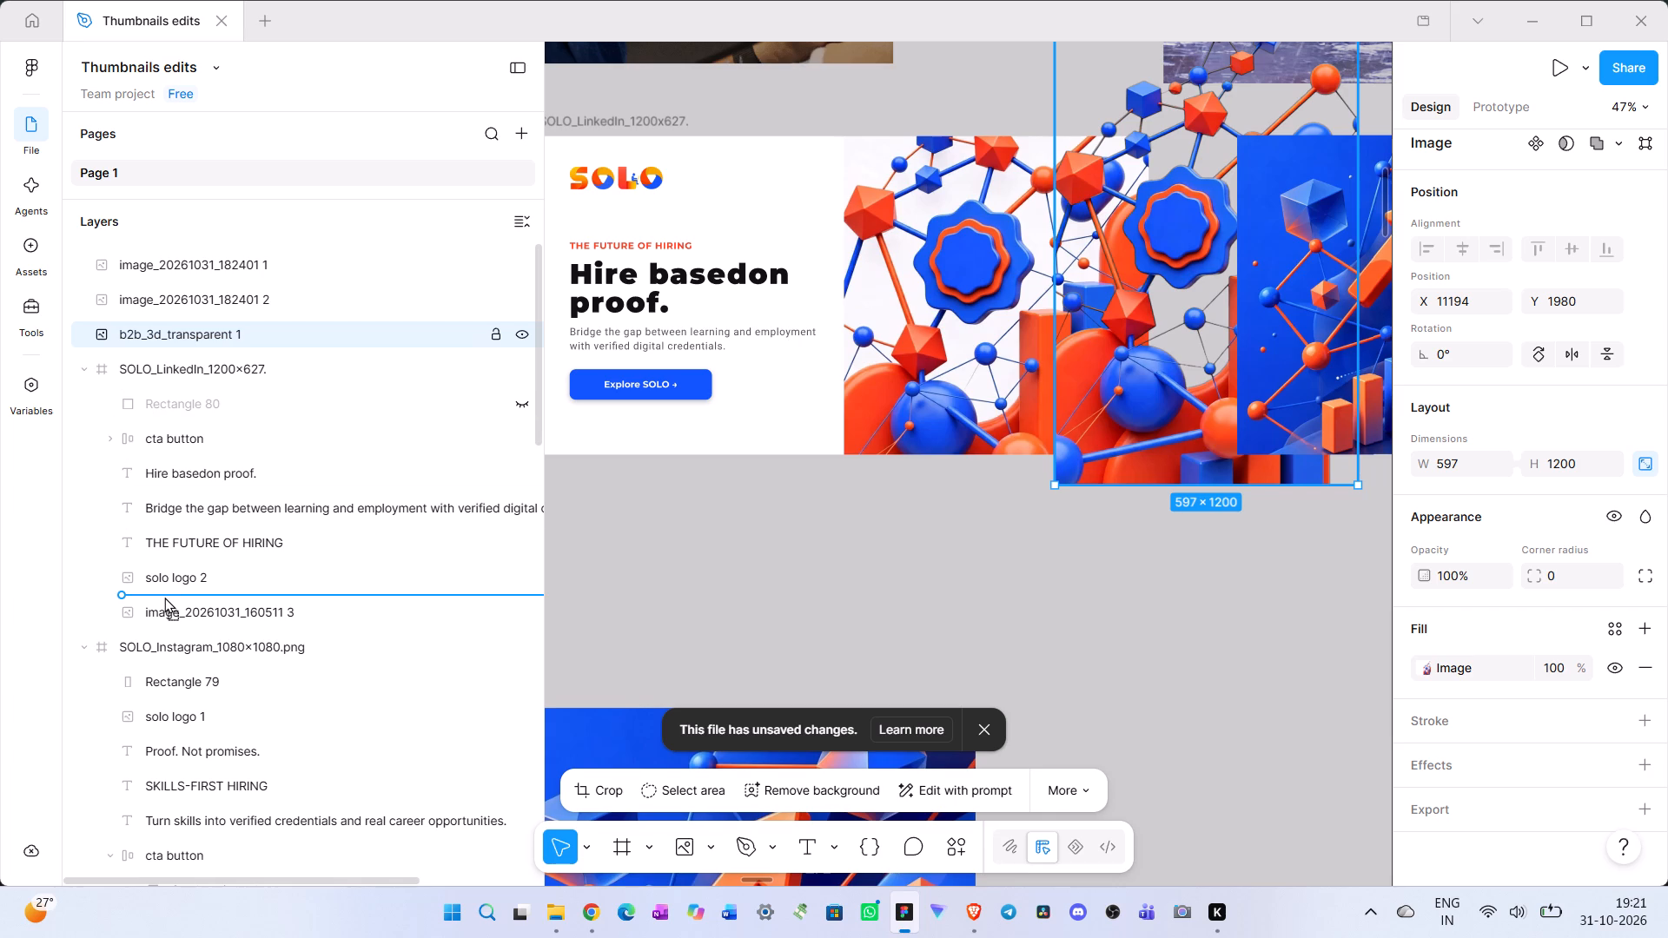
drag(164, 597, 167, 604)
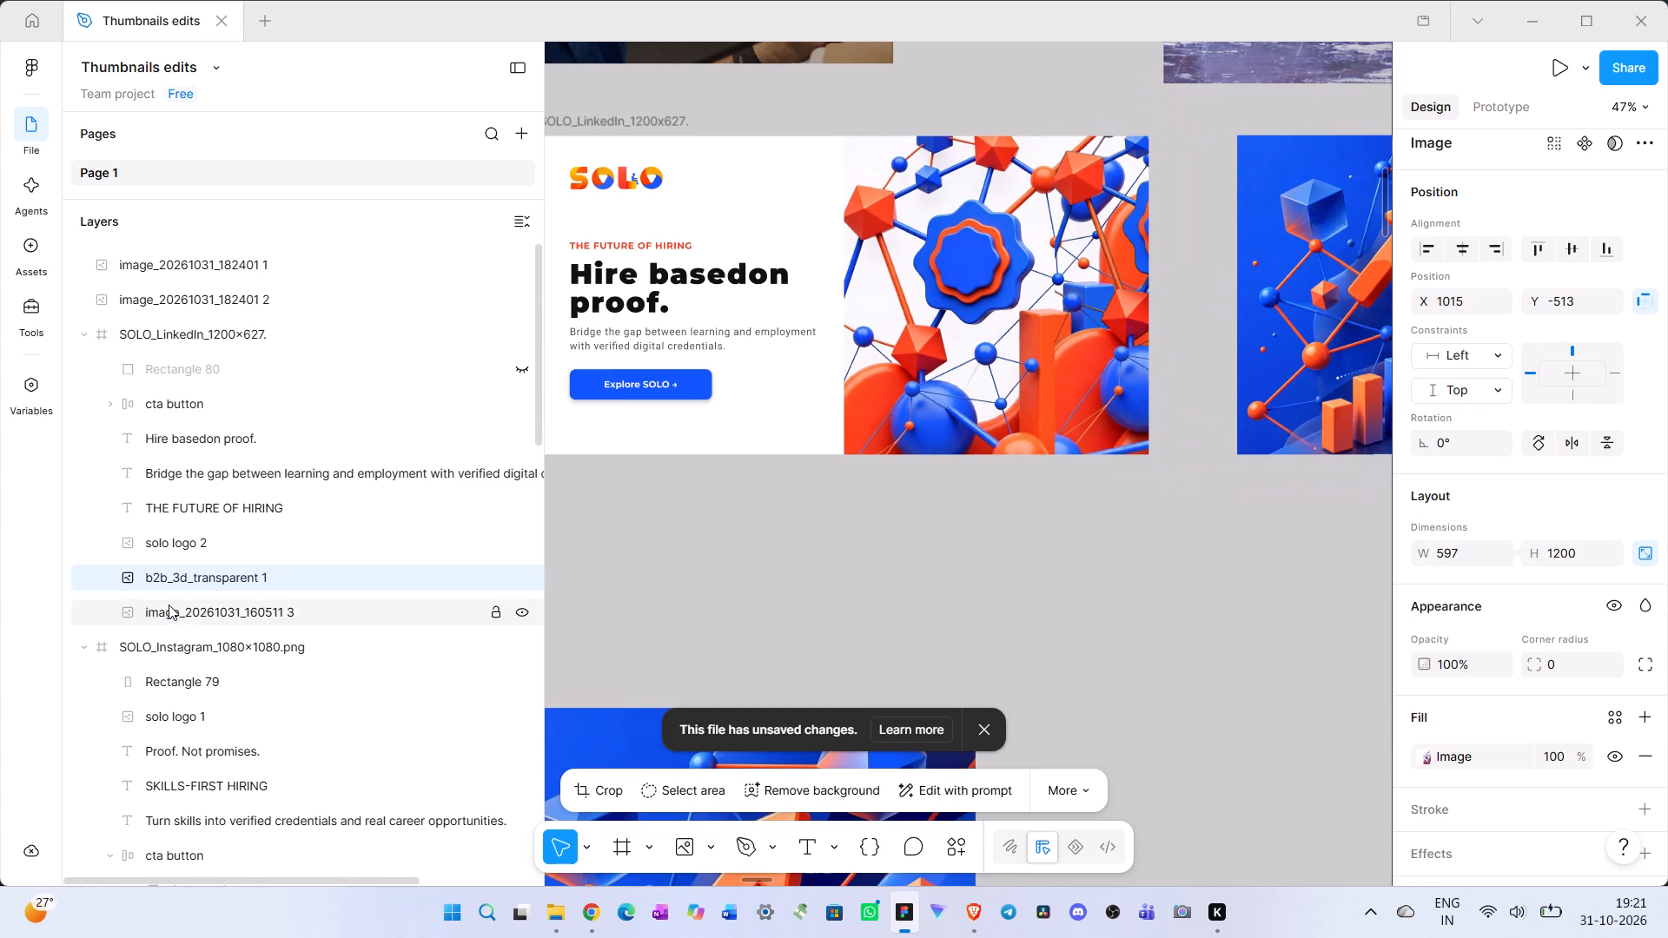
Position the transparent 3D graphic at X 600, Y -445, copying the original artwork image's coordinates.
click(175, 611)
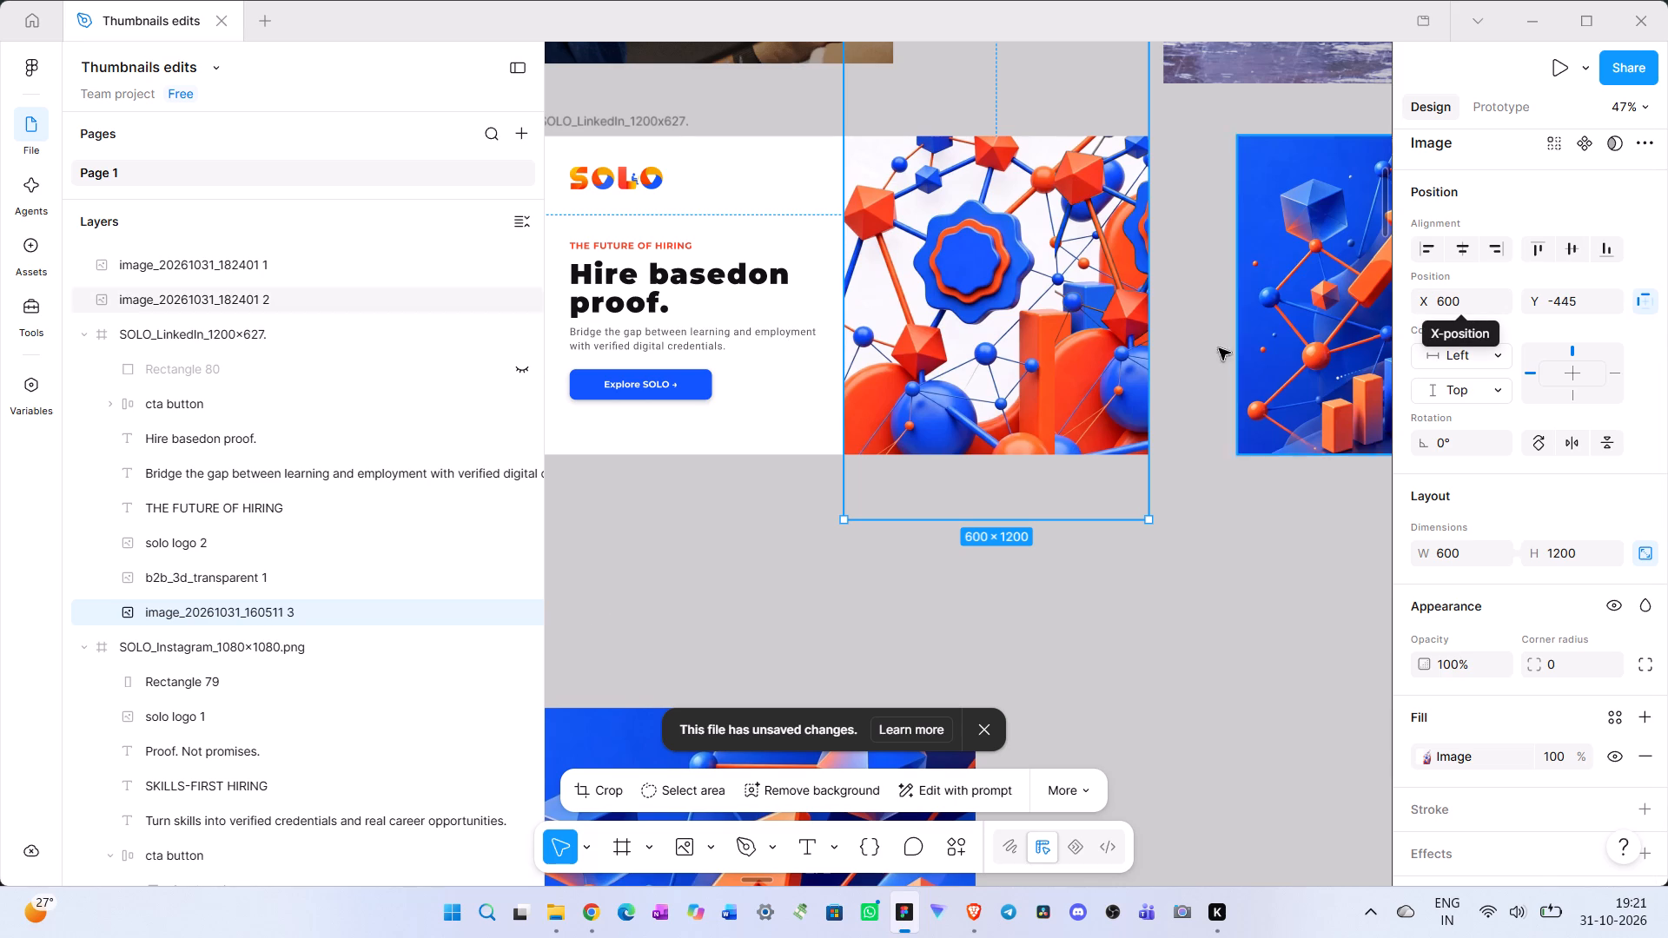
click(288, 577)
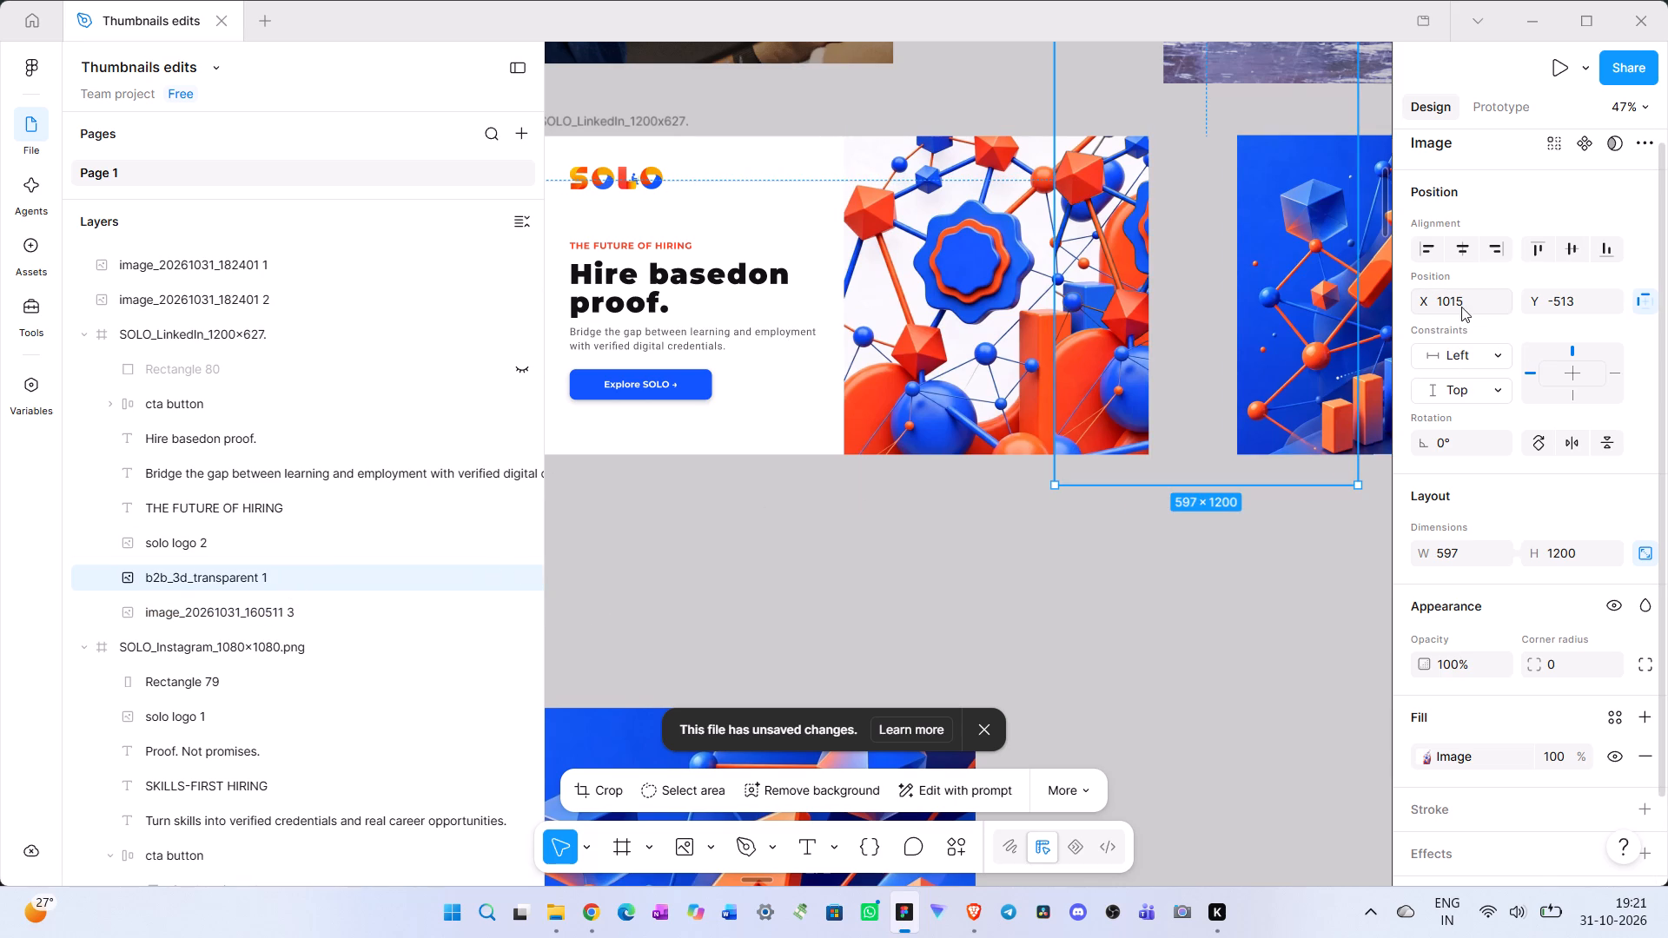
click(1464, 303)
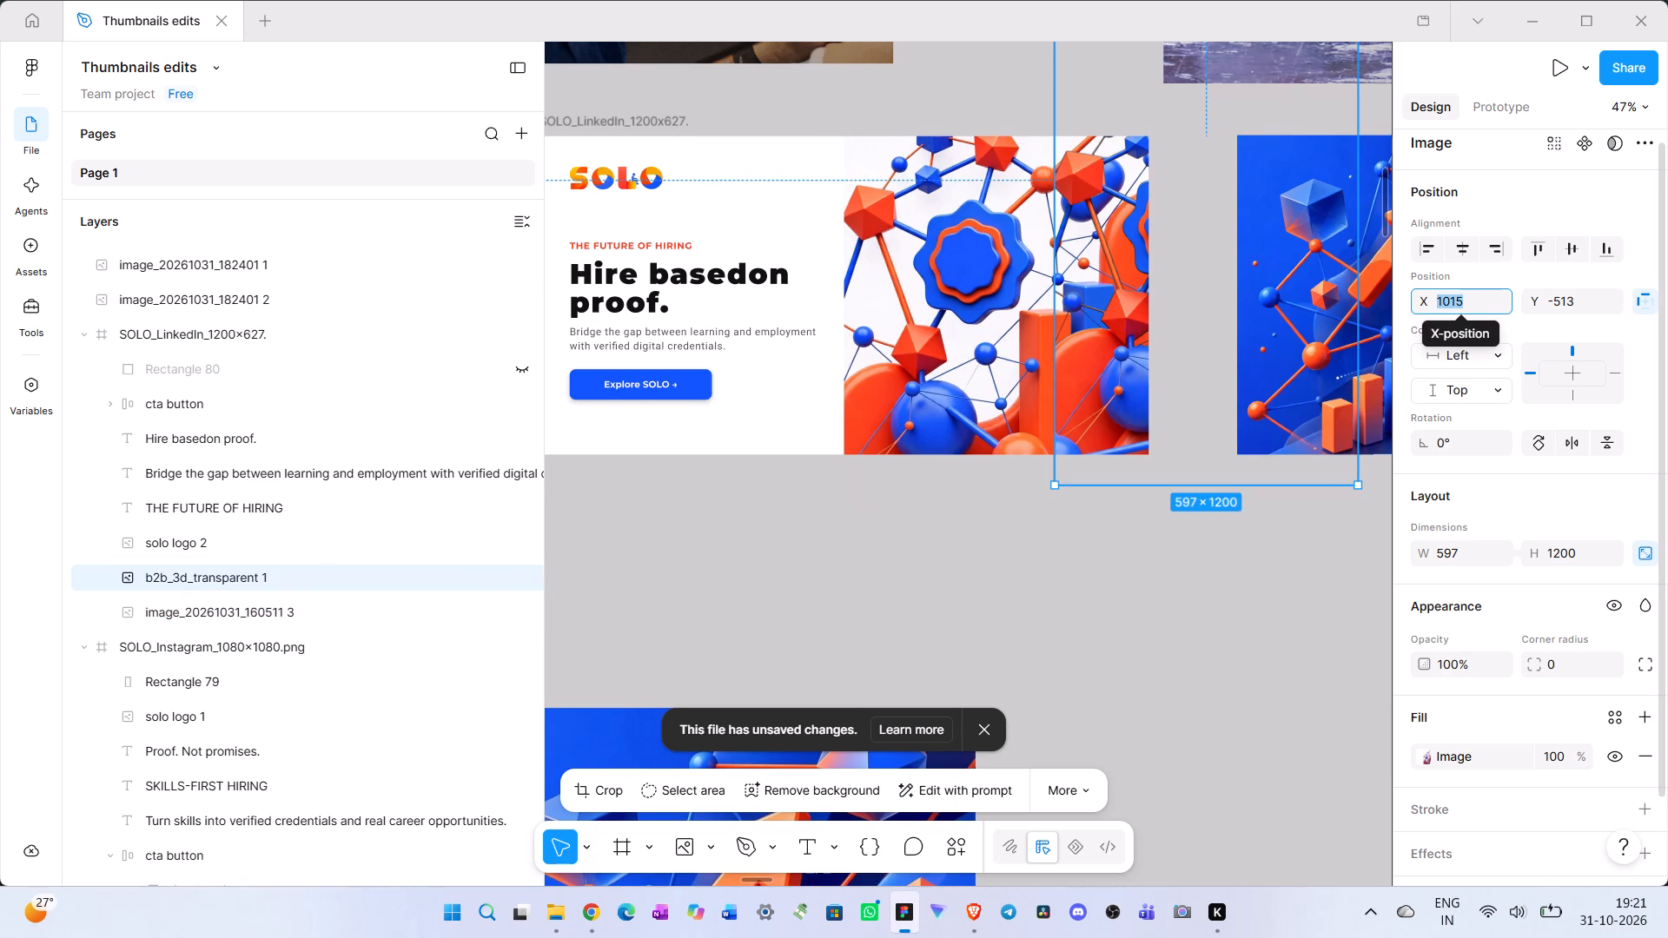
text(600)
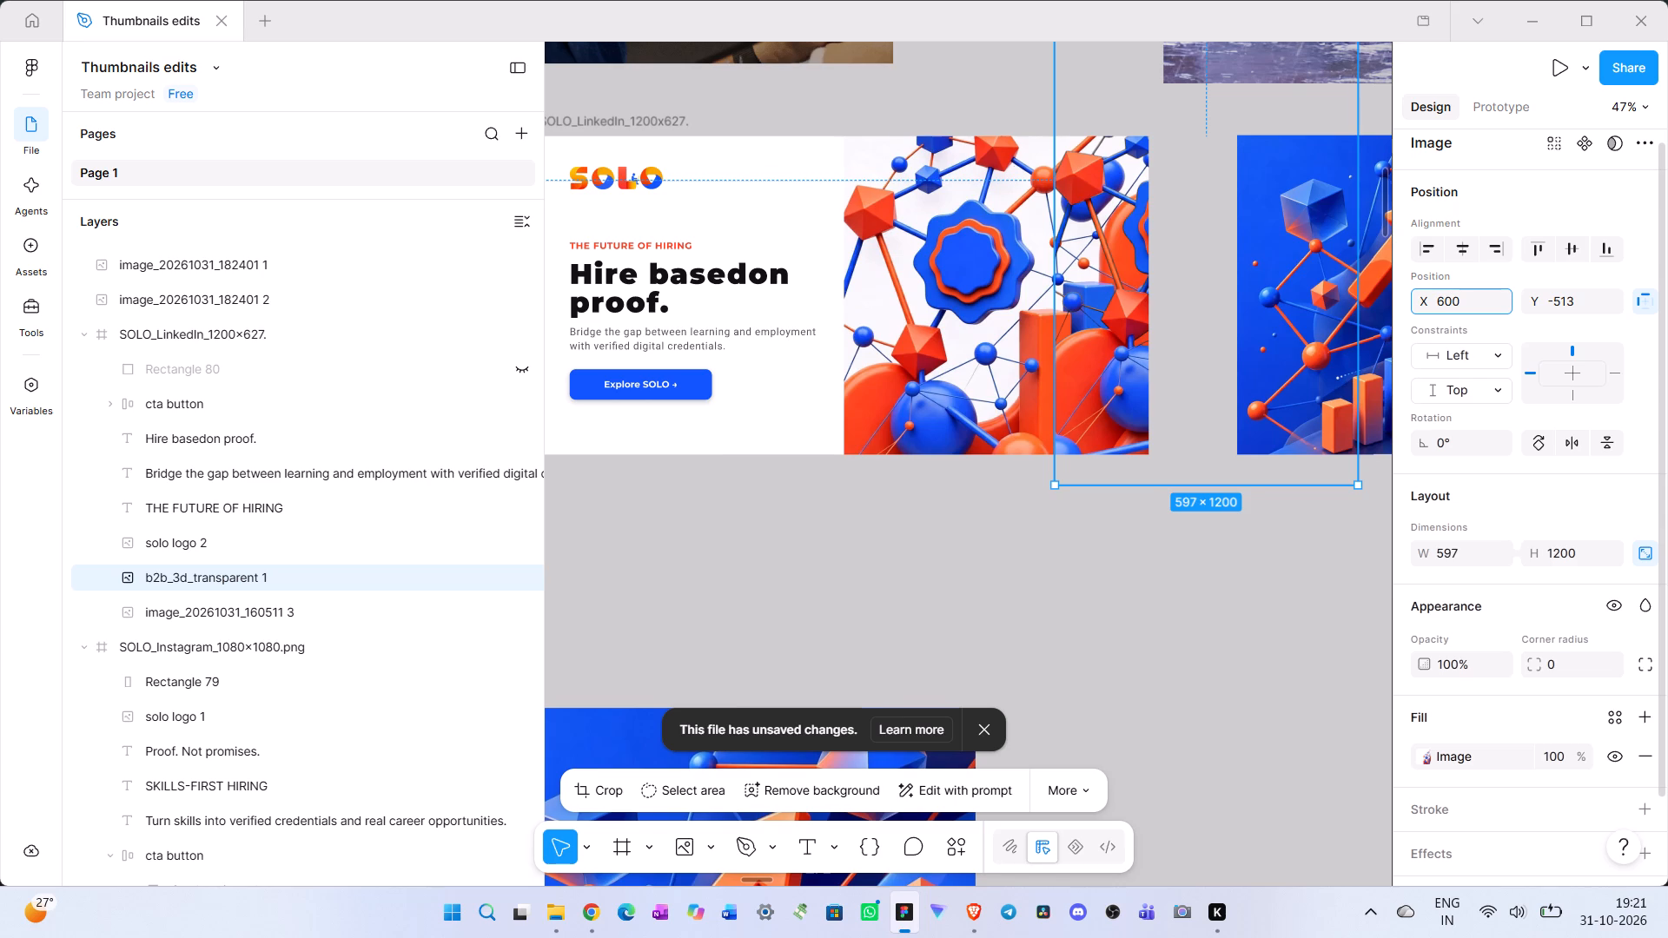
key(Return)
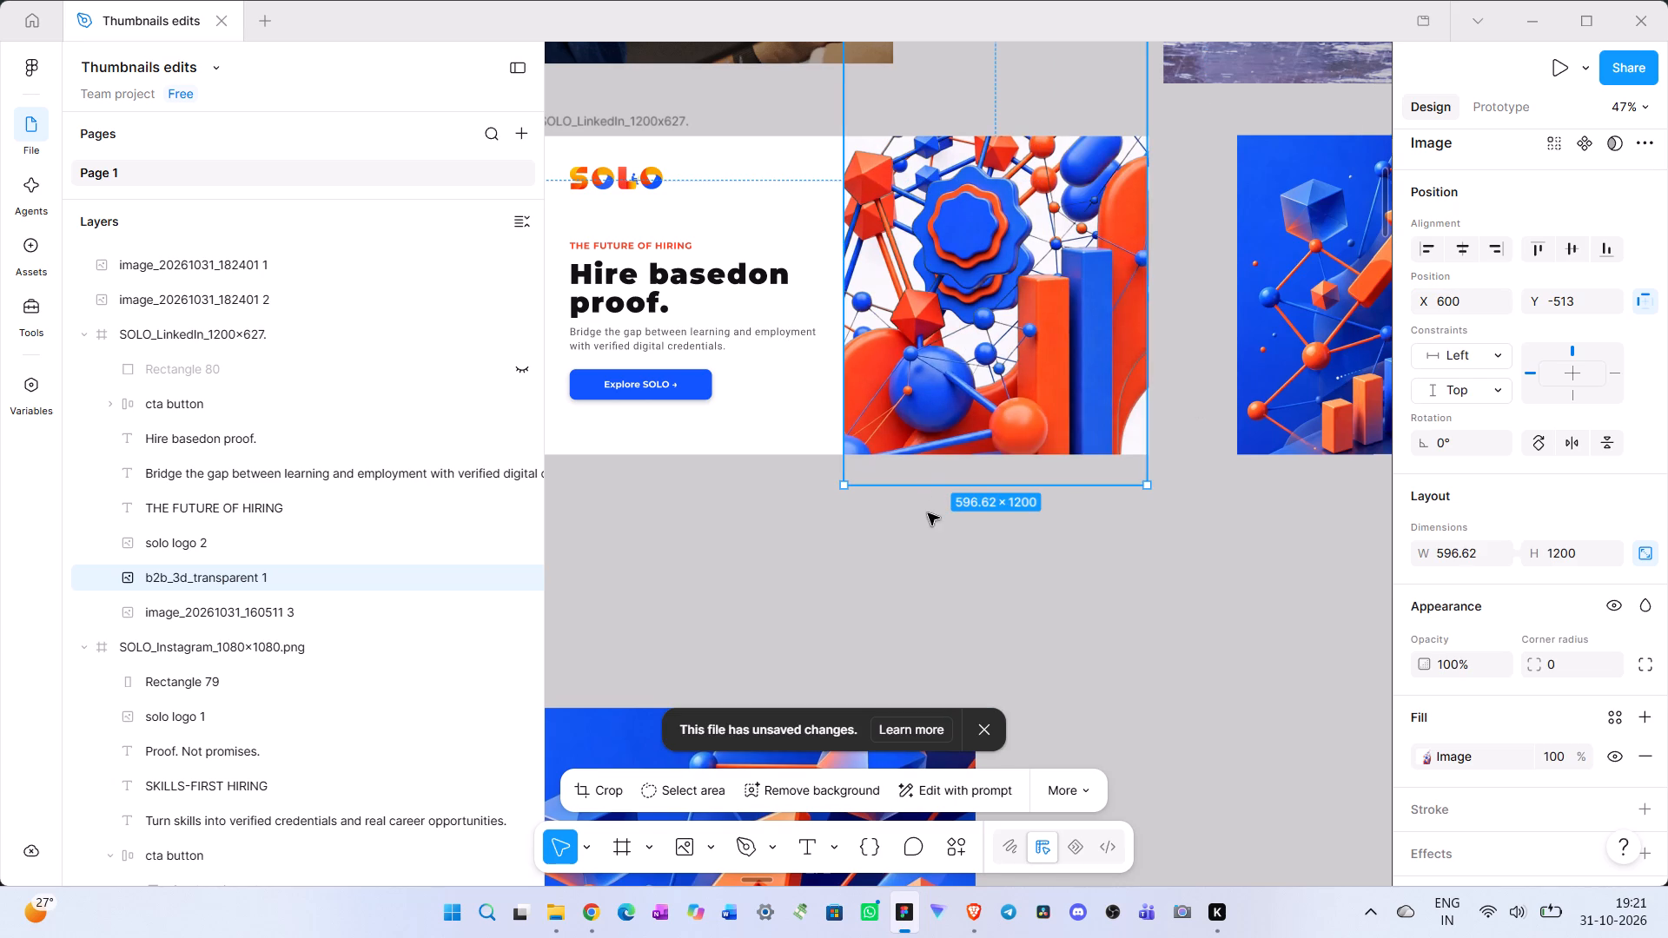
click(228, 610)
drag(1582, 301, 1565, 301)
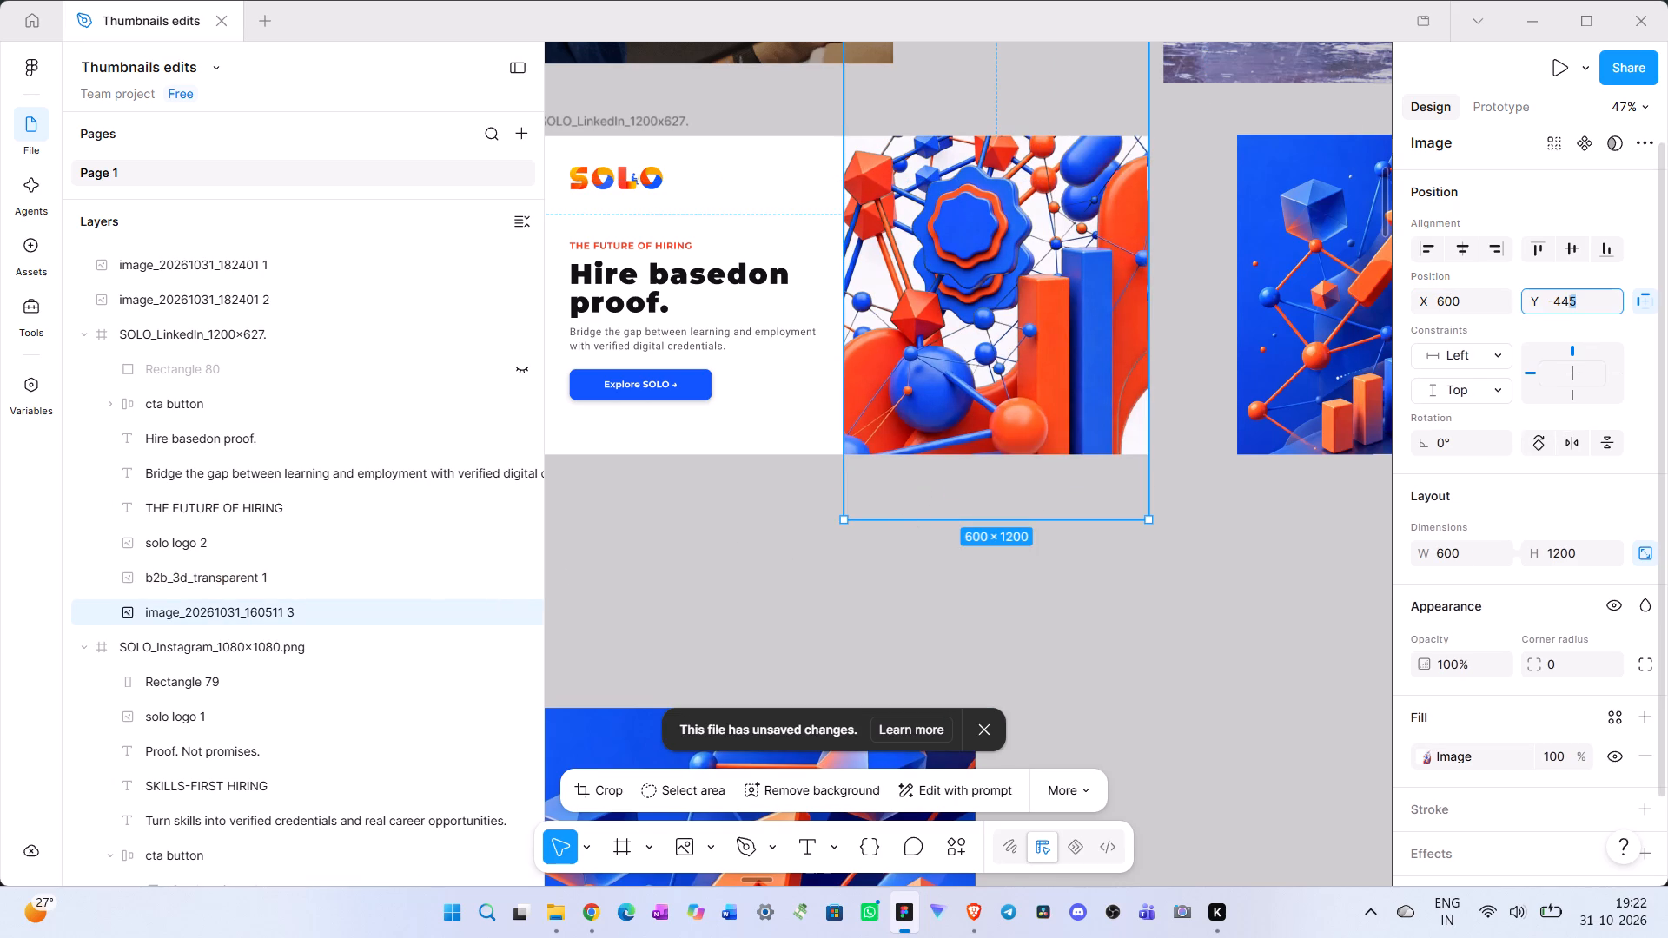
drag(1565, 301, 1530, 302)
key(ctrl+c)
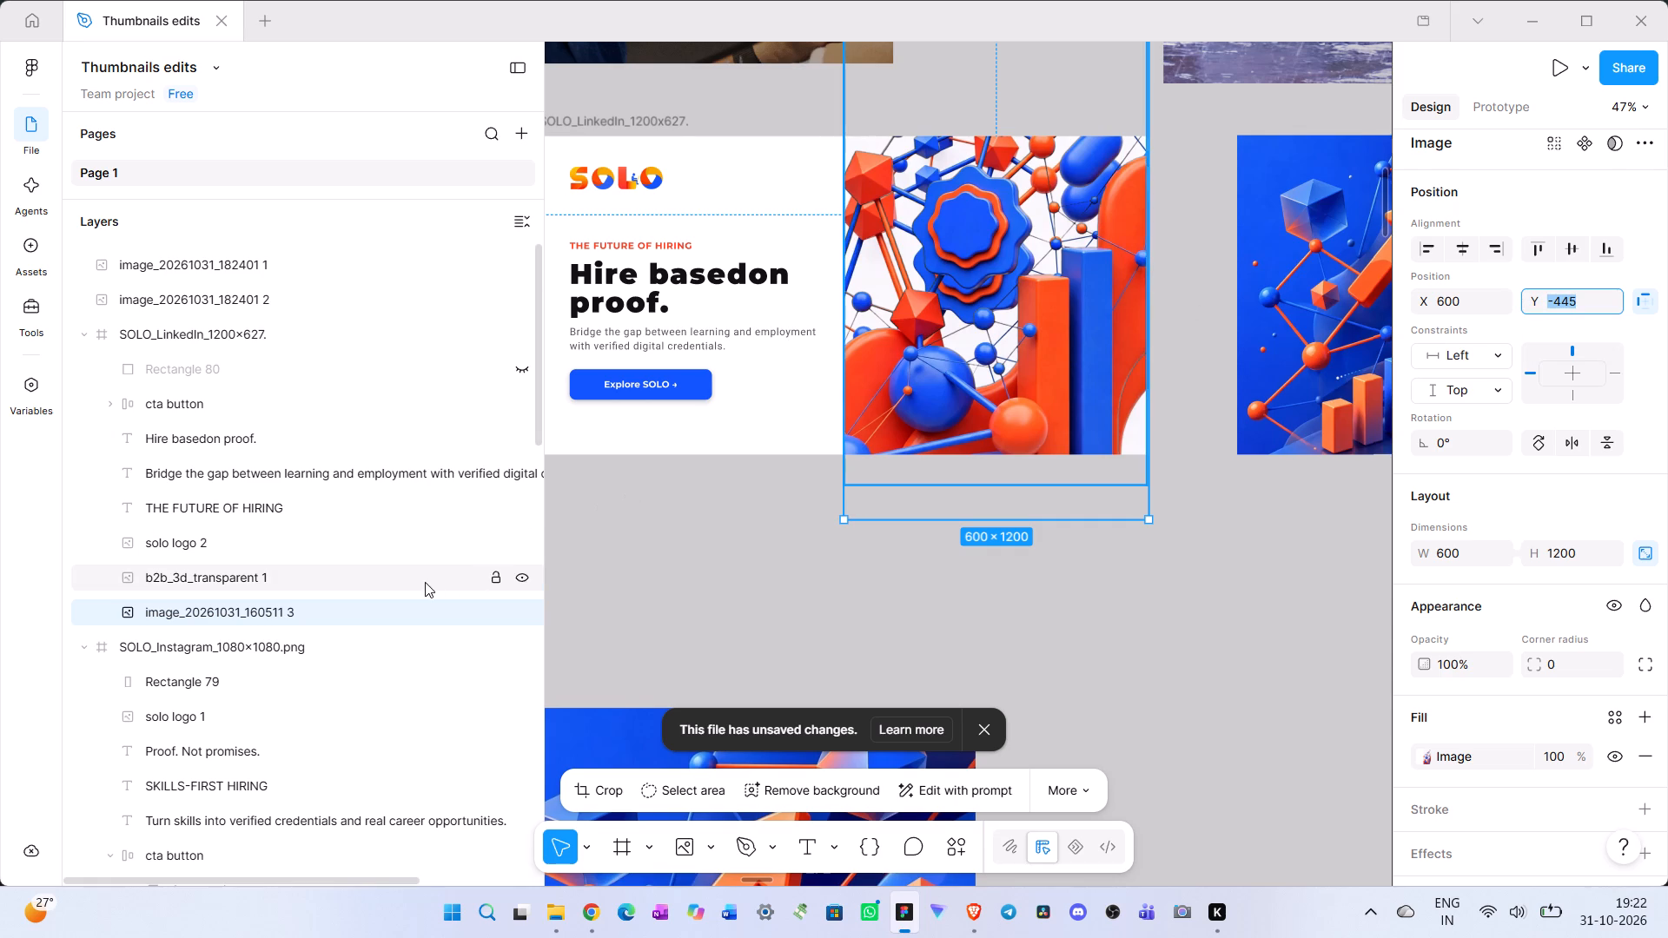
click(405, 575)
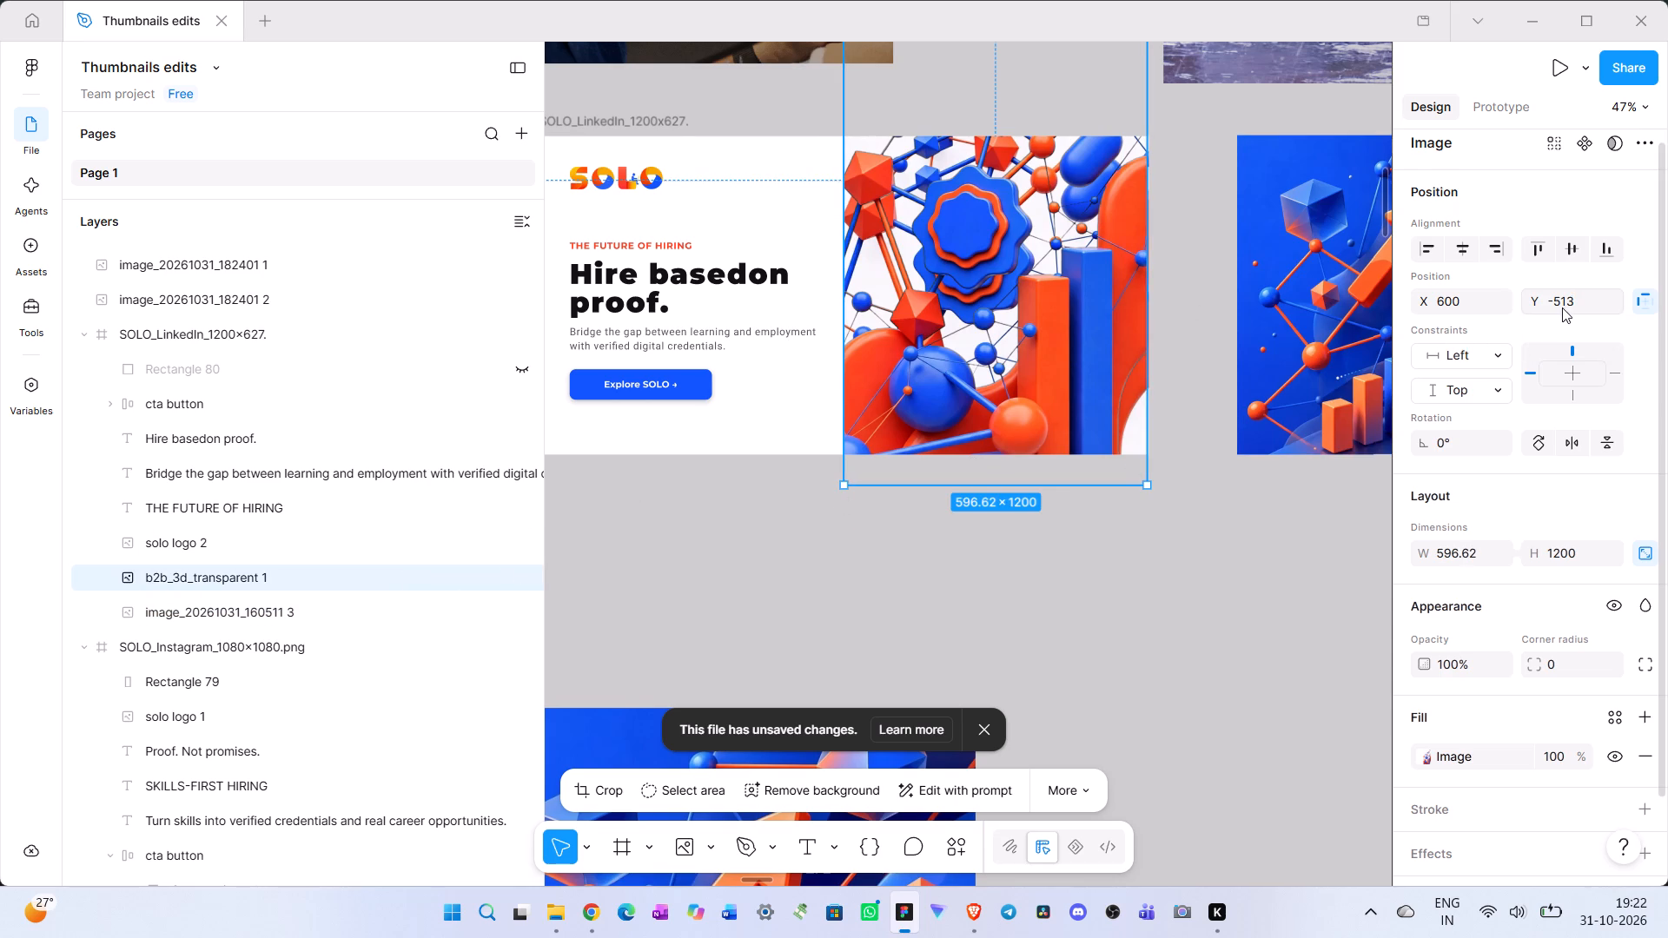
click(1562, 307)
key(ctrl+v)
key(Return)
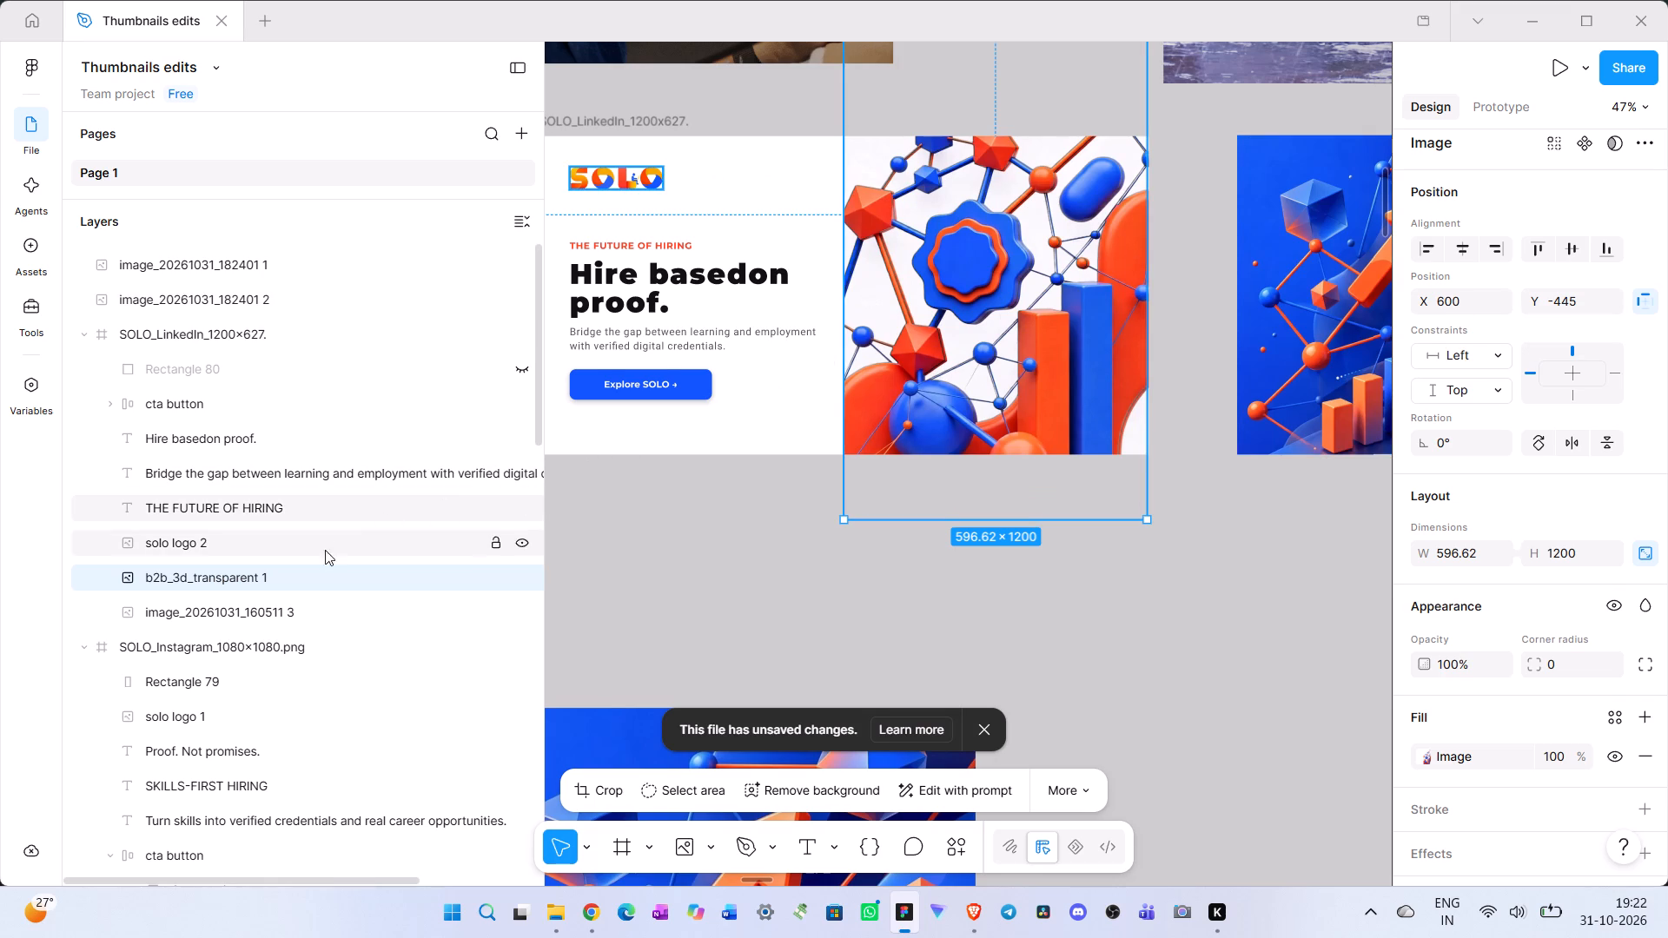
Hide the original artwork image at the bottom of the LinkedIn frame's layers.
click(268, 616)
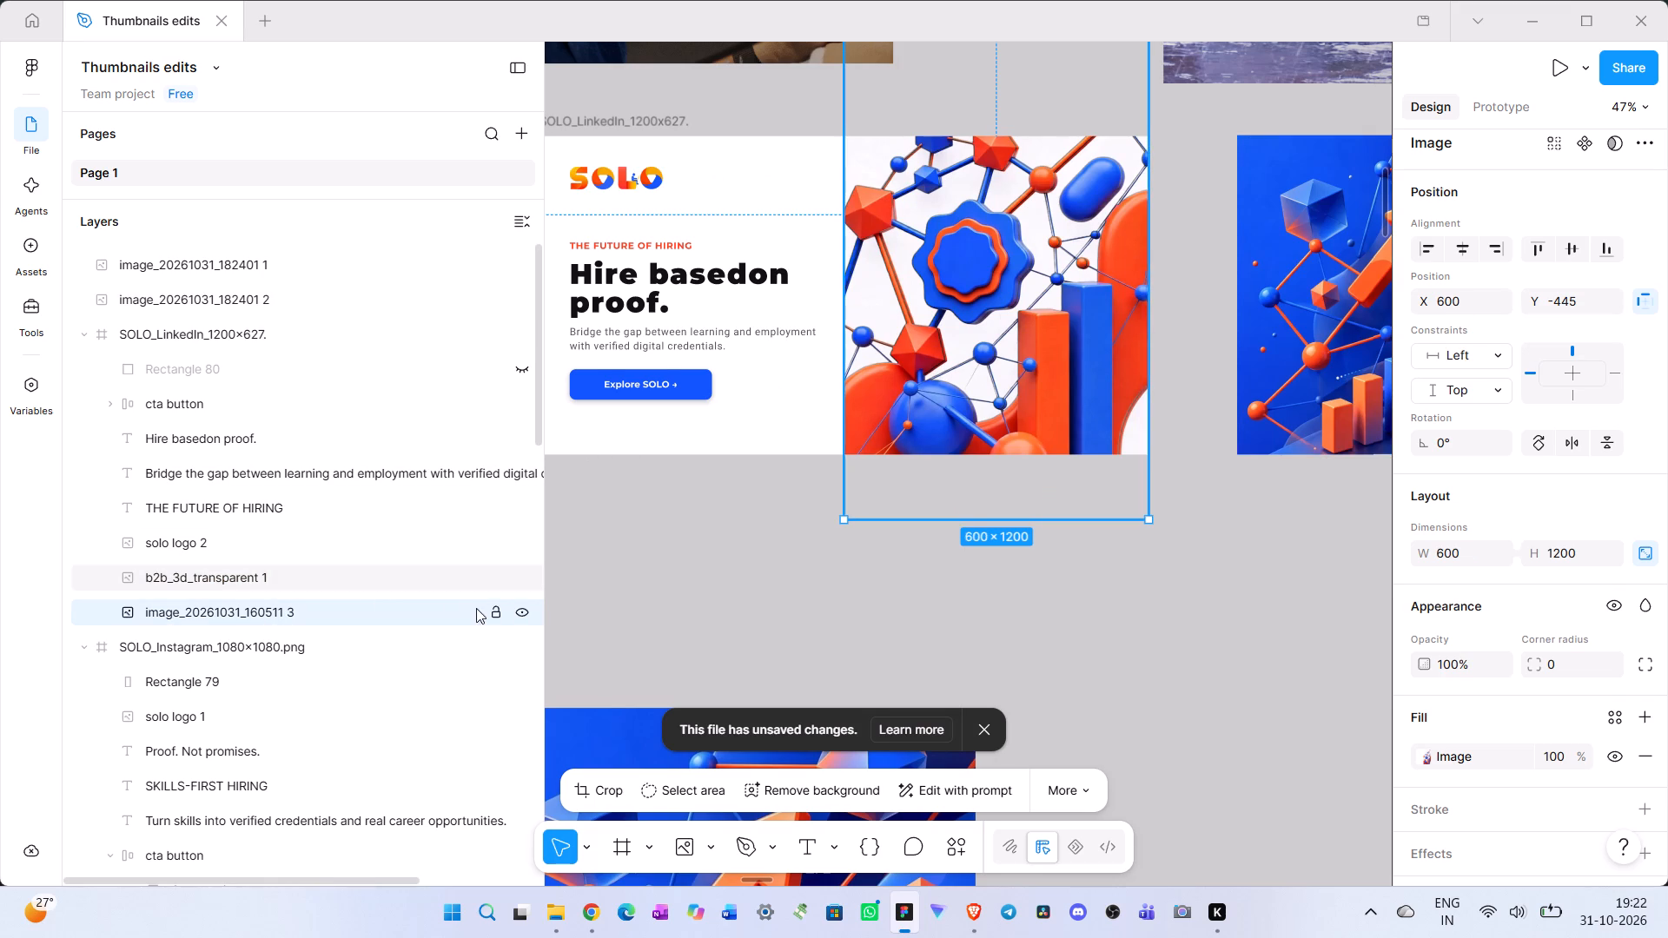
click(523, 611)
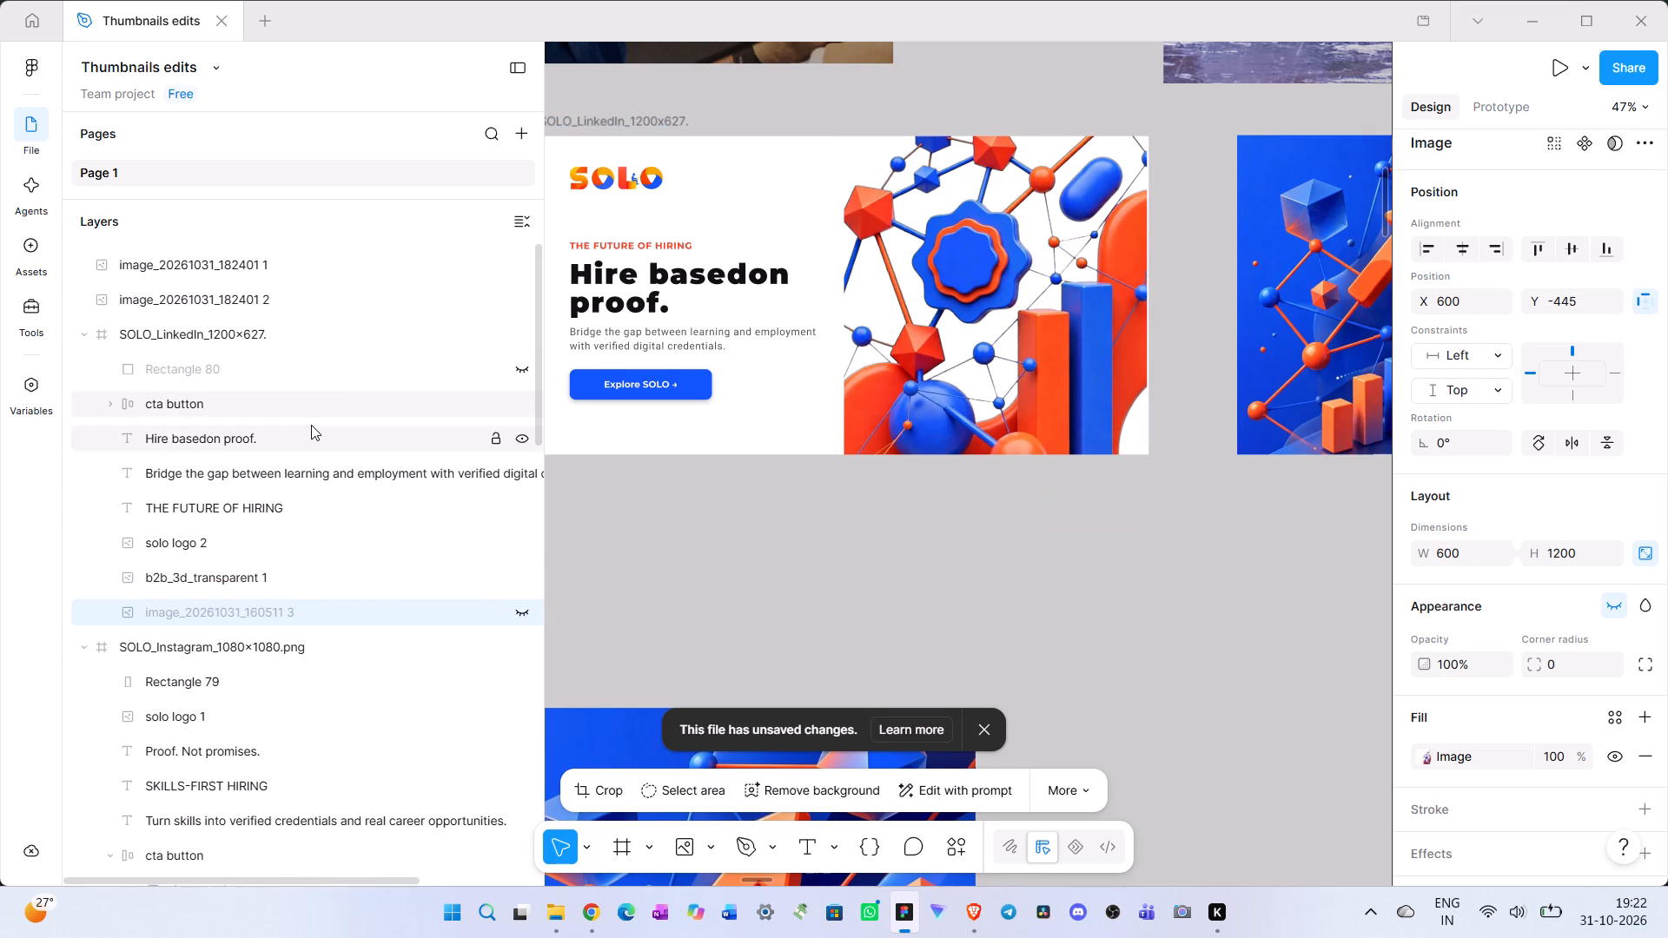
Show the blue rectangle in the LinkedIn frame and reorder it directly beneath the transparent 3D graphic as its background.
click(519, 370)
drag(413, 358, 375, 449)
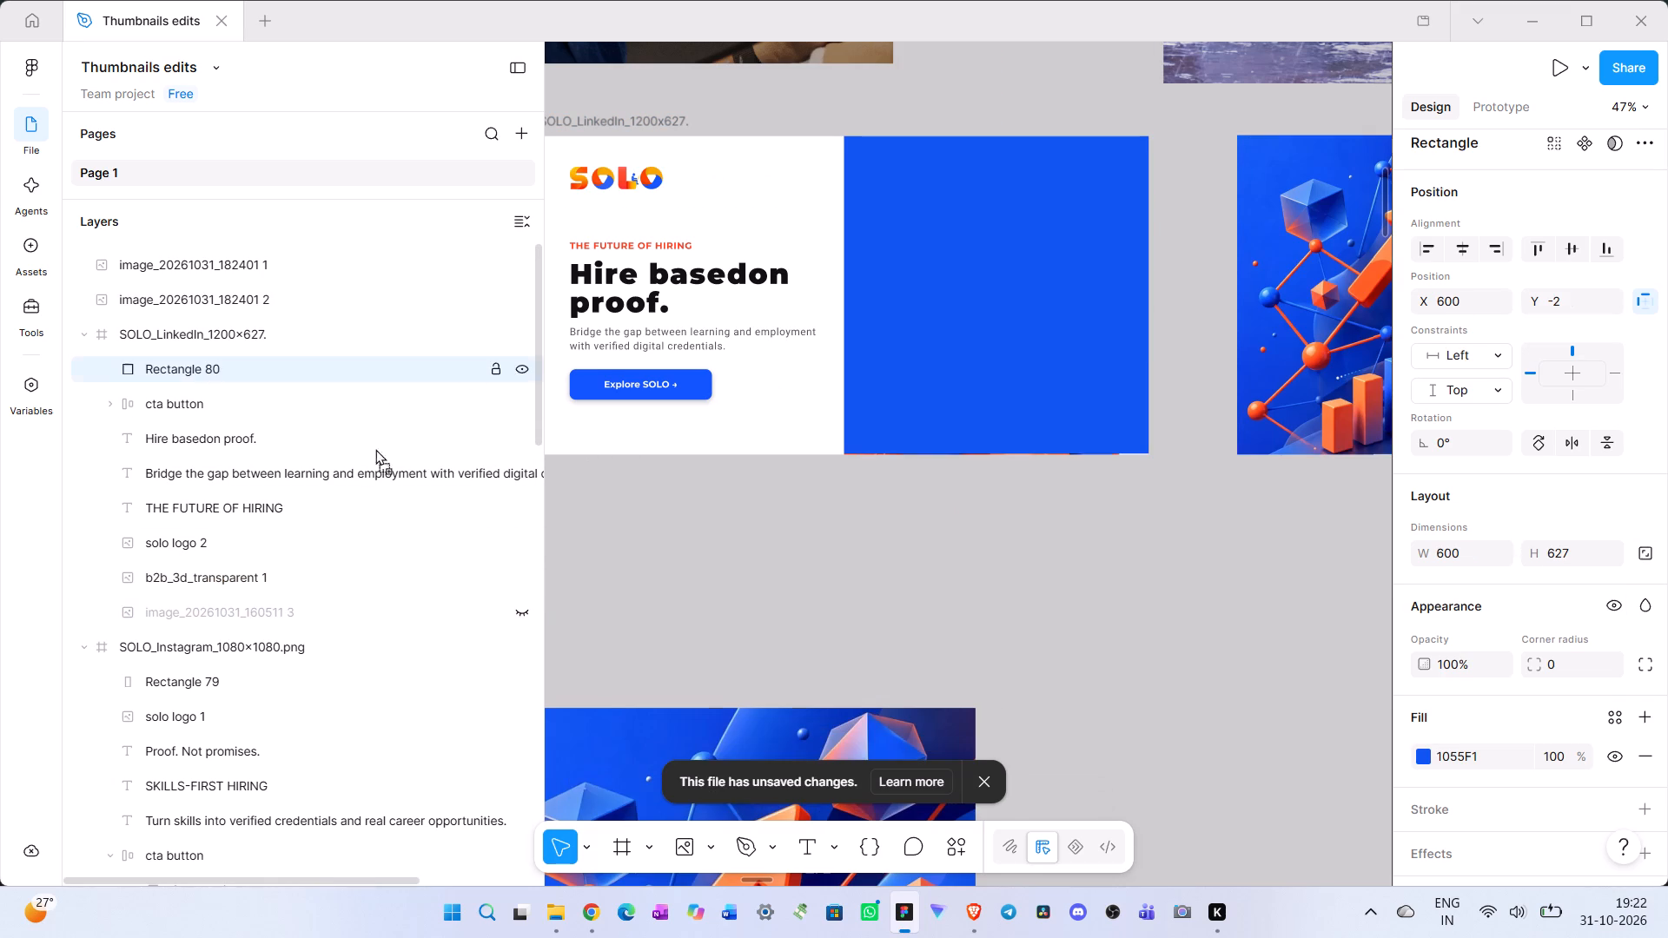
drag(375, 449, 353, 597)
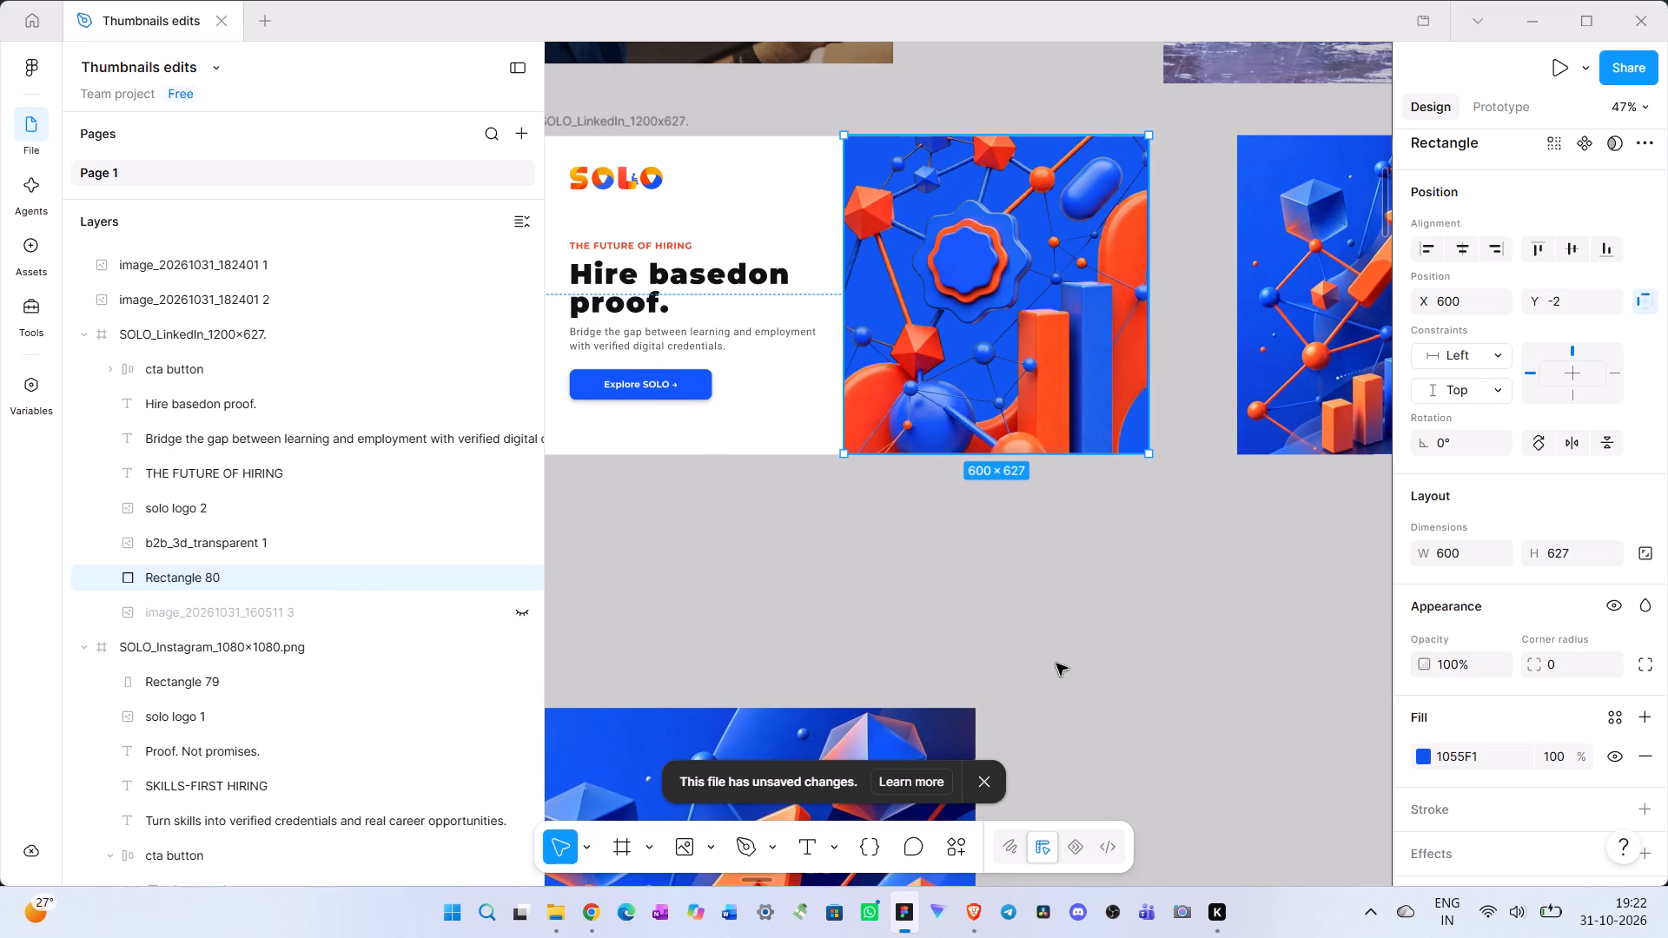
scroll(1057, 664, up, 2)
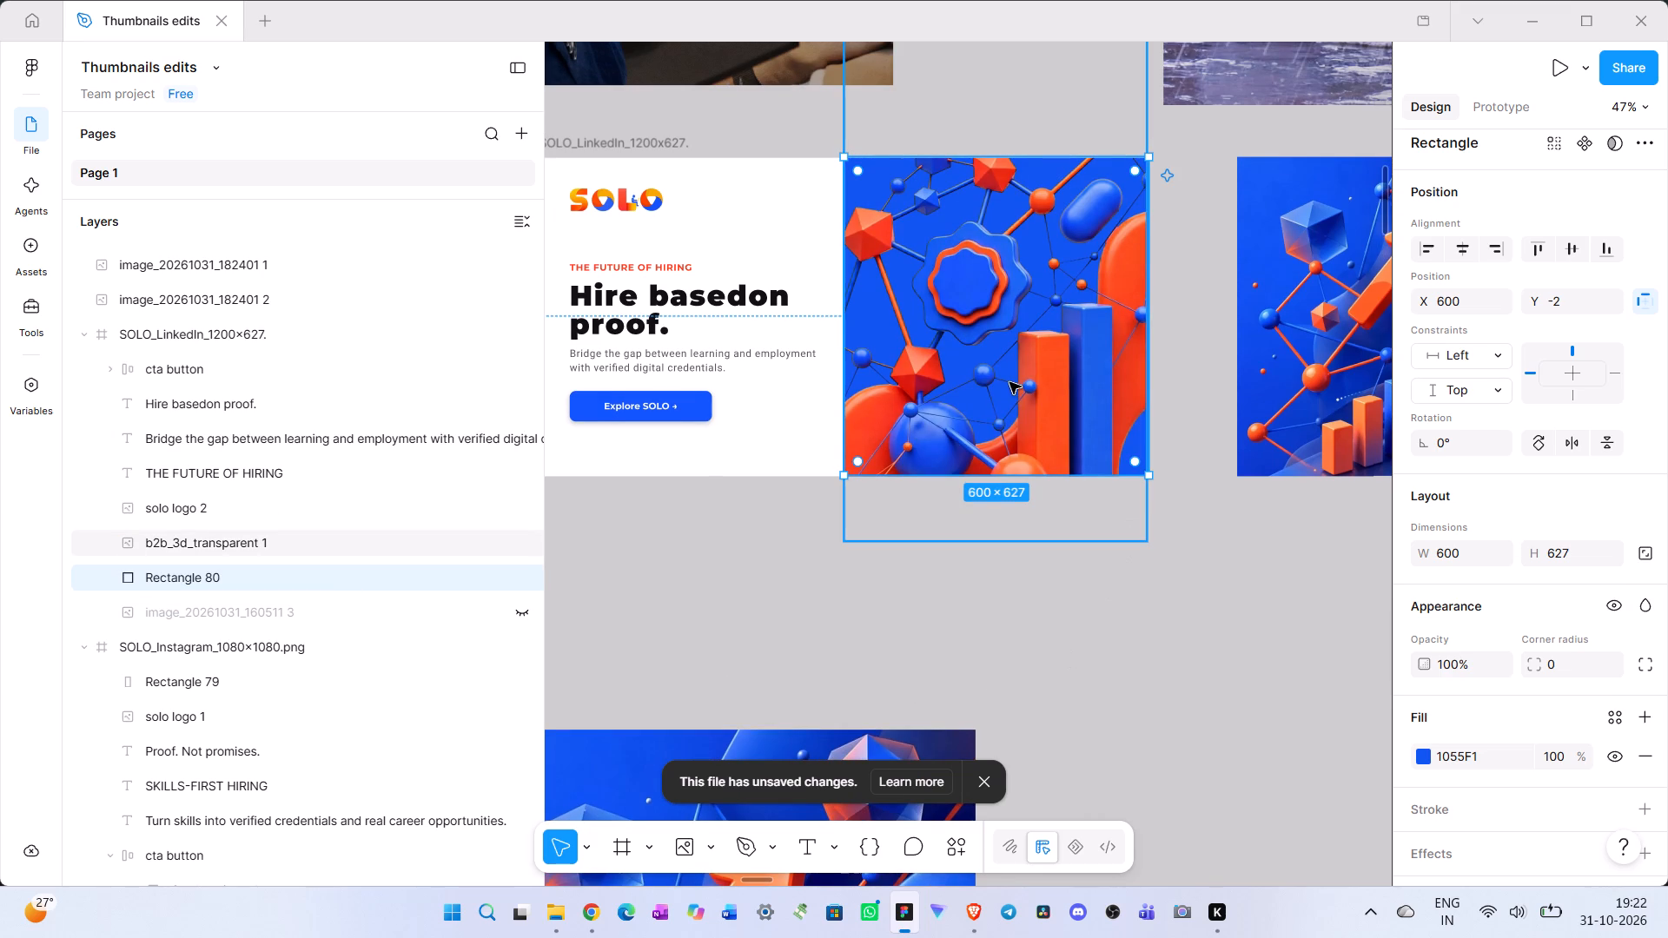
click(1095, 633)
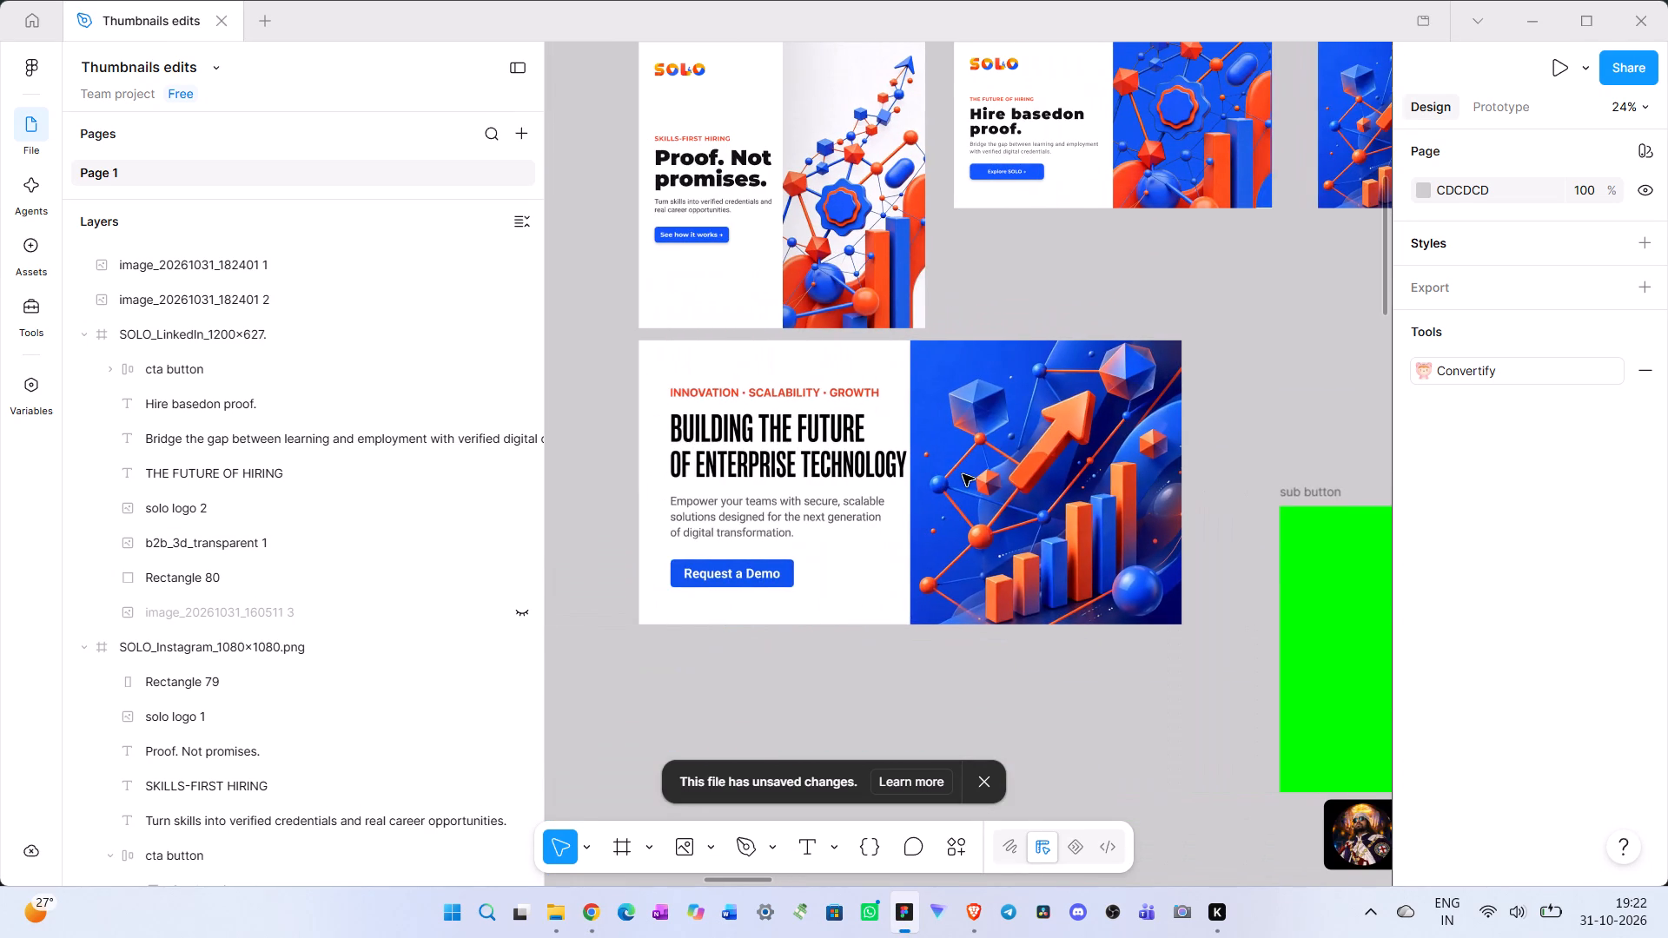
Select the blue background rectangle behind the 3D graphic in the LinkedIn frame and bring its fill settings into reach.
scroll(963, 474, up, 1)
scroll(1084, 452, up, 2)
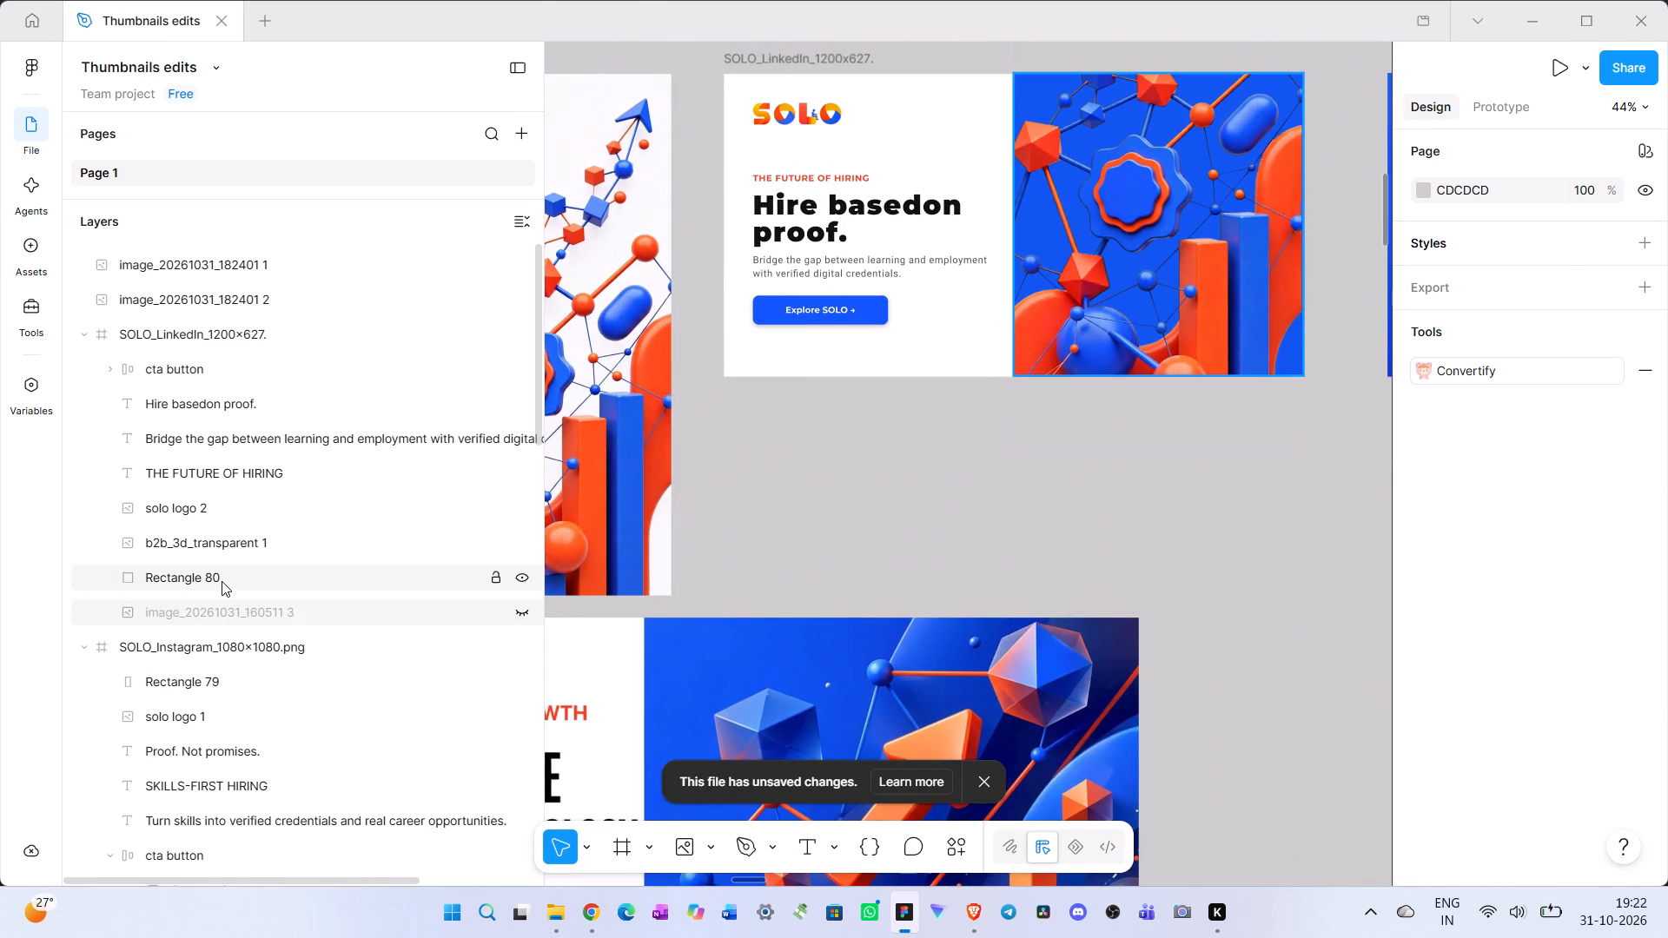
click(222, 581)
scroll(1479, 666, down, 1)
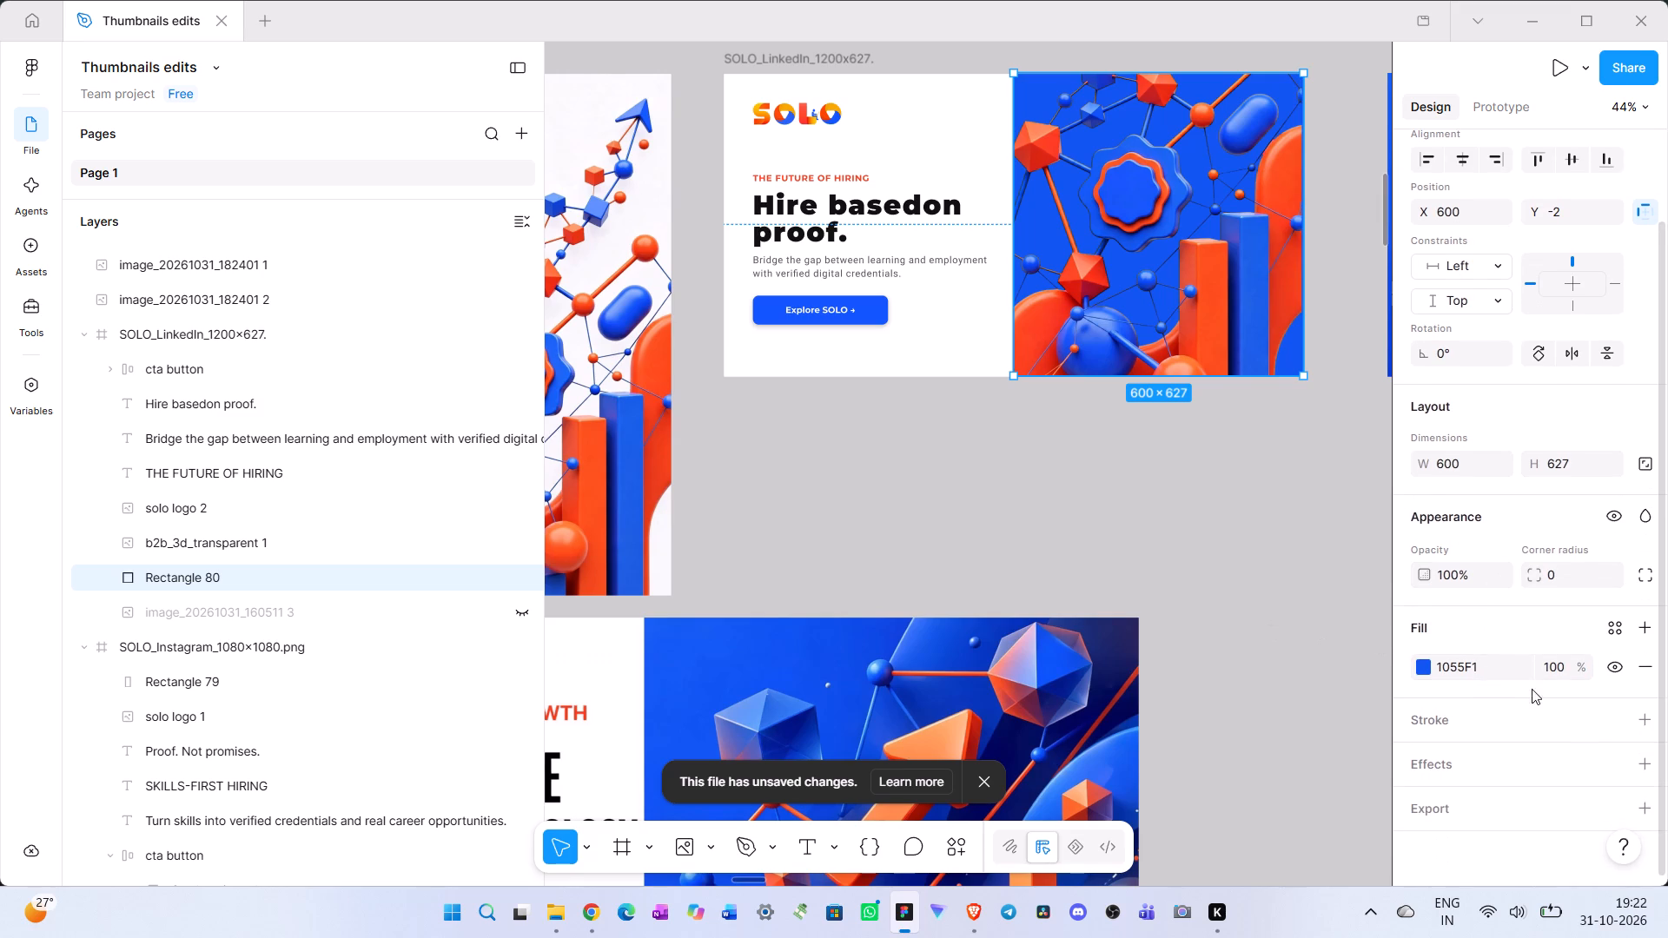
Recolour the blue background rectangle to 1255FF, sampled from the Explore SOLO button.
click(1424, 667)
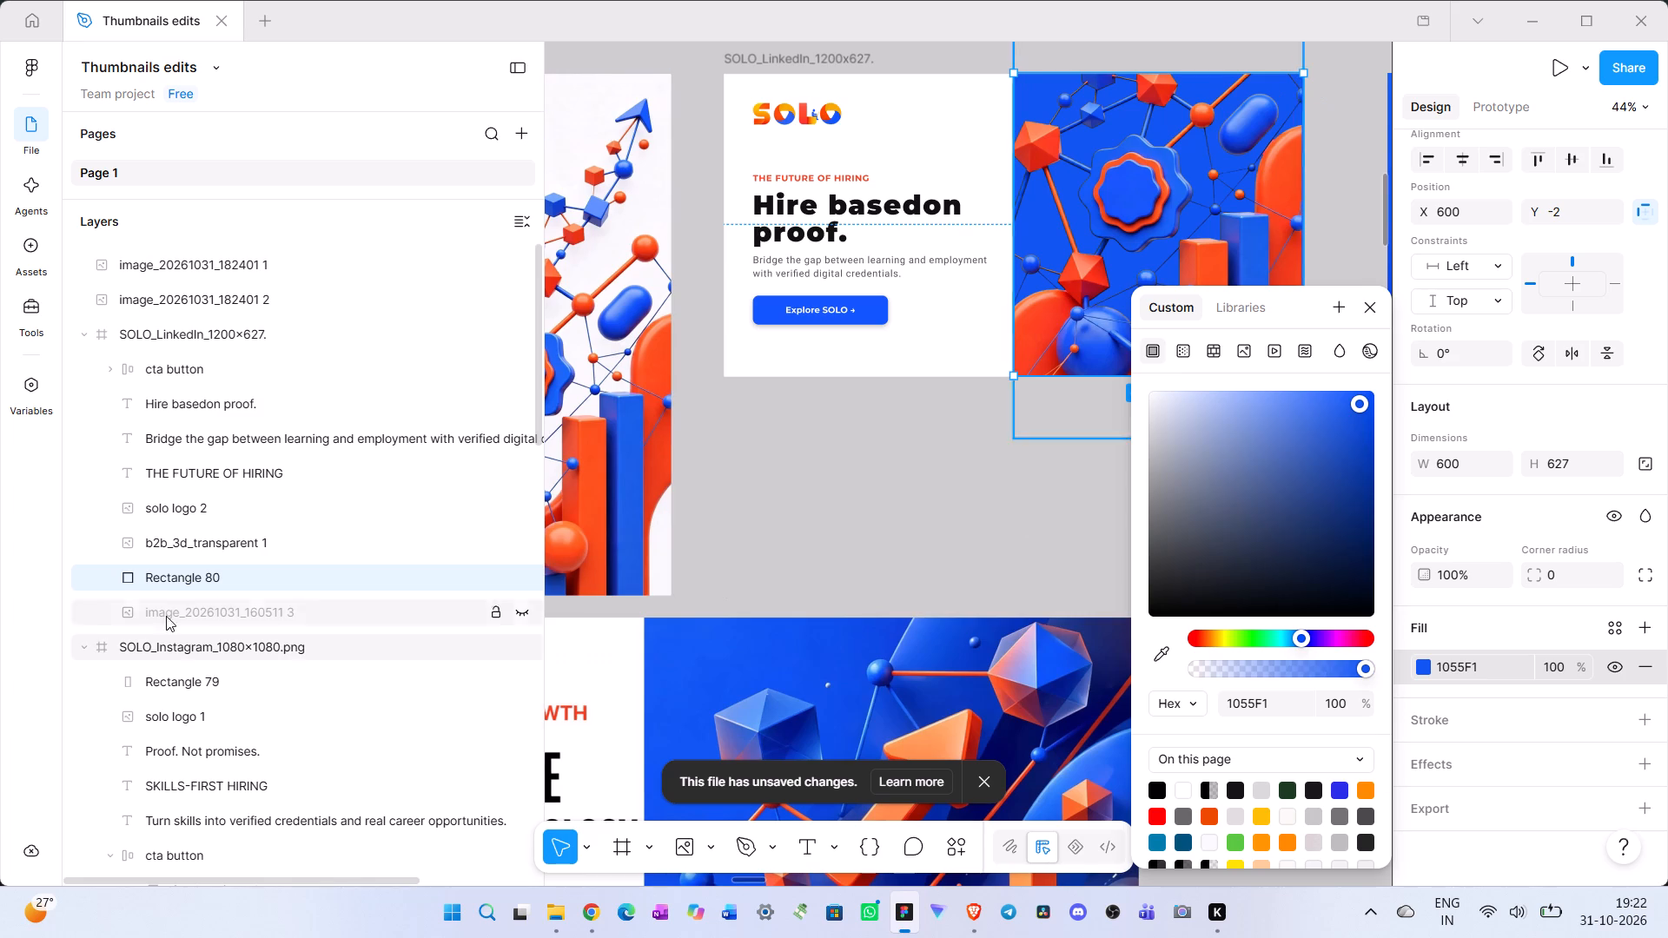
click(1164, 657)
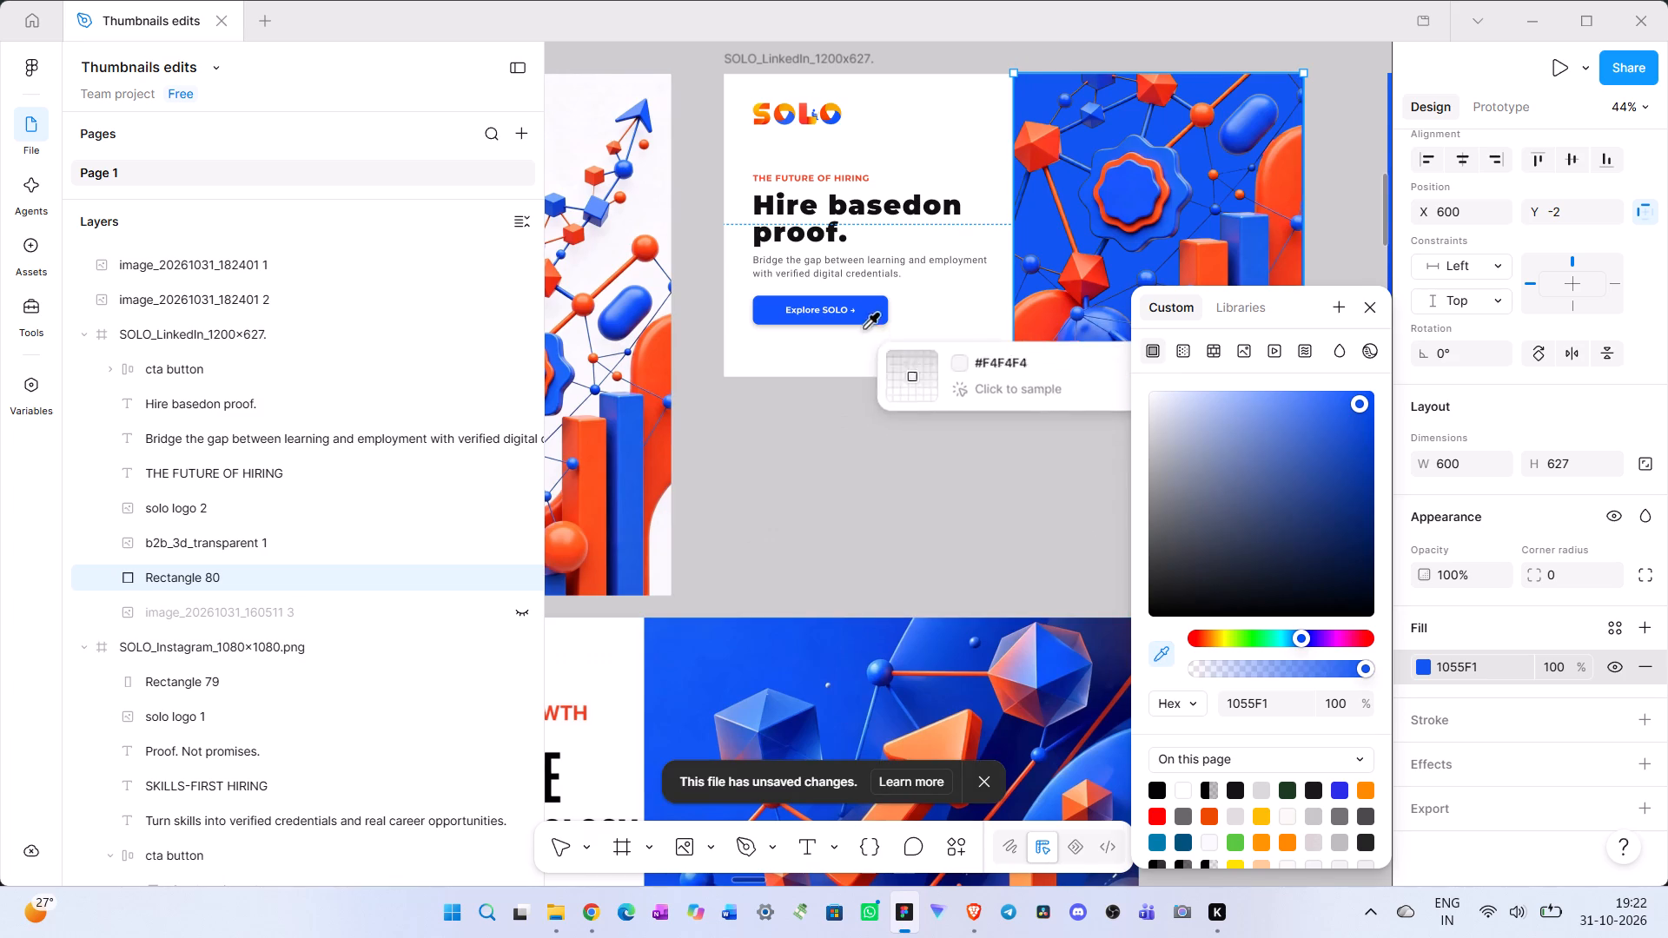
click(872, 310)
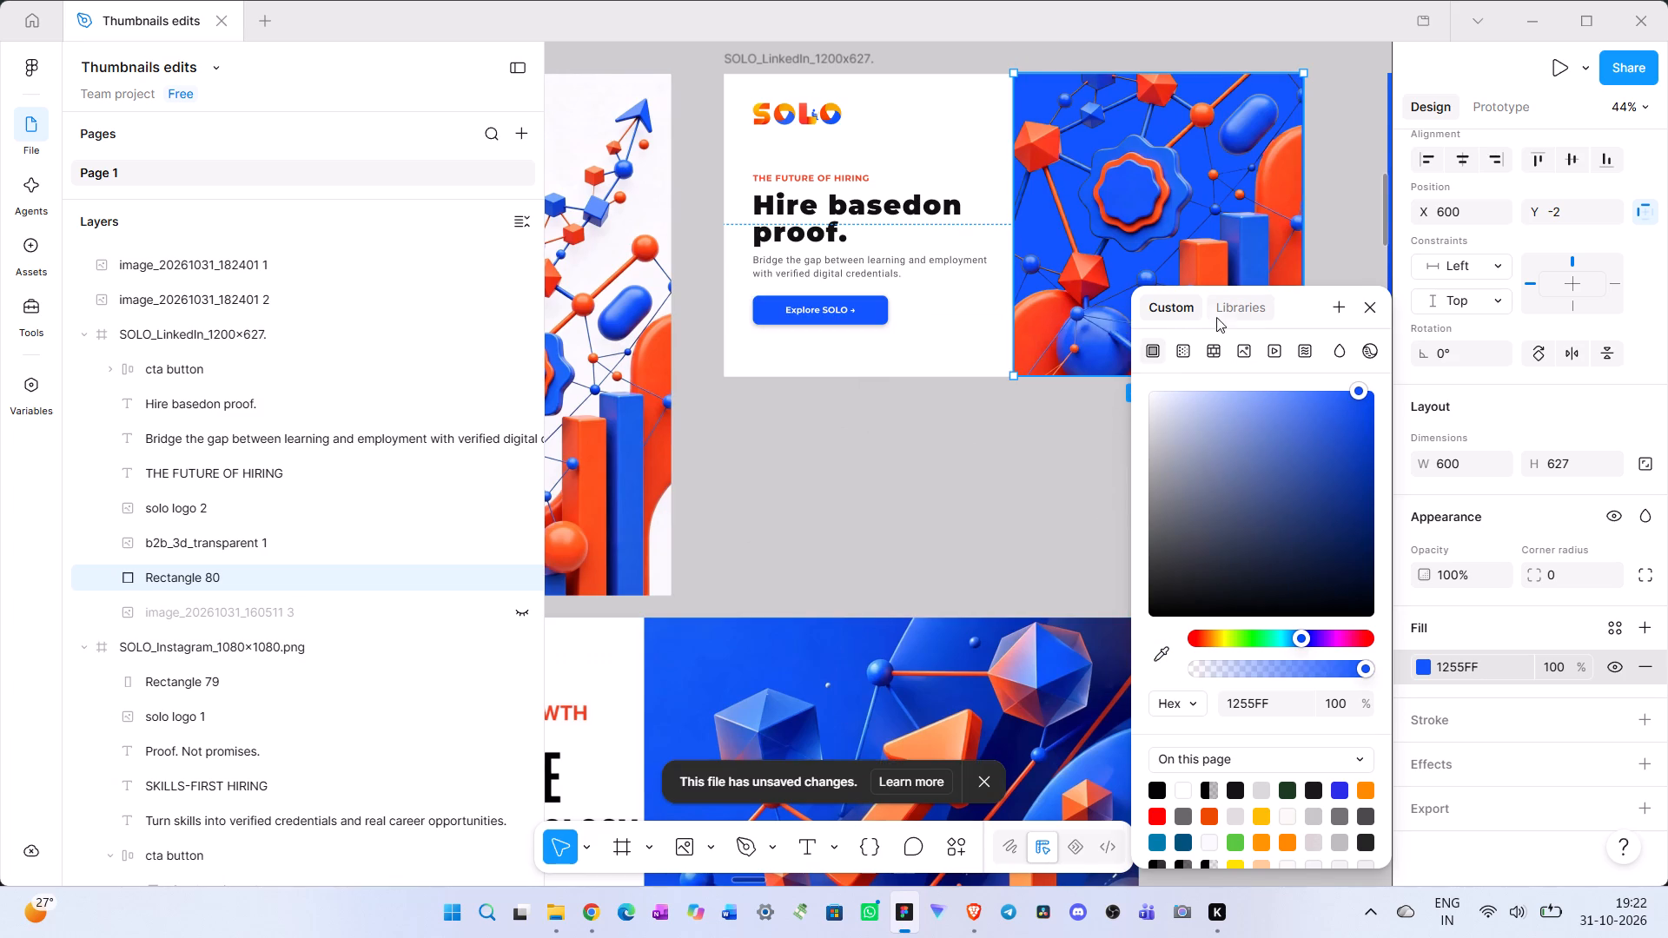
Change the background rectangle's fill to a horizontal linear gradient with stops 0B3399 at 0% and 1255FF at 100%.
click(1185, 339)
scroll(1023, 573, up, 3)
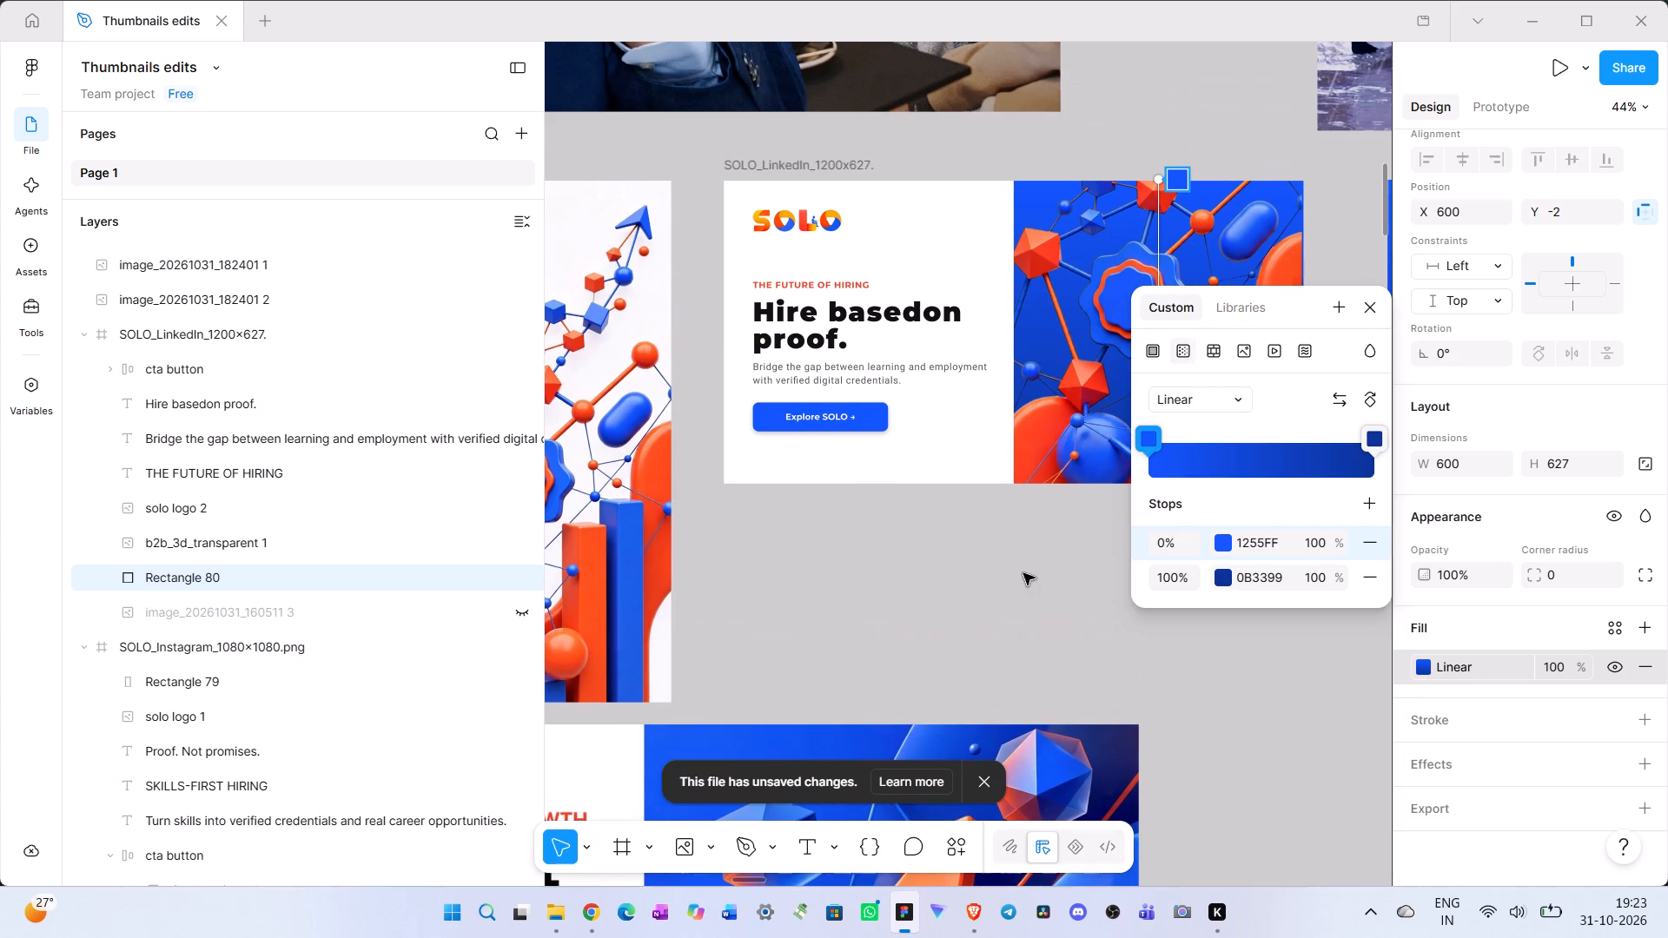
click(1343, 395)
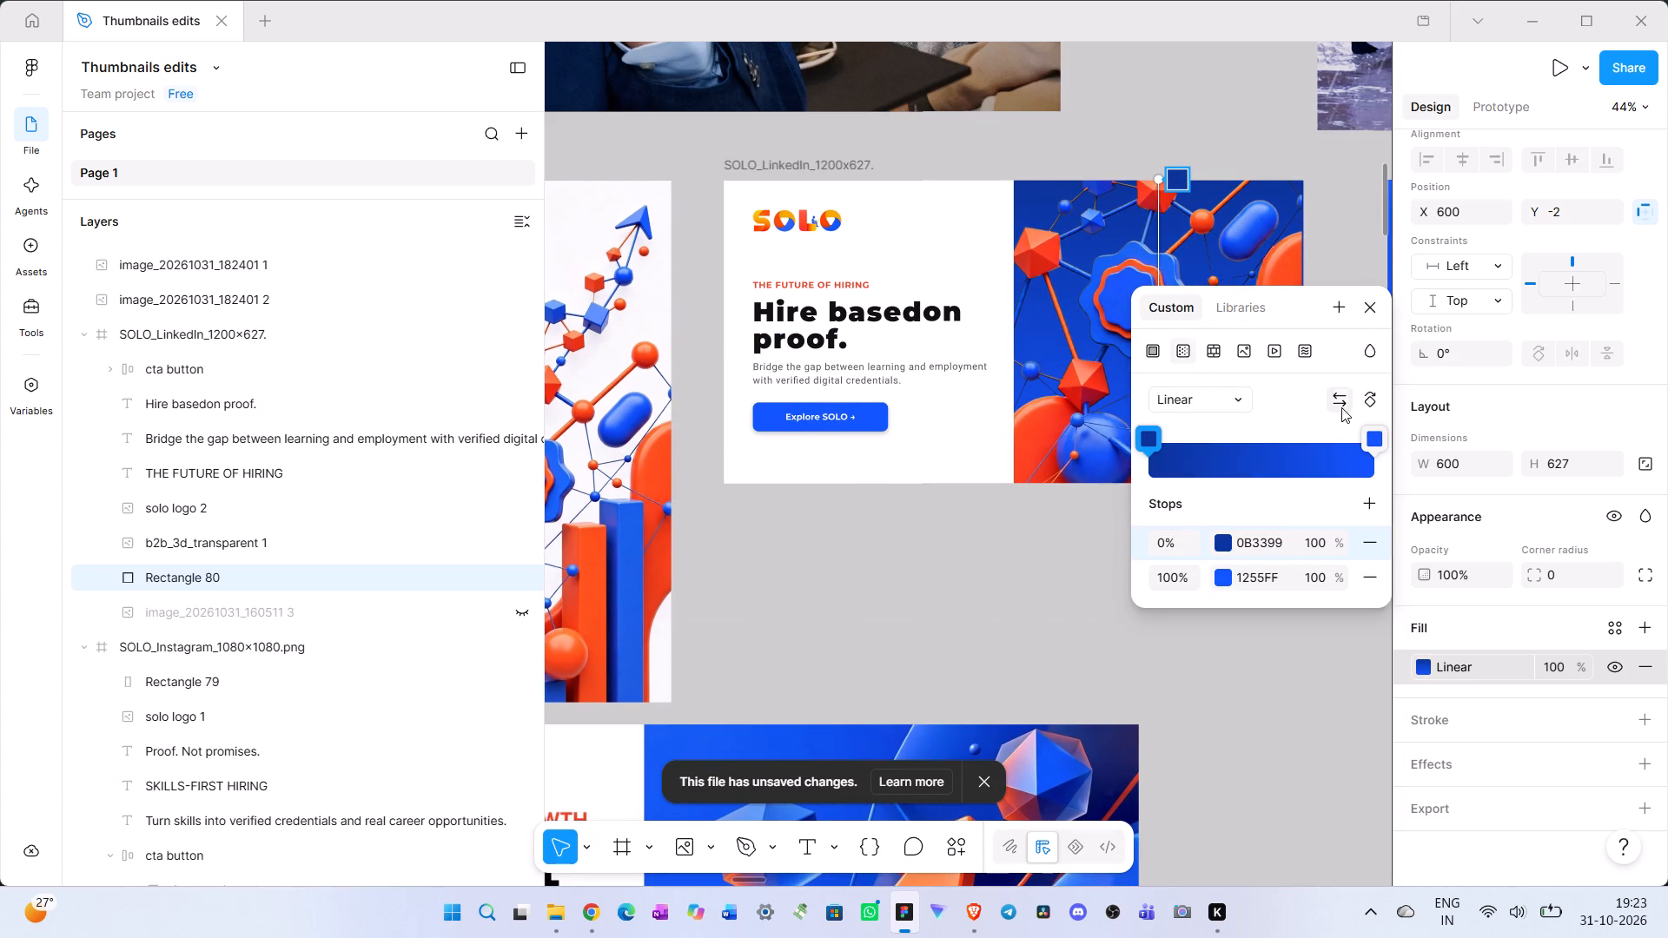
click(1338, 403)
click(1374, 392)
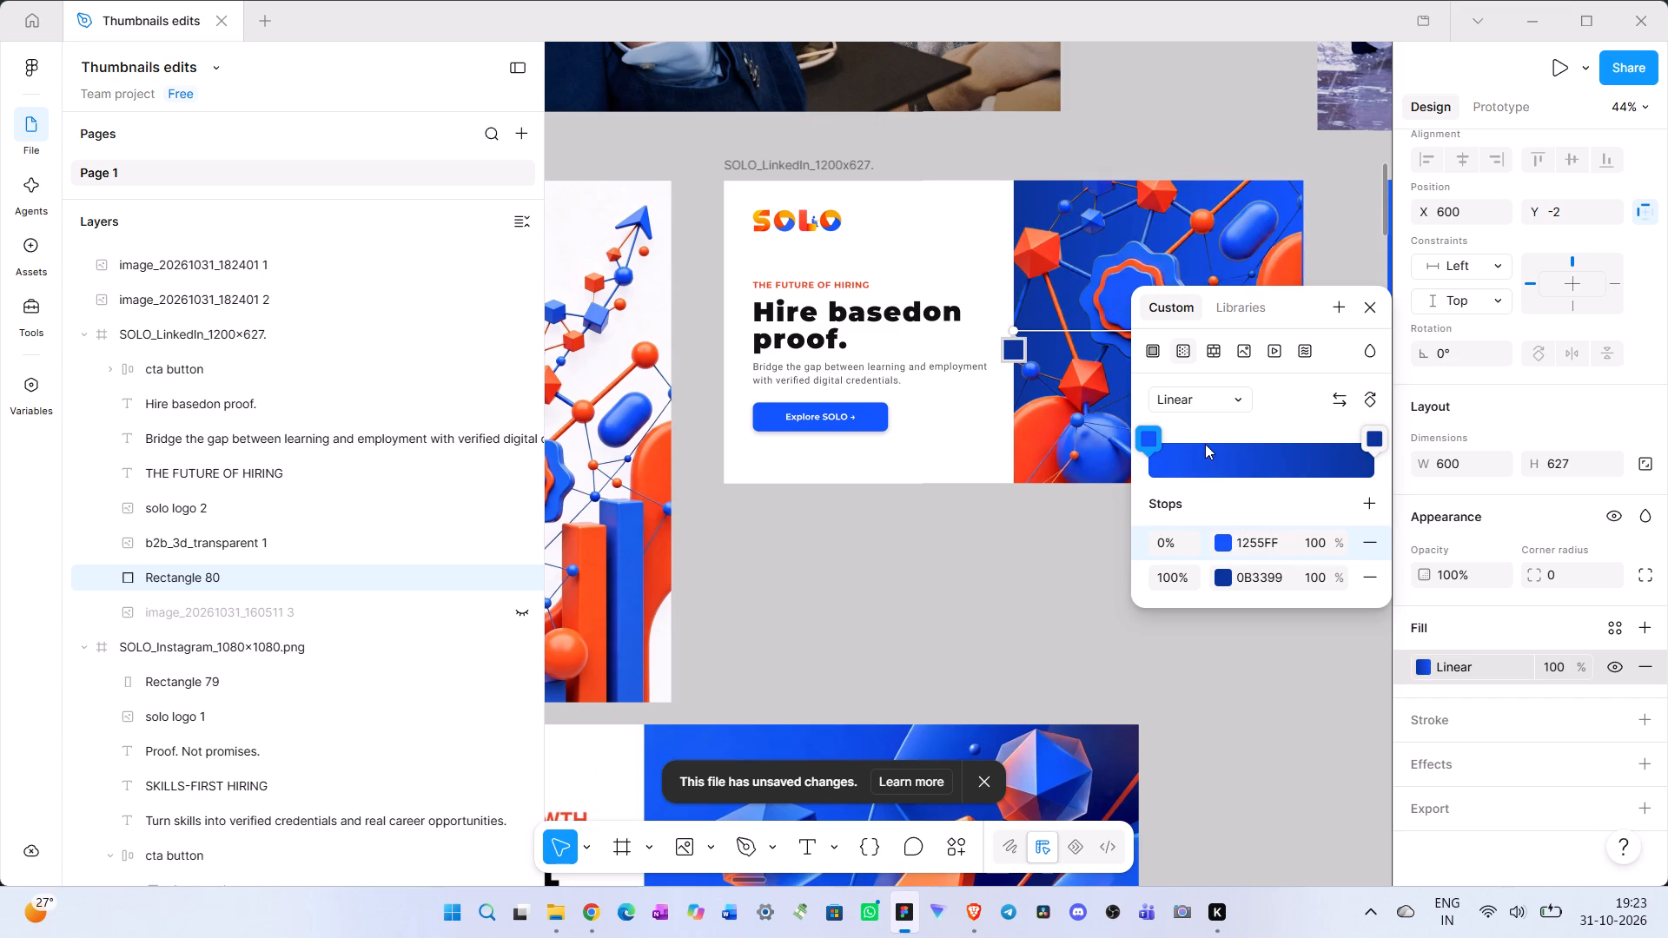
click(1337, 393)
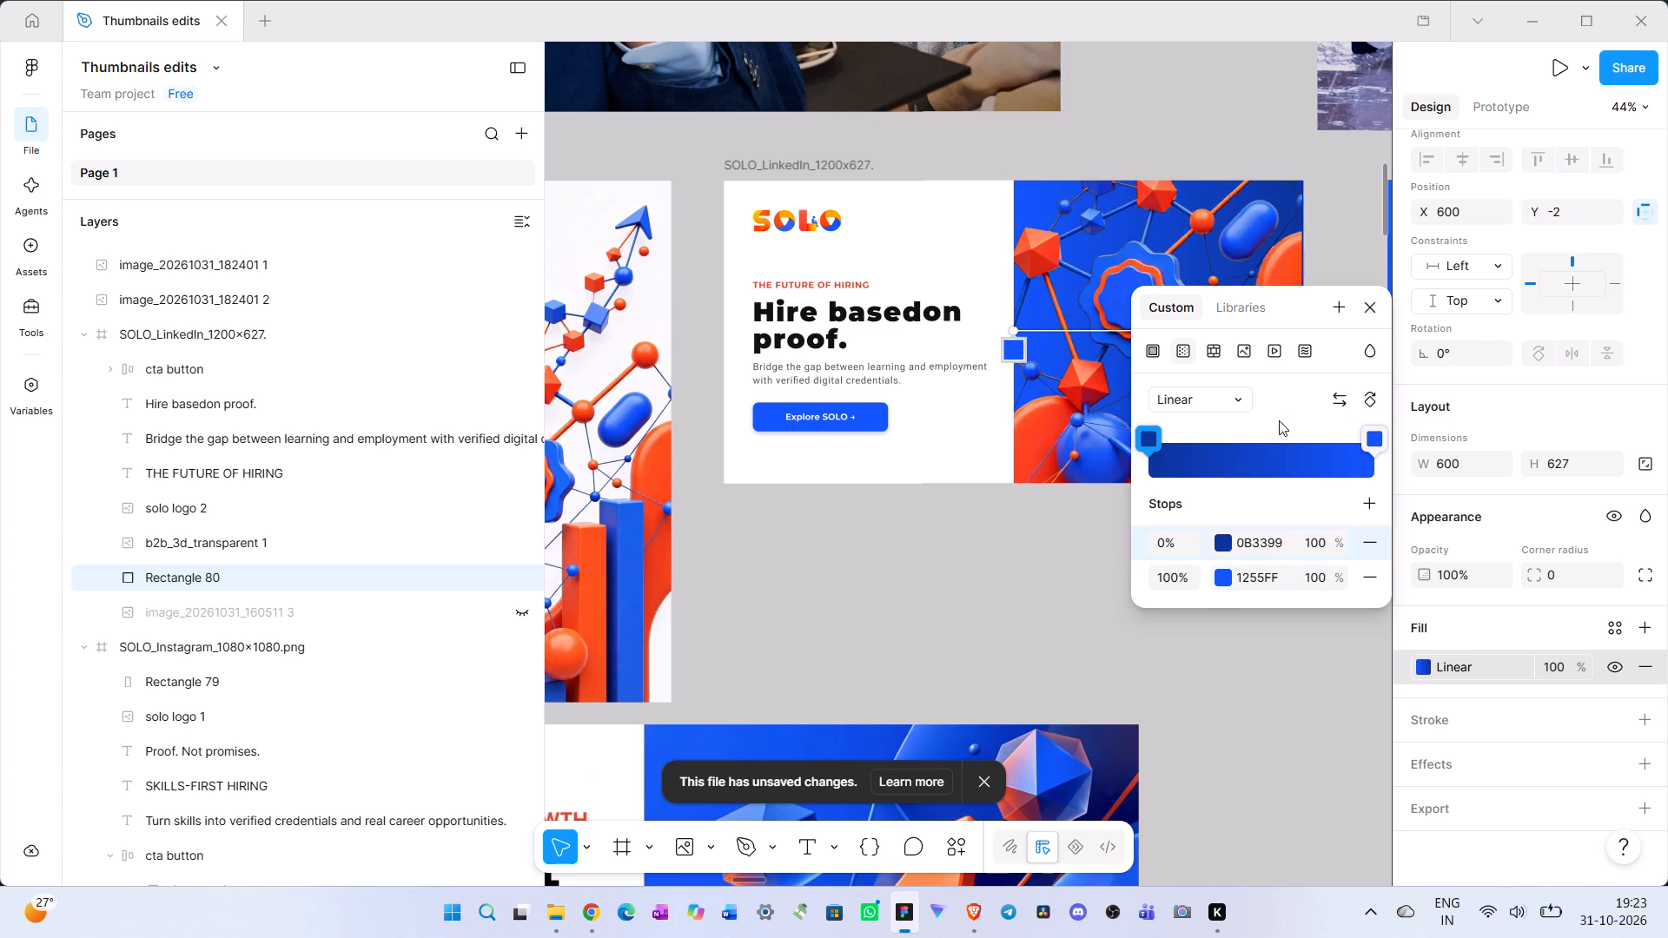
drag(1295, 308, 1563, 359)
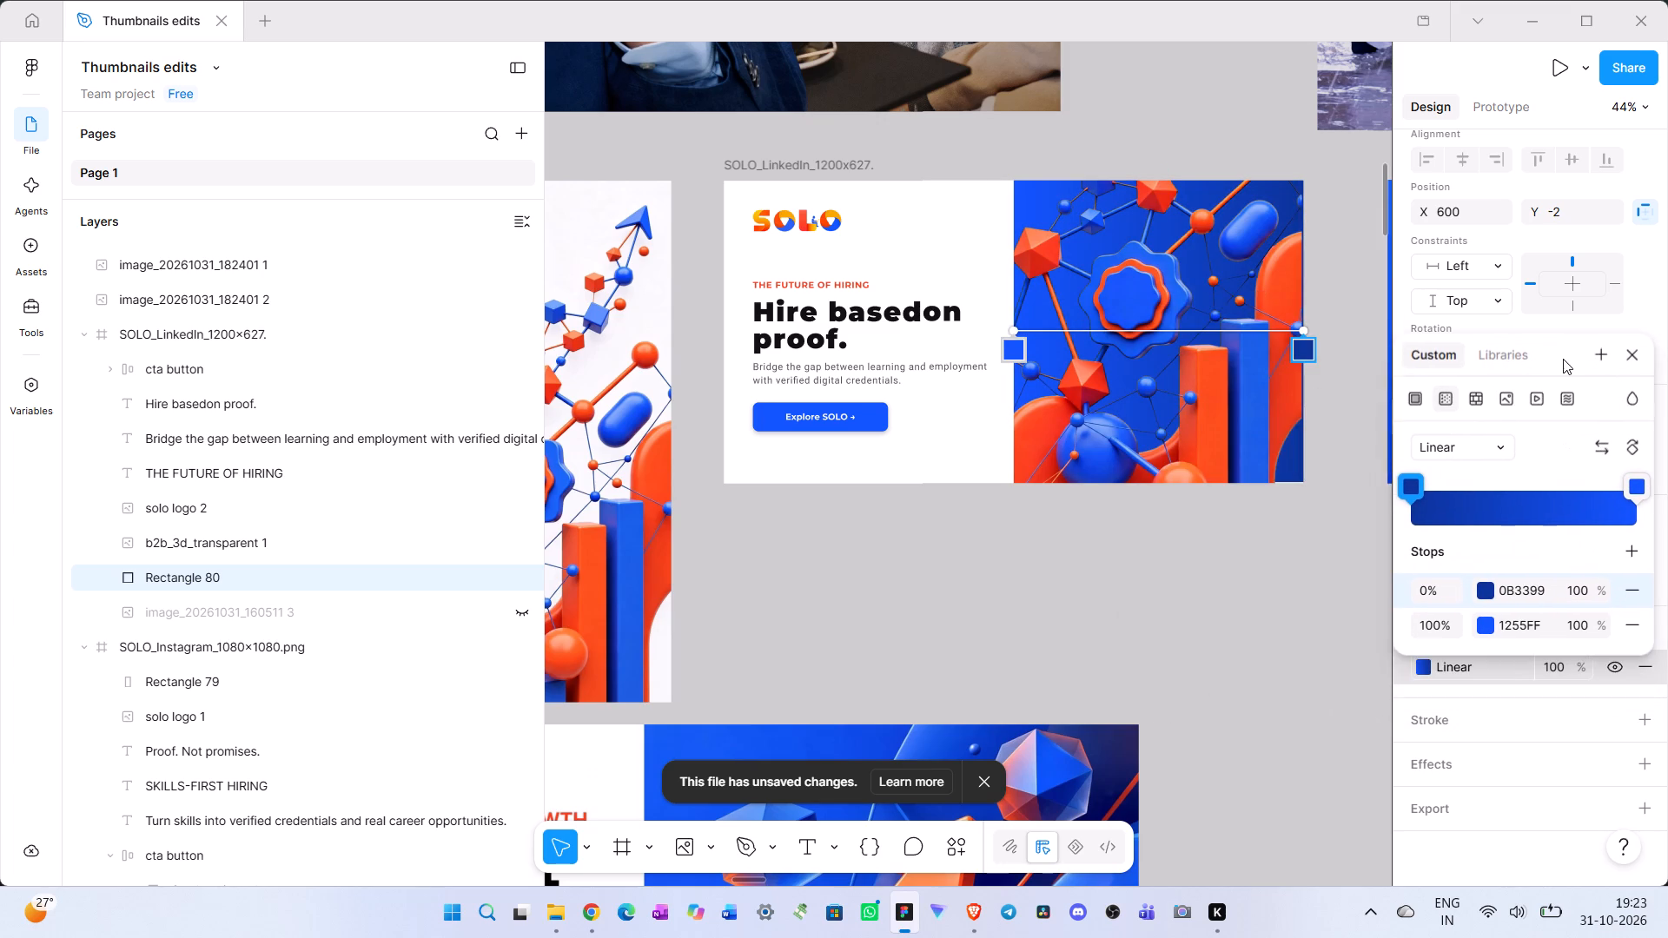
drag(1563, 359, 1562, 359)
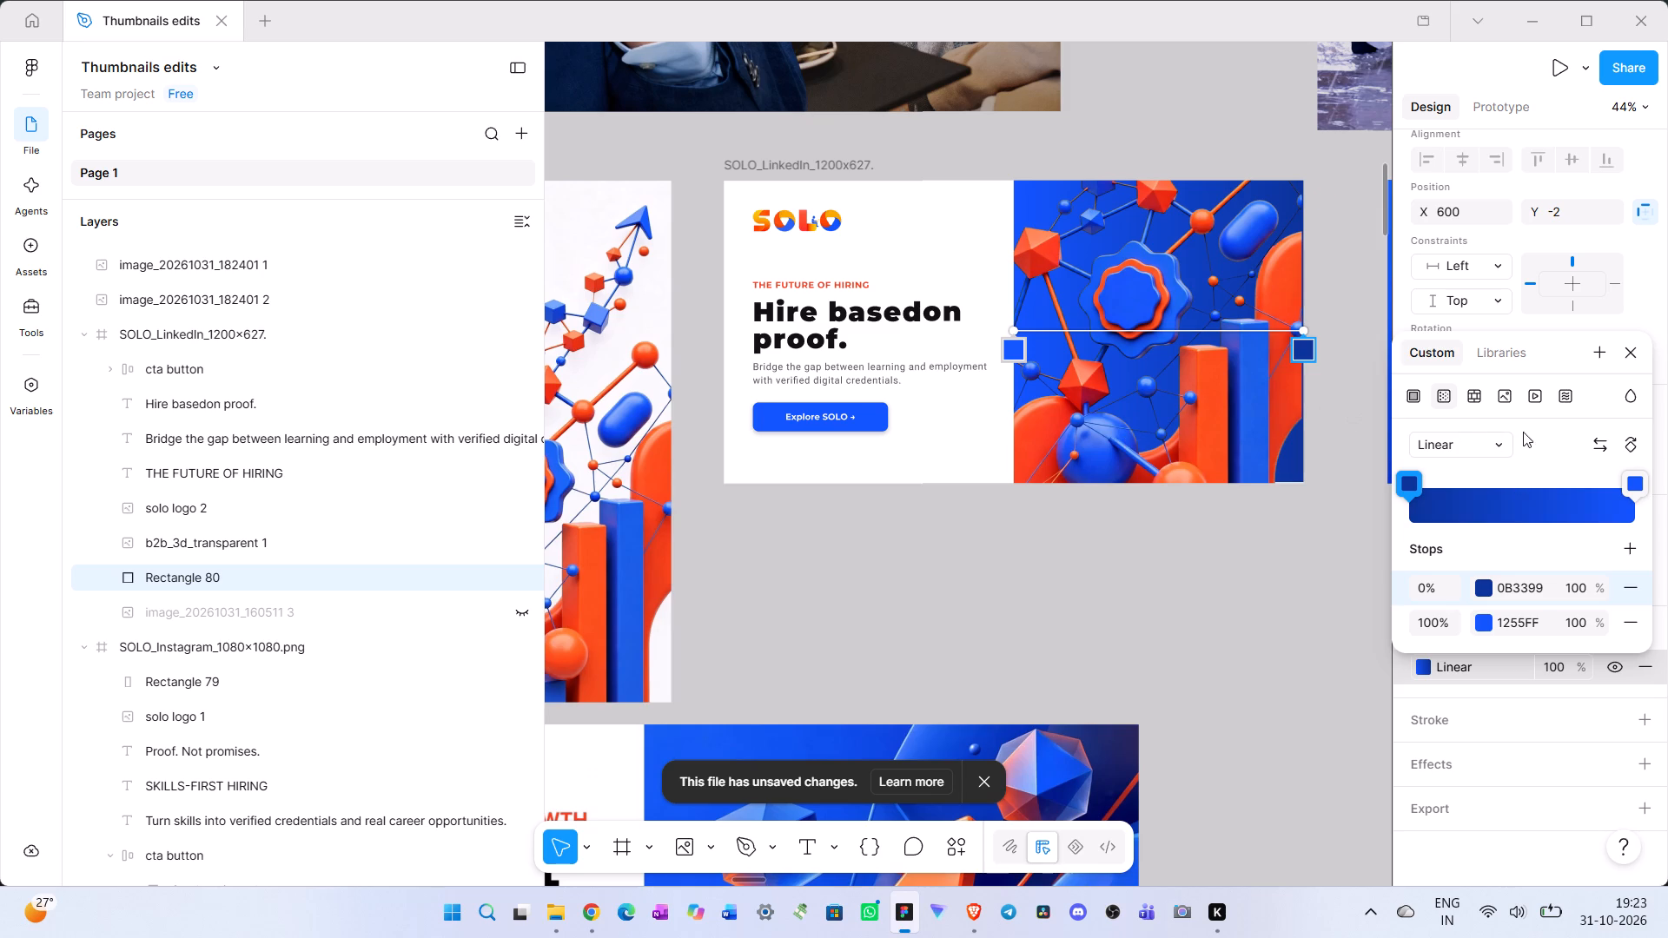
drag(1519, 352, 1195, 528)
scroll(1499, 621, down, 2)
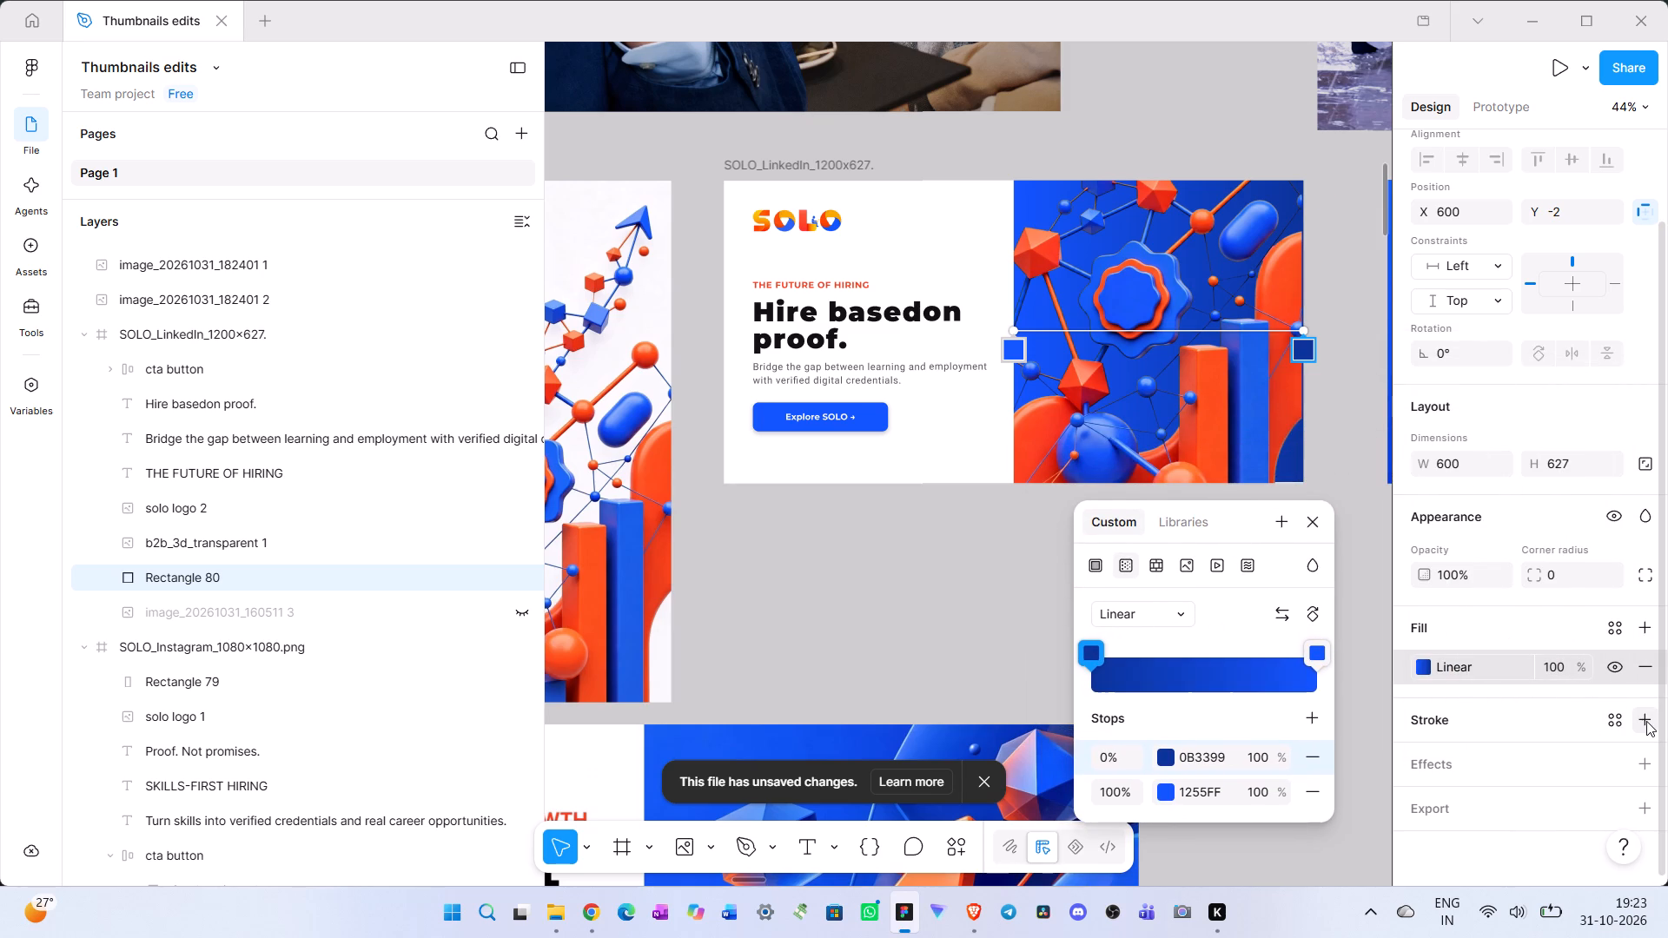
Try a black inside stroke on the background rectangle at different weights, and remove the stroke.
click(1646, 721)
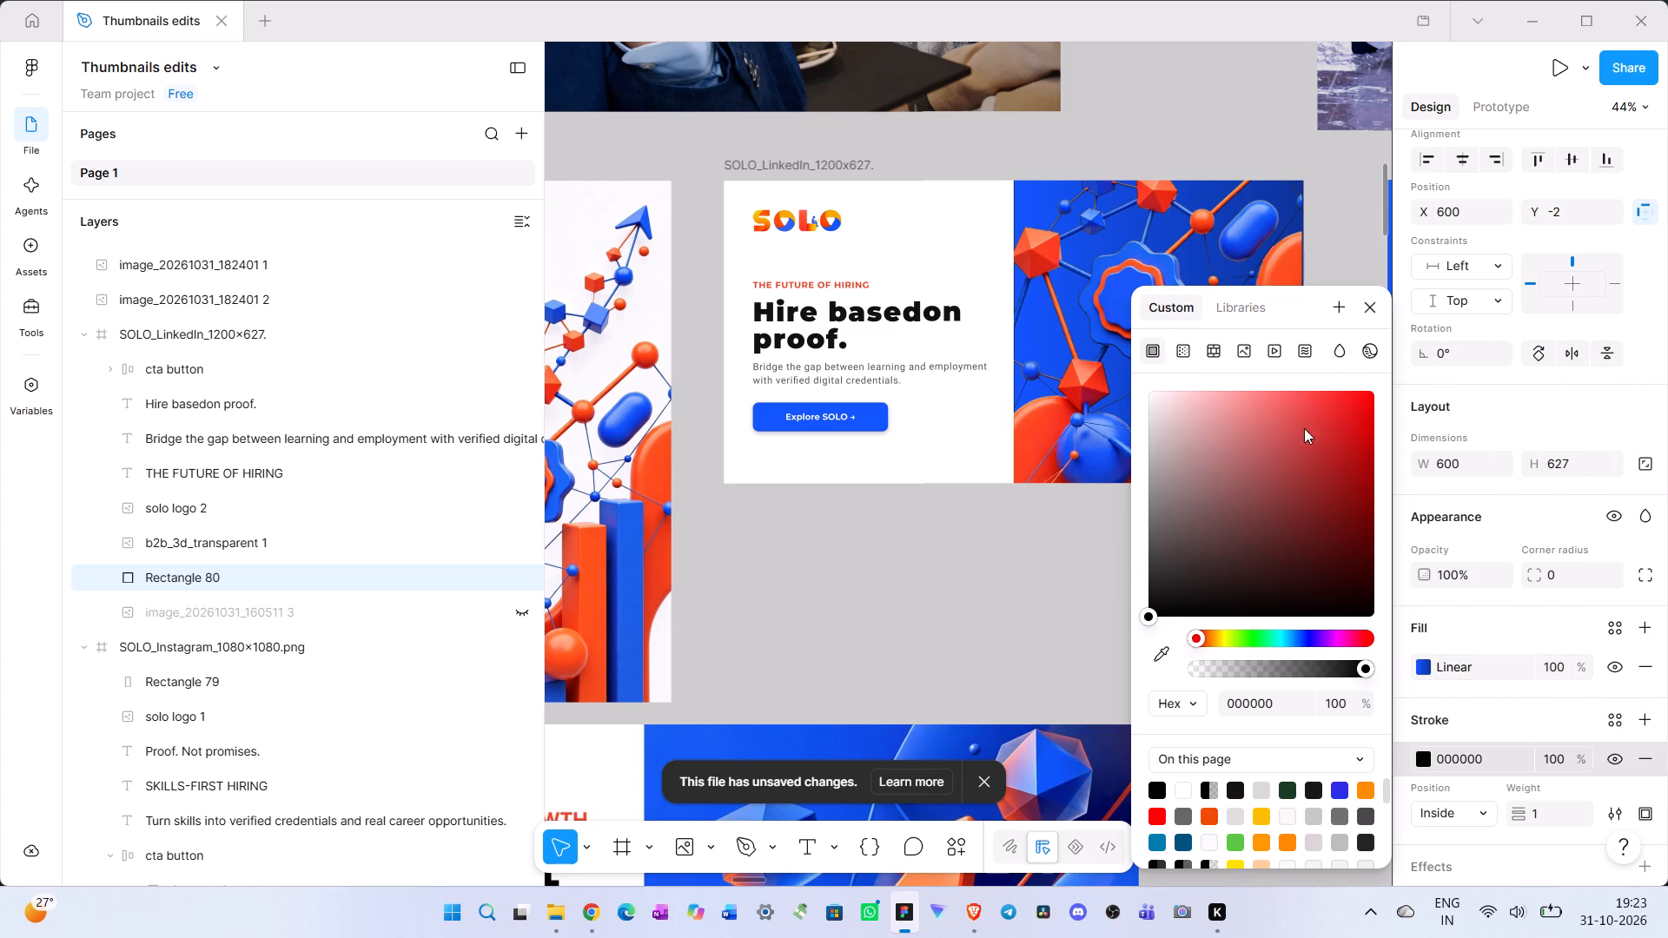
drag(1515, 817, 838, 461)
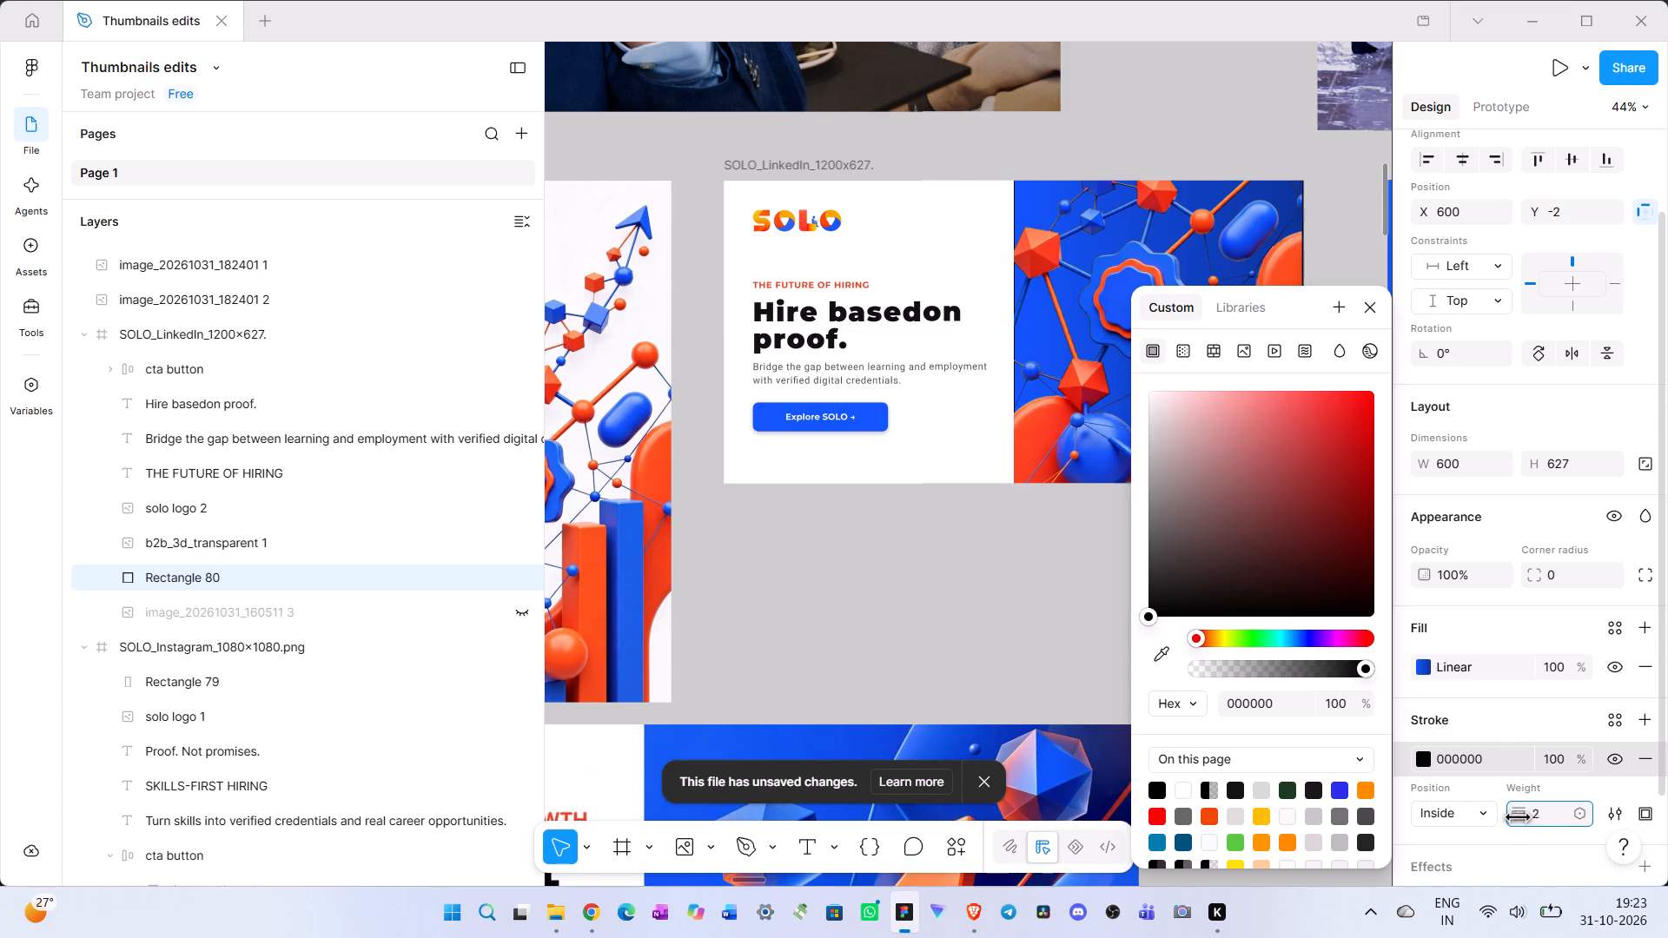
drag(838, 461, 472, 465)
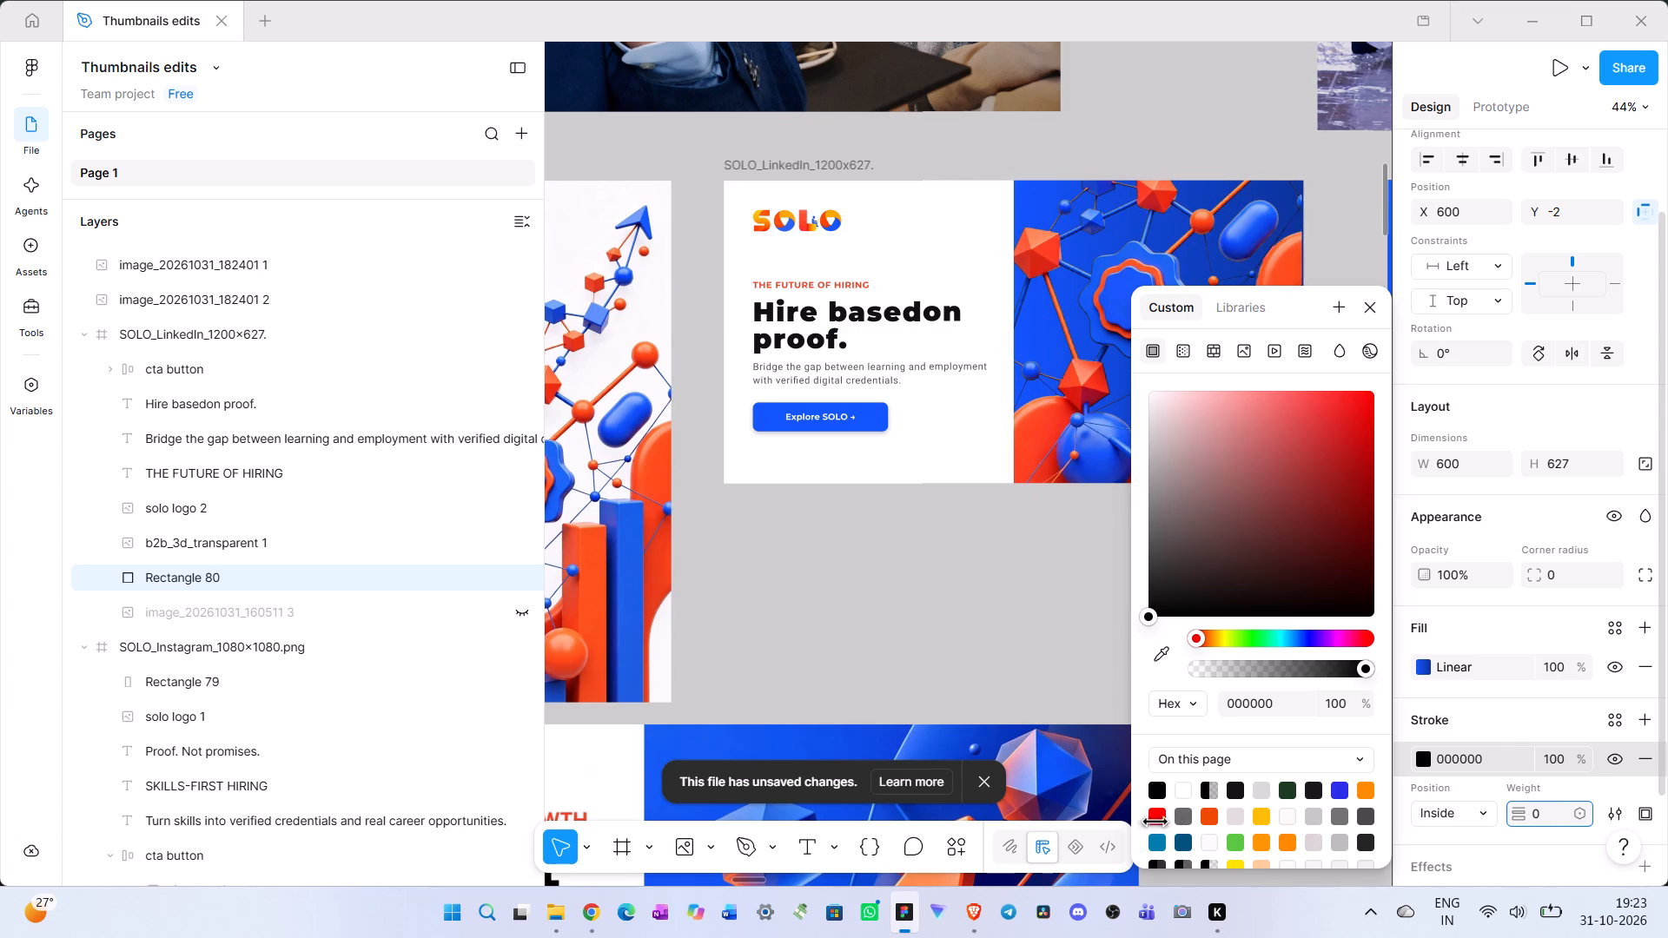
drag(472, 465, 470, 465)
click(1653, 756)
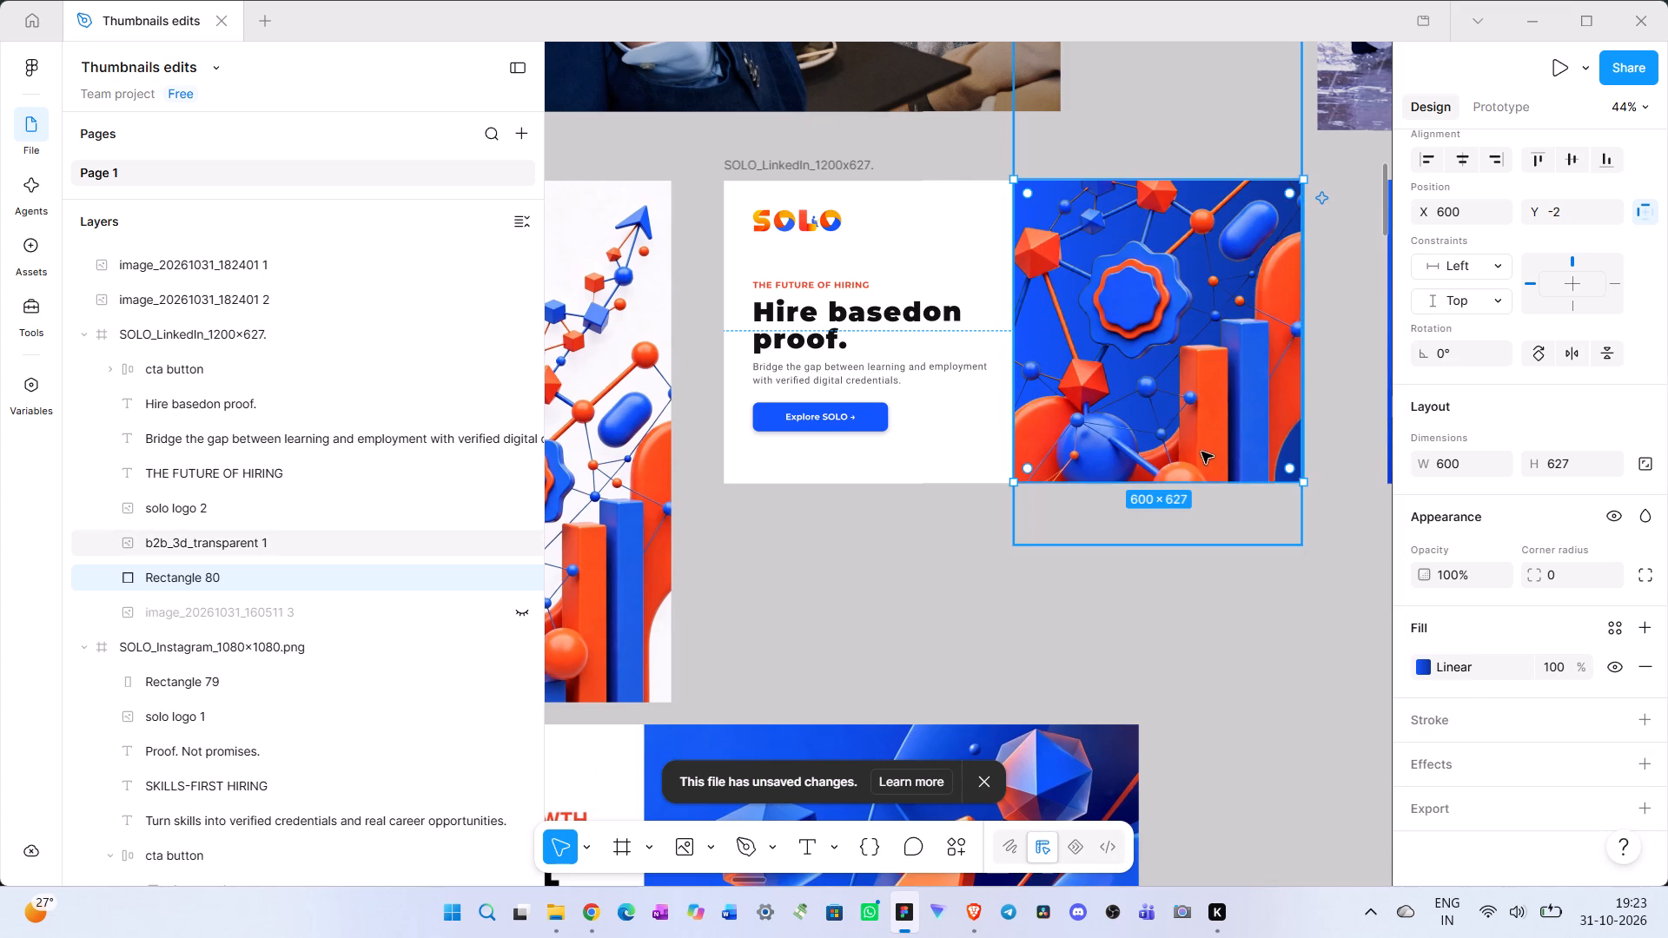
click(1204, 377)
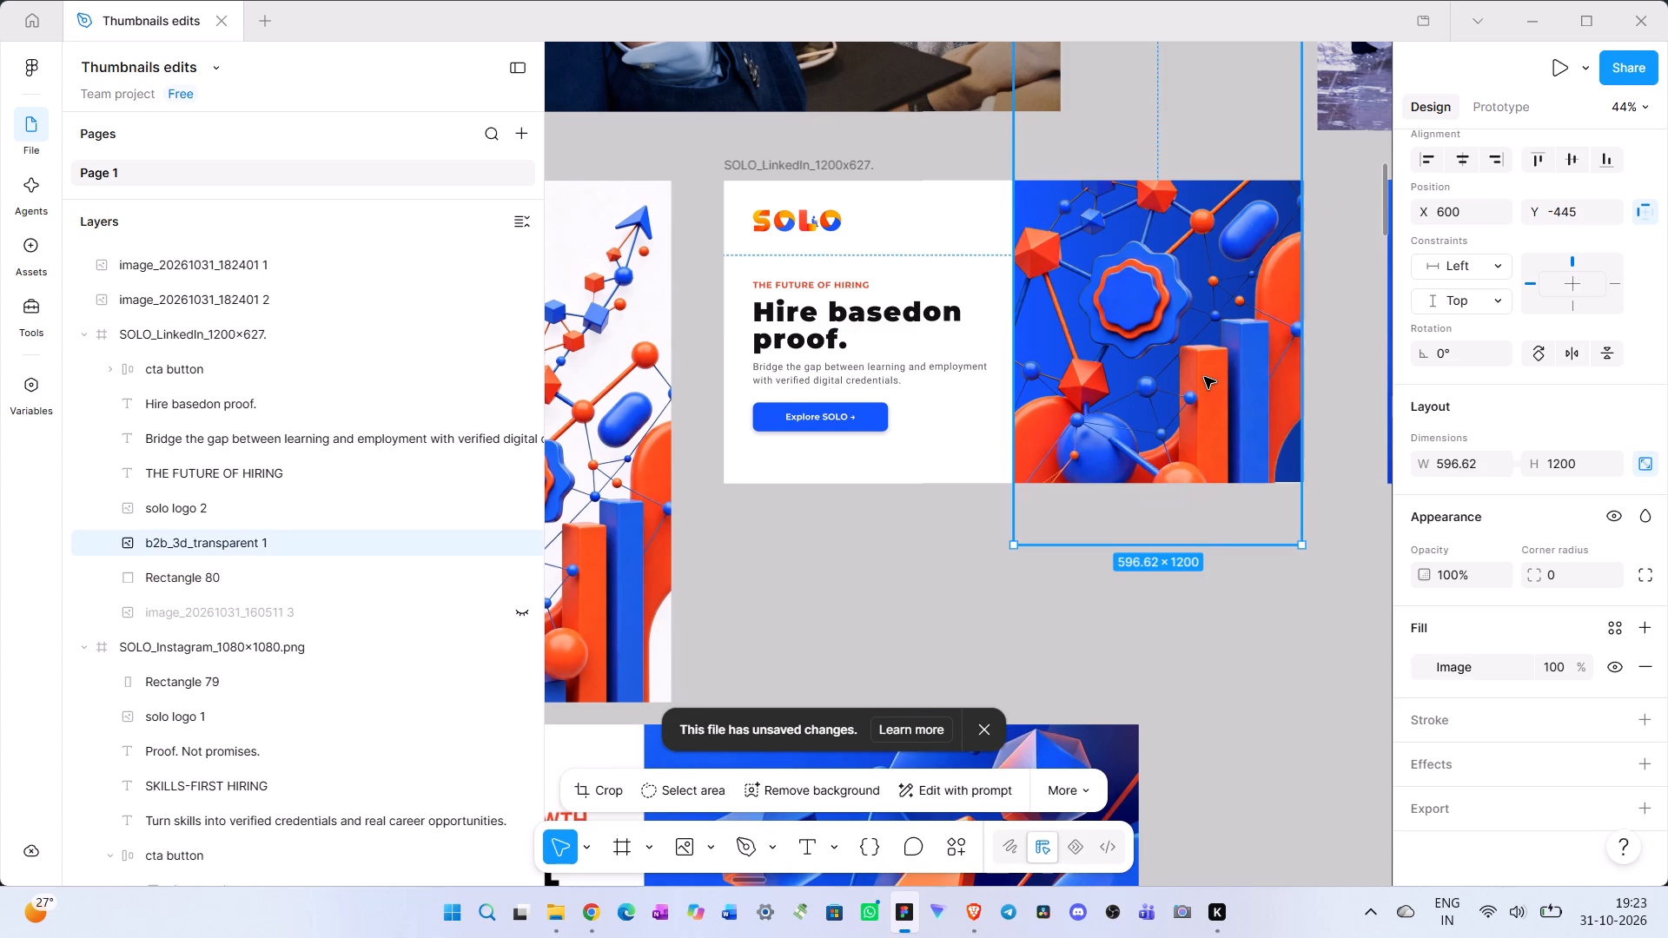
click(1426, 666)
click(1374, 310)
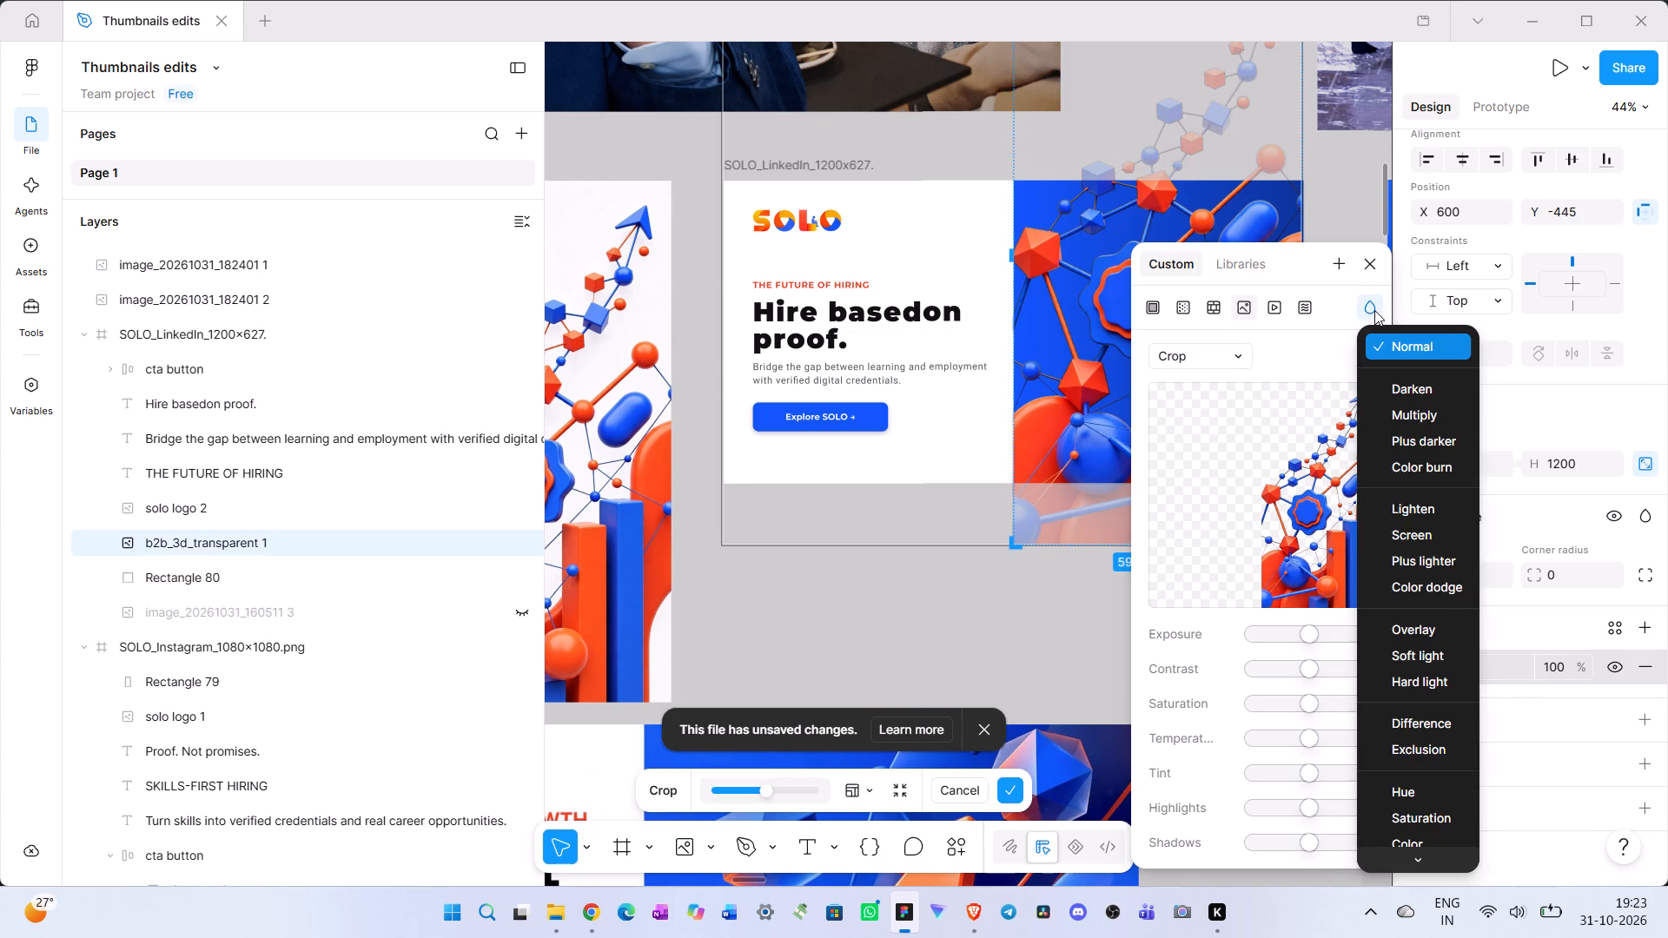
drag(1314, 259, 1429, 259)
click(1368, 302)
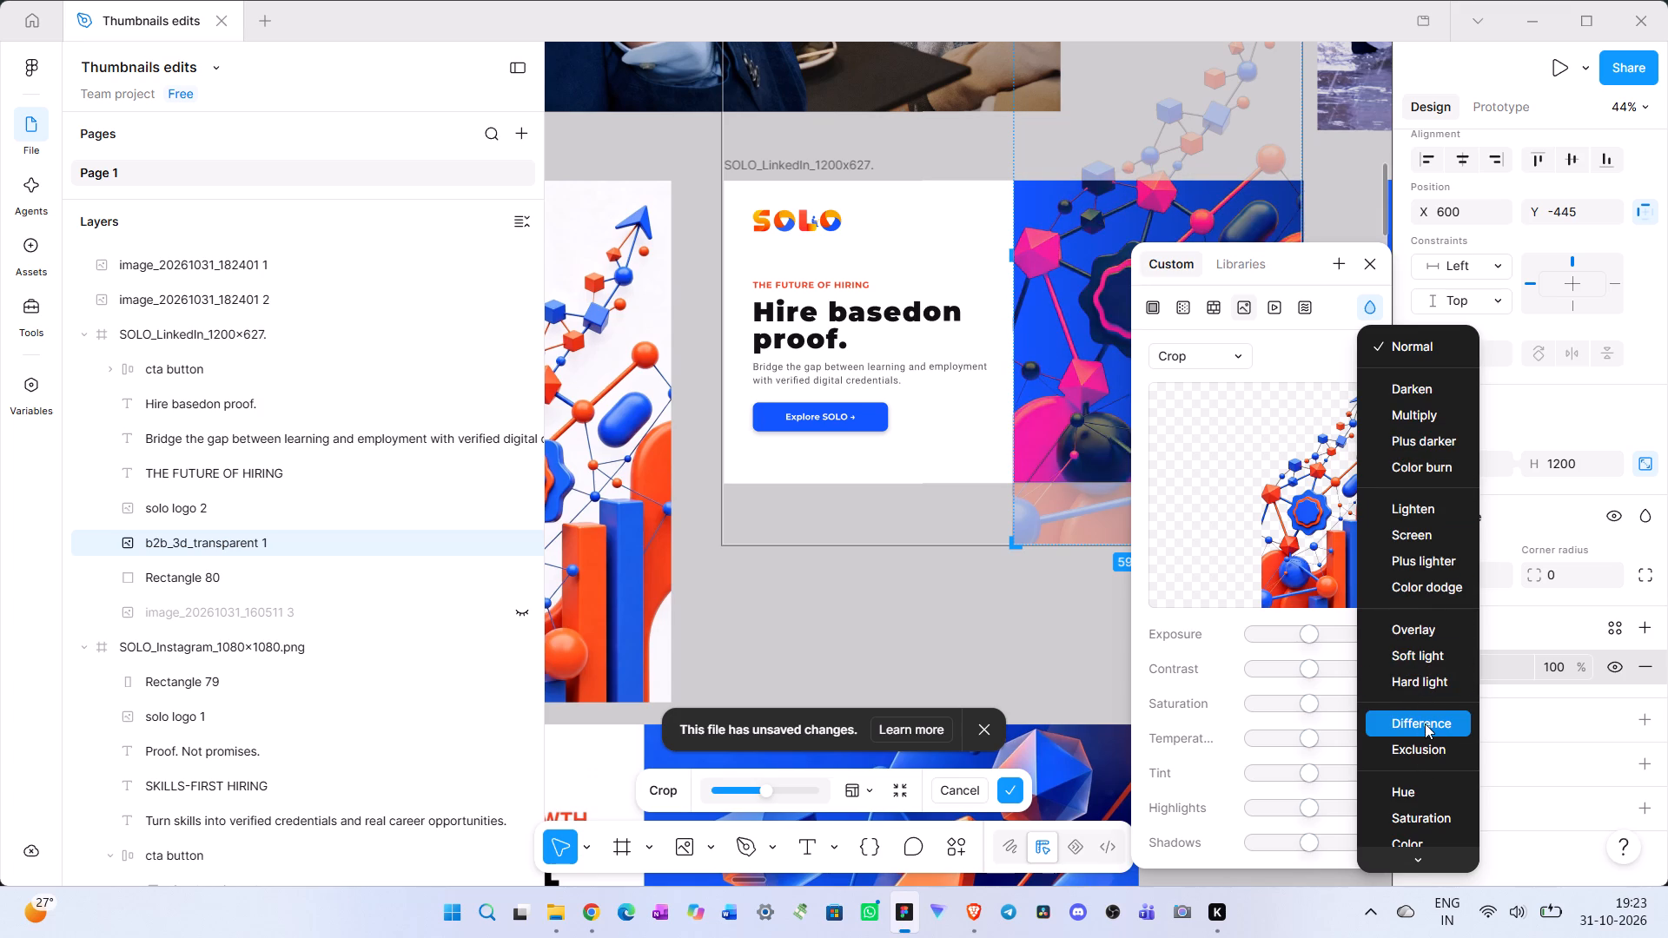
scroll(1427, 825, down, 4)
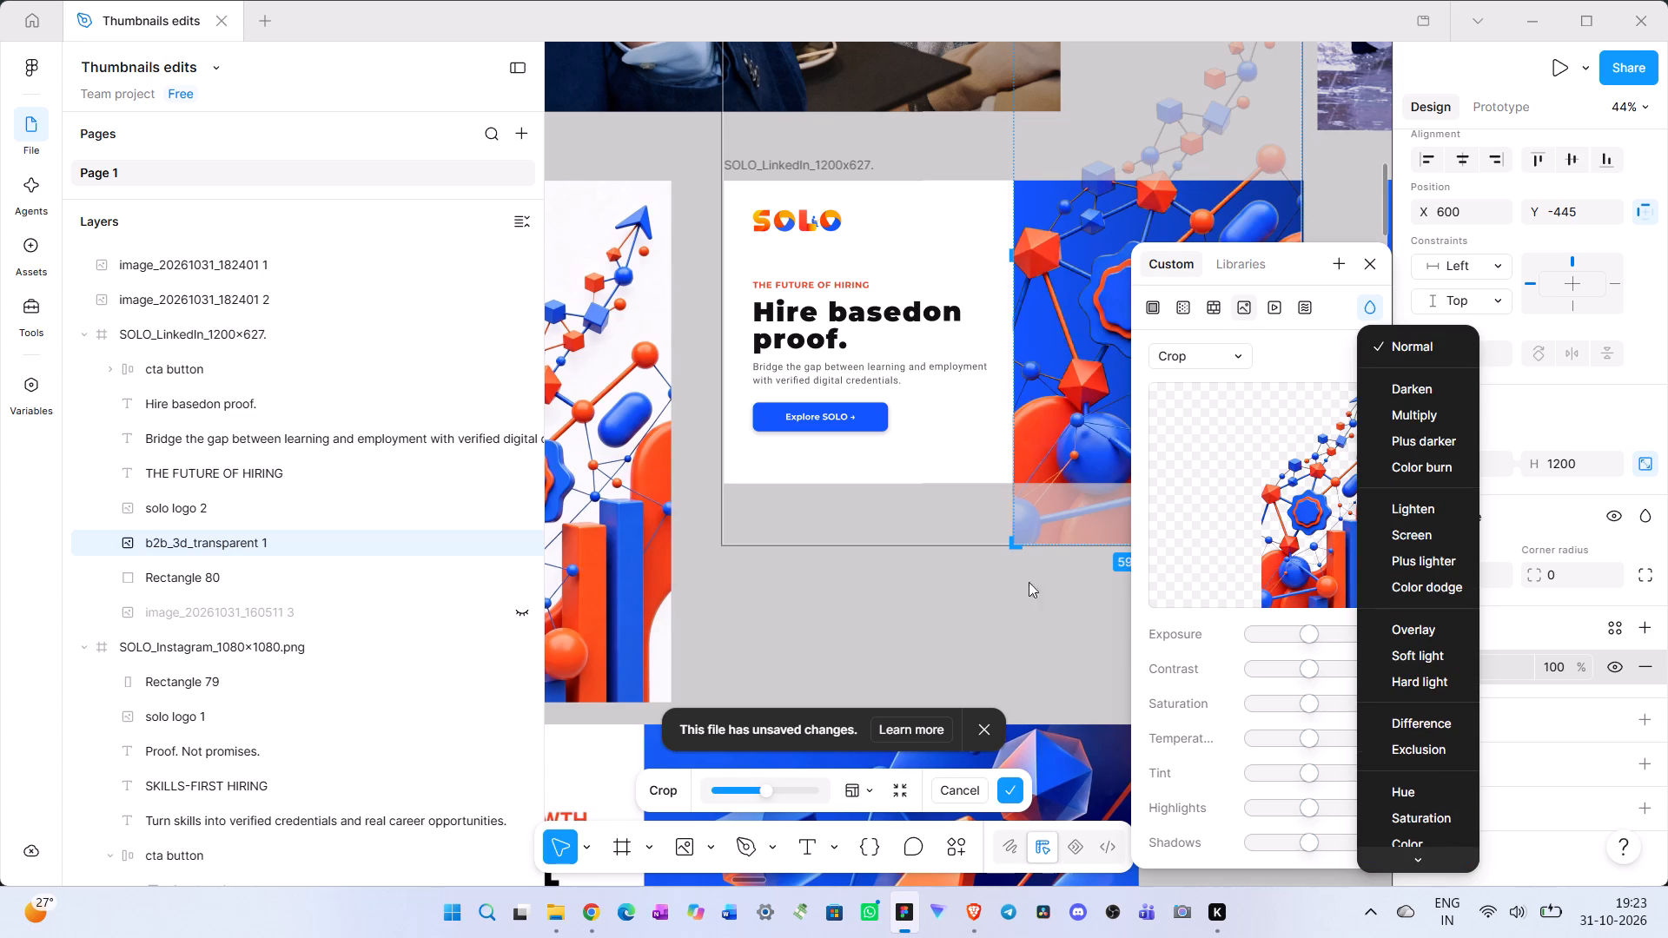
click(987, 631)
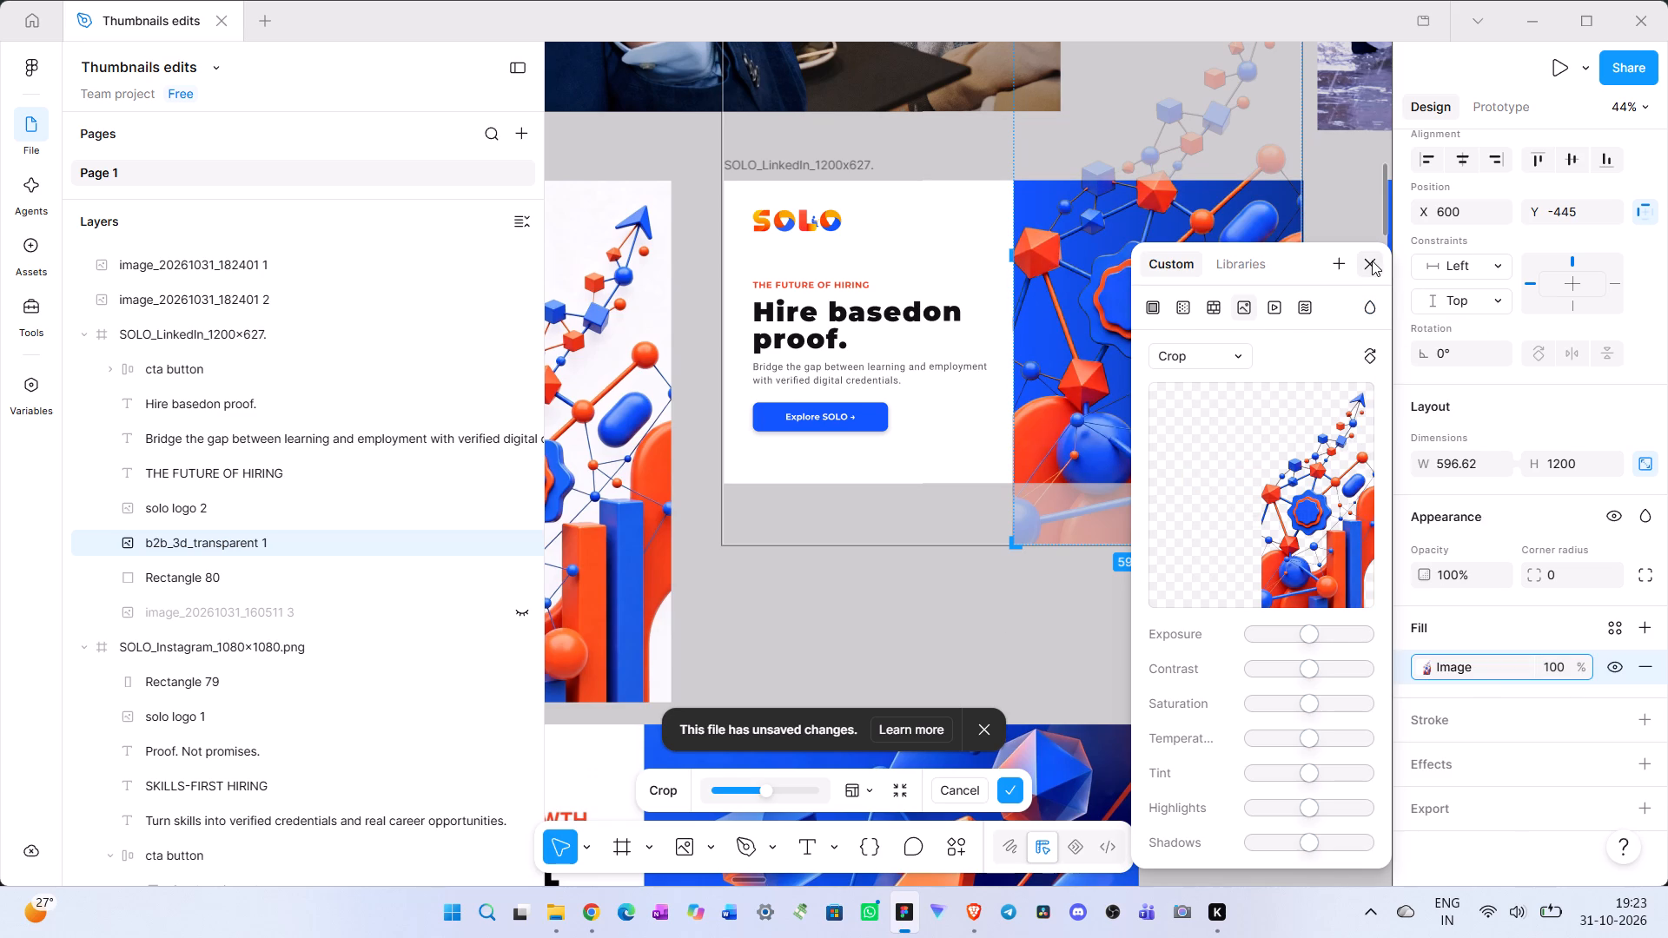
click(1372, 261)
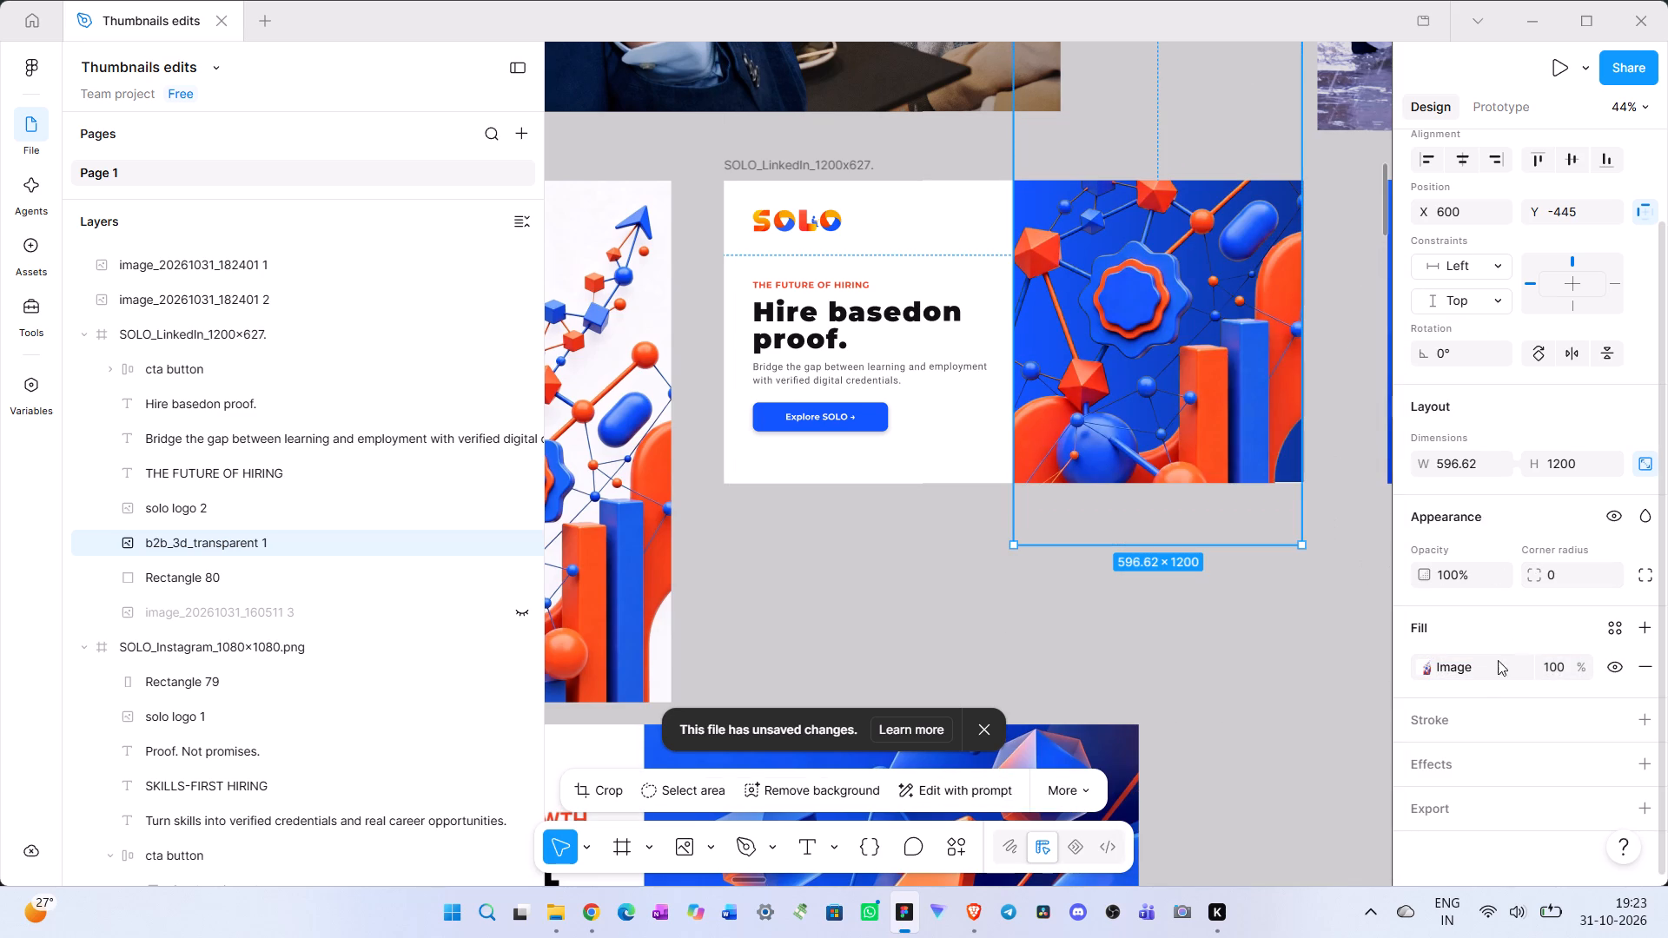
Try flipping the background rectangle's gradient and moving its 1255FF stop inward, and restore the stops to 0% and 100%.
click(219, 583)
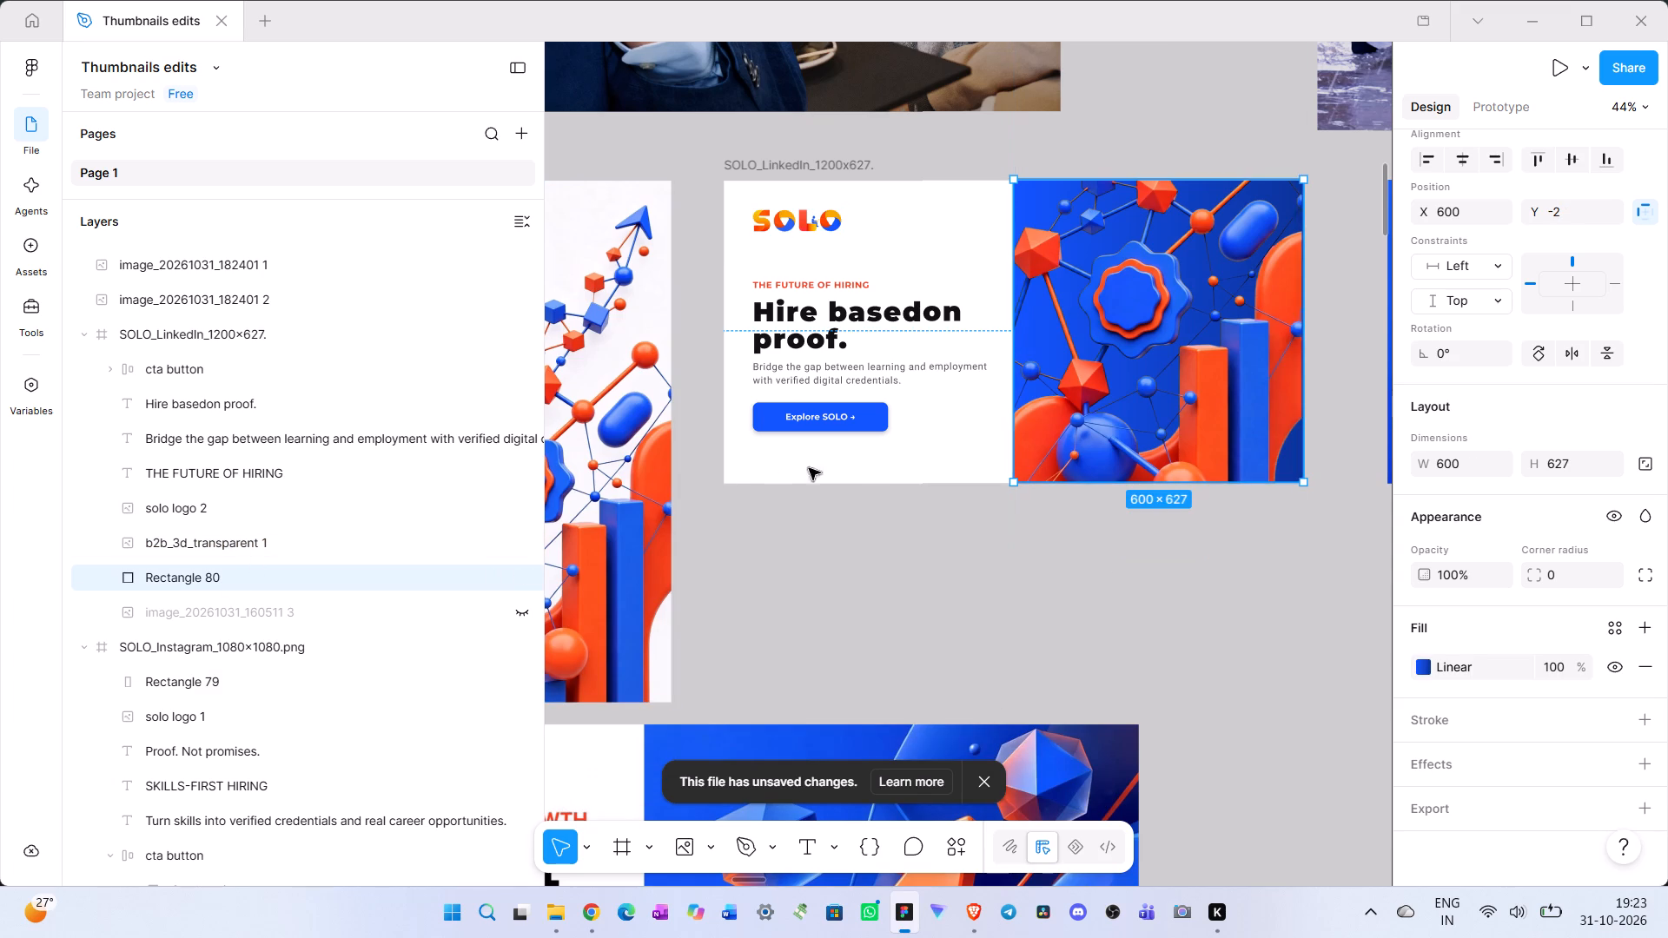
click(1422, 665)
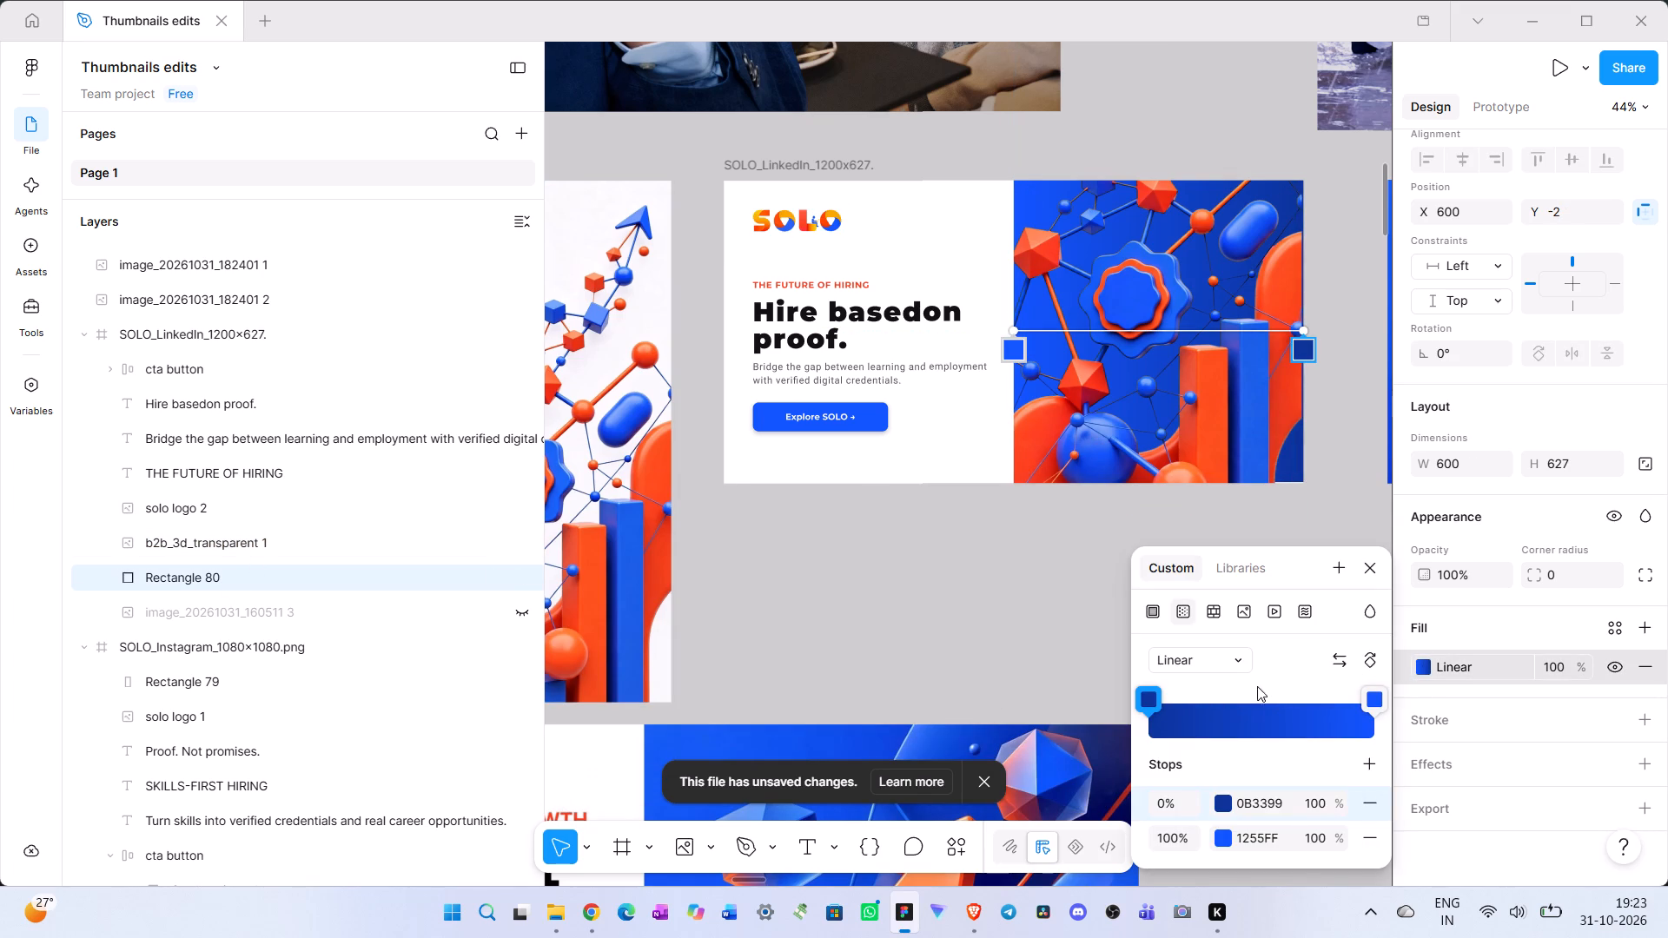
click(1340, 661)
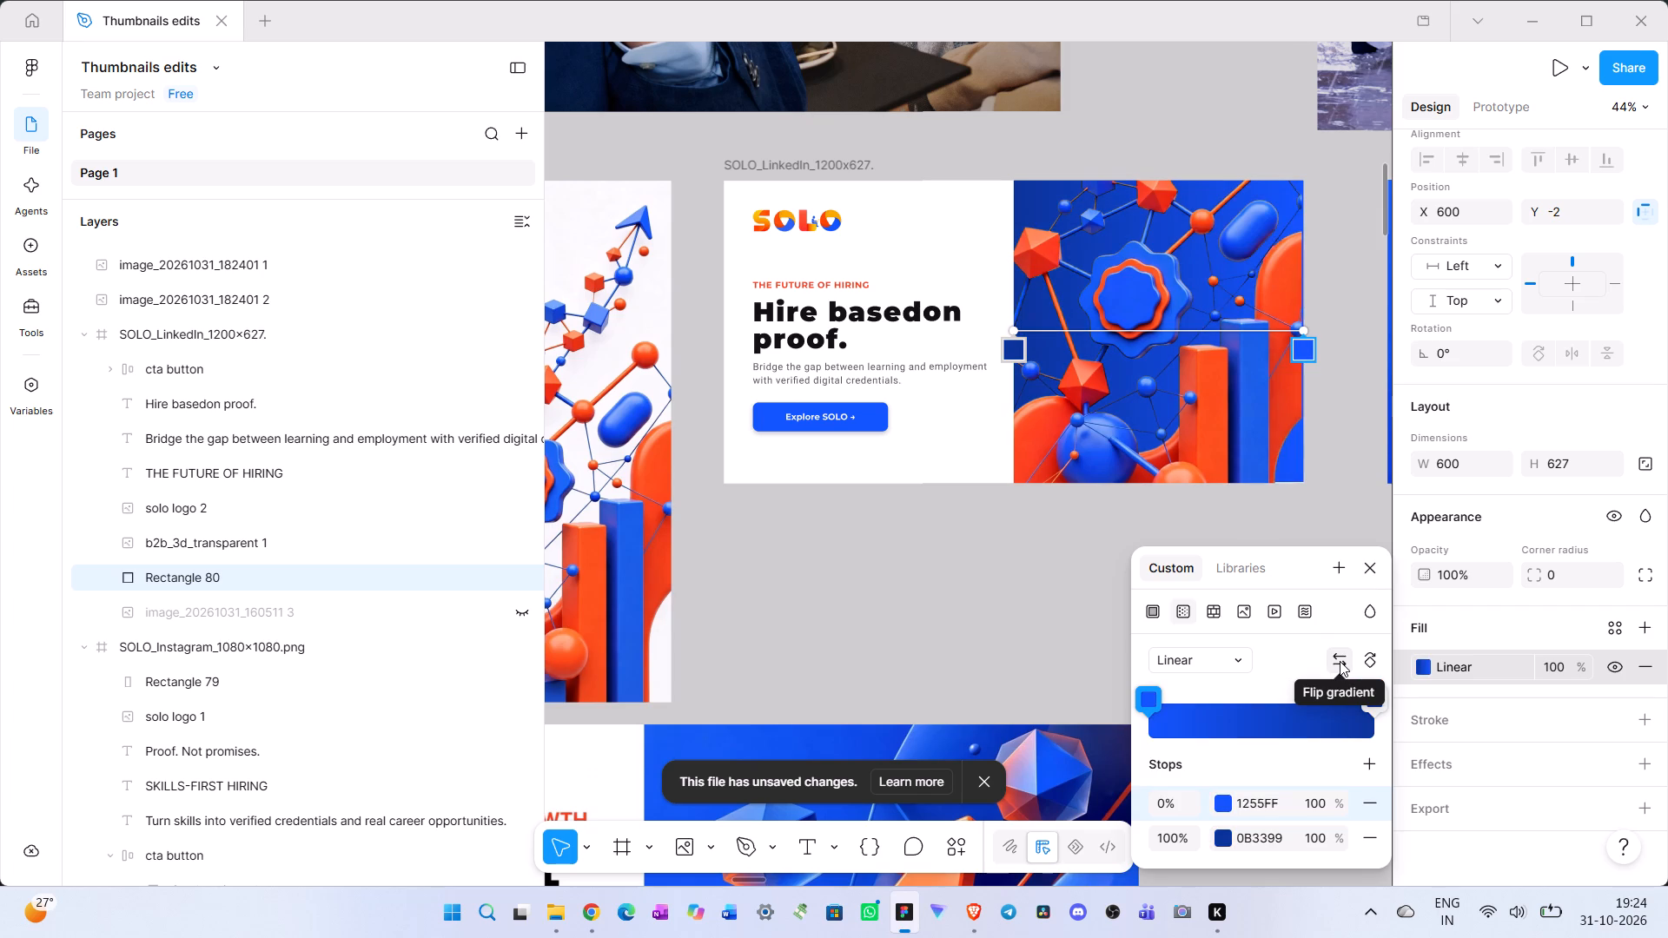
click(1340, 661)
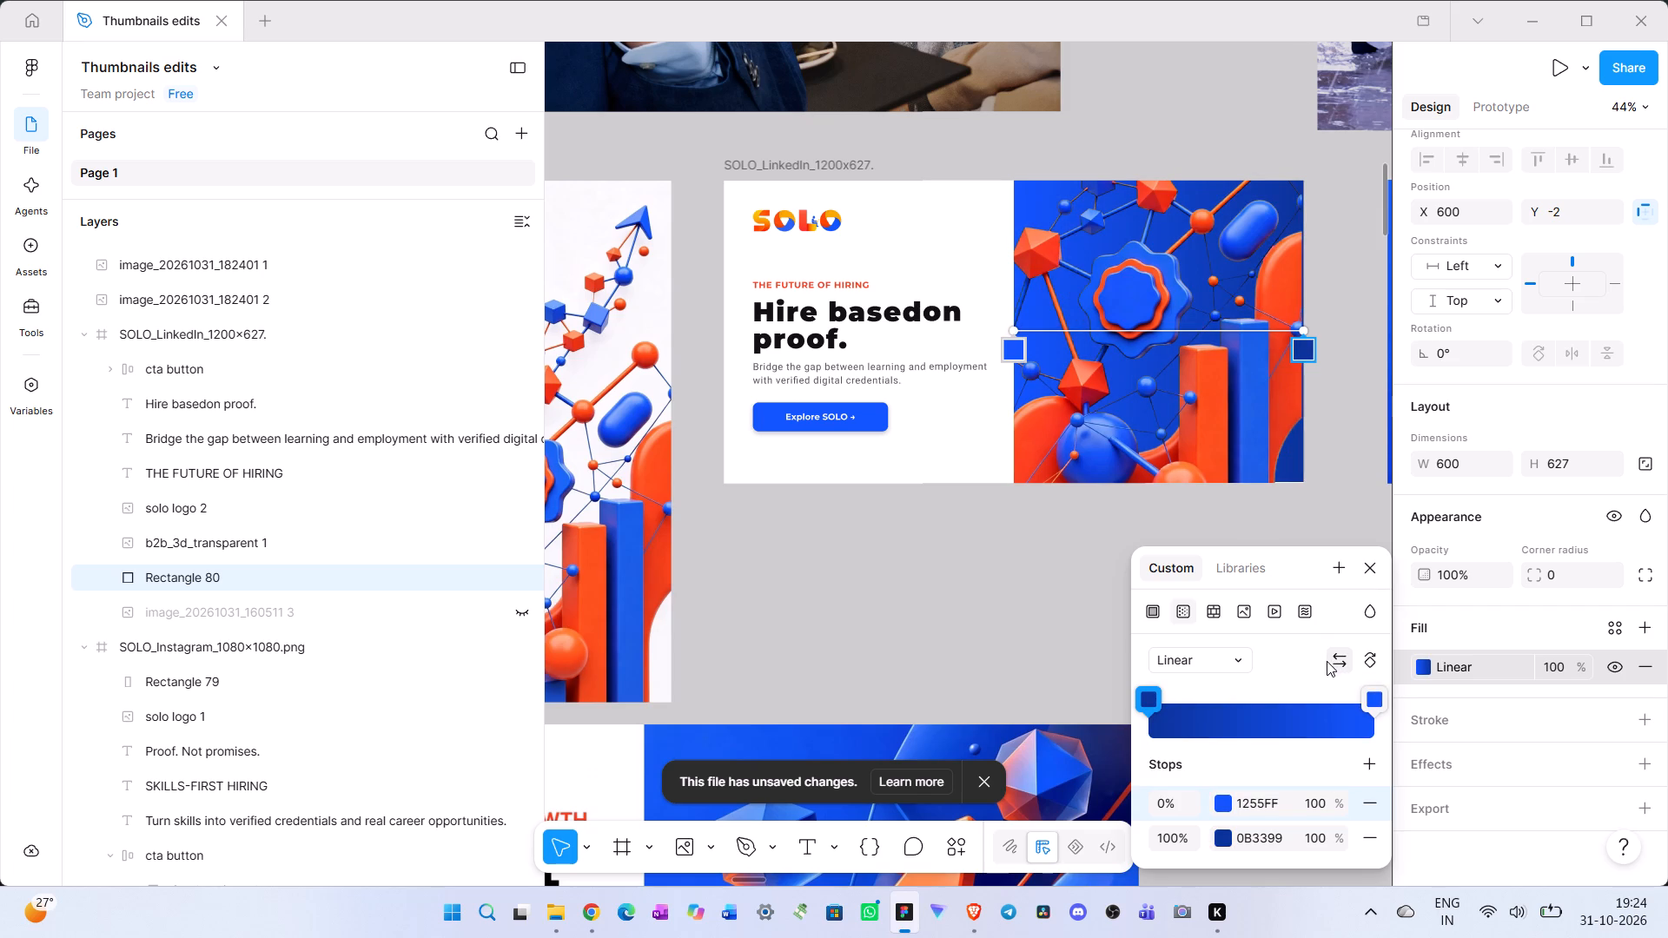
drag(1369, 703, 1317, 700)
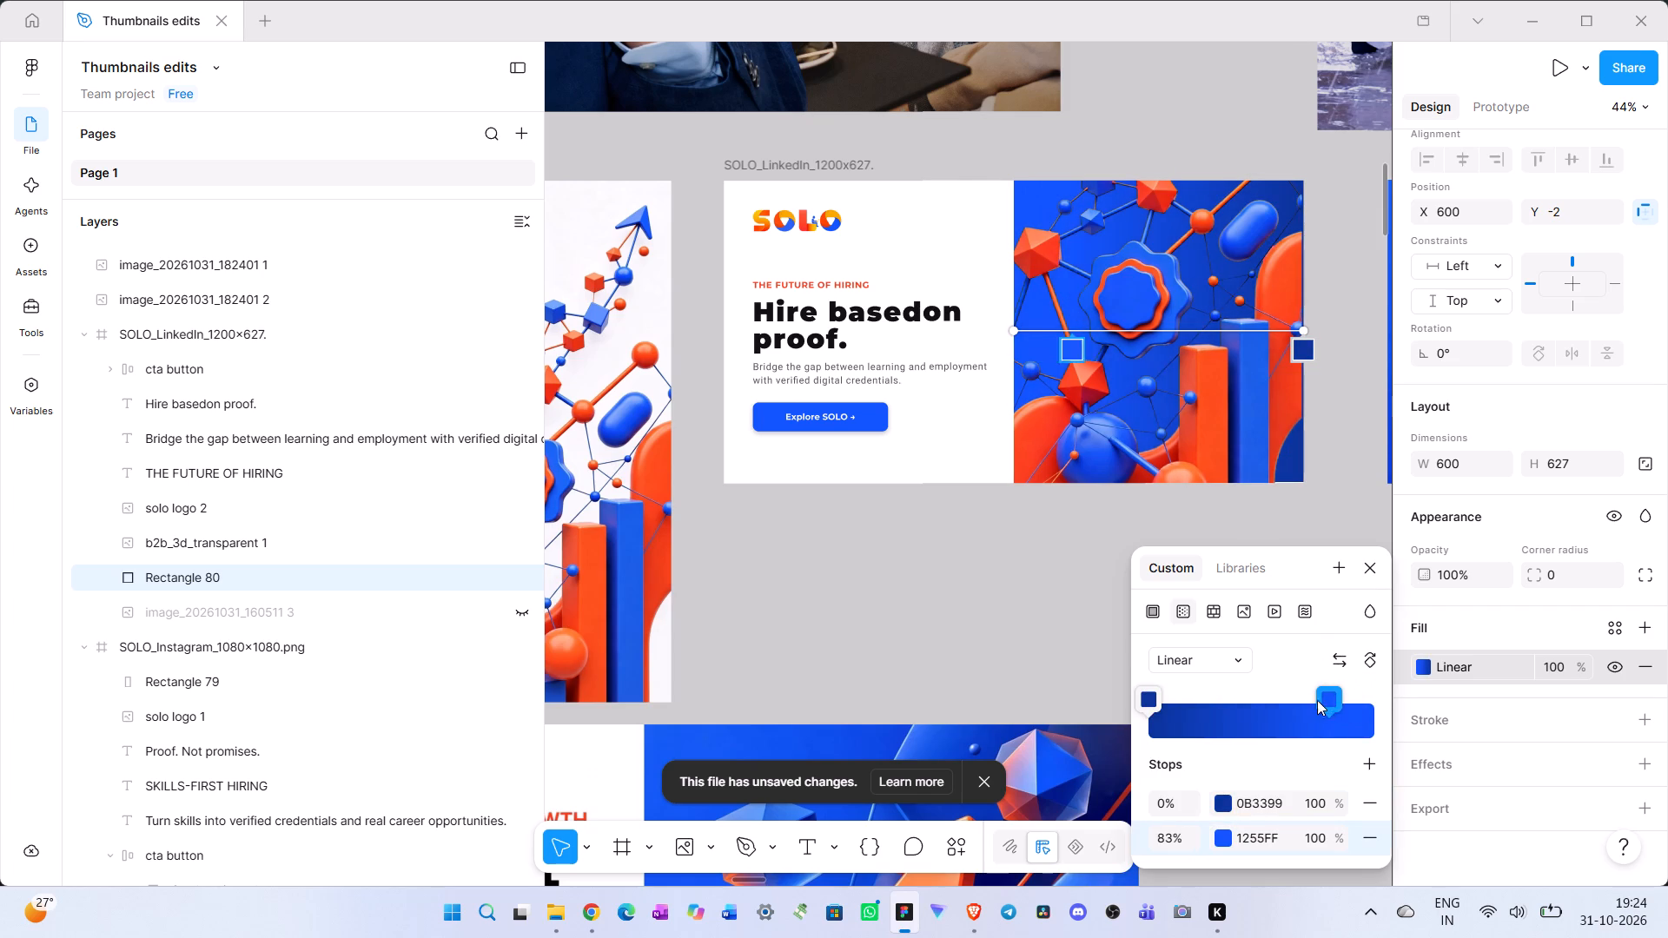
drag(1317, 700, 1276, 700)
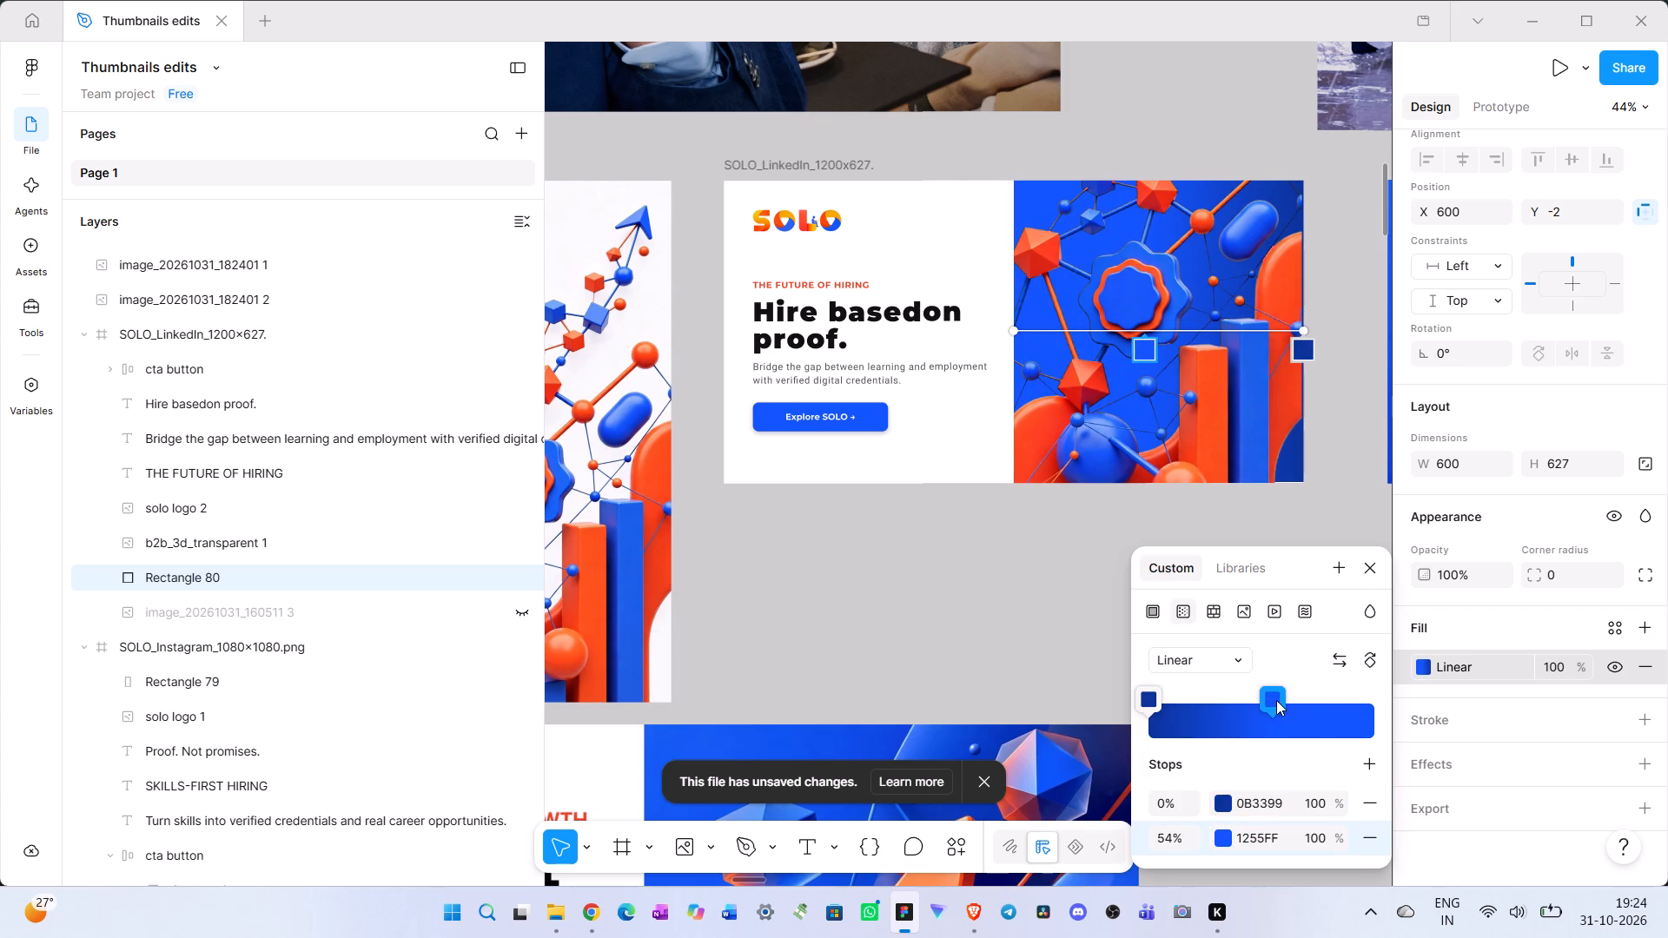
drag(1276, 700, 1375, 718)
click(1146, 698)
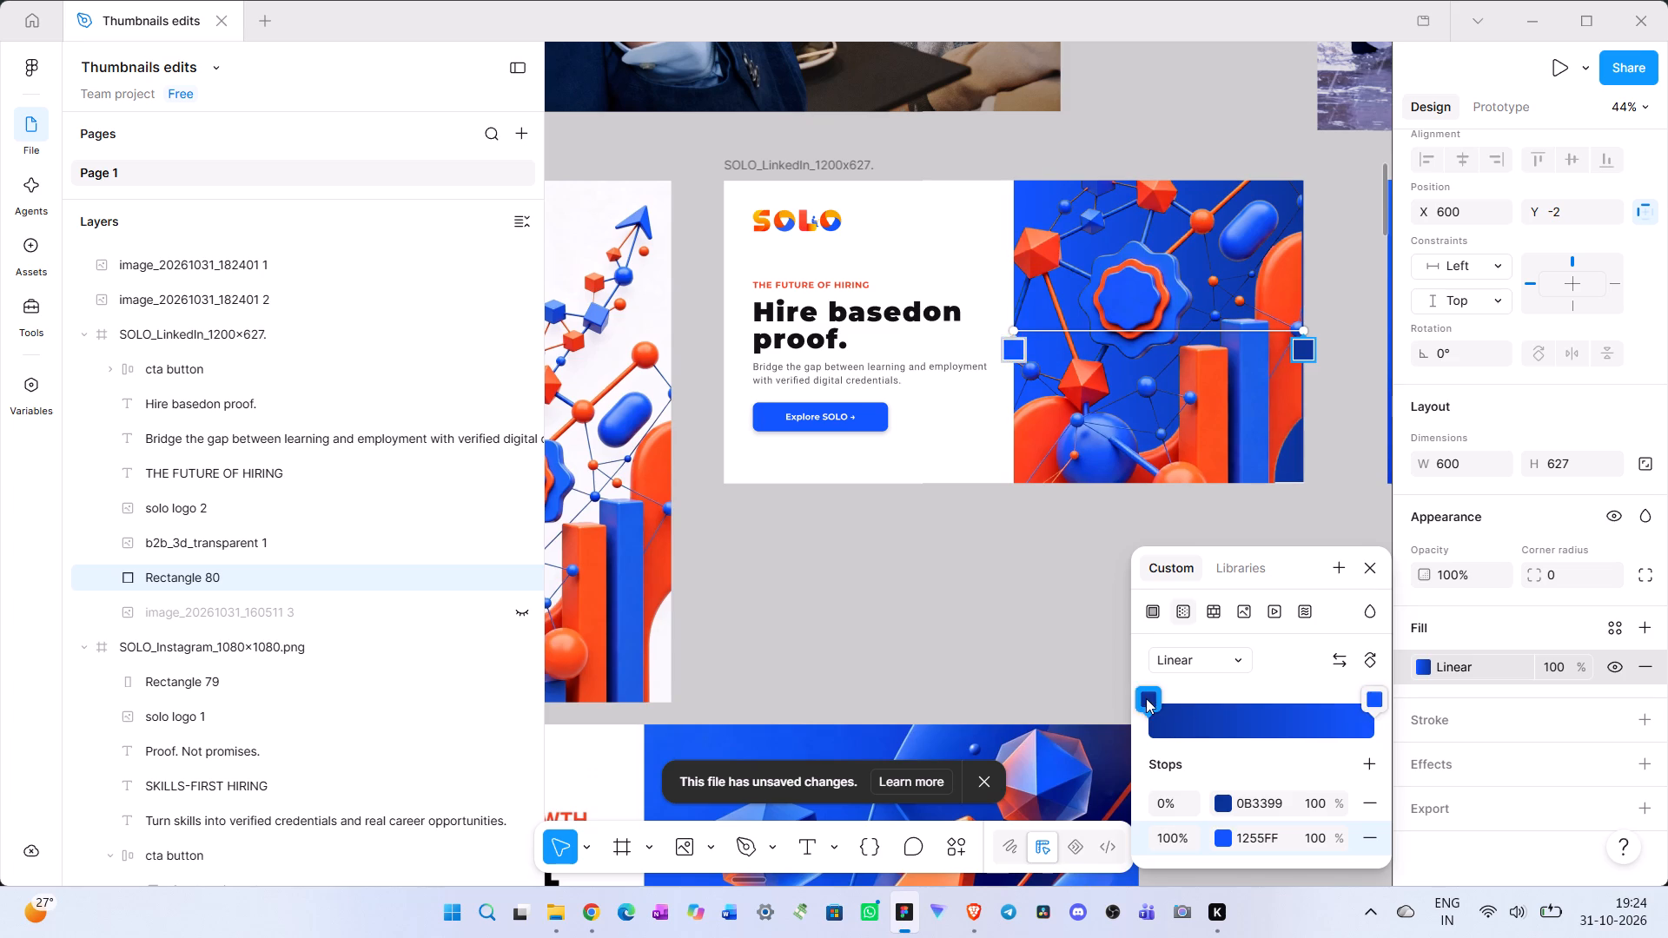
Change the background rectangle's gradient fill from Normal to a darkening blend mode.
click(1376, 608)
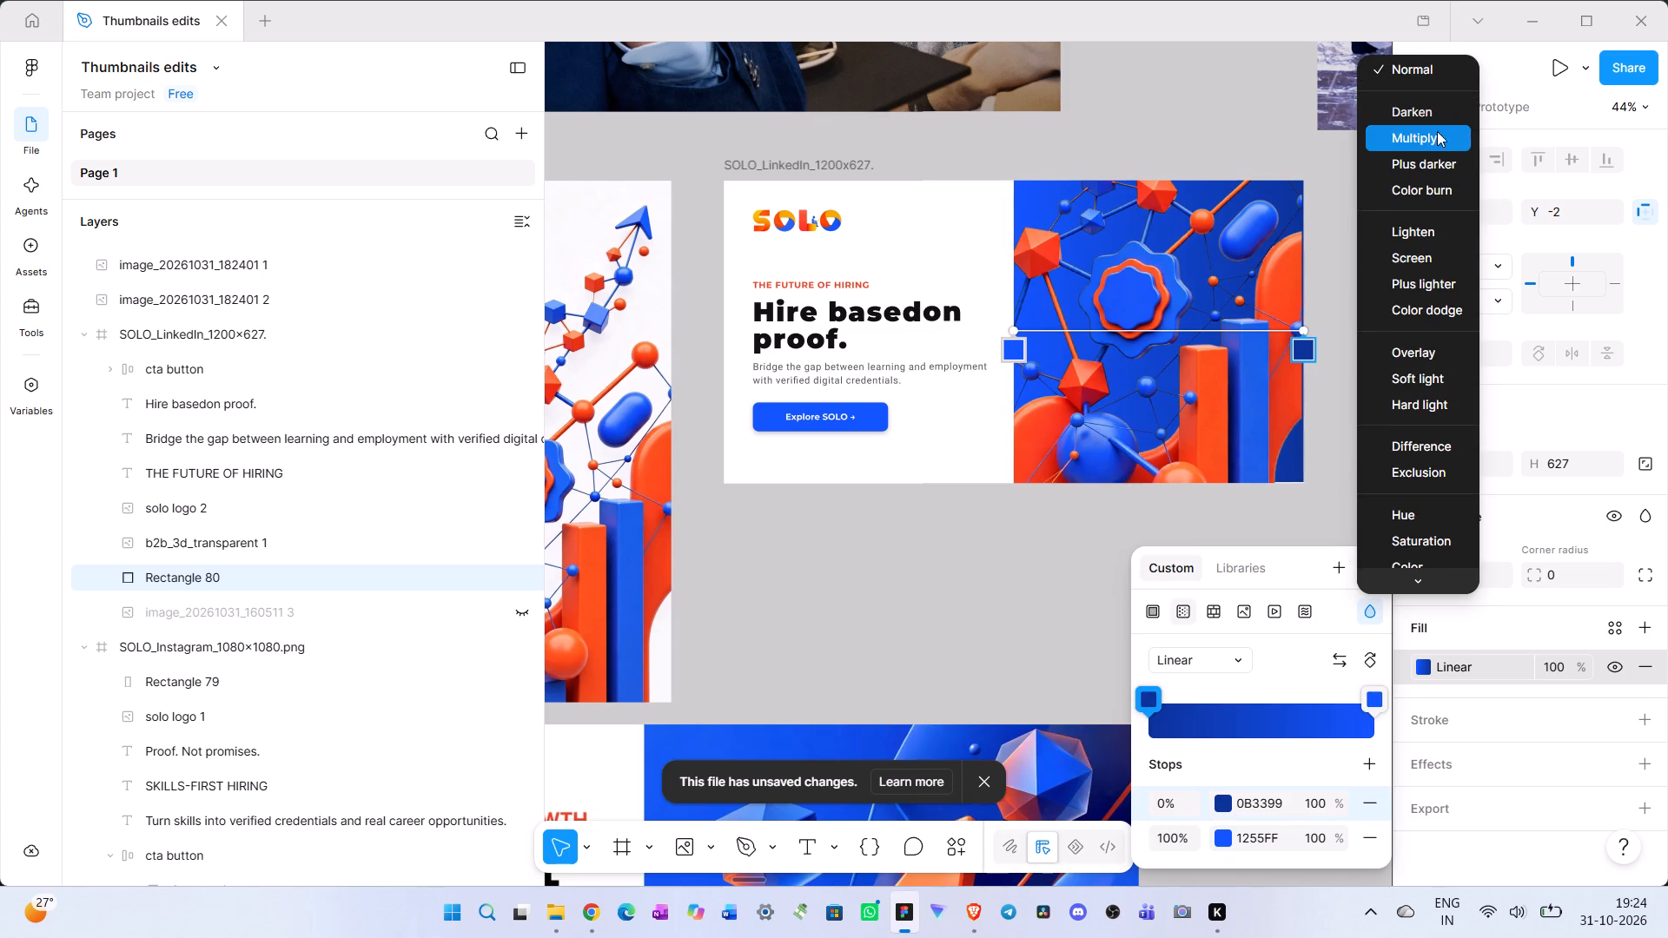
click(1430, 125)
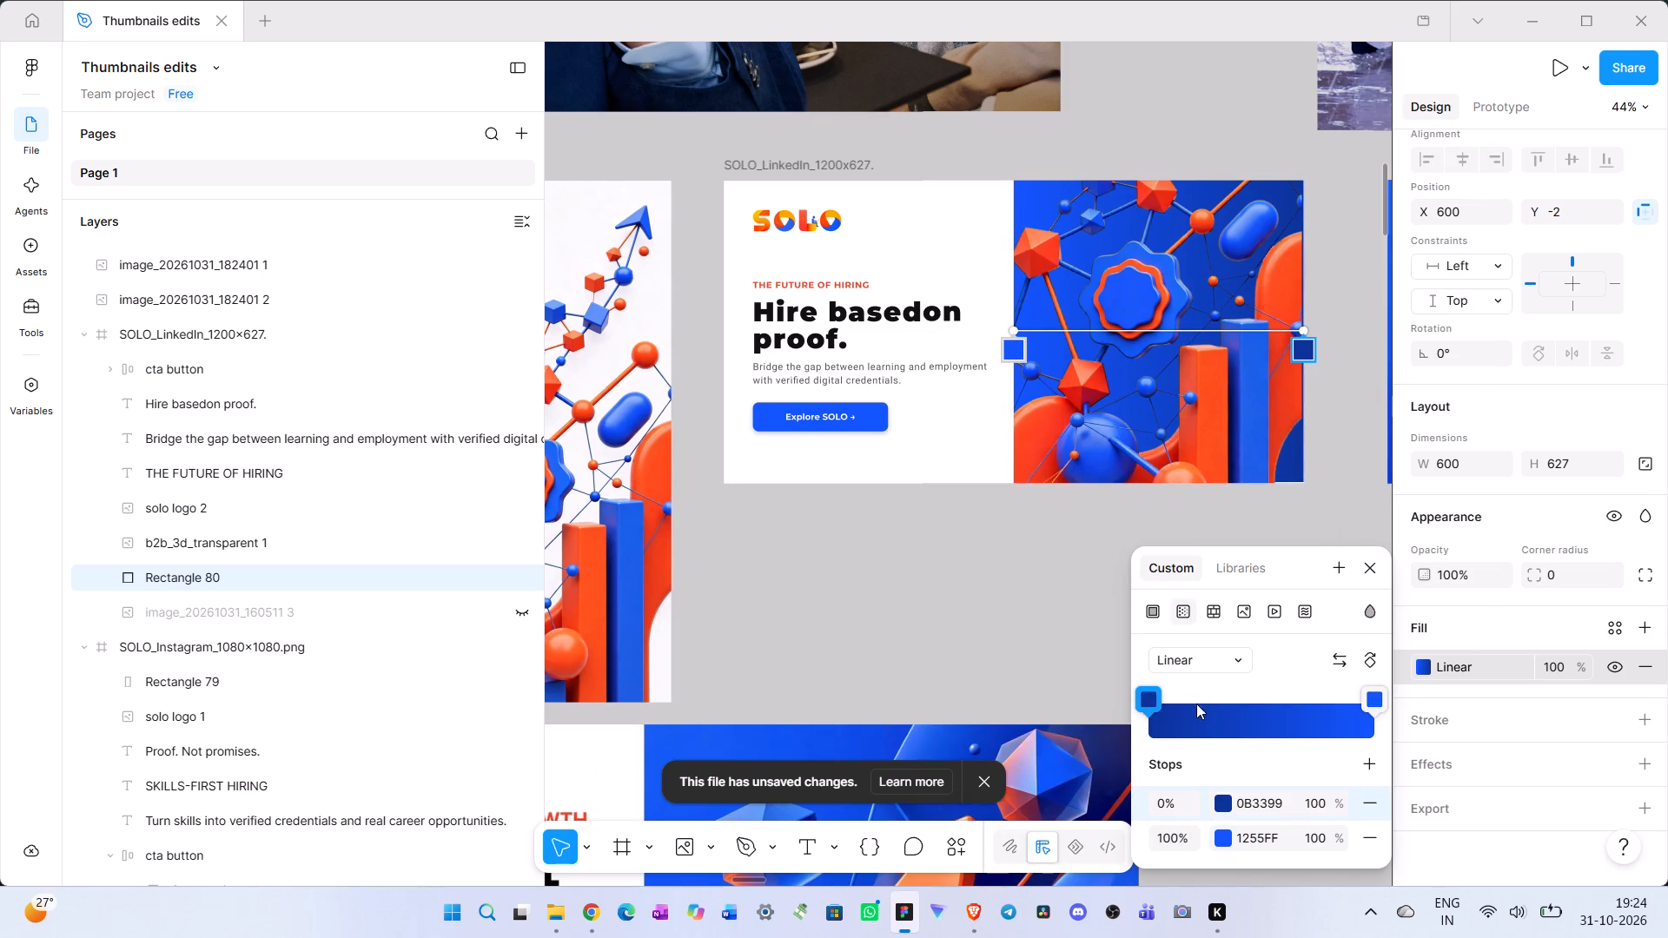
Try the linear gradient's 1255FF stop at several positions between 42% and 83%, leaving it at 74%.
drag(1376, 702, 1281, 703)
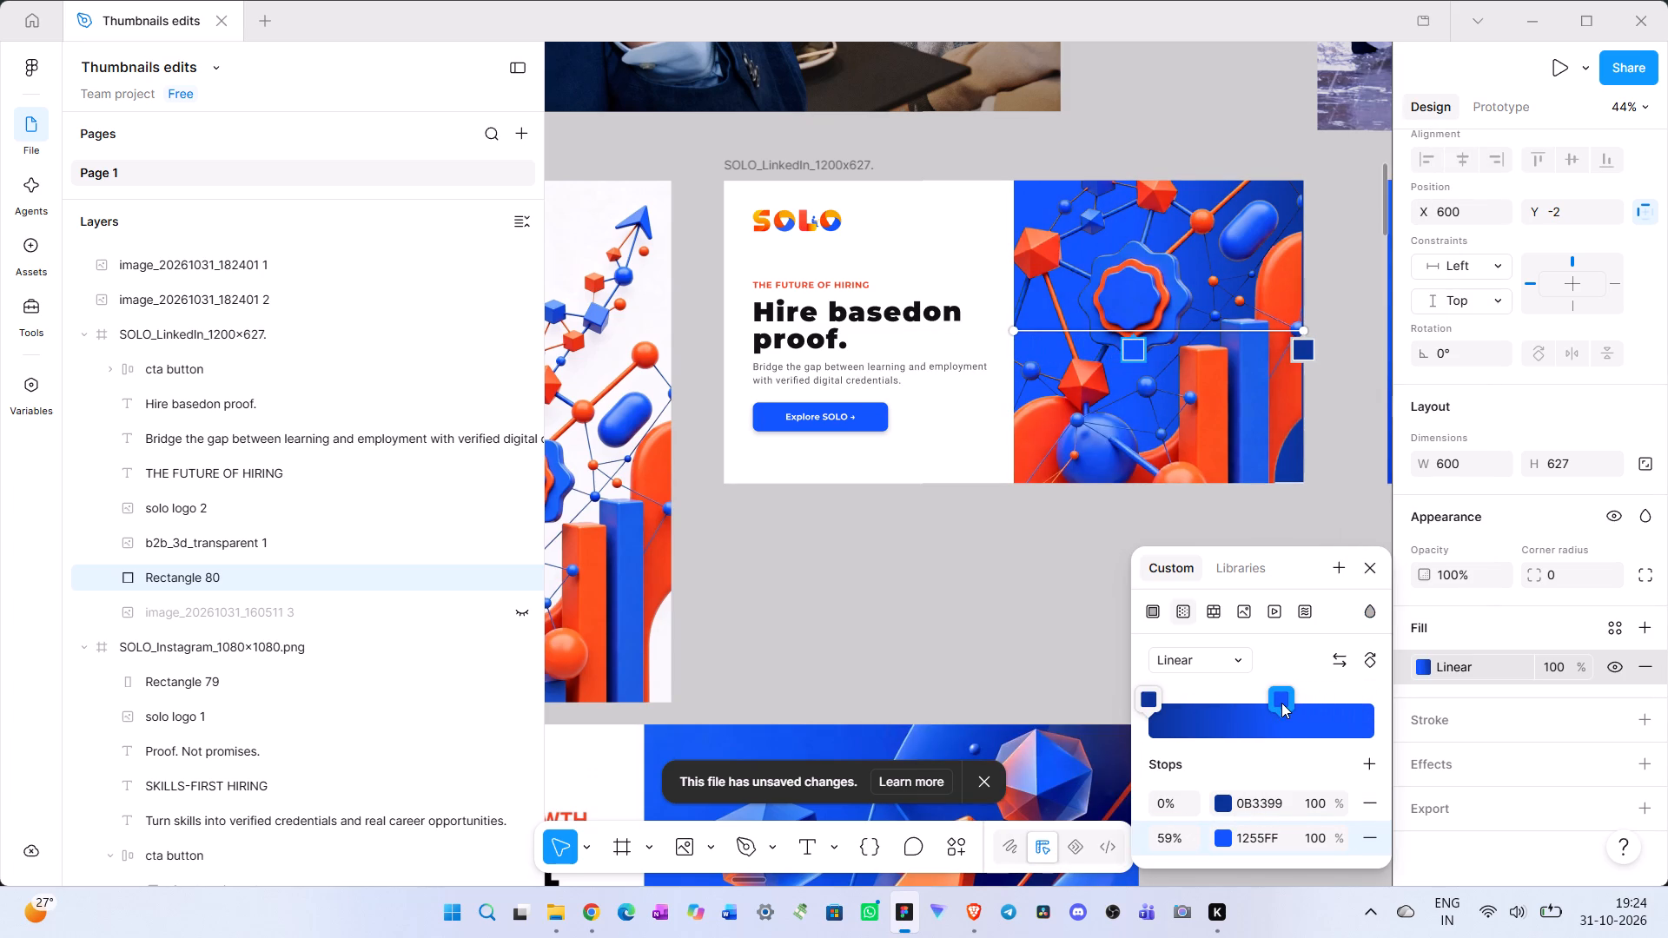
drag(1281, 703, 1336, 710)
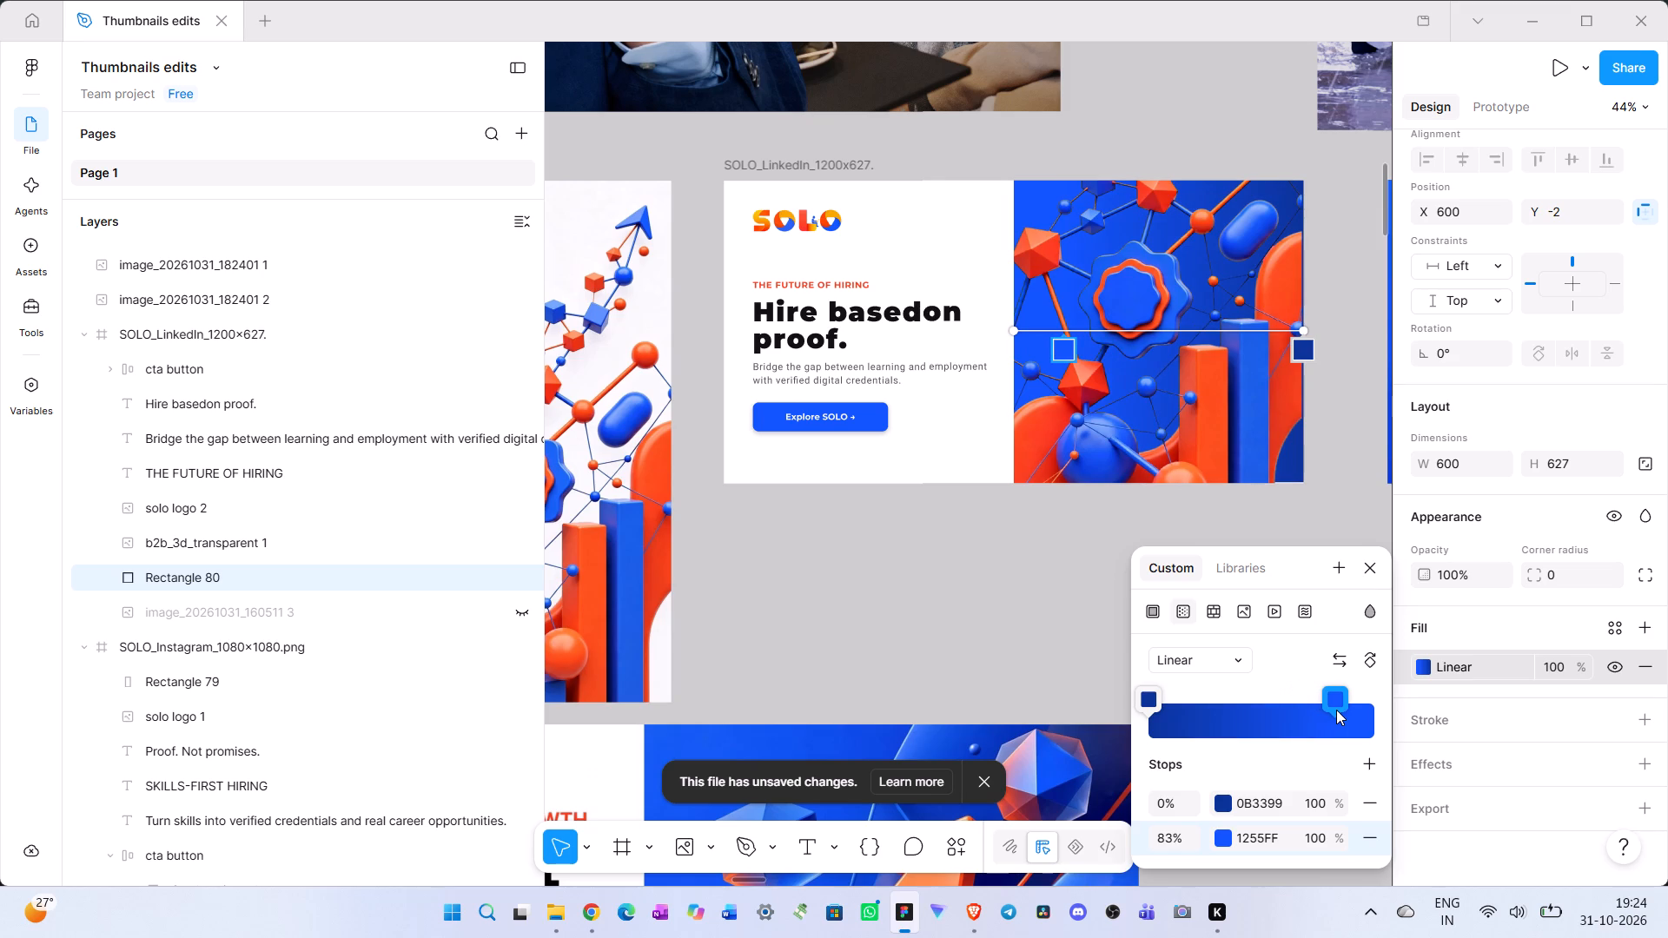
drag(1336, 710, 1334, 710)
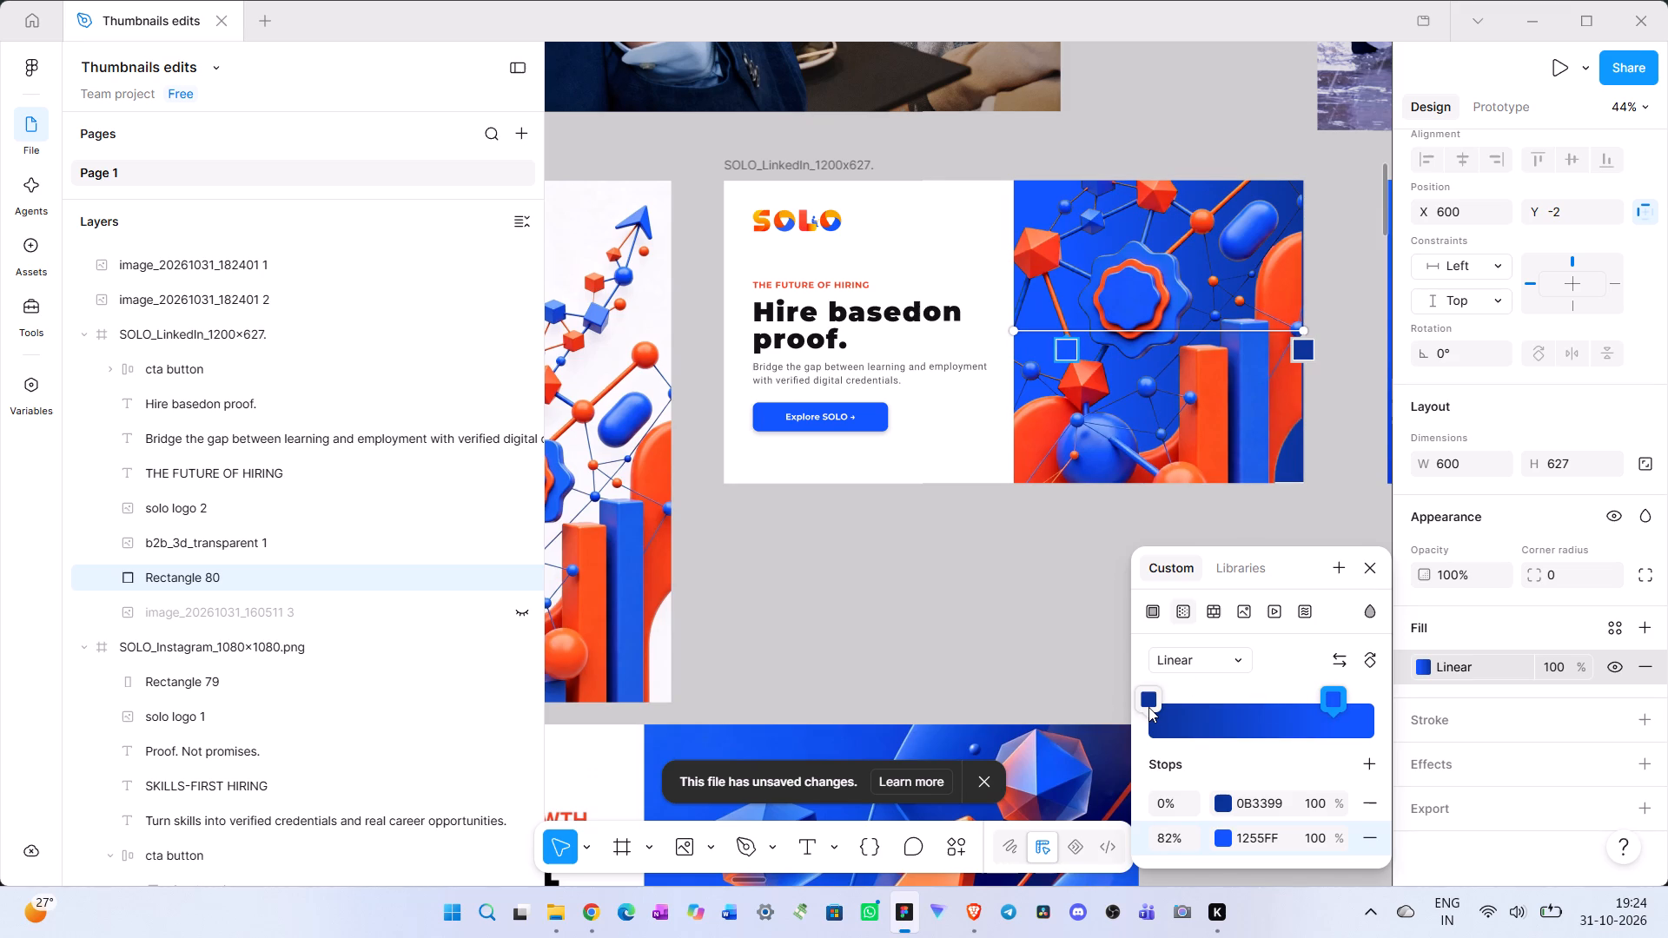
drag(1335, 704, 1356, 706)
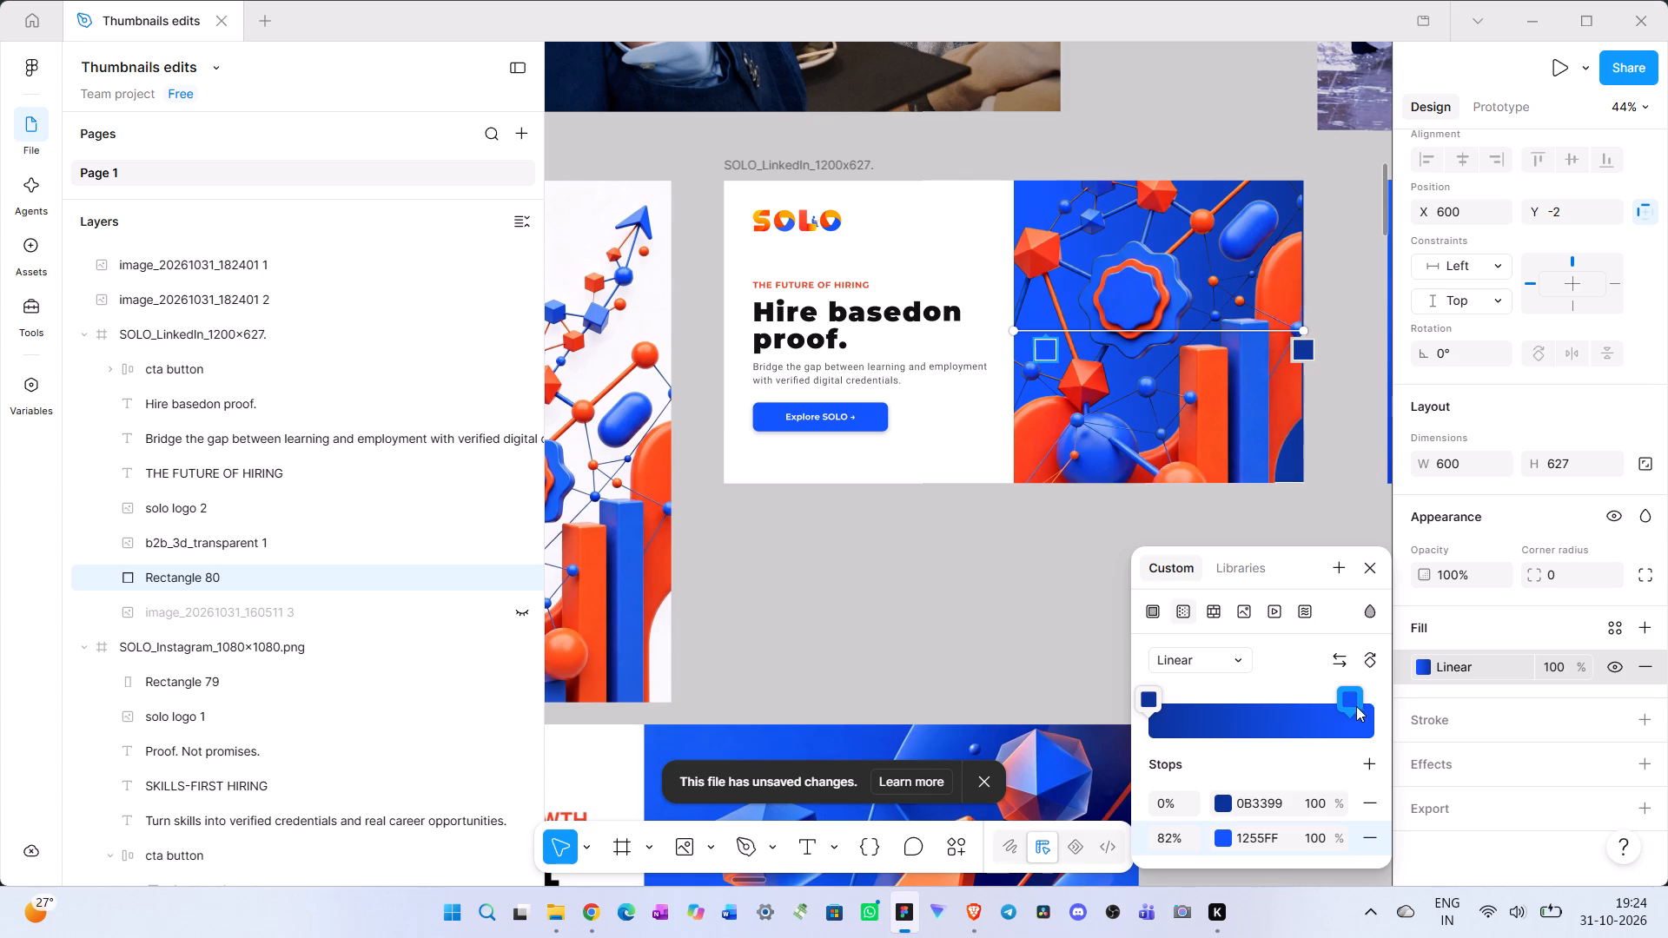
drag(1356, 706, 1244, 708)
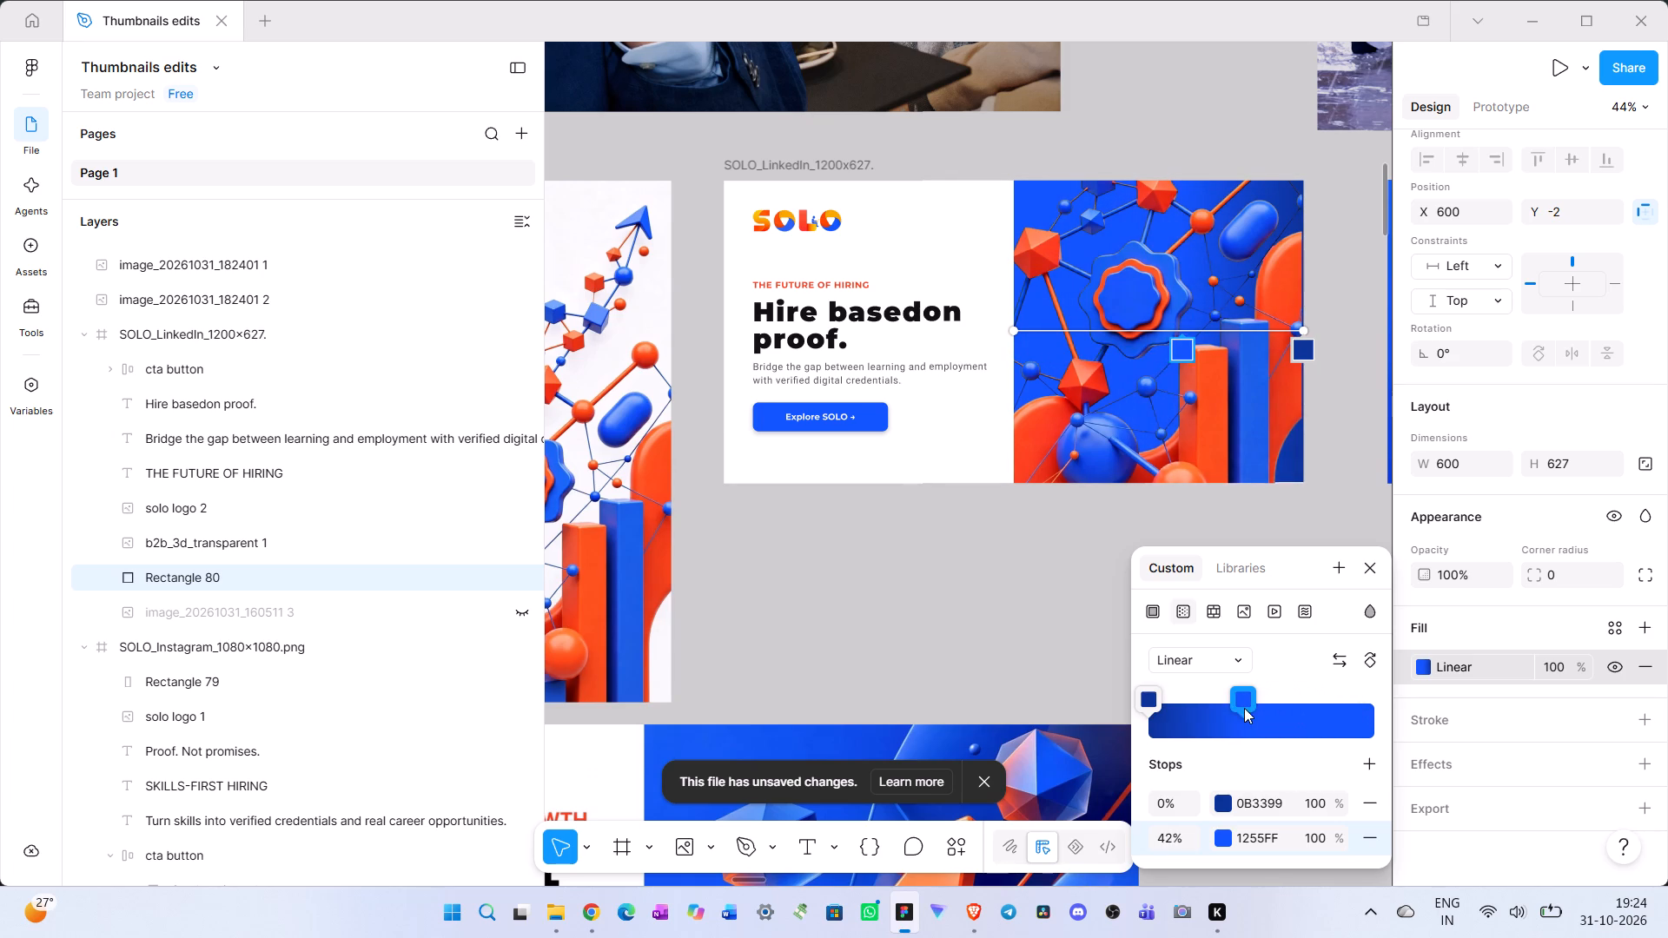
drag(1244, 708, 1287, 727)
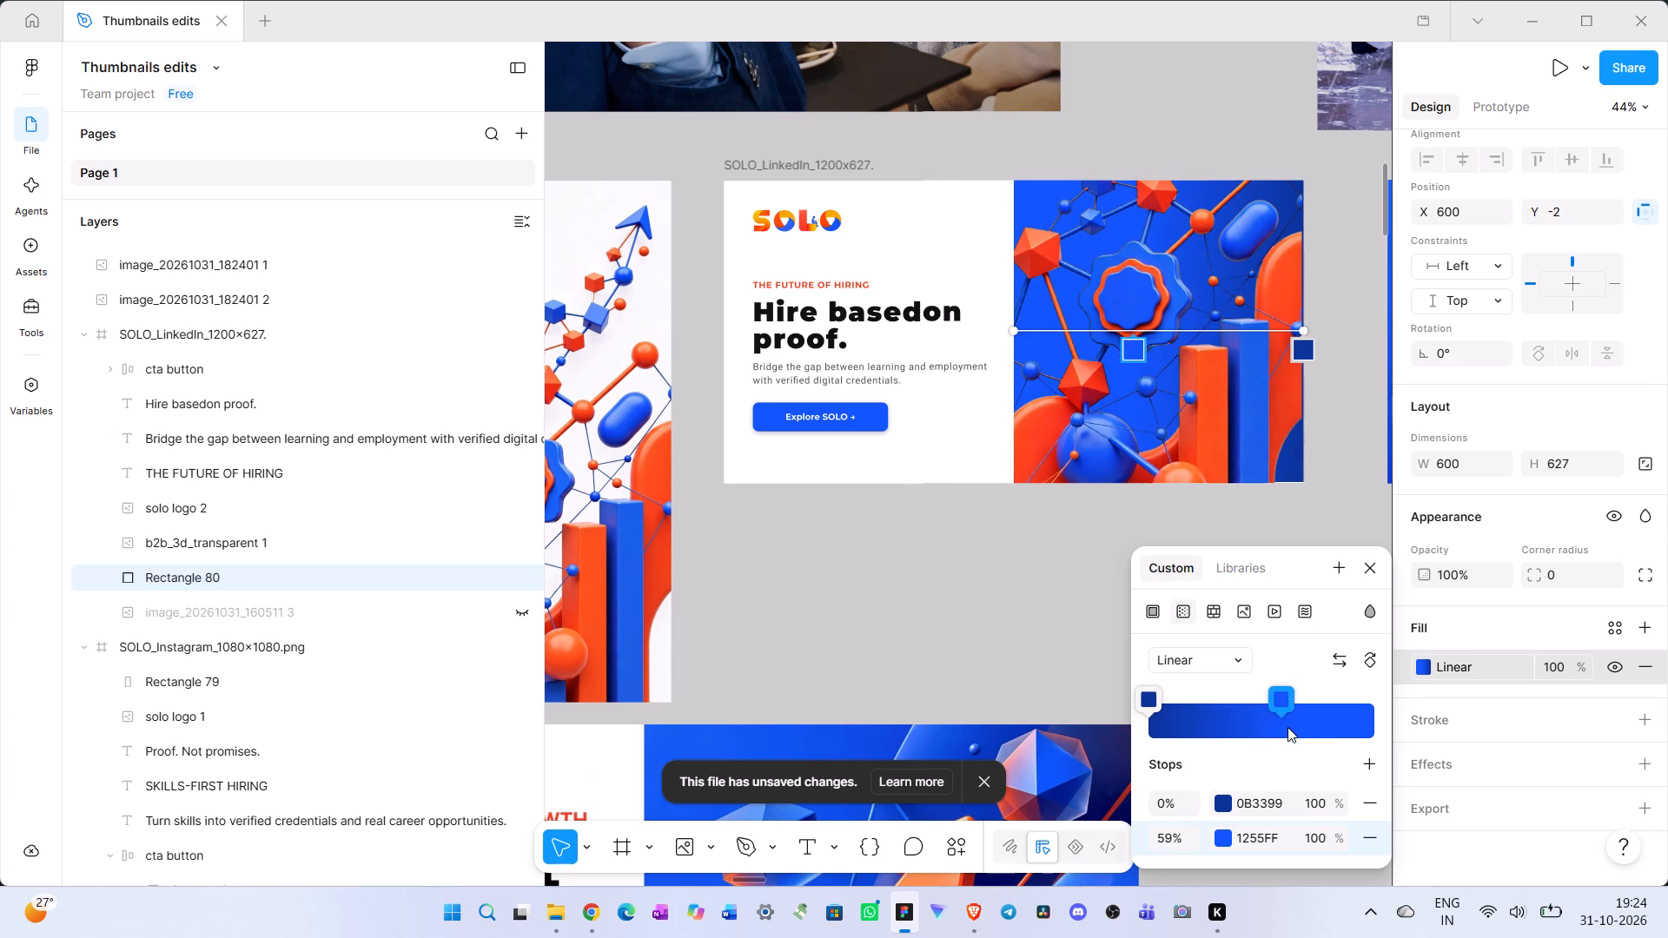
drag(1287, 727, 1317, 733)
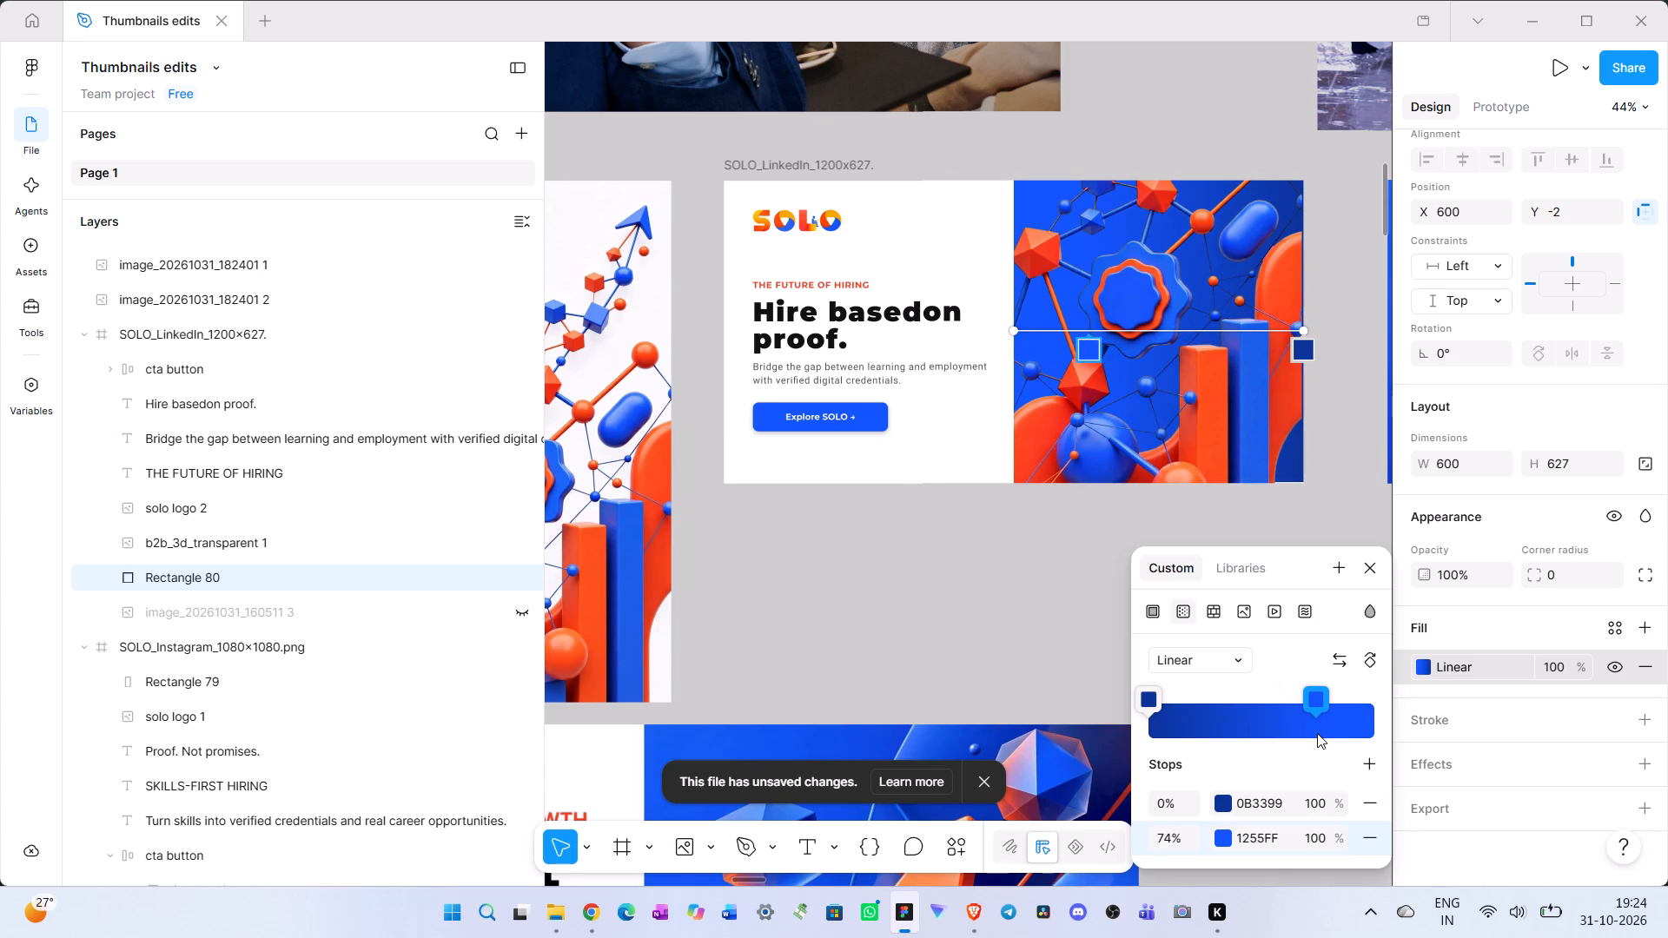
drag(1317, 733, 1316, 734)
Change the background gradient to Radial, with the 0B3399 stop at 100% and the 1255FF stop at 89%.
click(1238, 660)
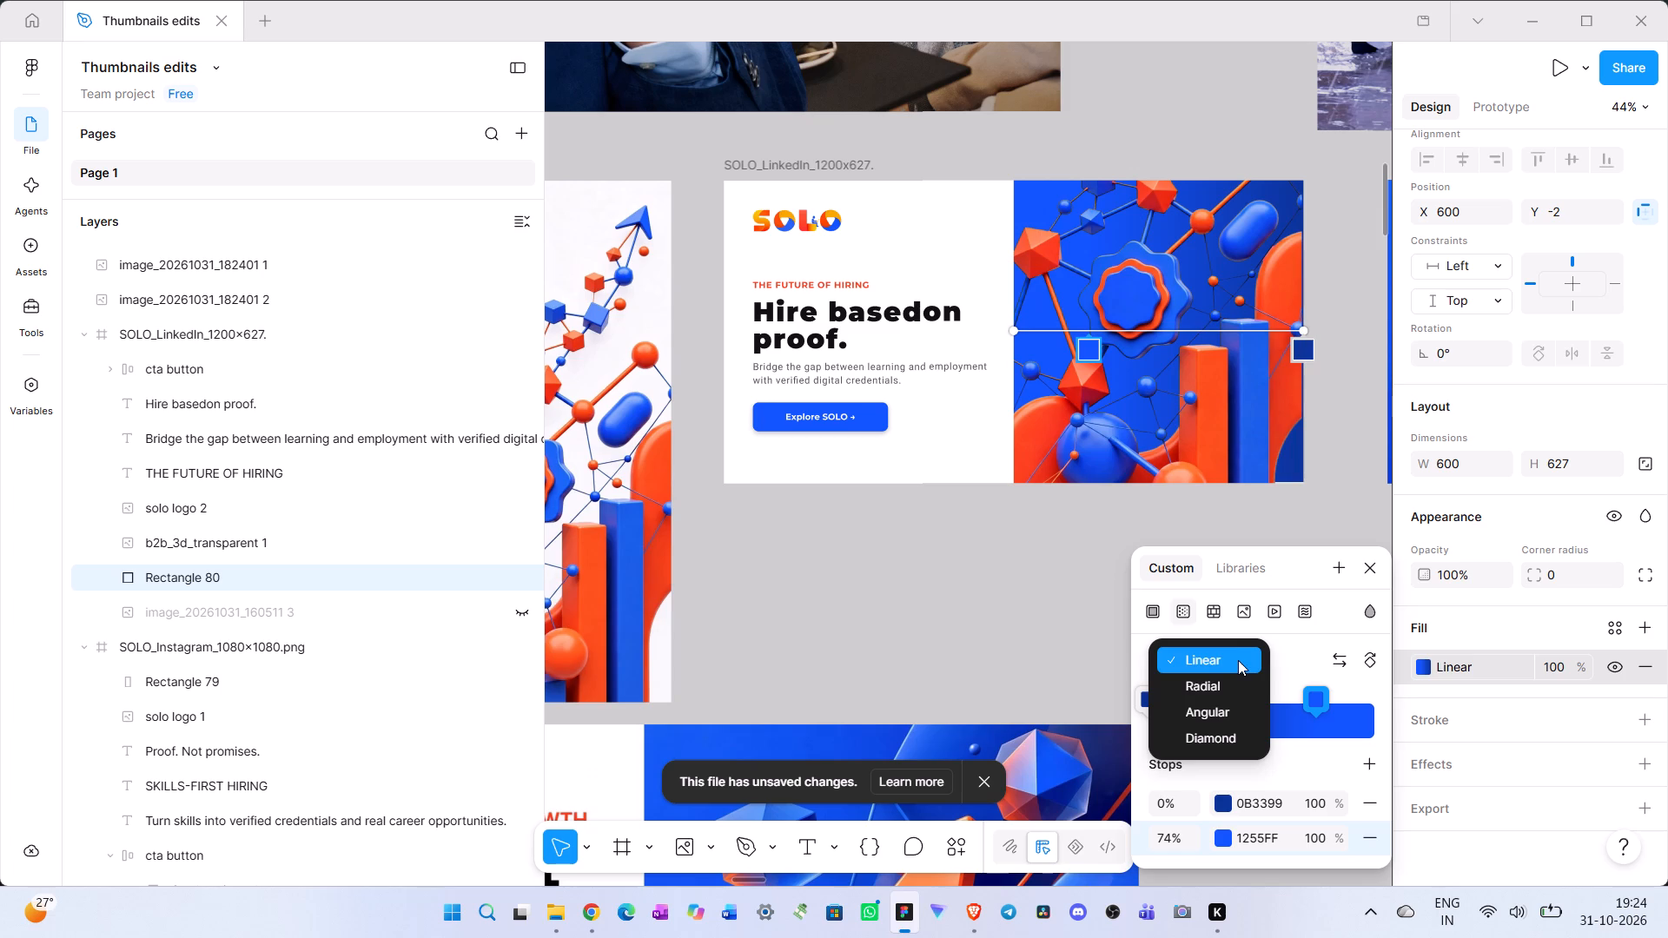
click(1224, 684)
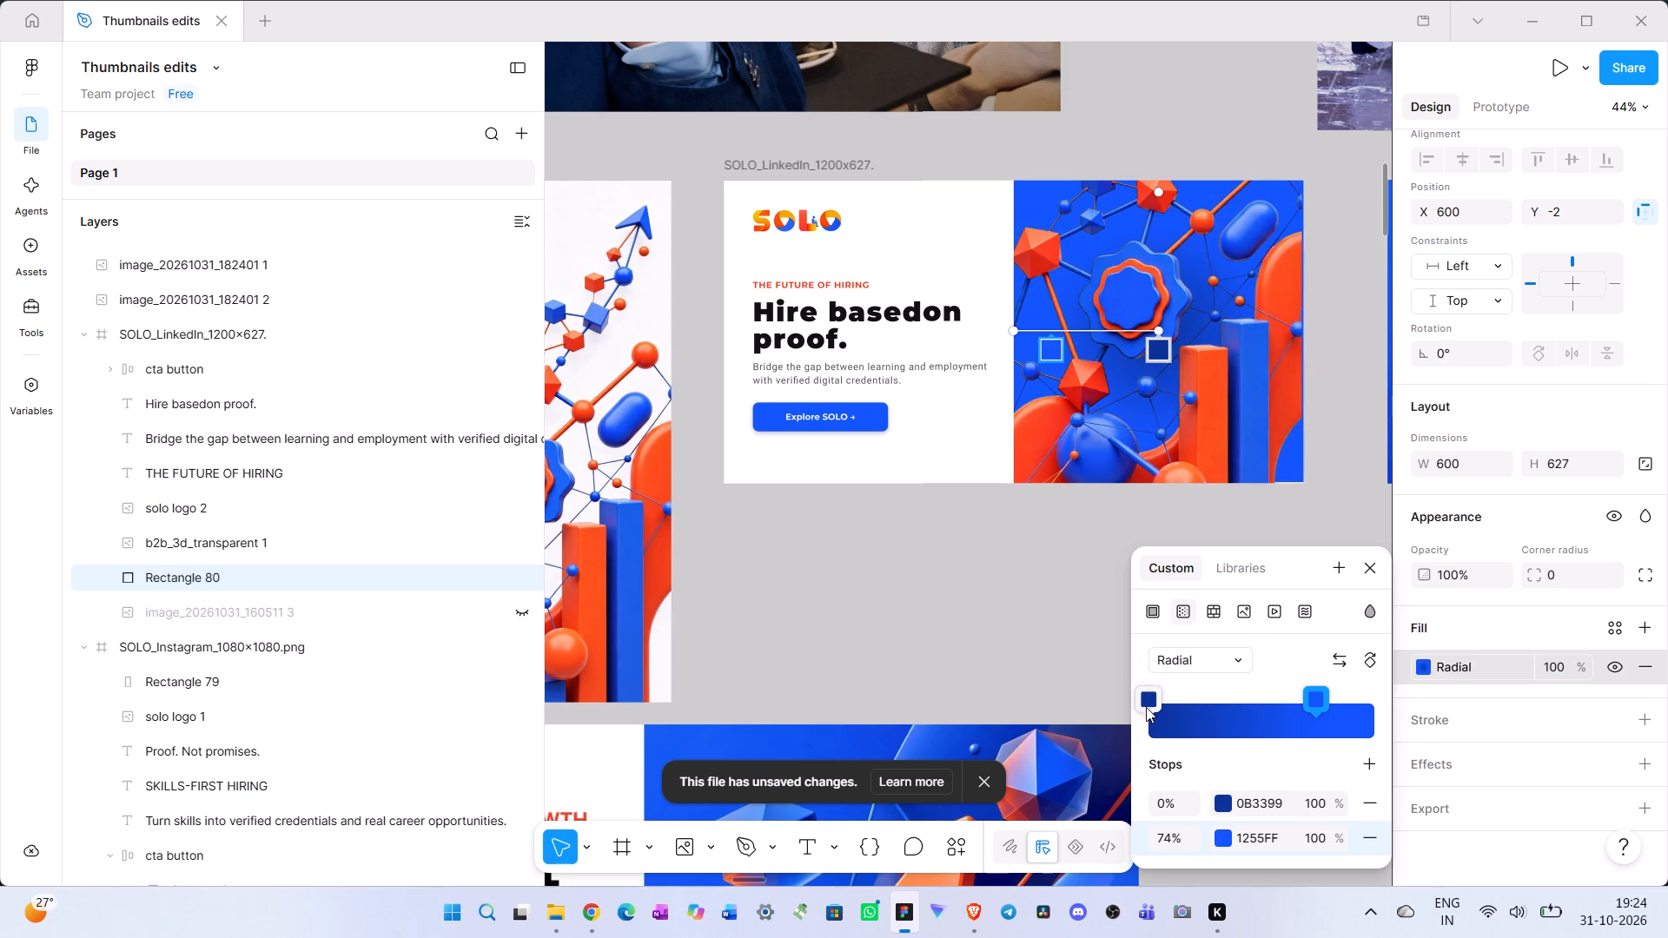
drag(1151, 705, 1393, 739)
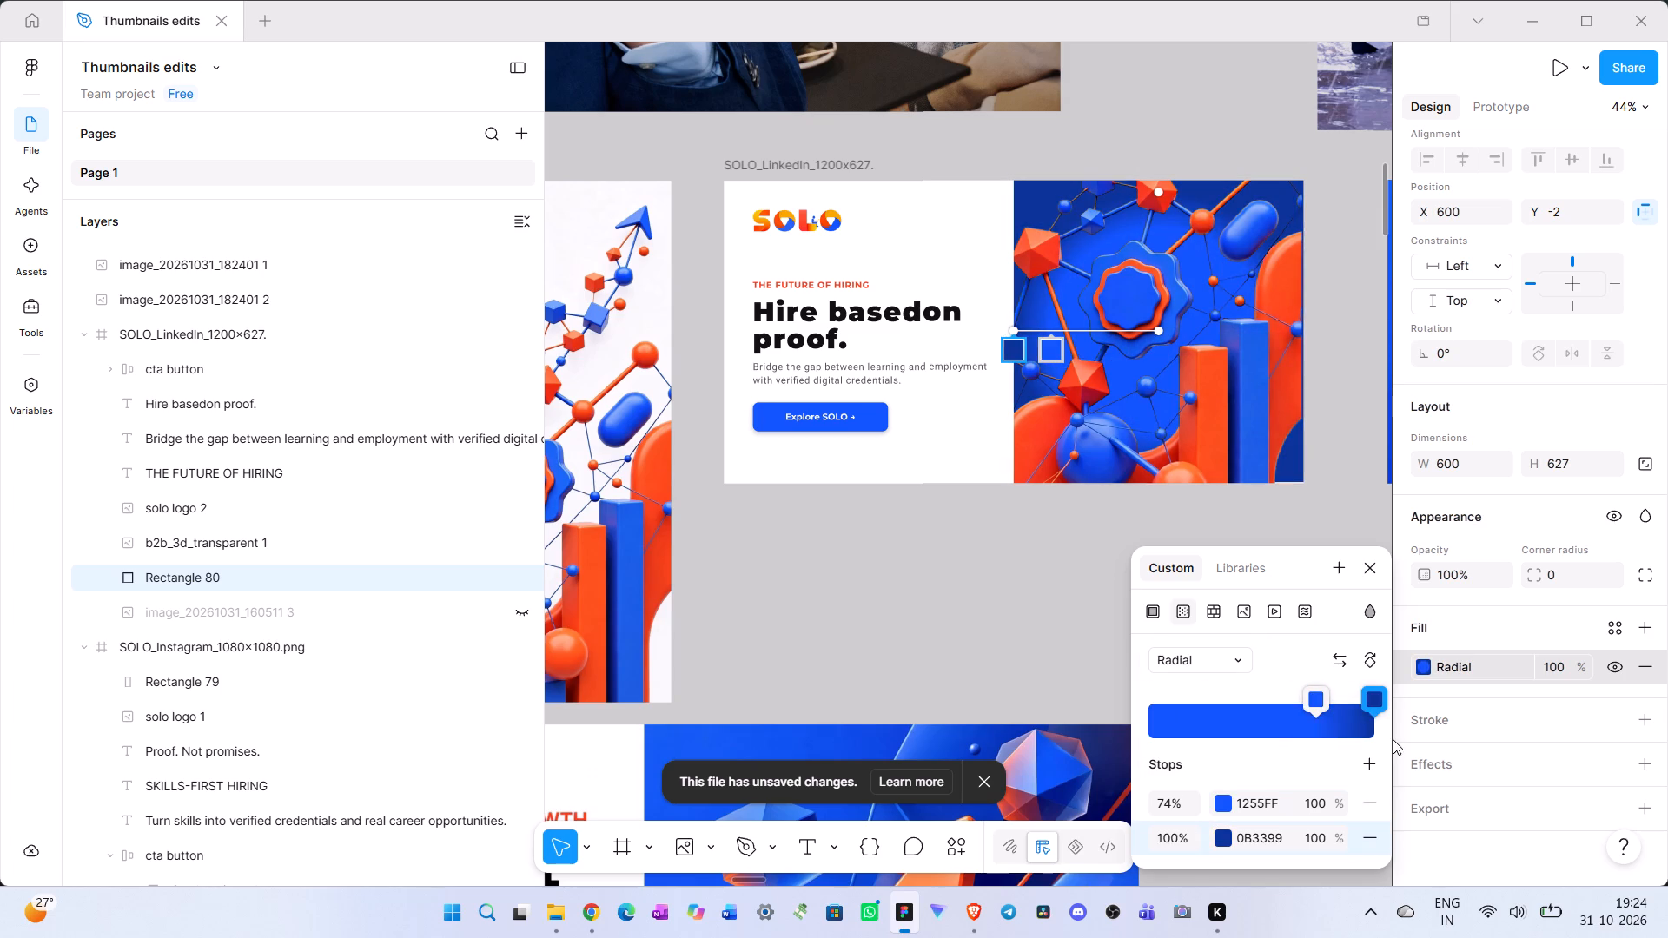
drag(1393, 739, 1291, 762)
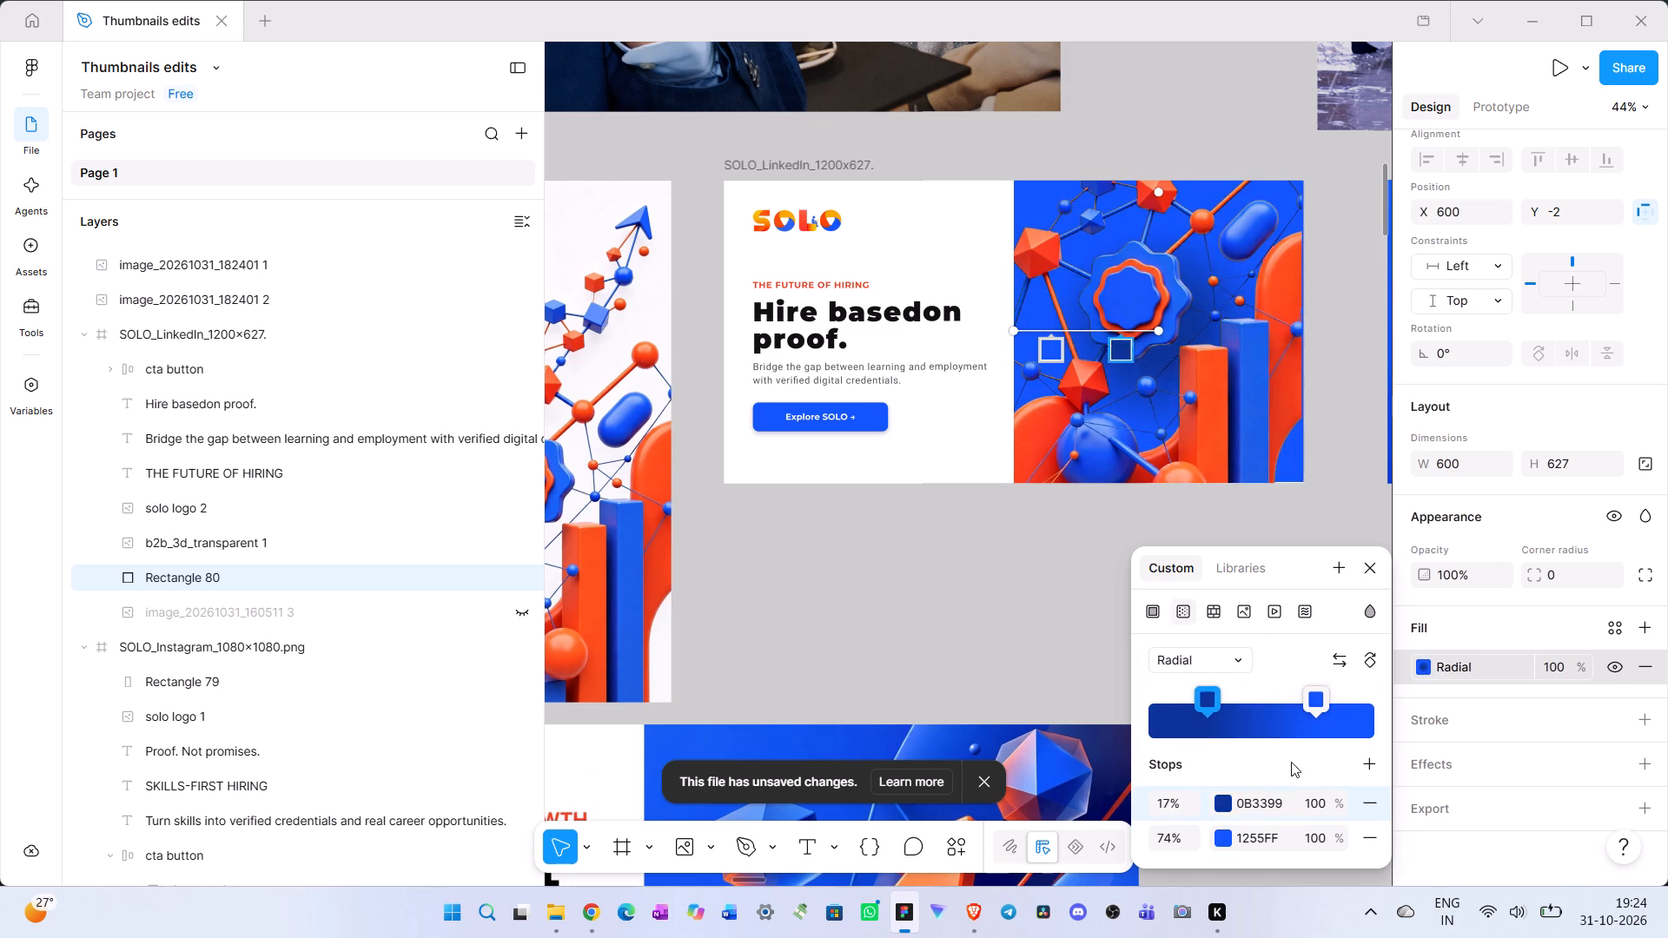
drag(1291, 762, 1404, 766)
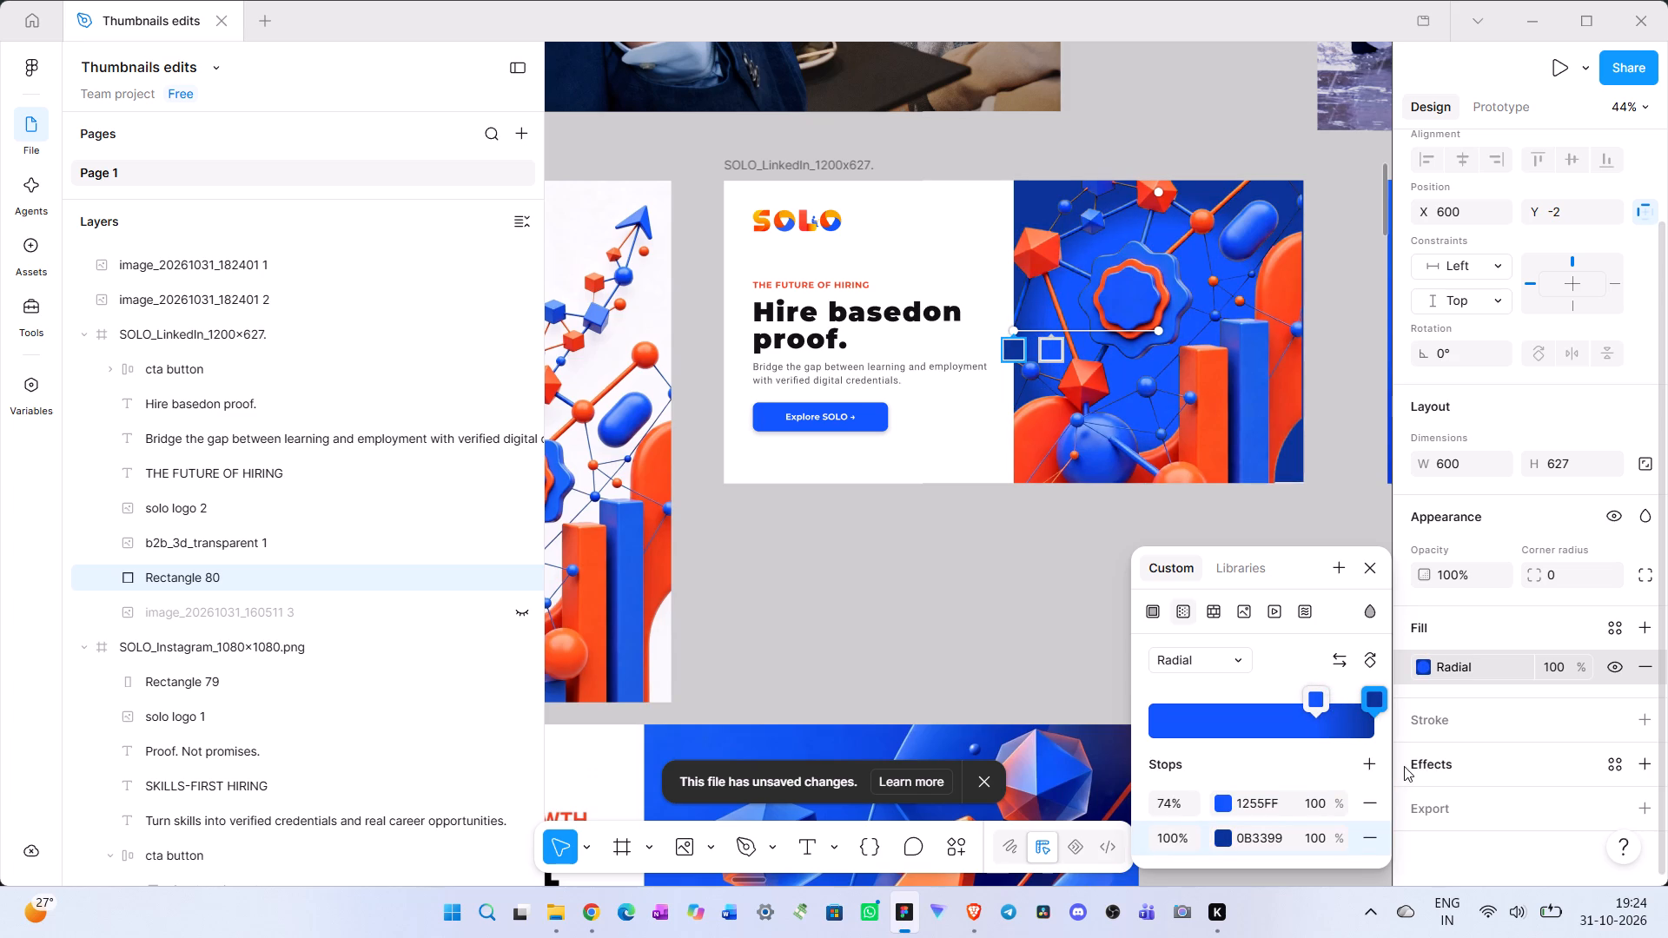
drag(1404, 766, 1392, 765)
drag(1317, 701, 1262, 706)
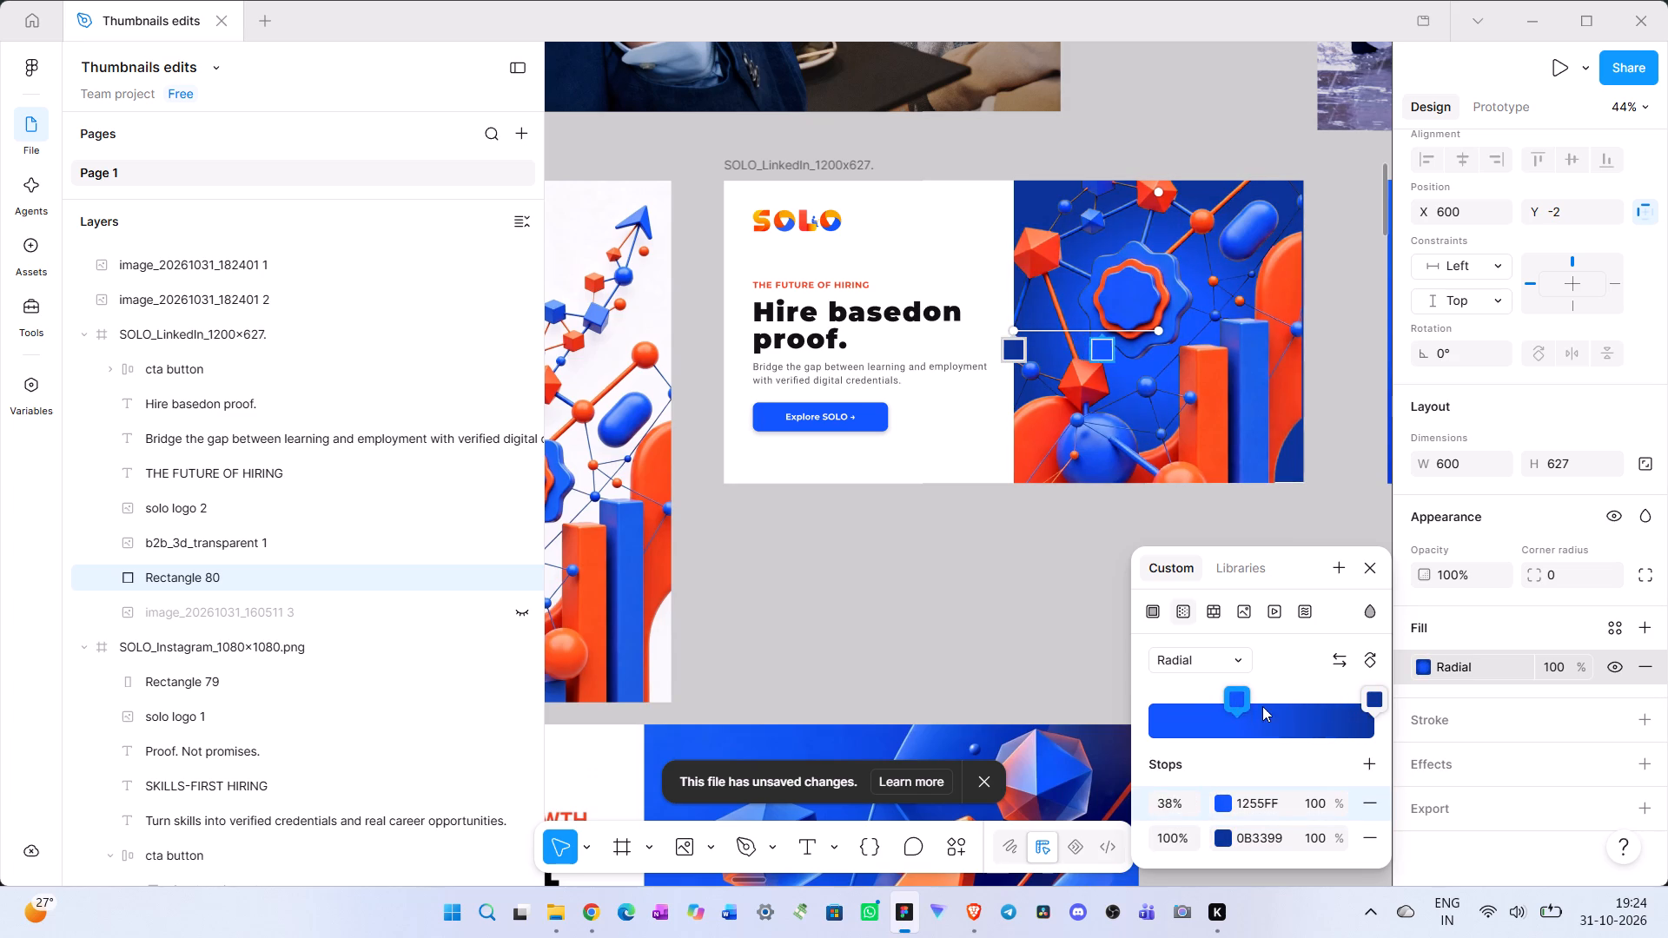
drag(1262, 706, 1352, 730)
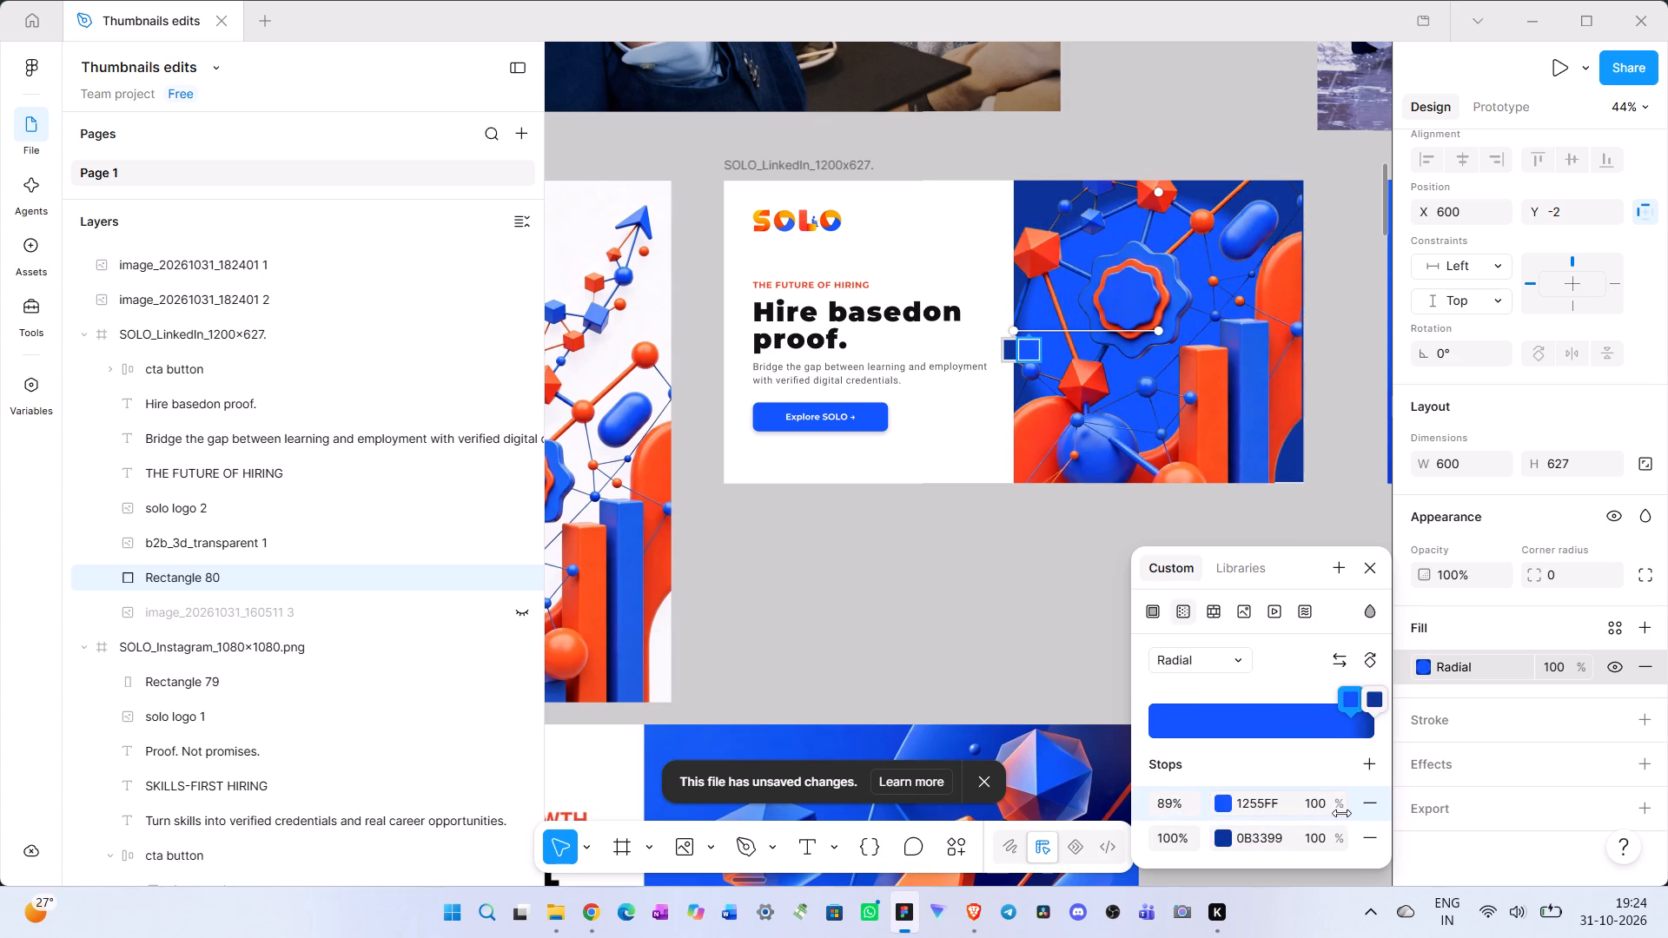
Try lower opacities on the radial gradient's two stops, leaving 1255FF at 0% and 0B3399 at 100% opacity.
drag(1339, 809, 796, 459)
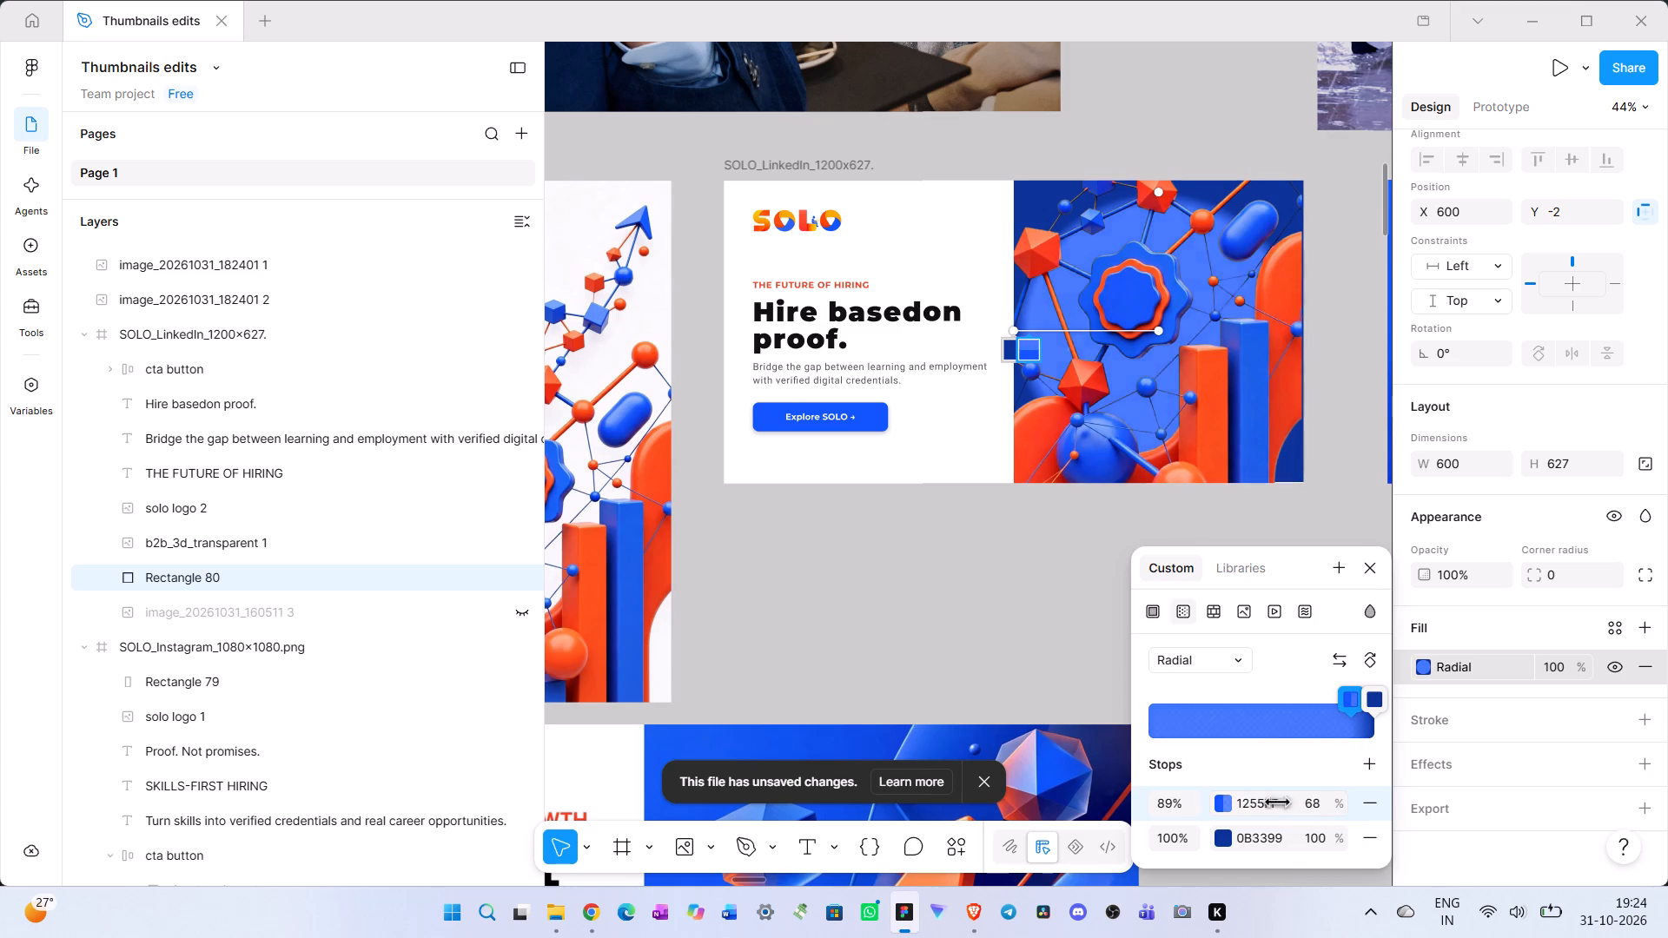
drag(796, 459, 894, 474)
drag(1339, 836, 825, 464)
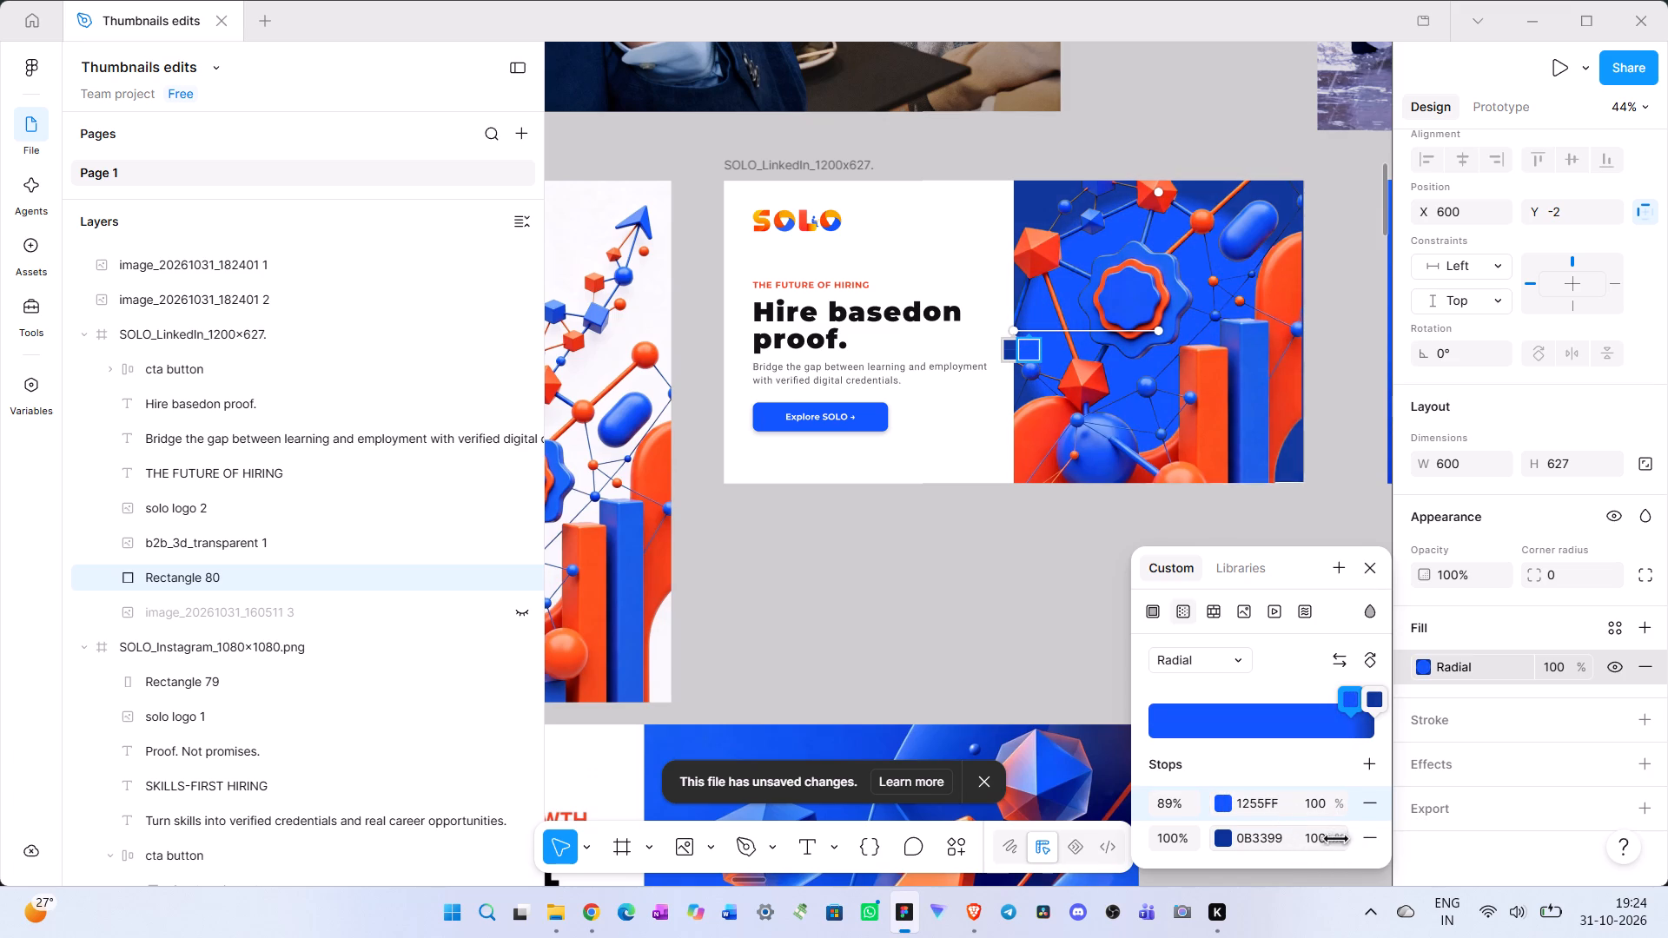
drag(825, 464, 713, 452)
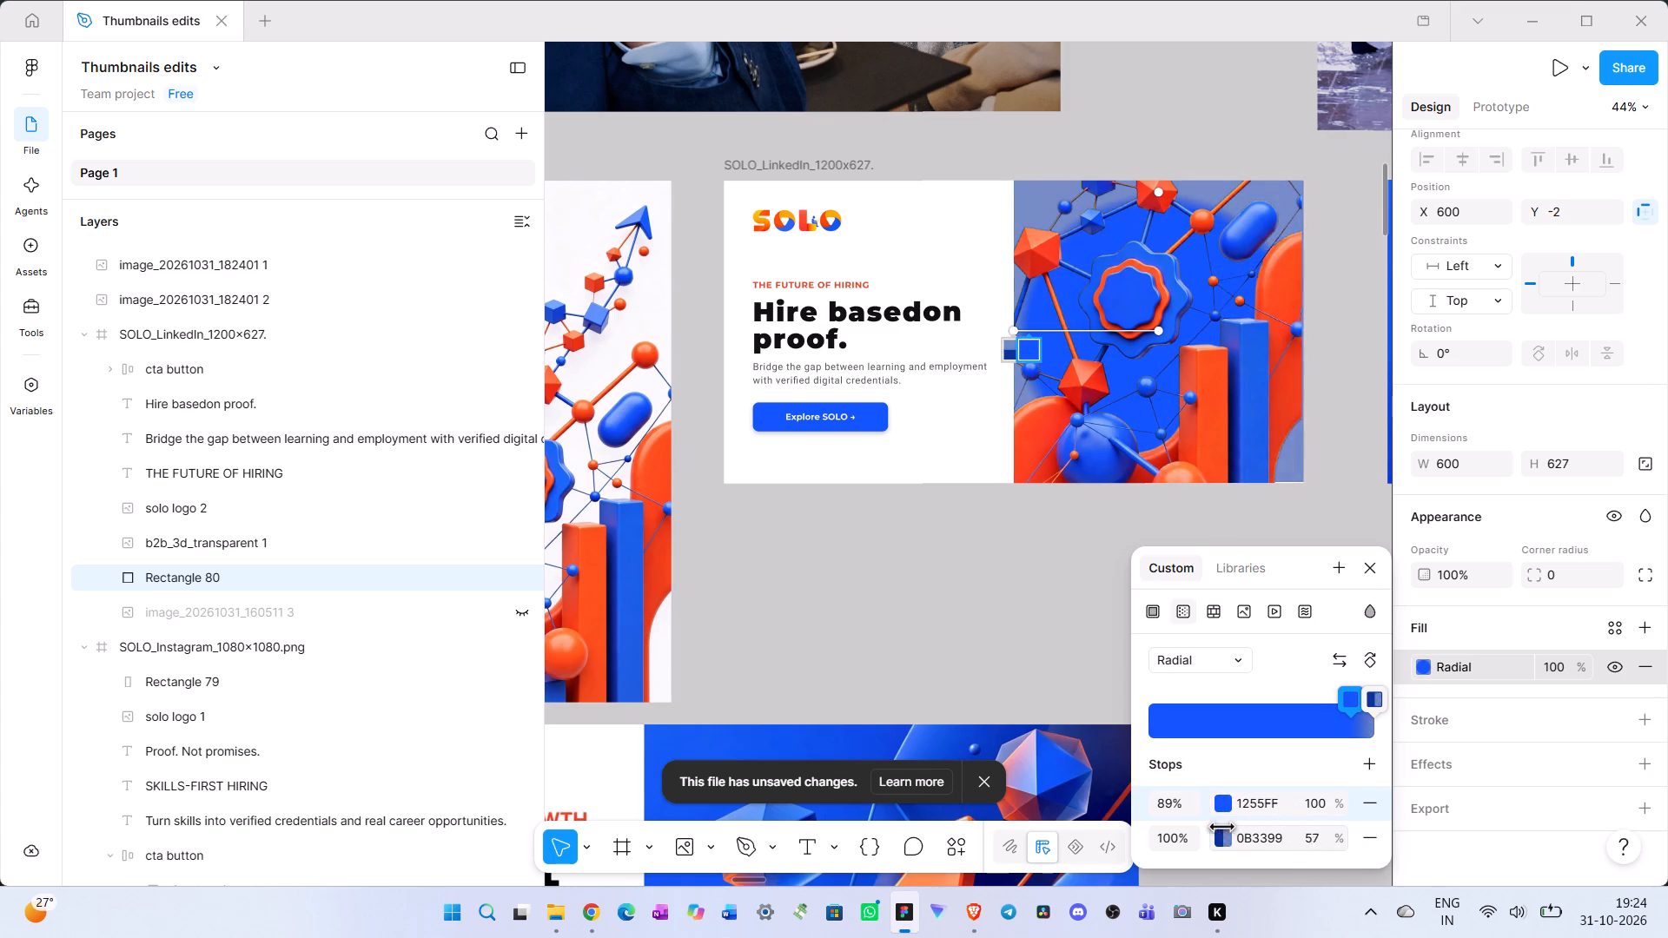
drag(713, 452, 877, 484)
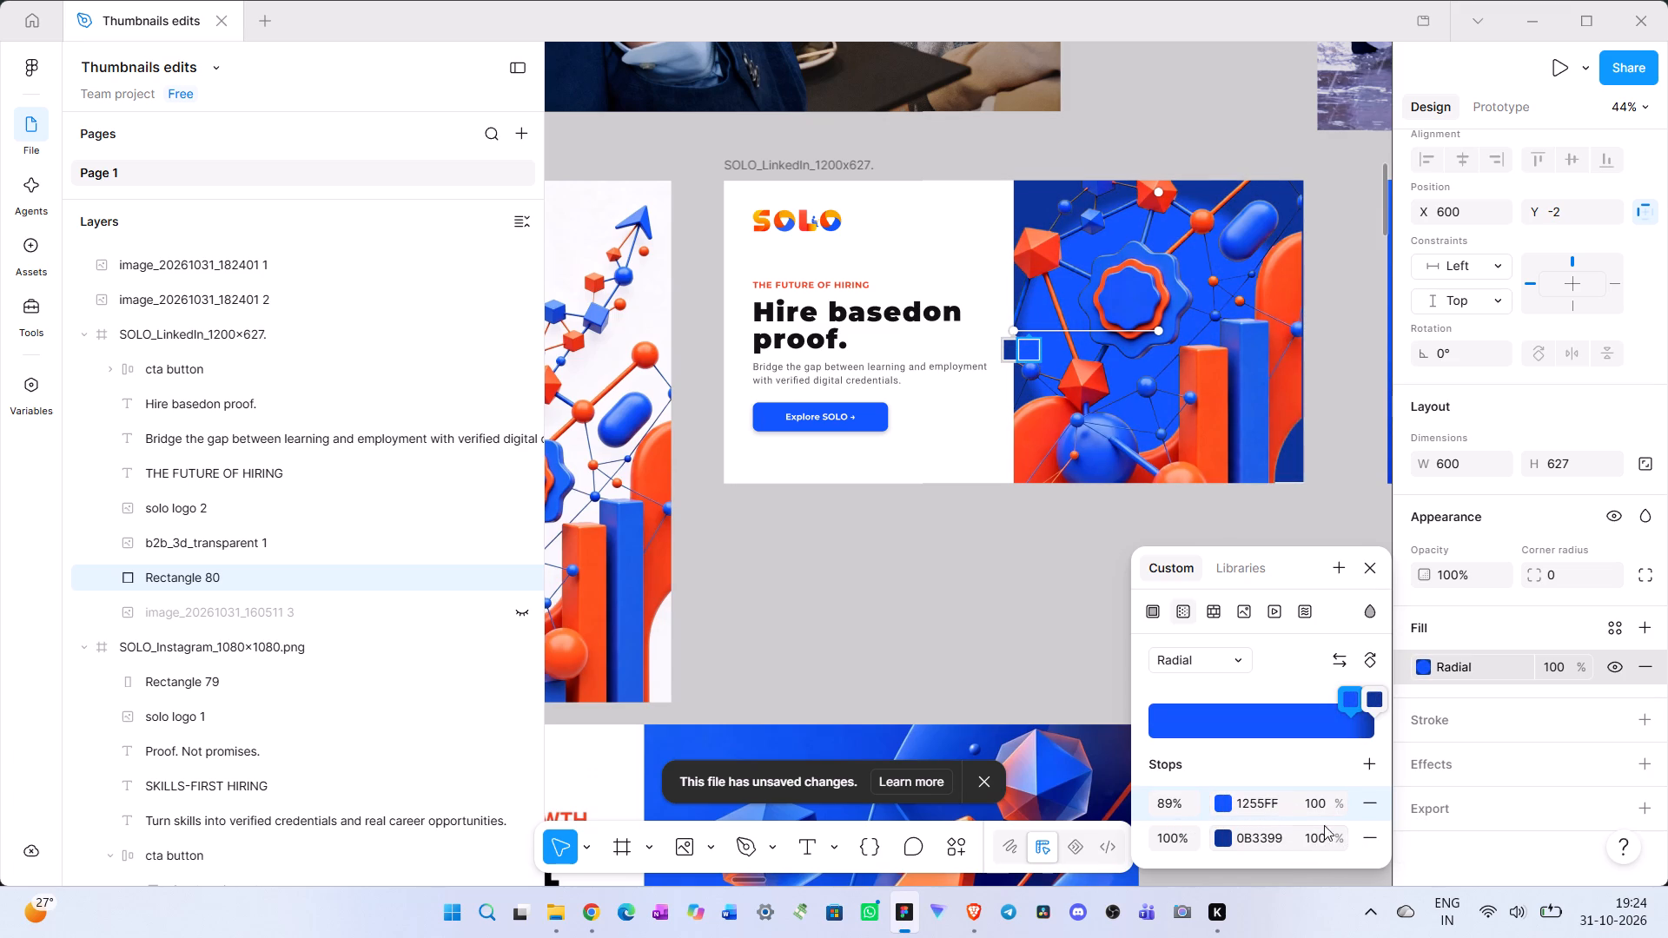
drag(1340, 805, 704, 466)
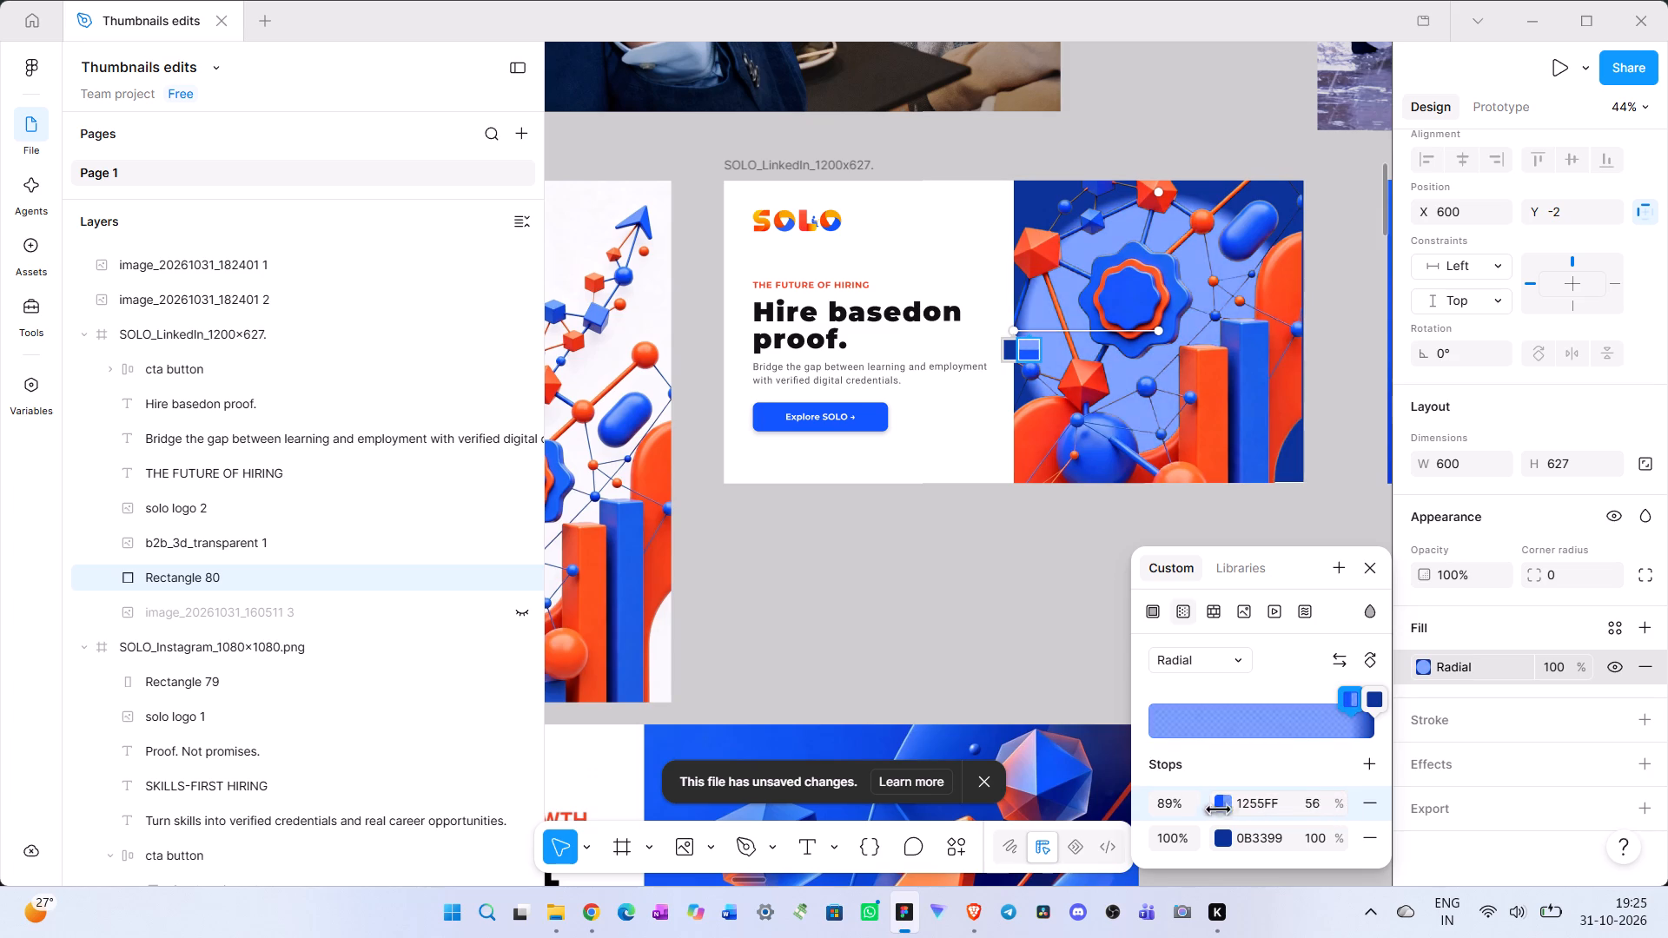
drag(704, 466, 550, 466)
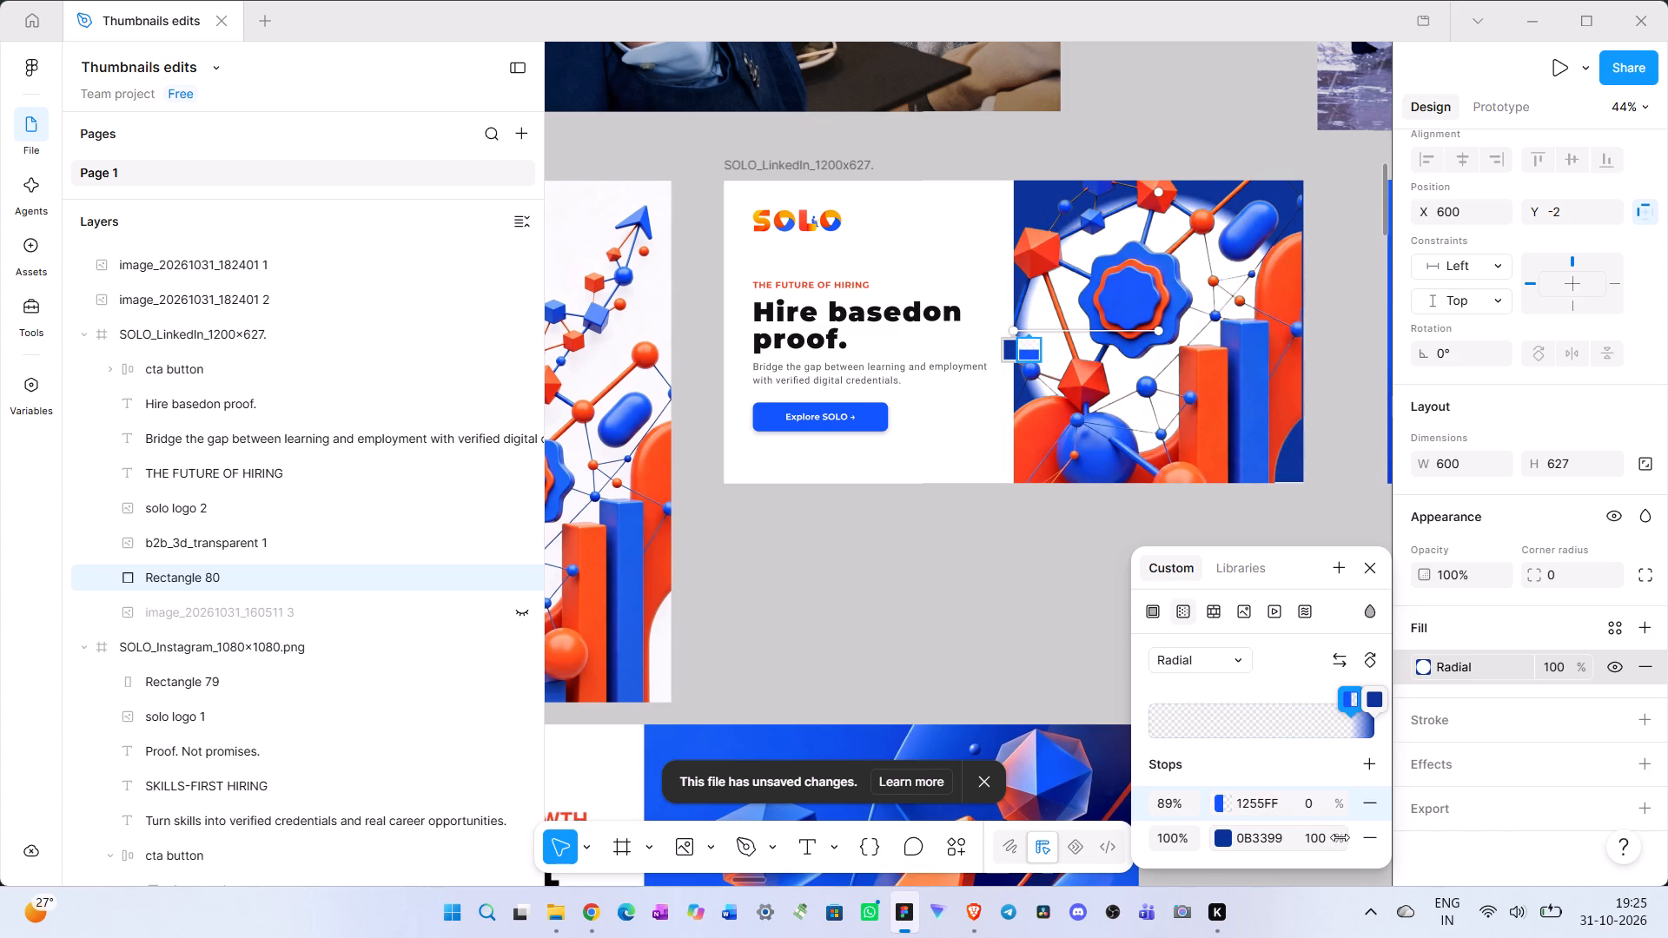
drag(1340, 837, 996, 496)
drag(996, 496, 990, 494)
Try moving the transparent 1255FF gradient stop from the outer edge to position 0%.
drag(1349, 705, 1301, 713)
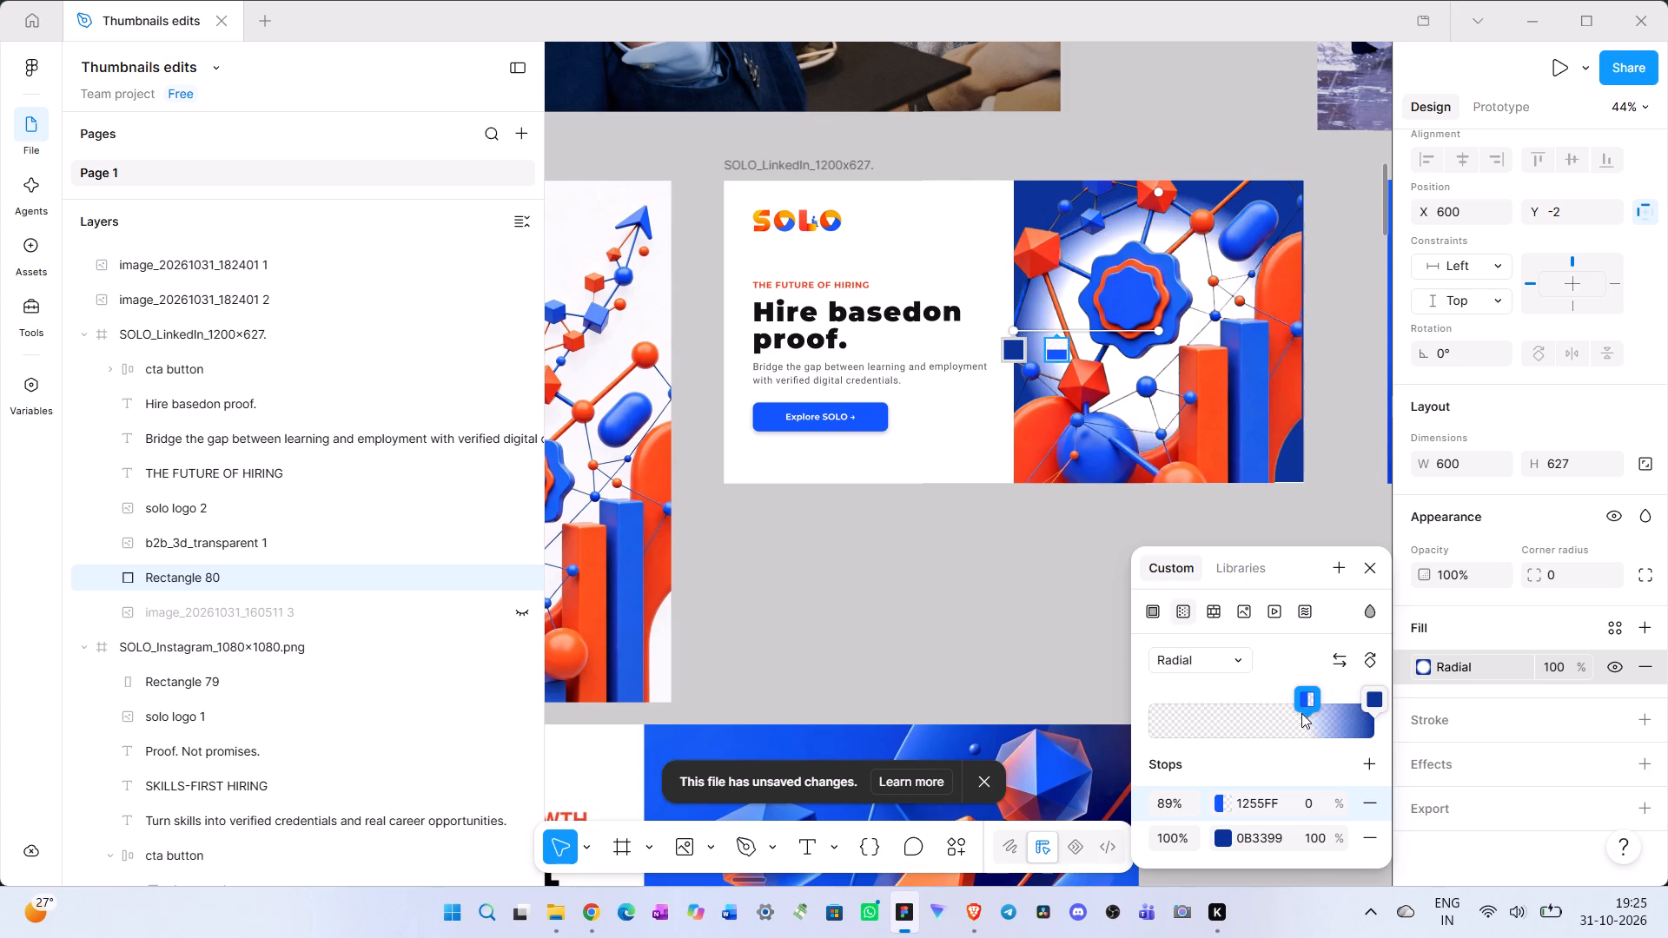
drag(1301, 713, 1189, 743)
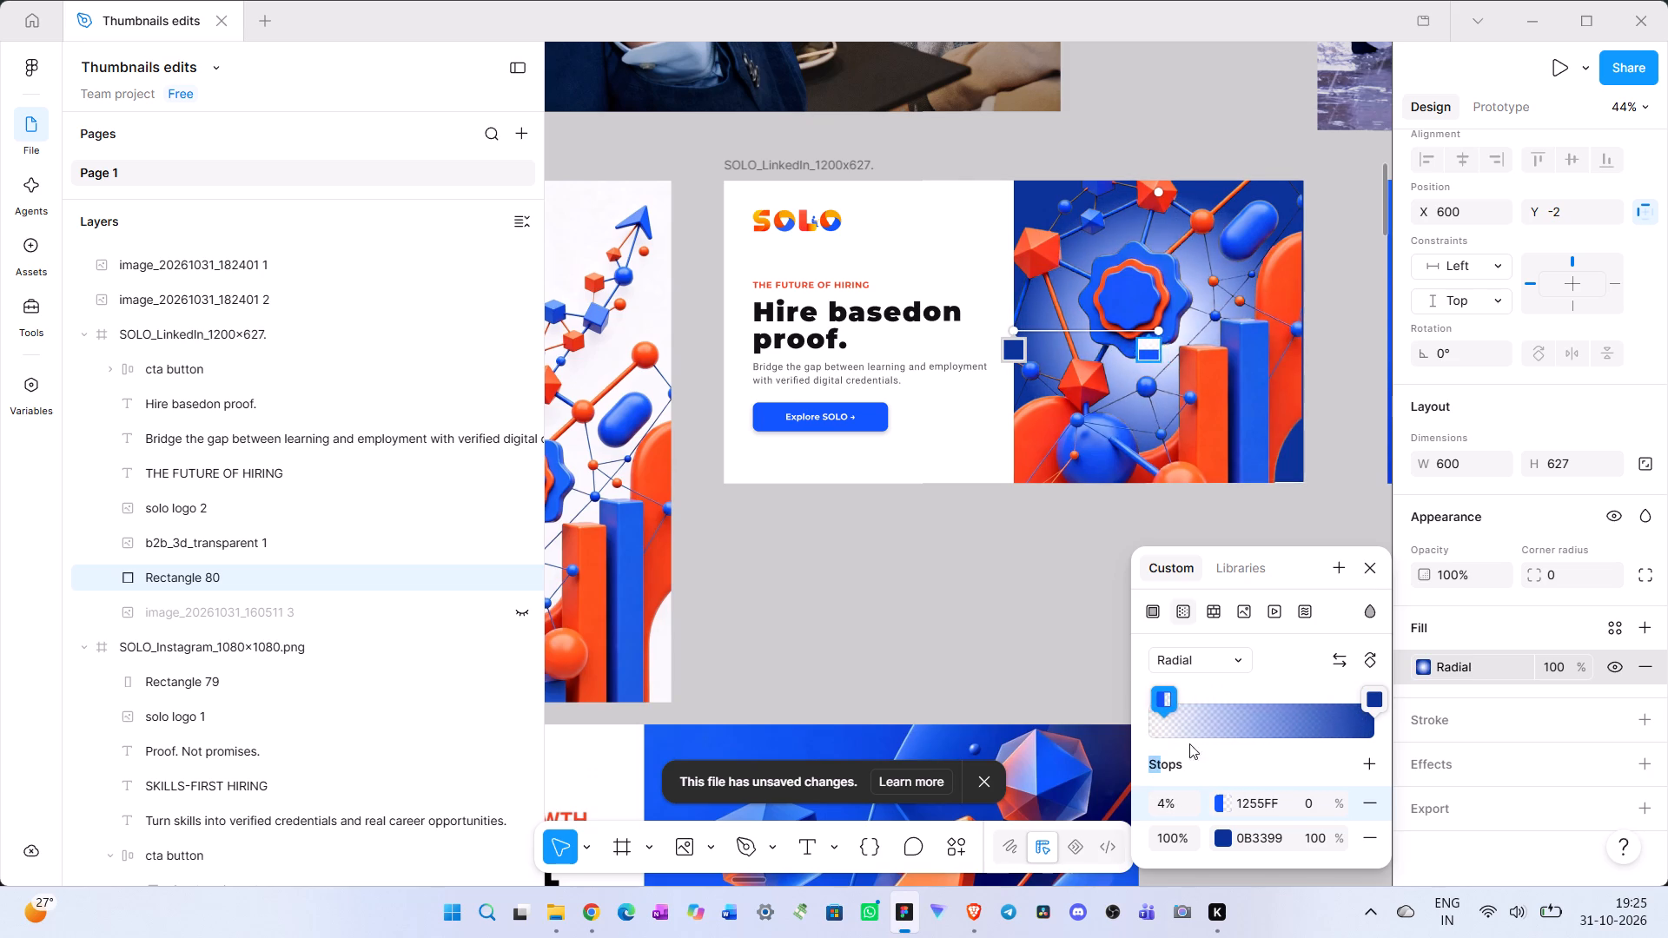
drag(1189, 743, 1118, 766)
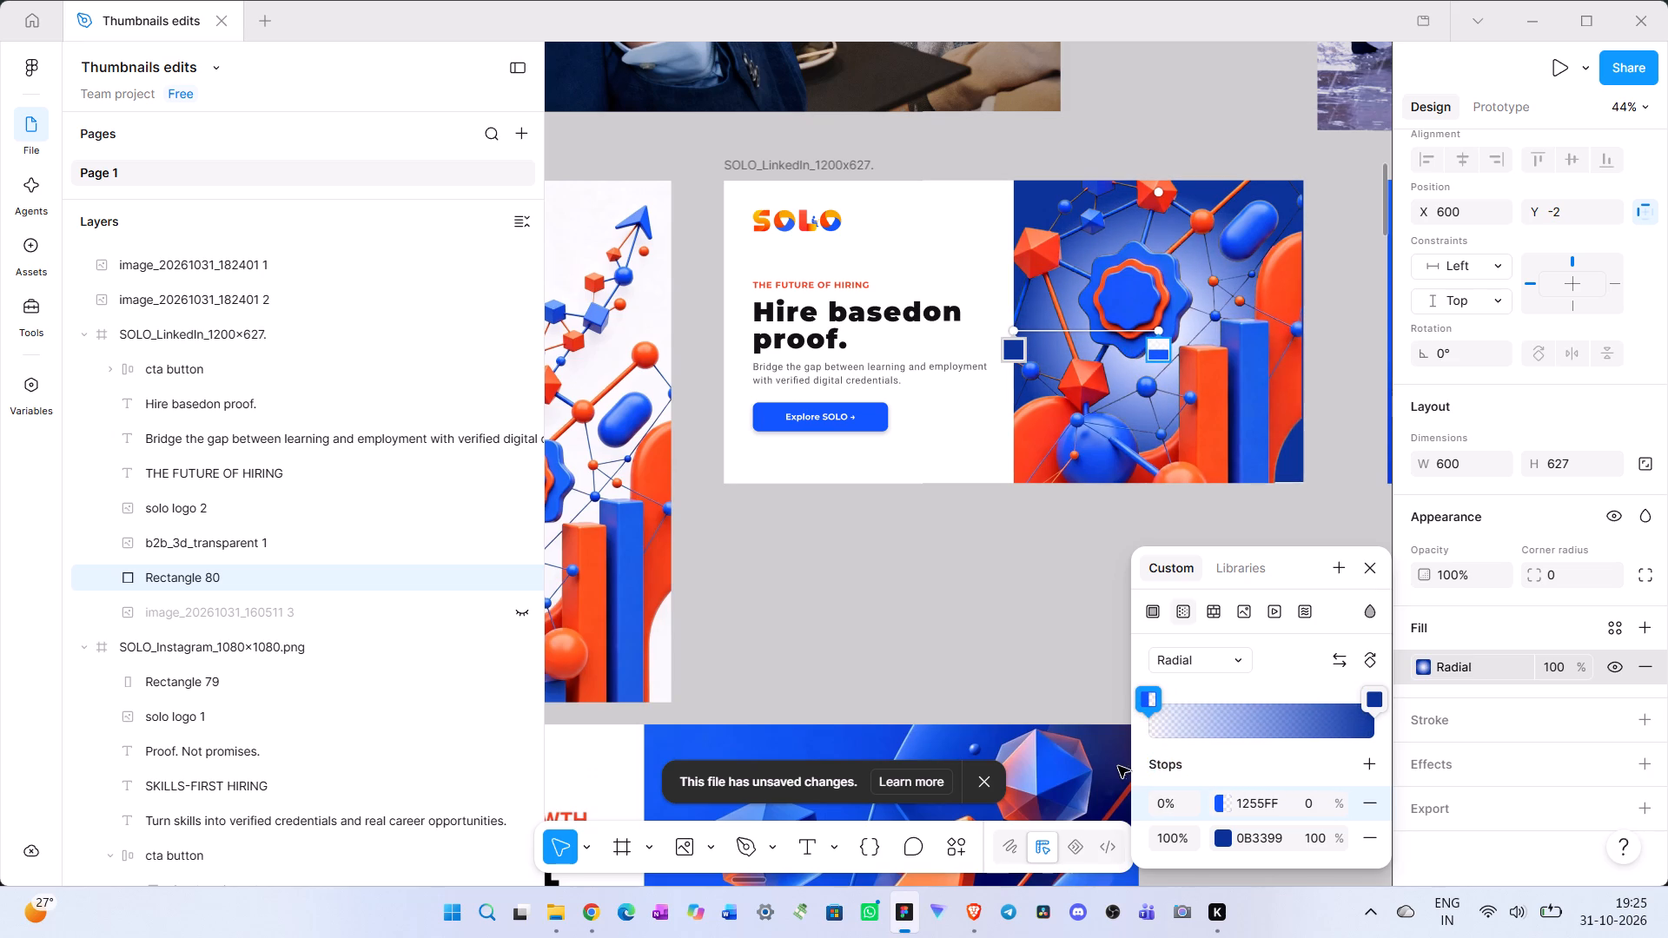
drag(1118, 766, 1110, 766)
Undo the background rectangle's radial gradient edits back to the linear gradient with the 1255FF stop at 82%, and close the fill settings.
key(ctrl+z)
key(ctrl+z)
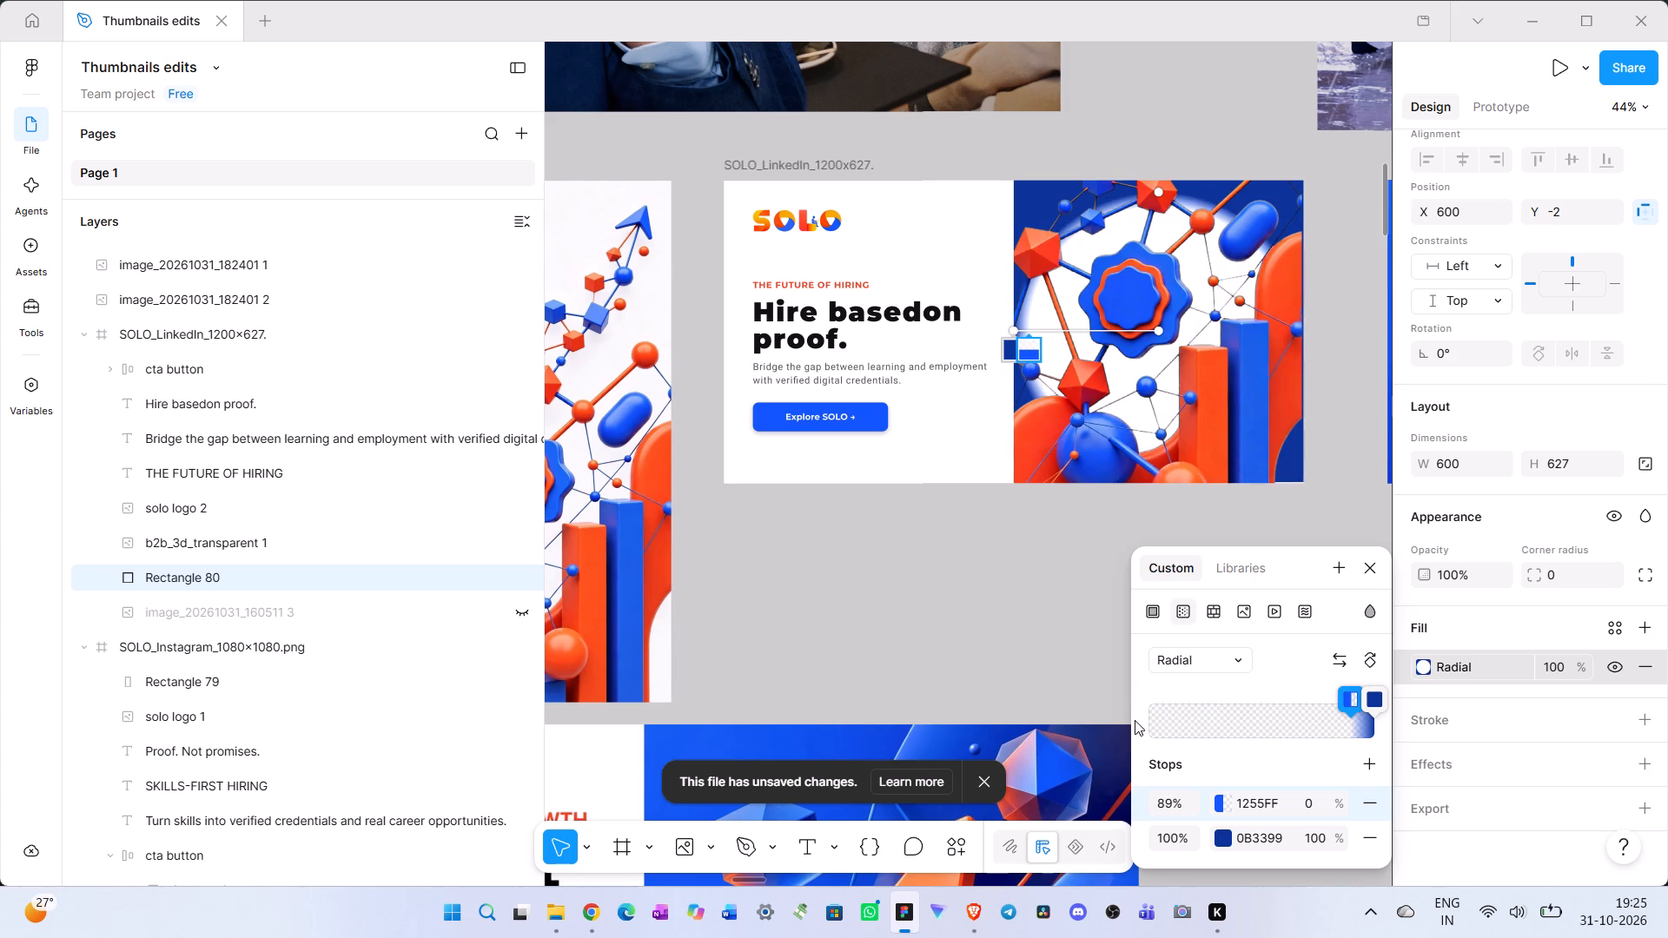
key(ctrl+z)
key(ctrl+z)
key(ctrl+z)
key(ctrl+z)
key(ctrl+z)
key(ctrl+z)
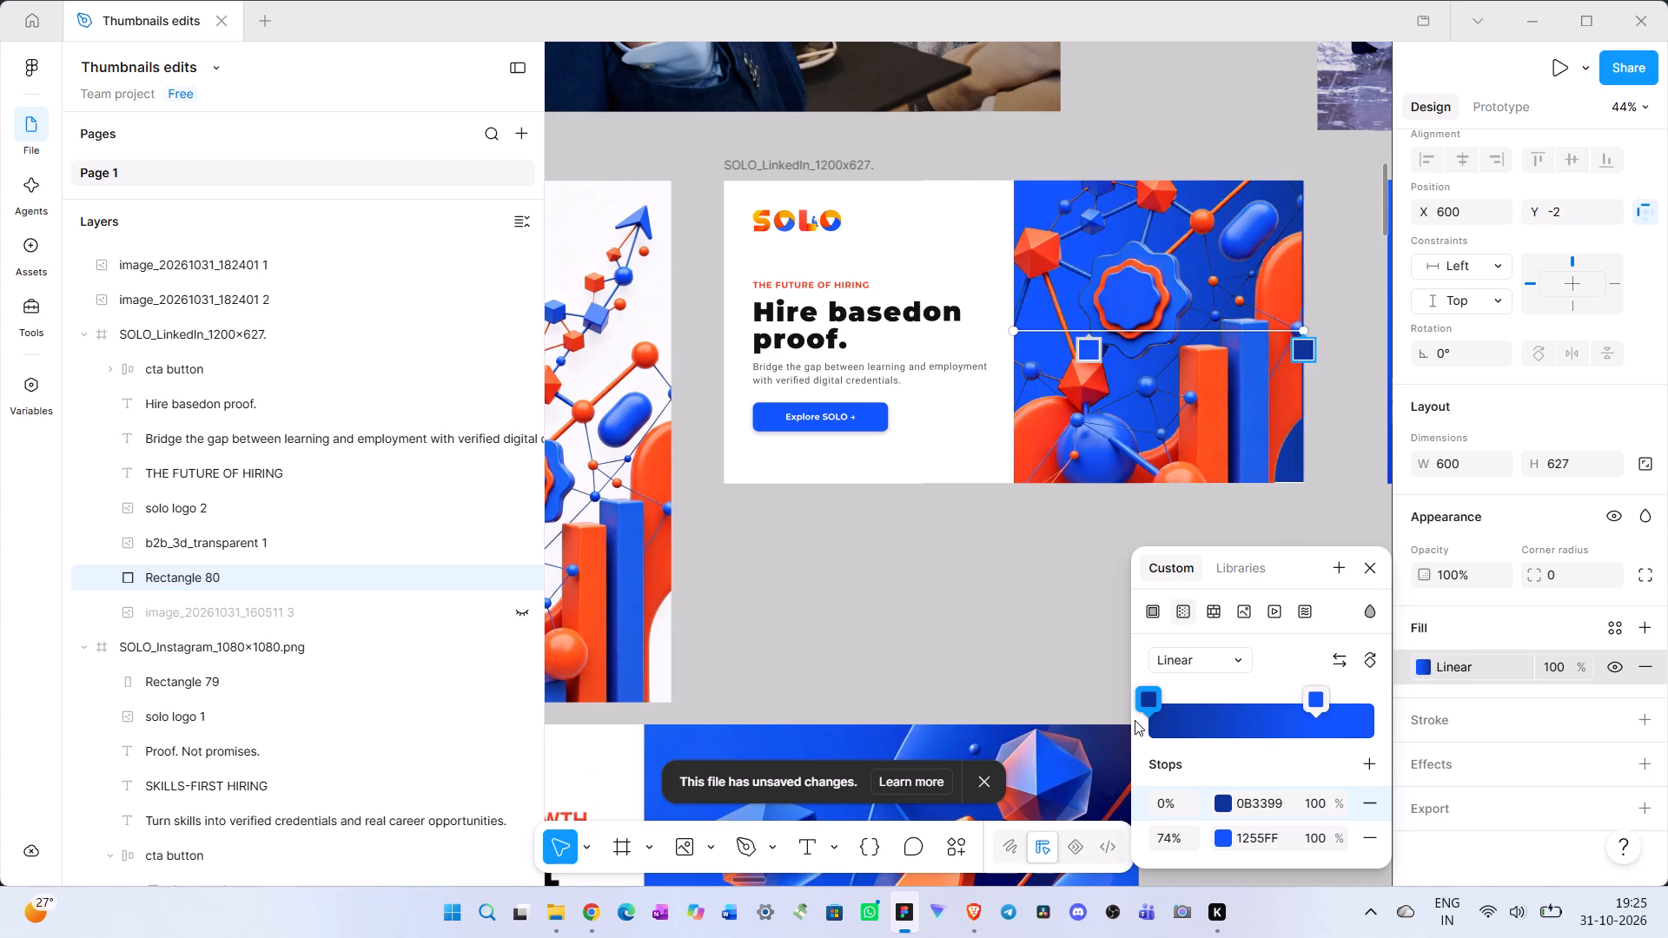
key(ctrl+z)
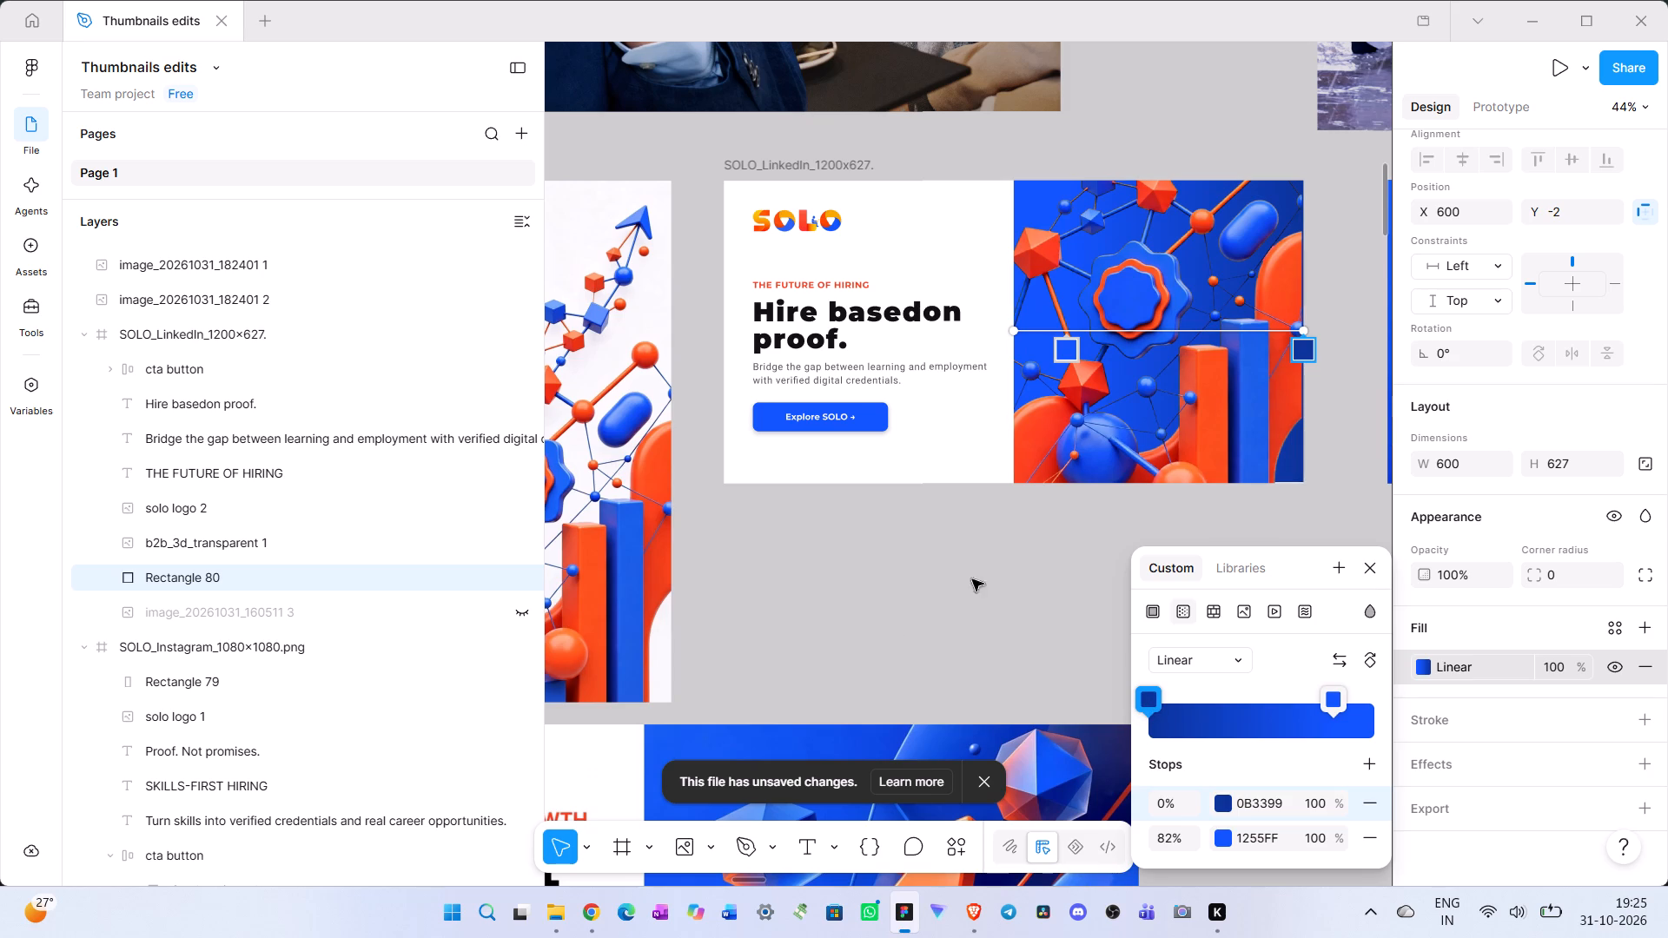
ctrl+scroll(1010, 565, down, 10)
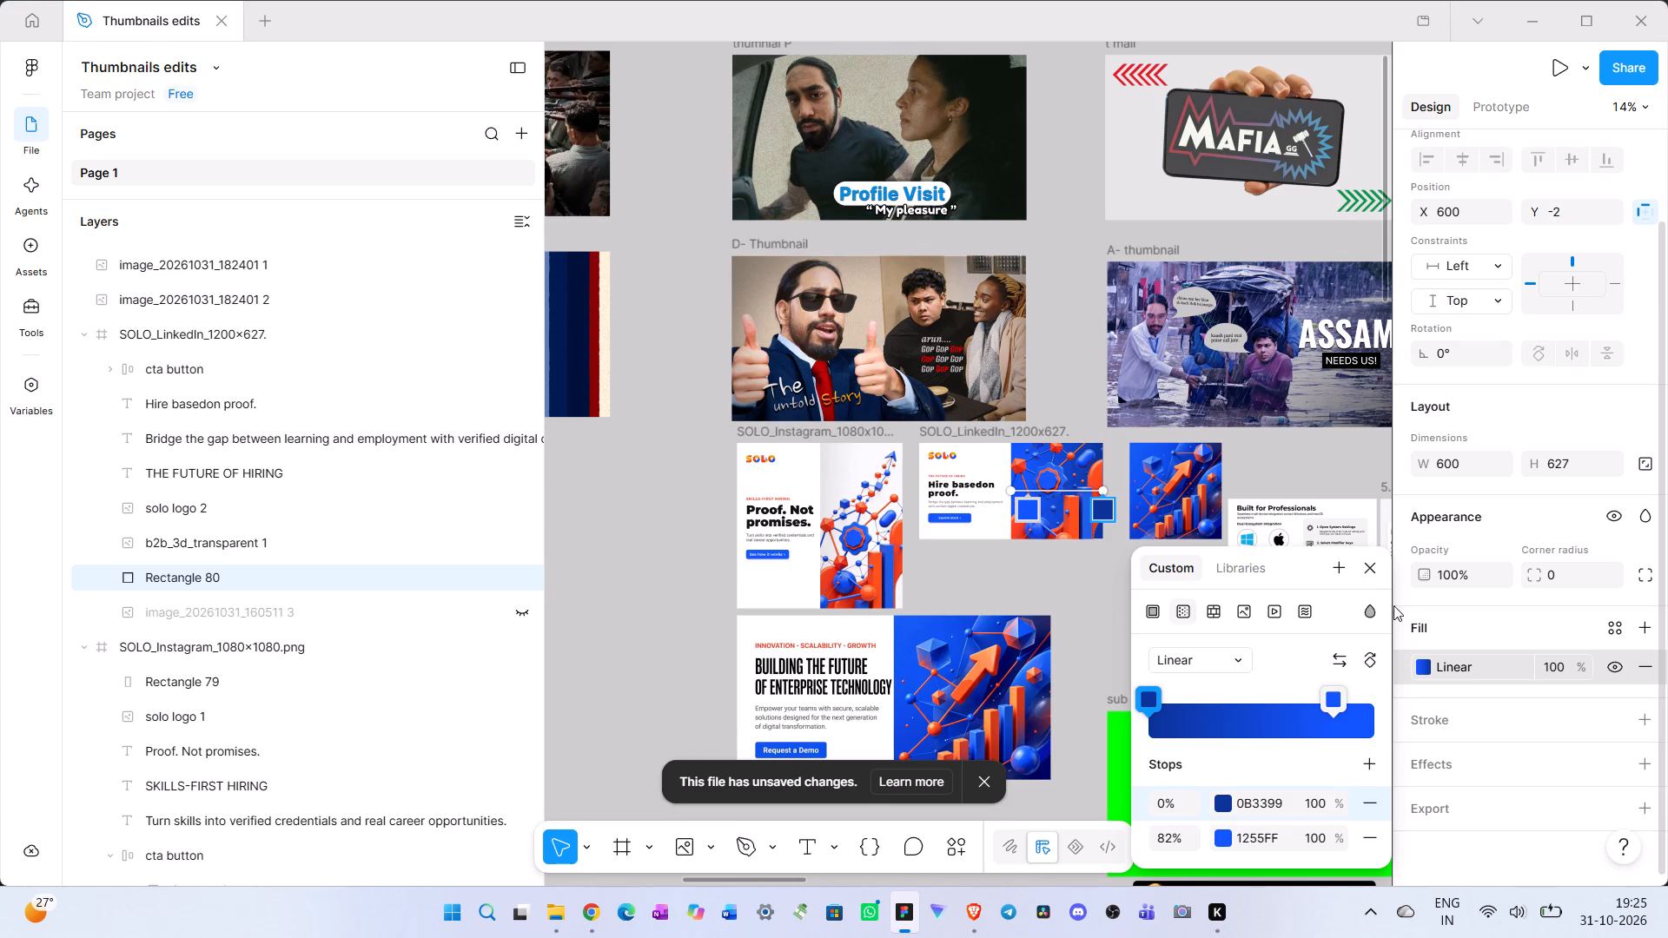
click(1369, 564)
Delete the b2b_3d_transparent 1 graphic and the blue gradient rectangle behind it from the LinkedIn frame.
scroll(1097, 587, up, 6)
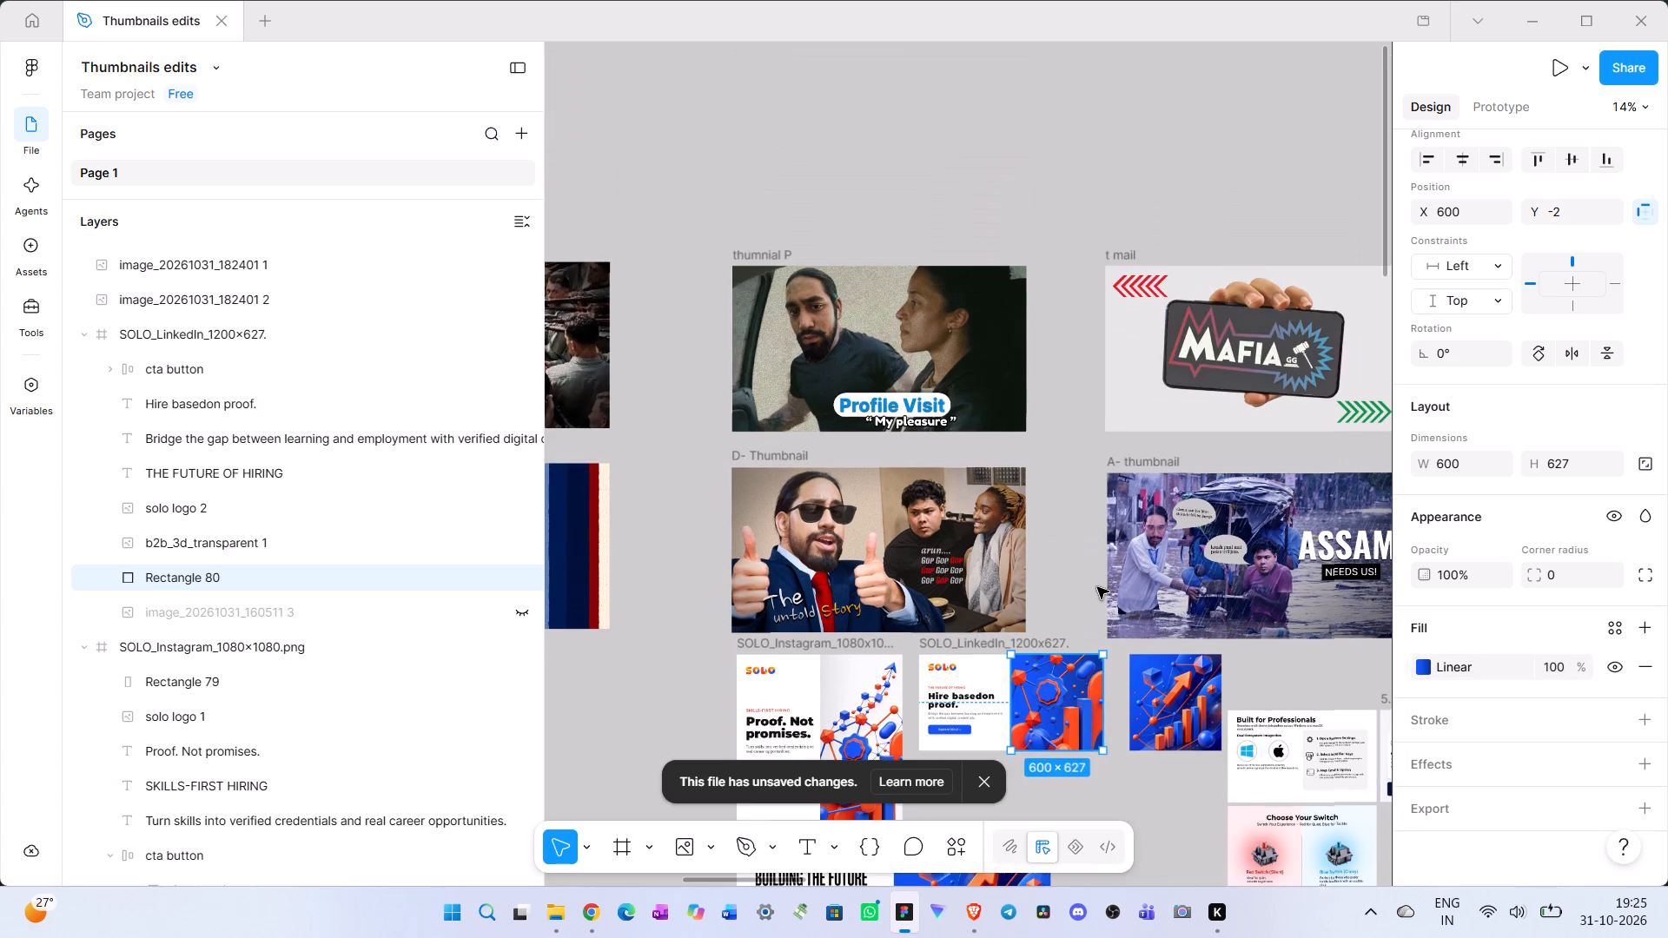
scroll(1097, 587, down, 5)
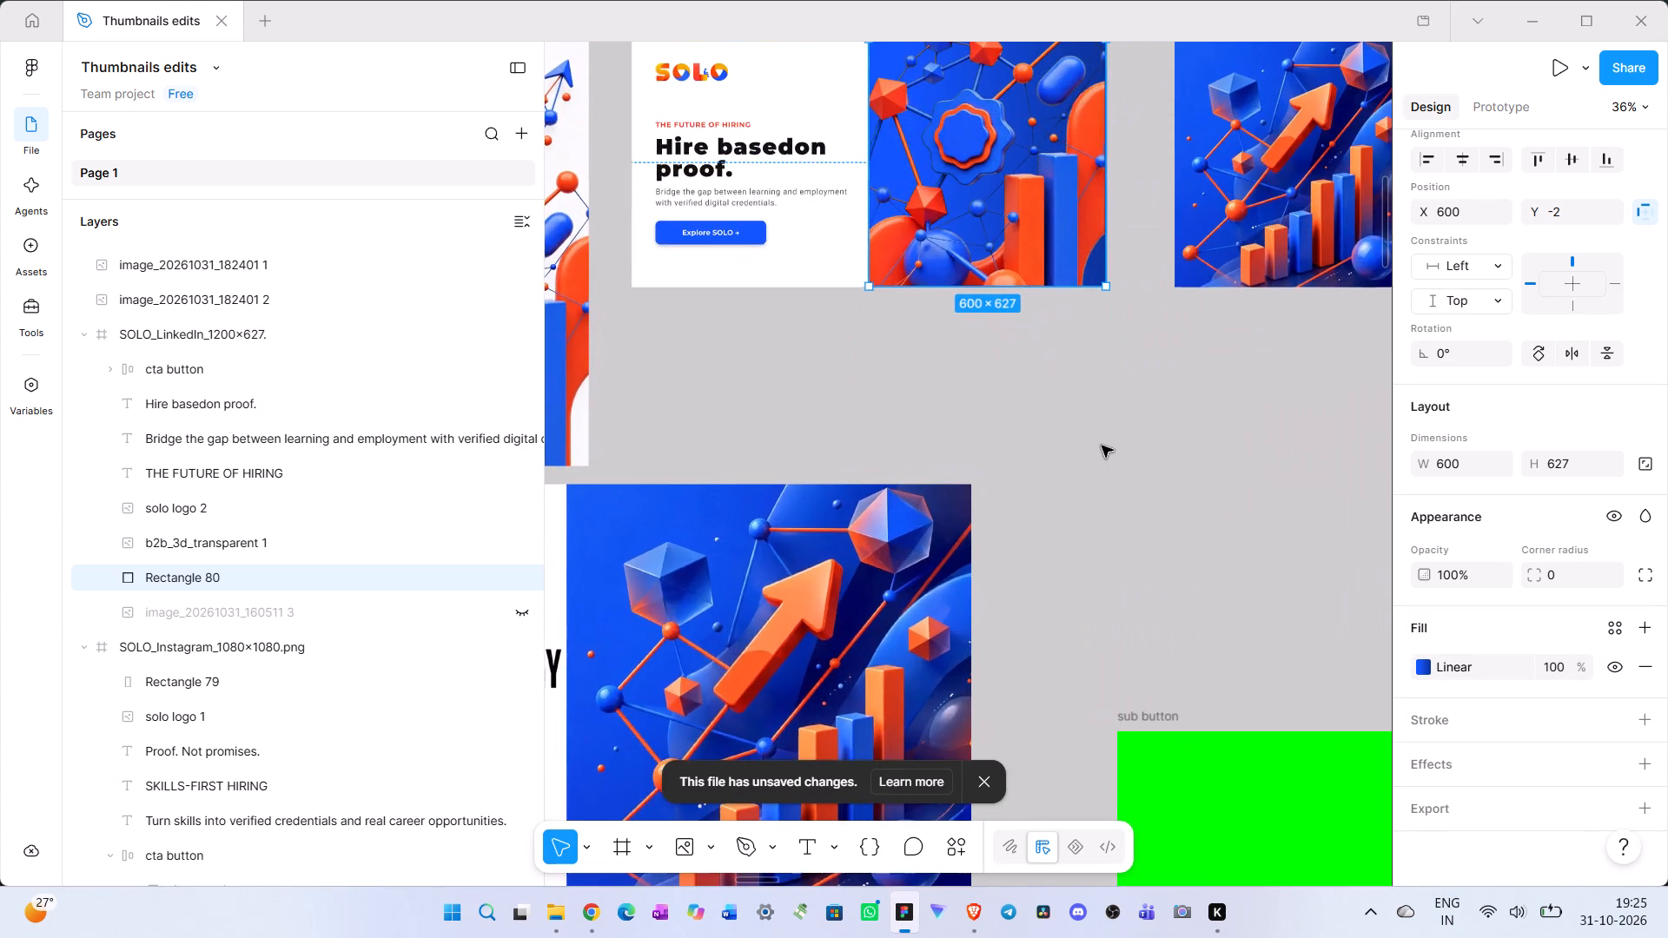
scroll(1102, 446, up, 2)
scroll(1102, 446, down, 1)
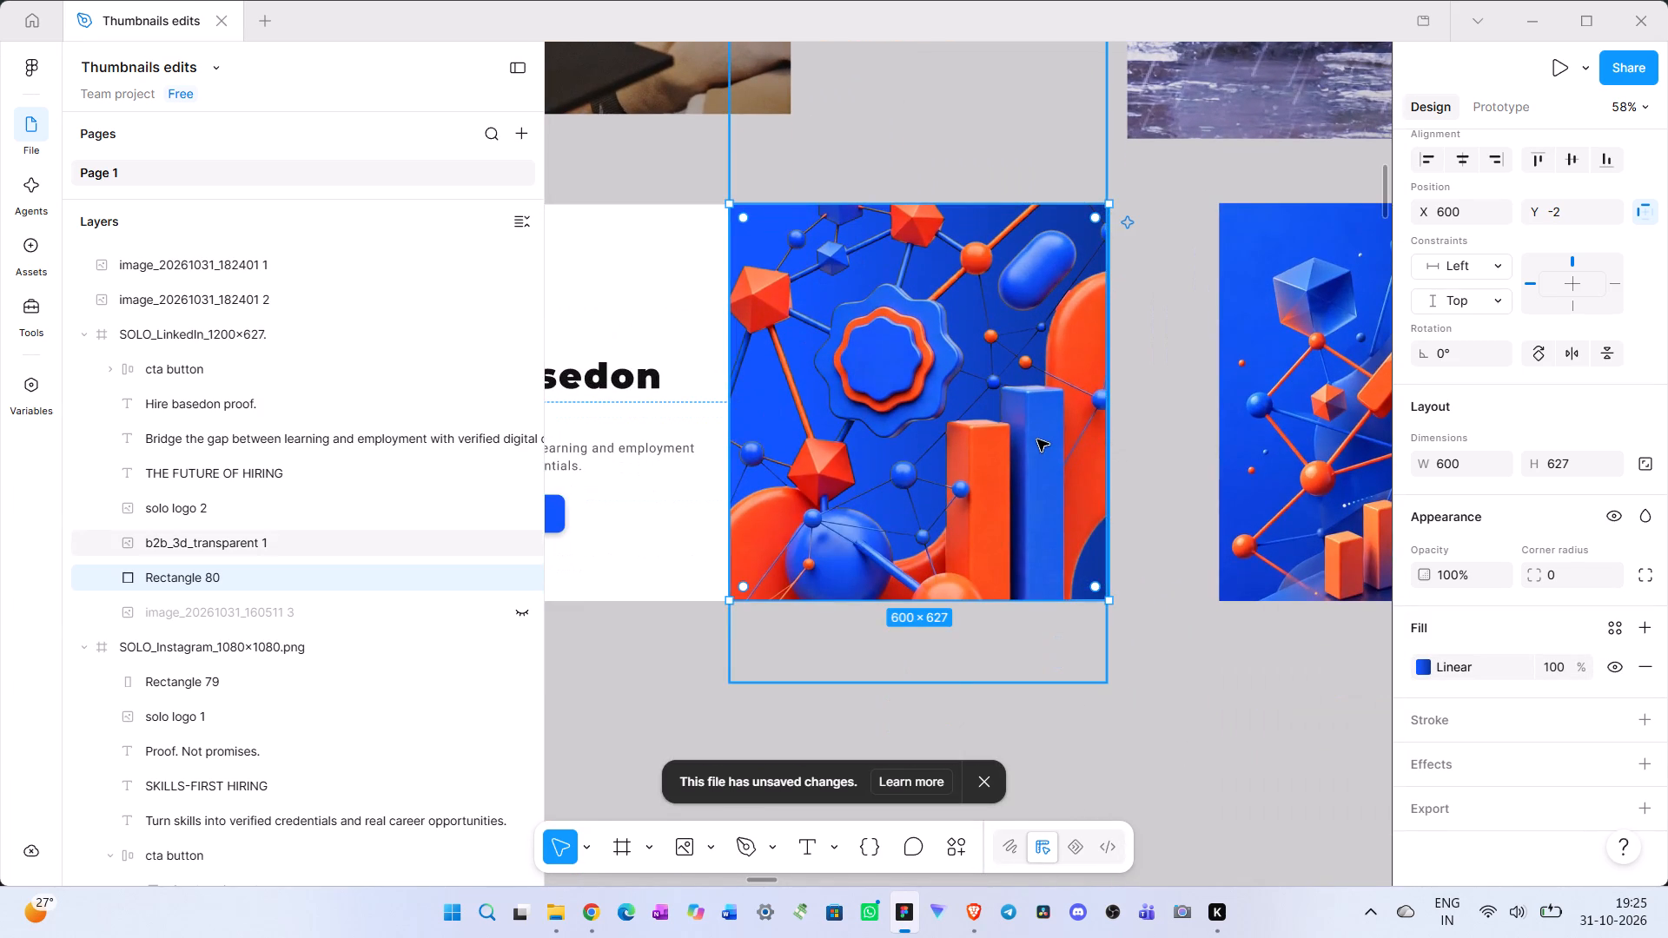
click(1037, 439)
key(Delete)
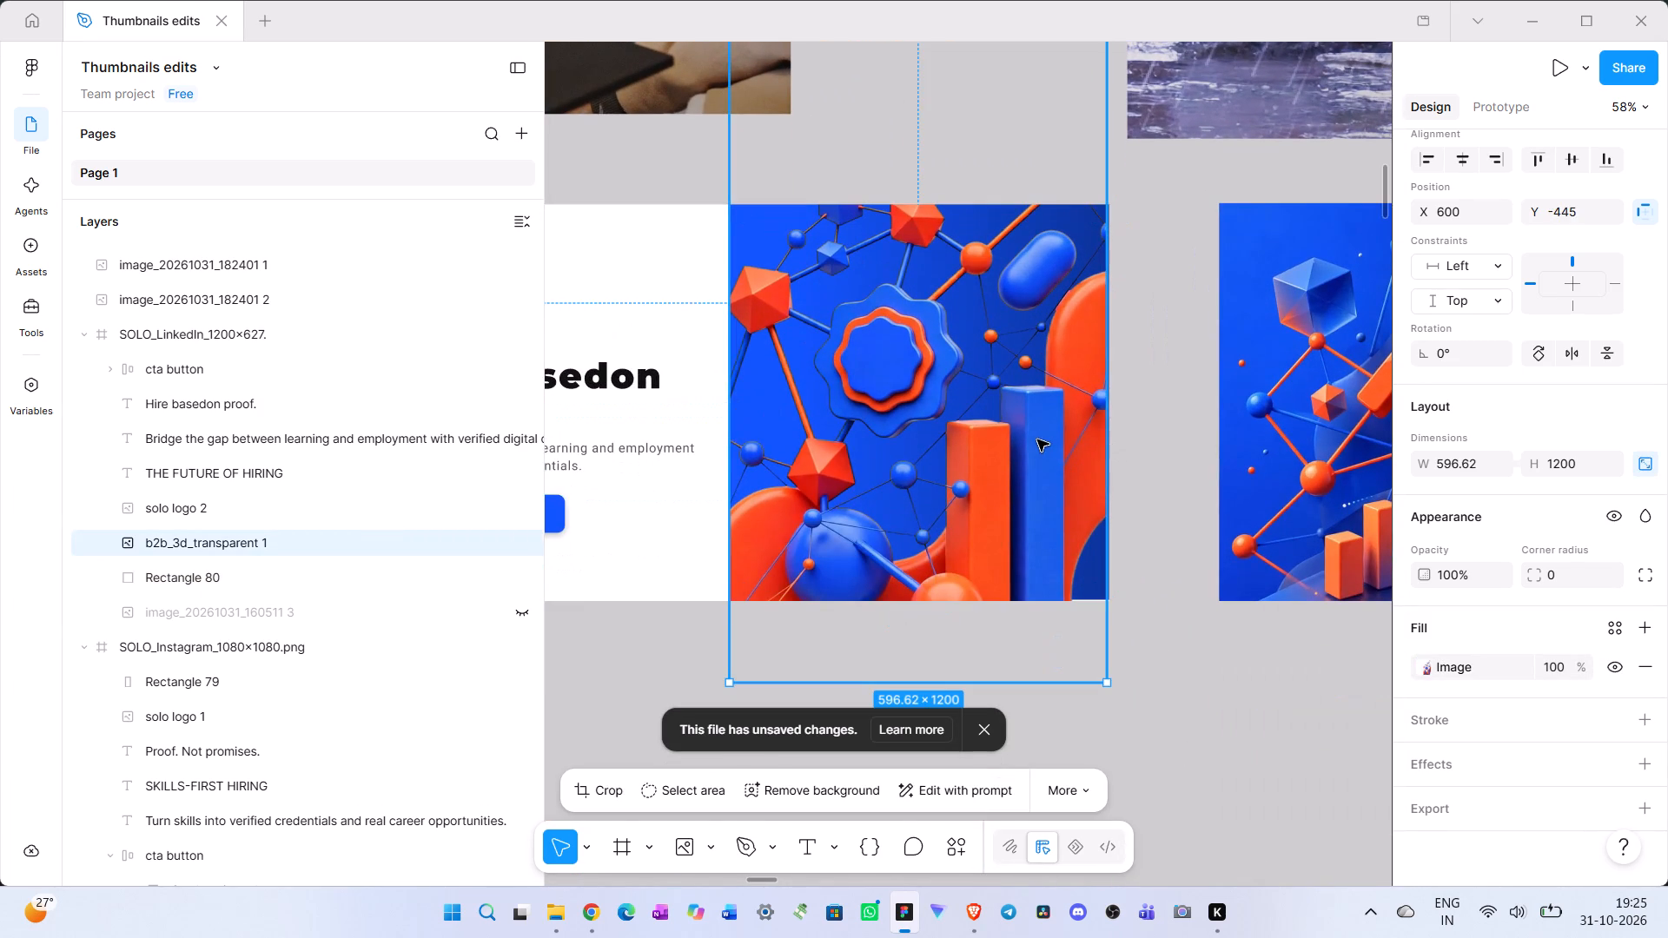
click(1017, 450)
key(Delete)
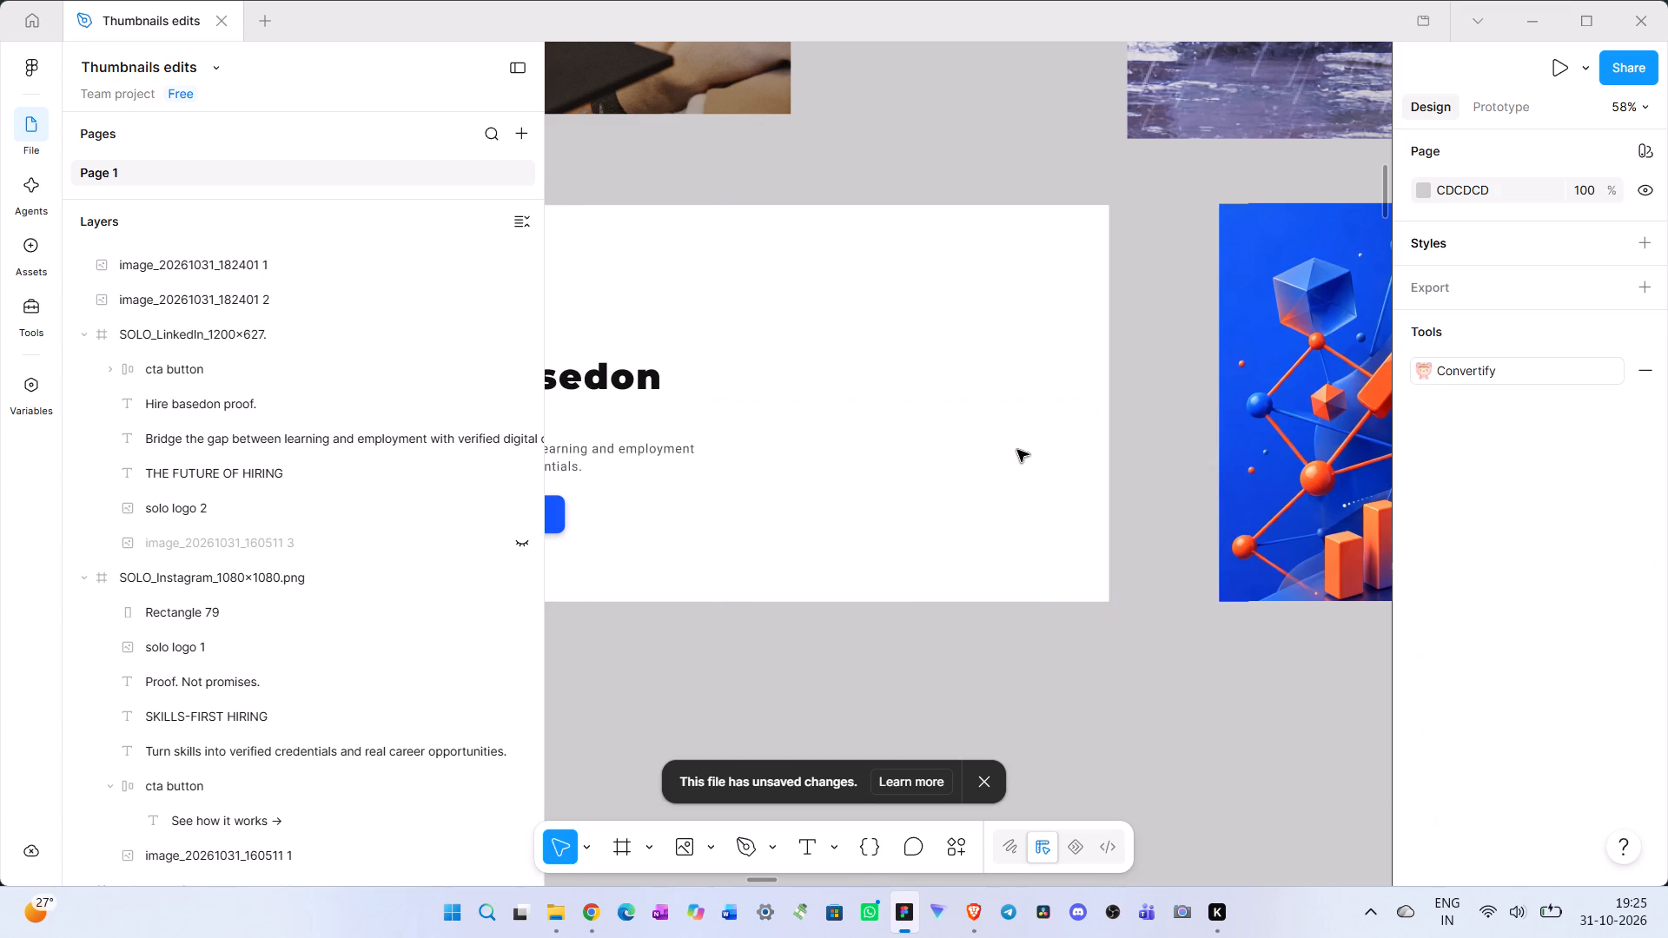
Unhide the original white-background artwork, image_20261031_160511 3, in the LinkedIn frame.
click(529, 536)
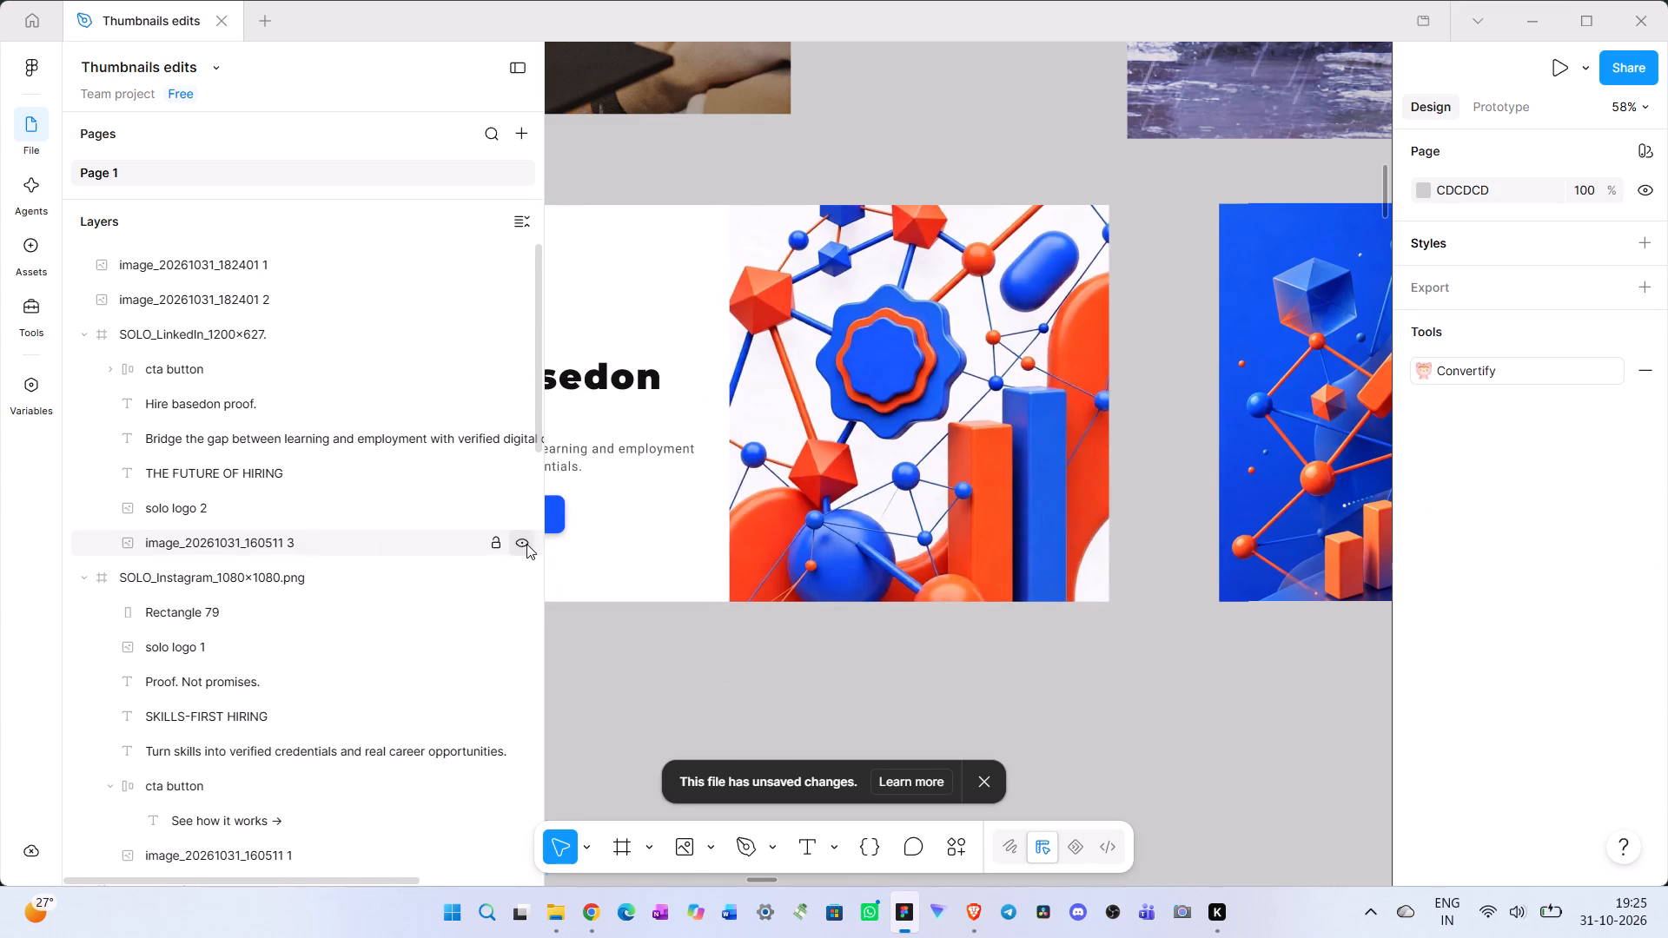
click(1047, 704)
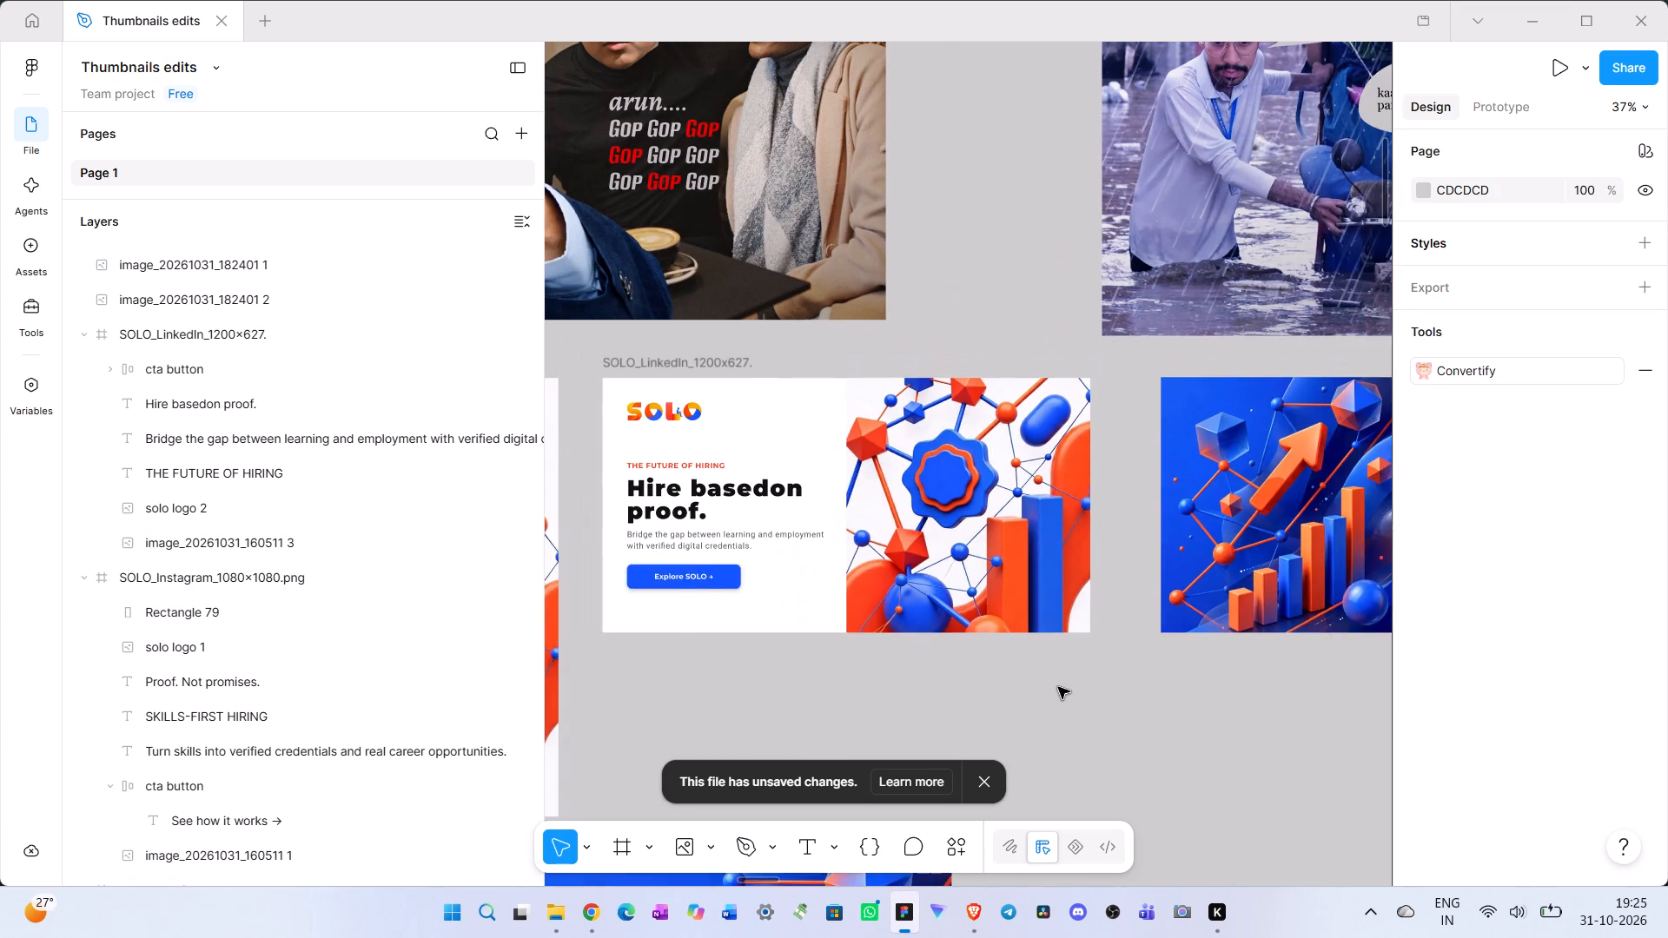
Add a drop shadow effect to the SOLO logo in the LinkedIn frame.
scroll(1057, 686, right, 1)
ctrl+scroll(994, 523, up, 2)
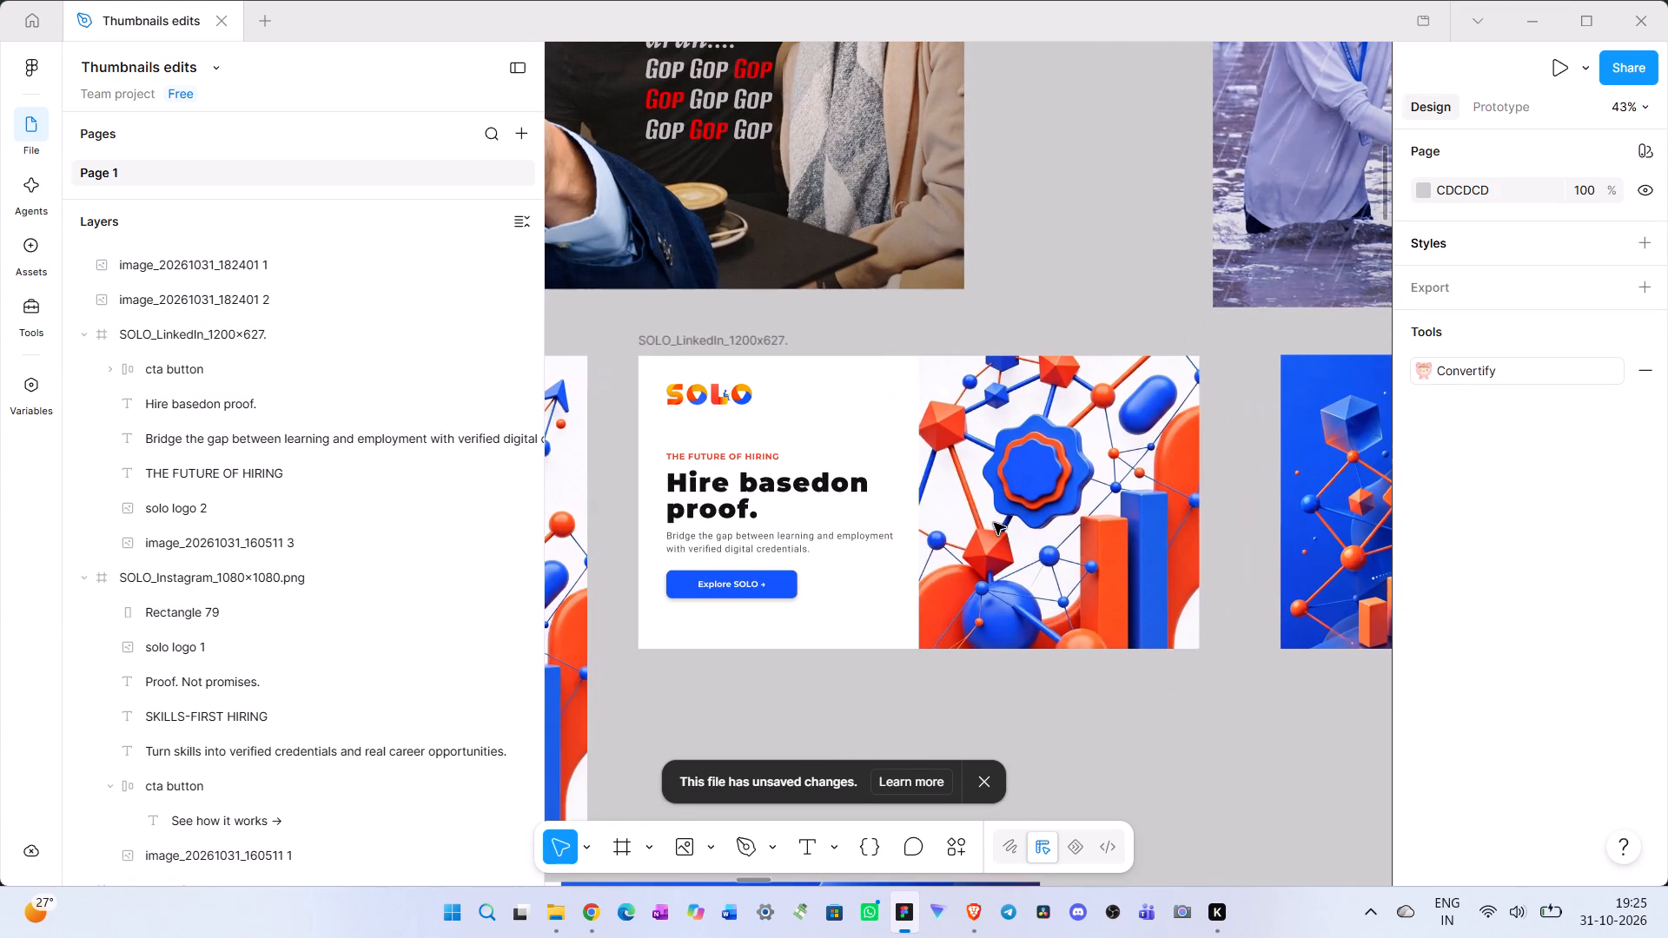
ctrl+scroll(1267, 732, up, 3)
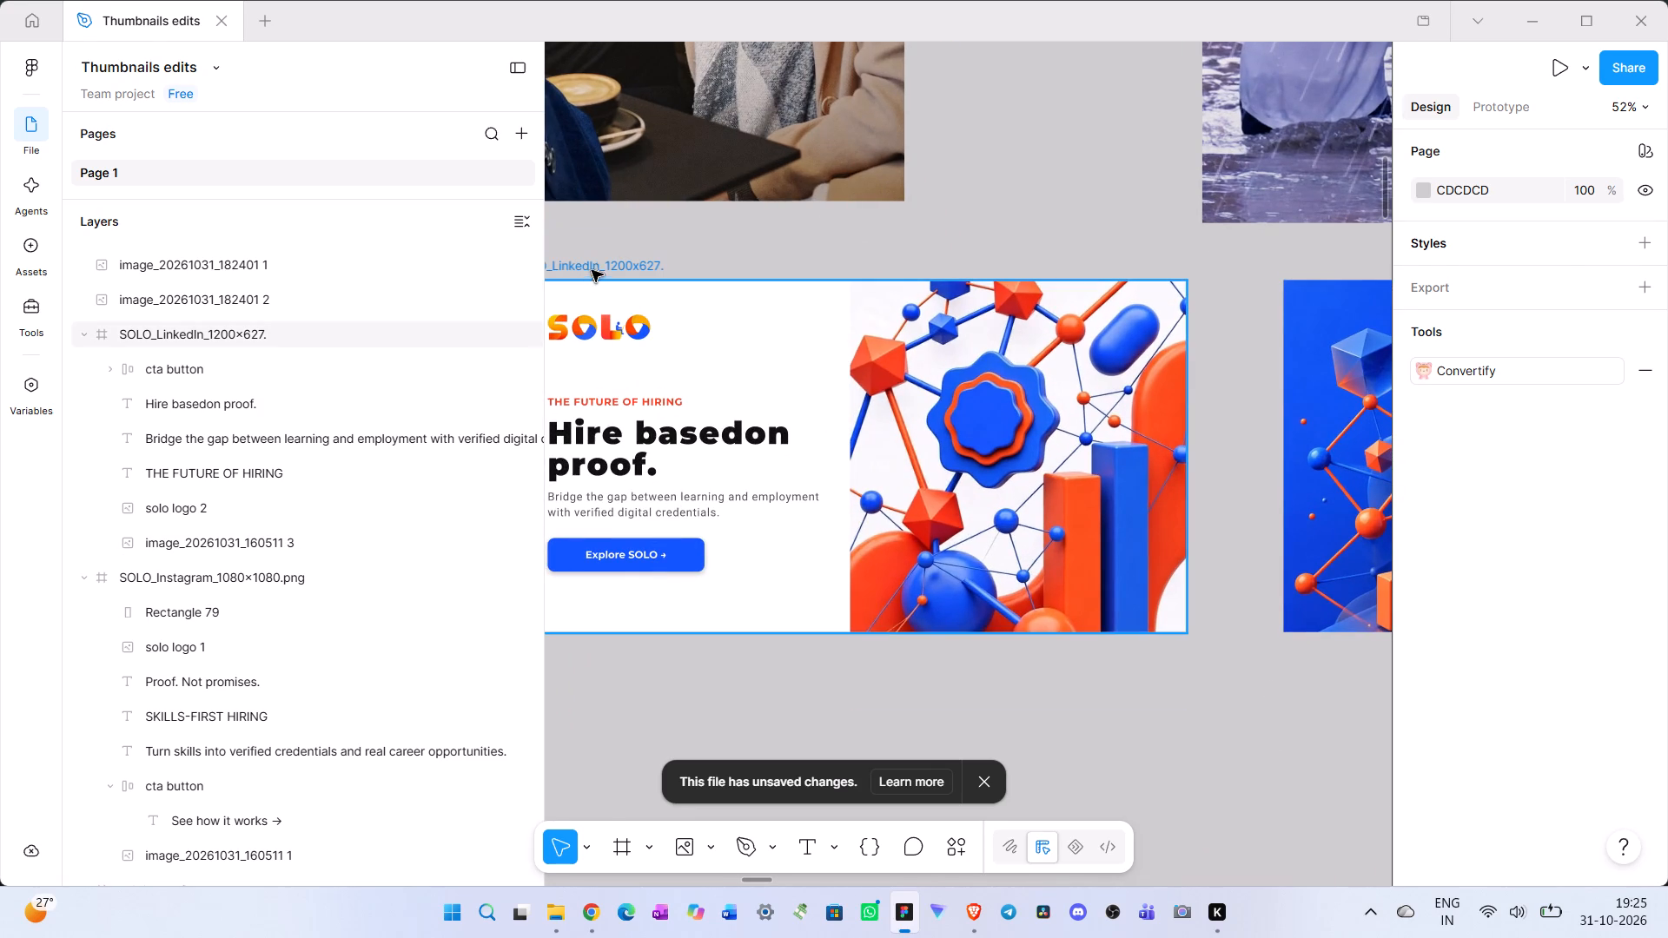
click(599, 261)
scroll(1165, 702, right, 1)
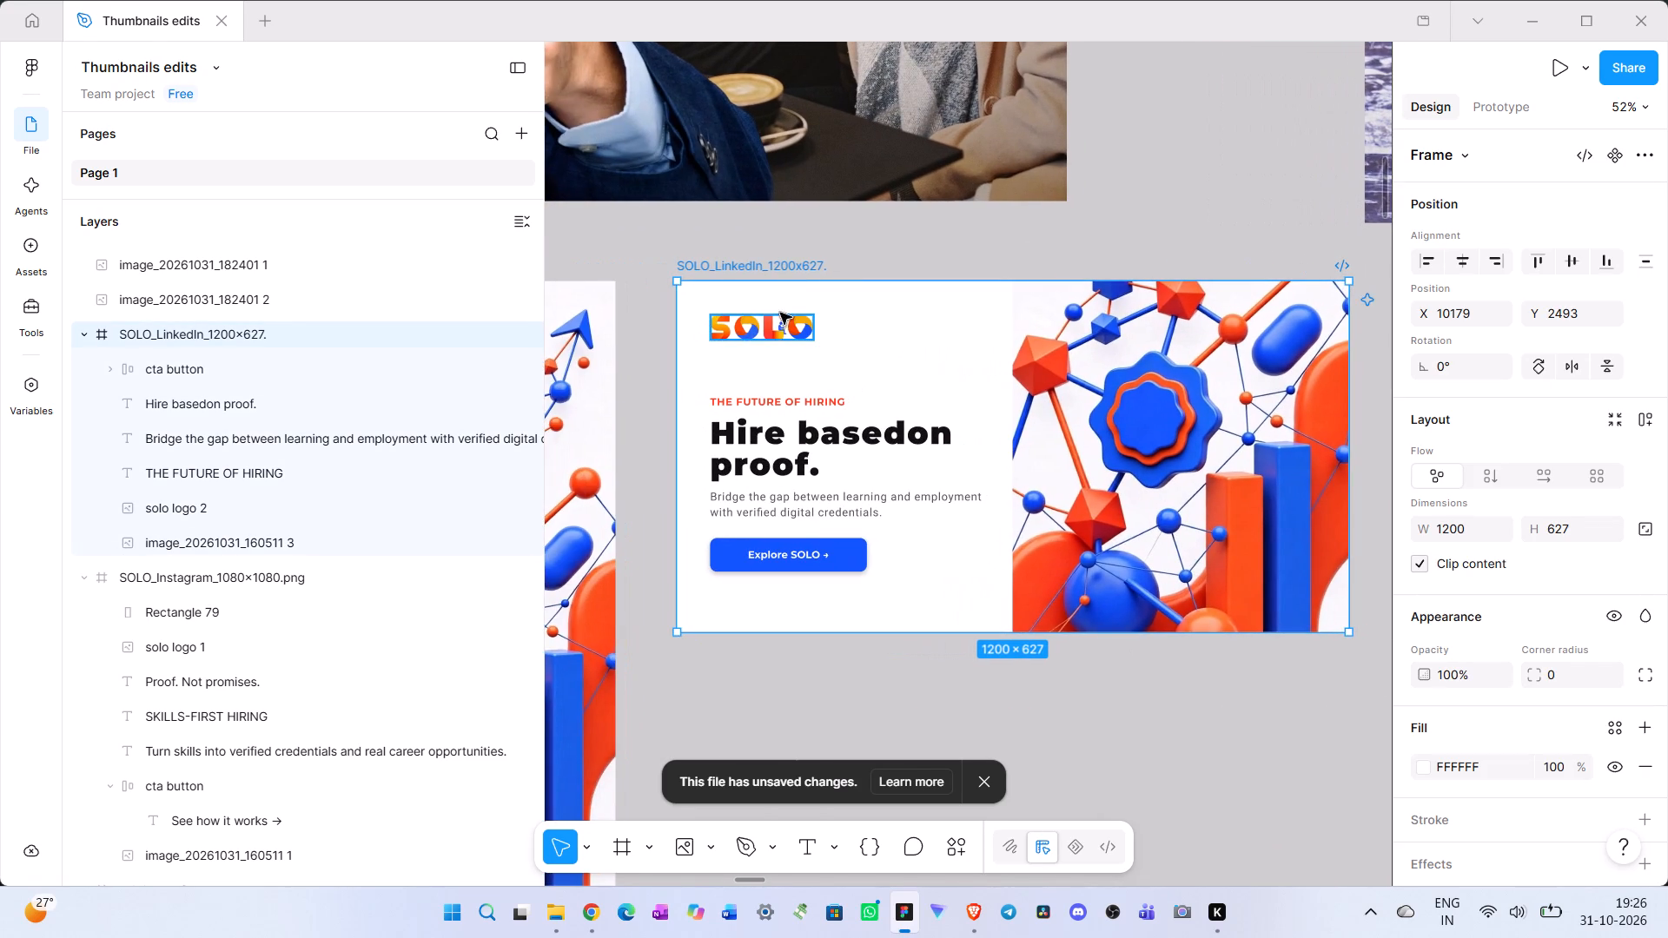
click(782, 327)
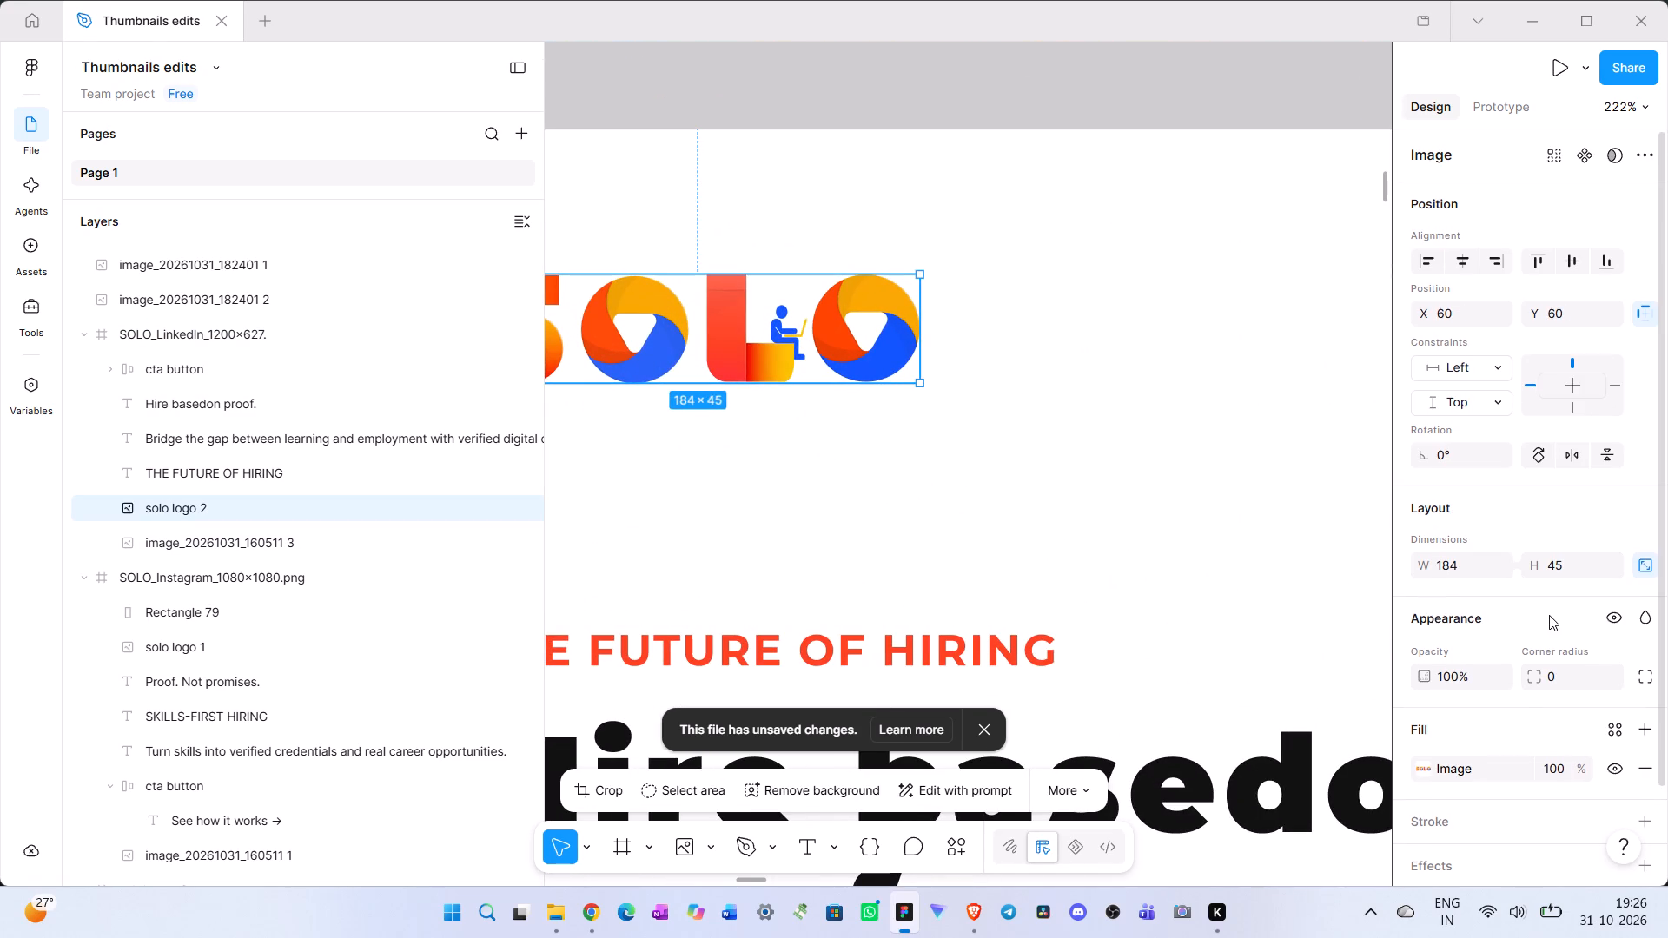
scroll(1549, 615, down, 5)
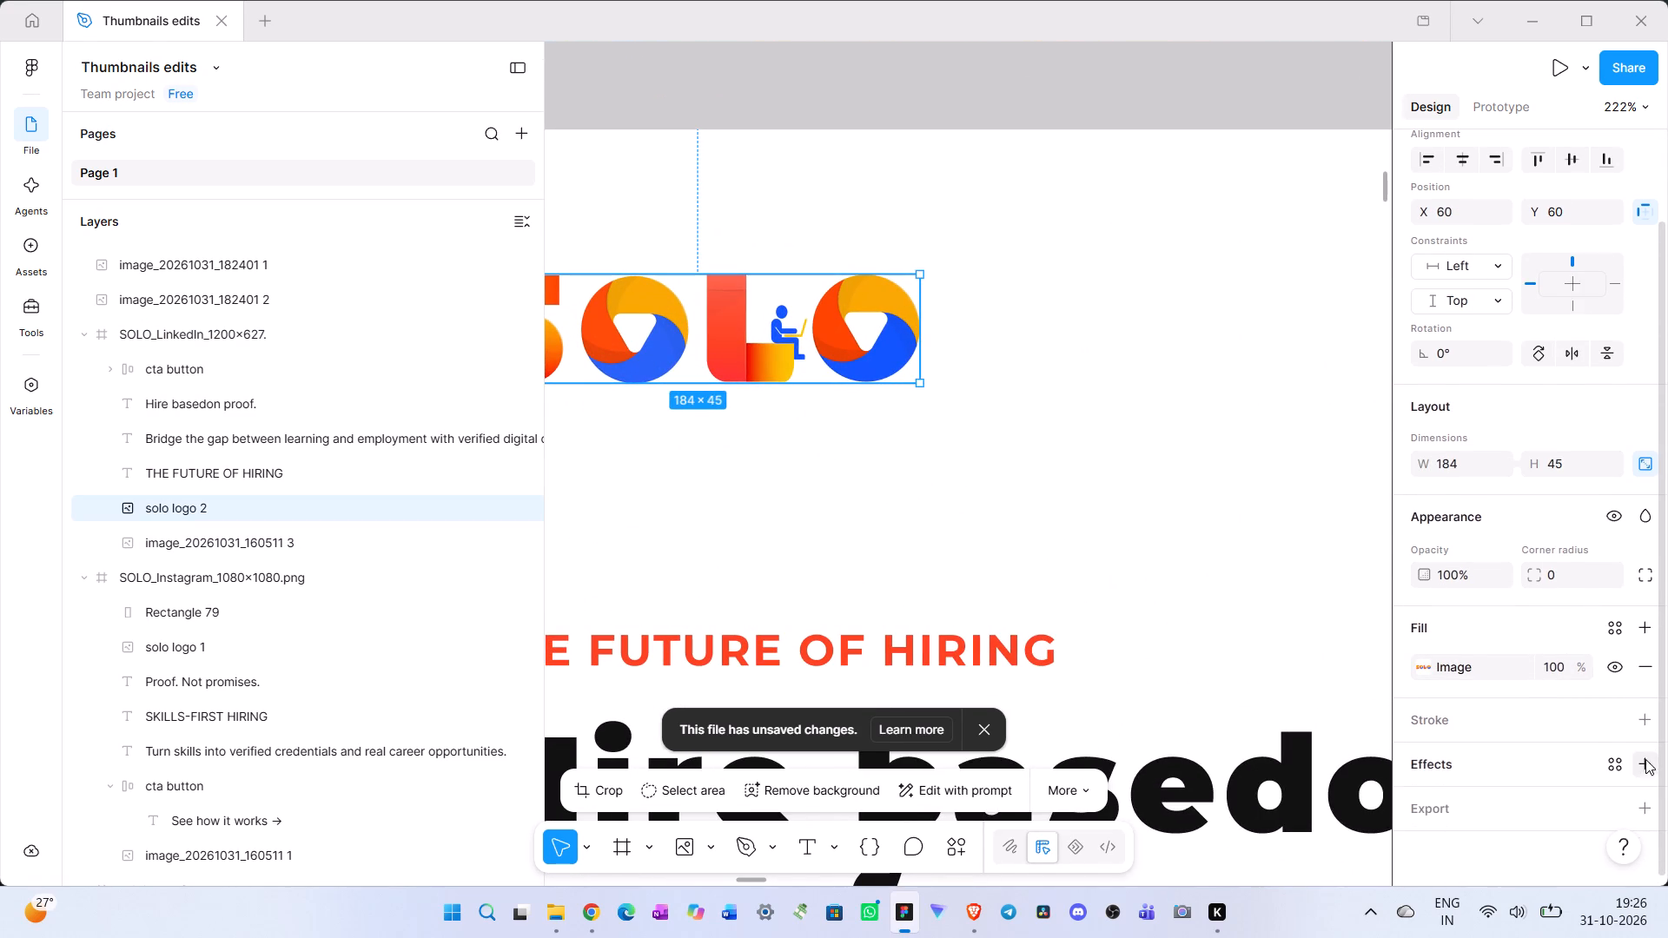
click(1645, 765)
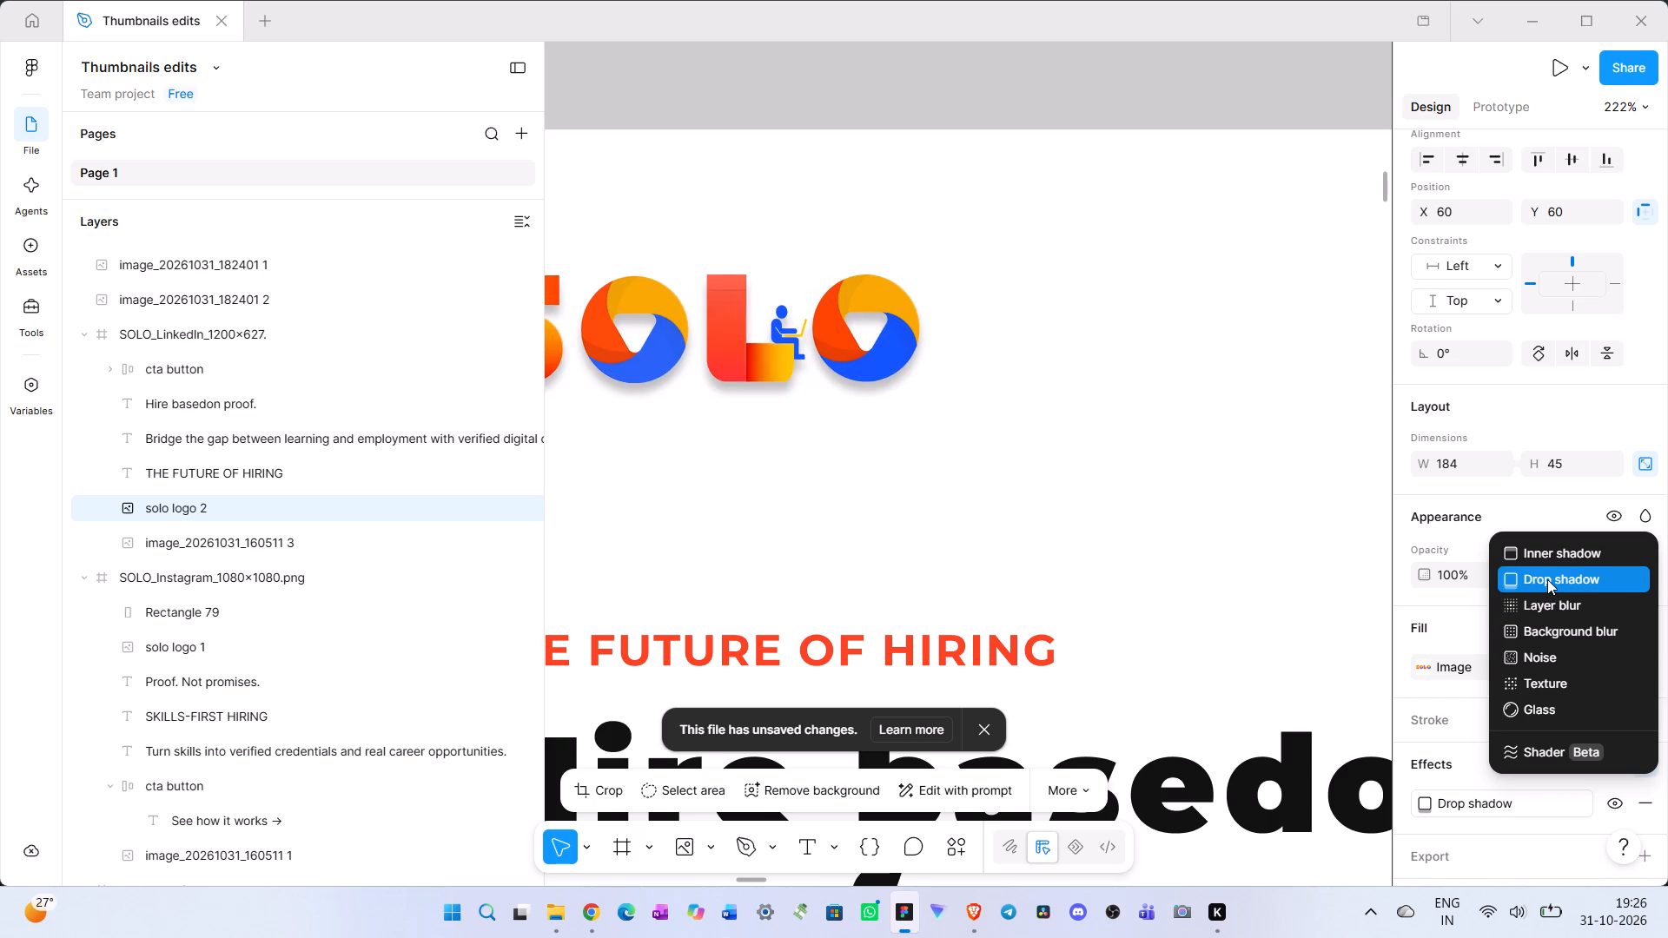
click(1543, 576)
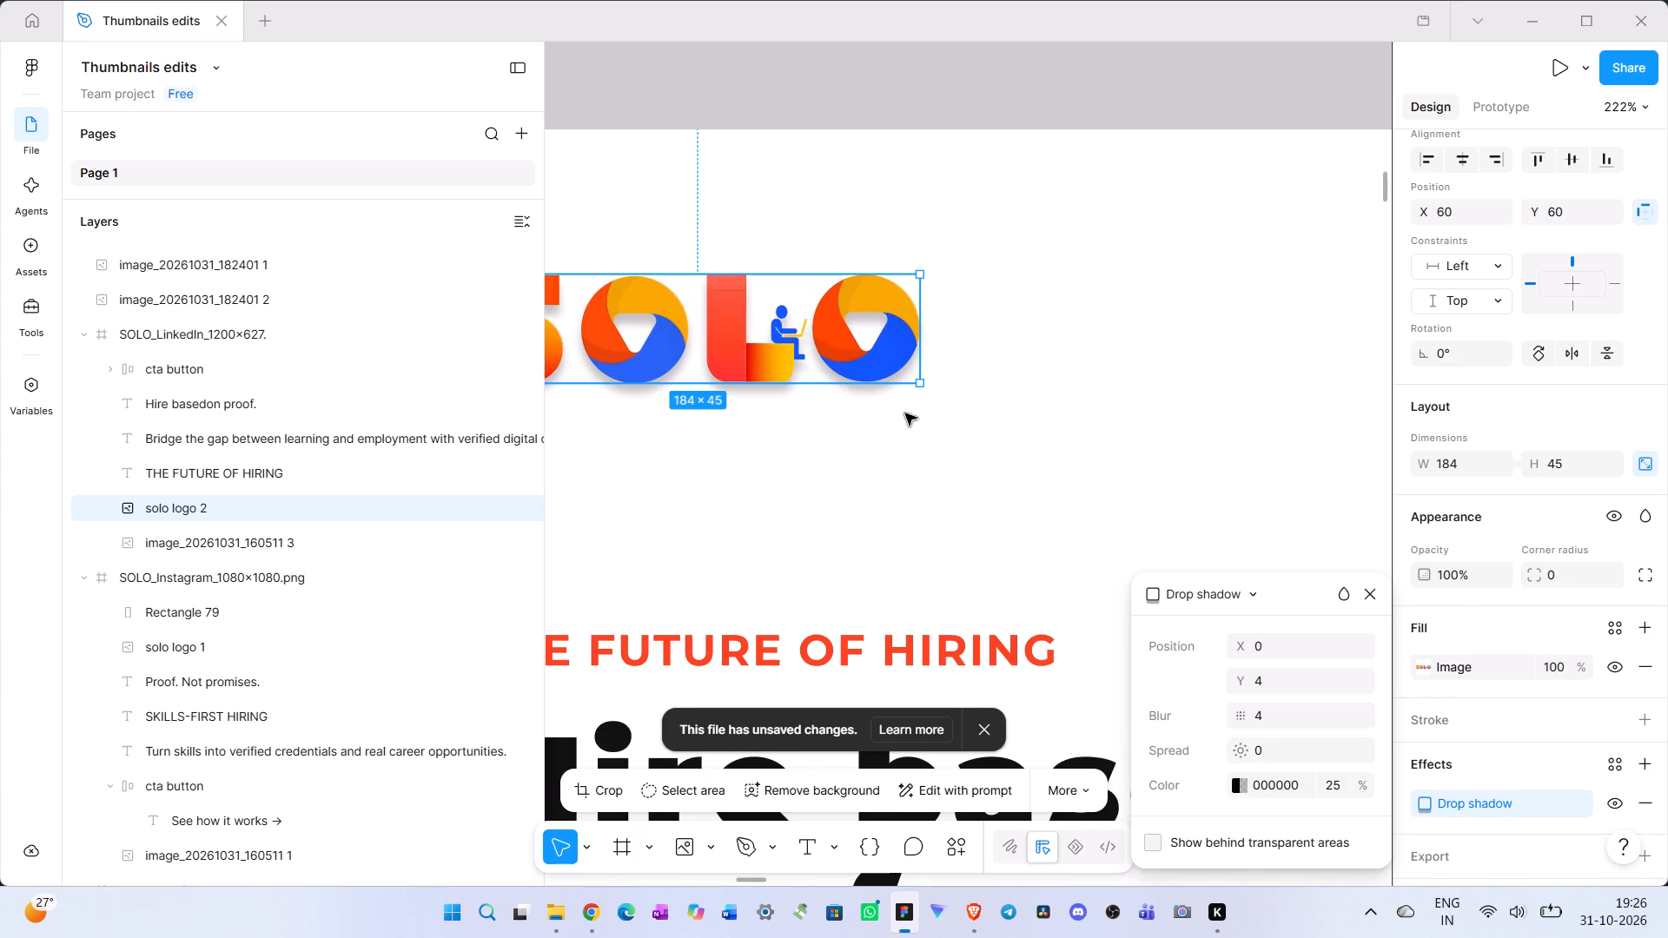
Set the LinkedIn SOLO logo's drop shadow blur to 7.3, keeping the Y offset at 4.
scroll(905, 413, right, 1)
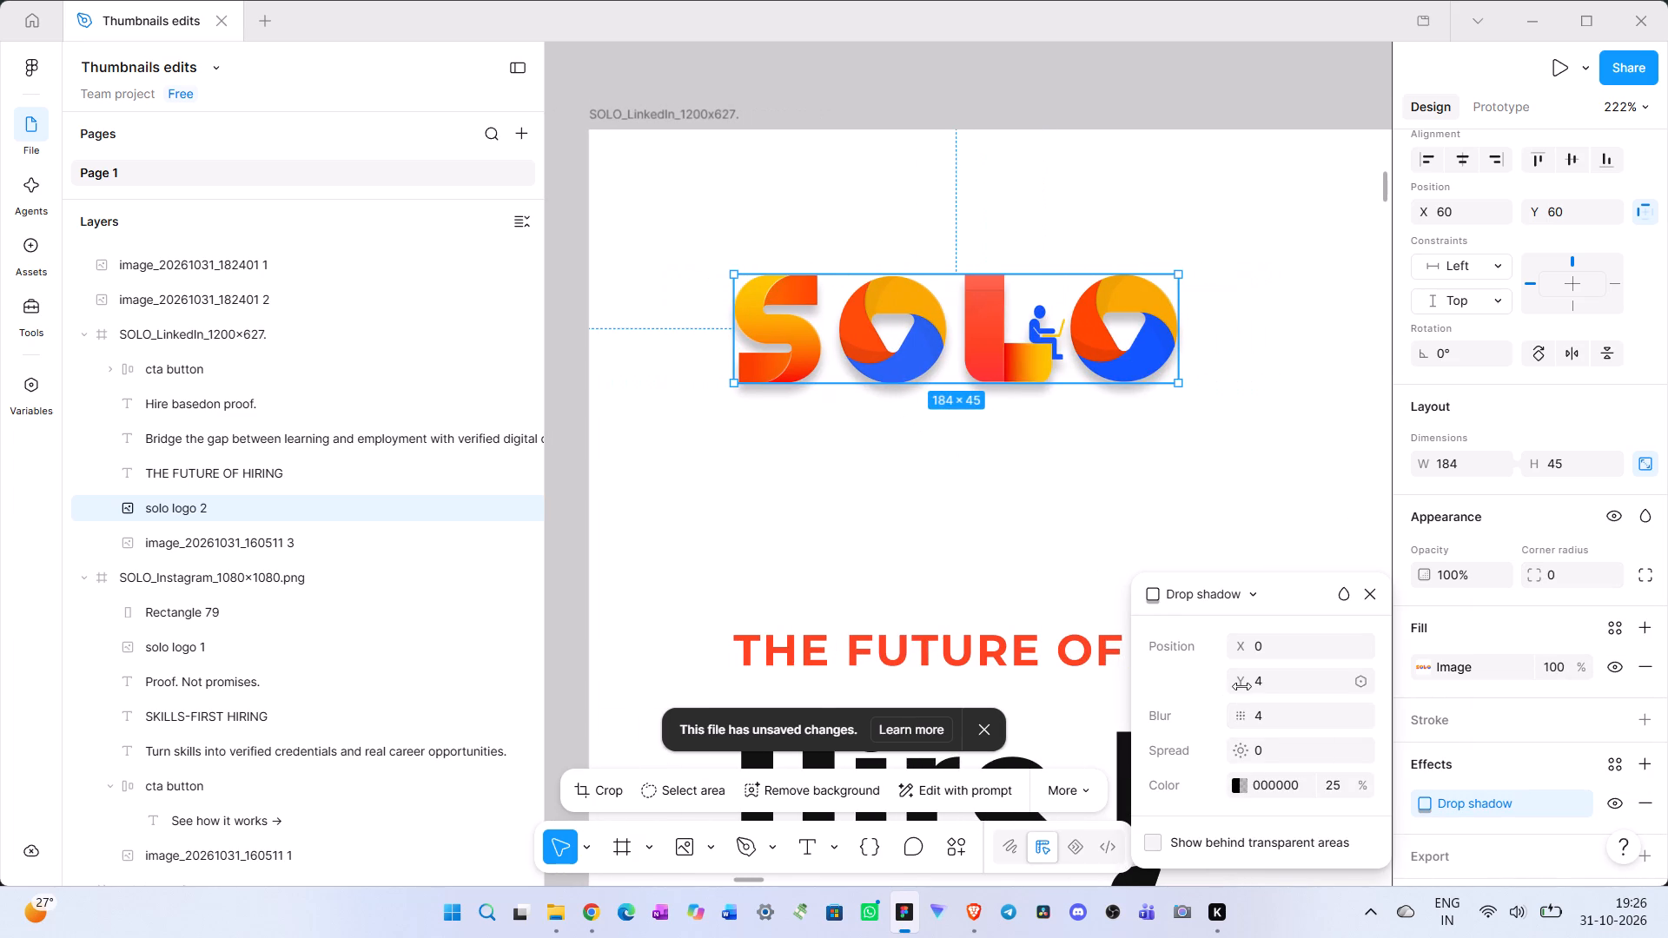
click(1241, 686)
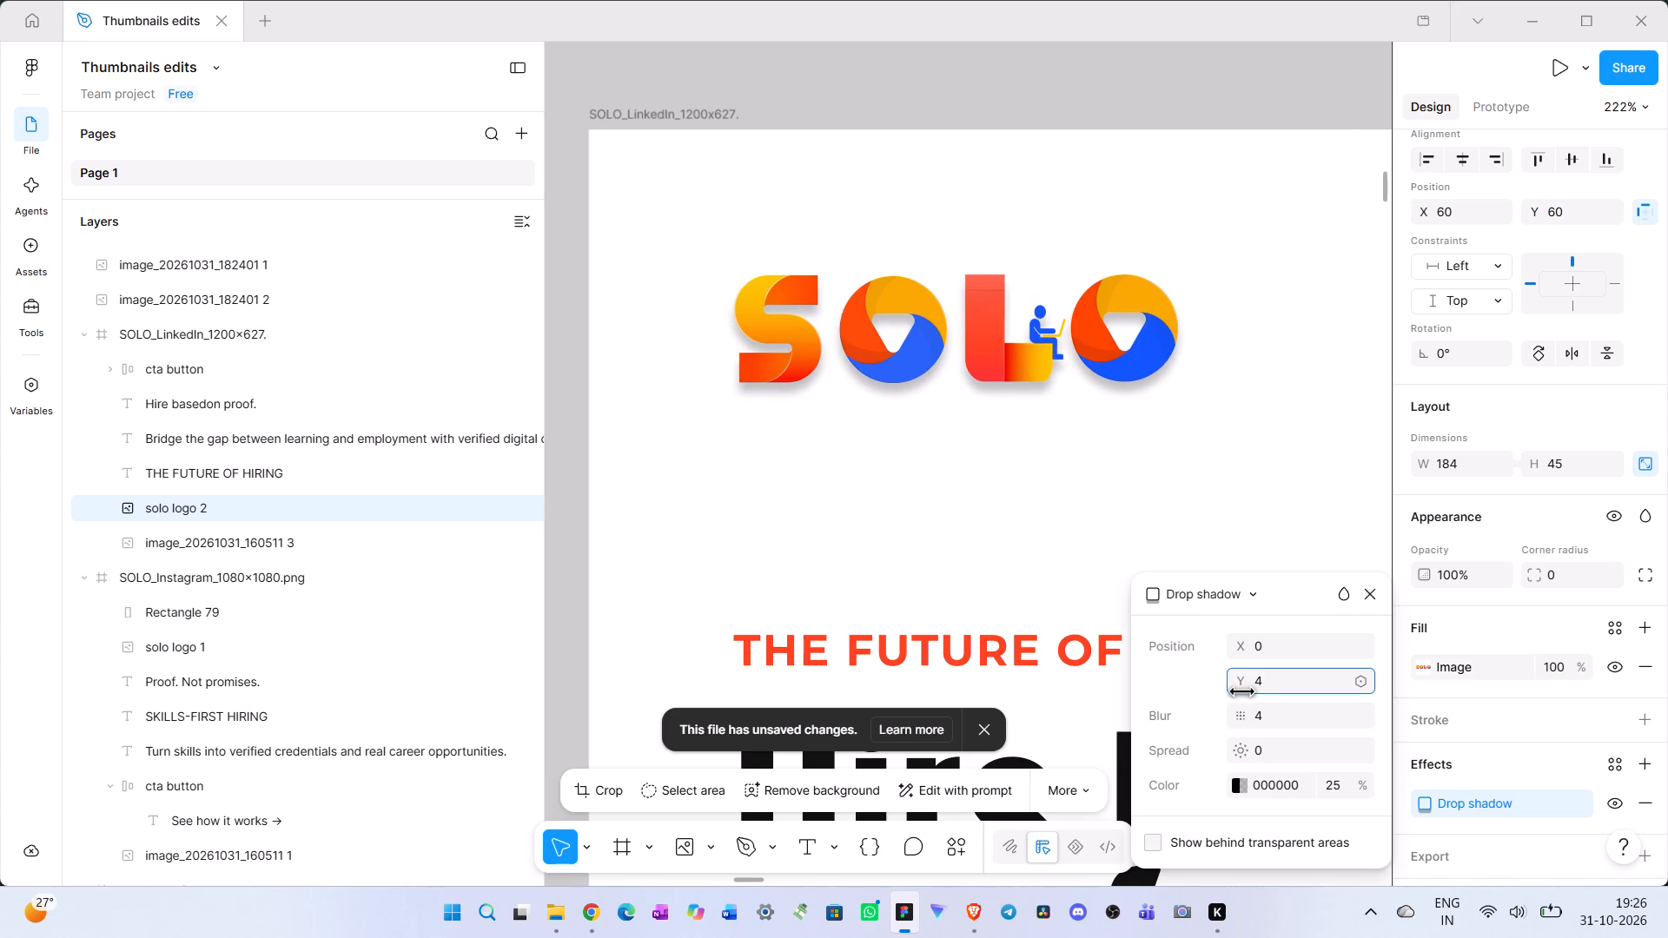
drag(1236, 719, 1268, 718)
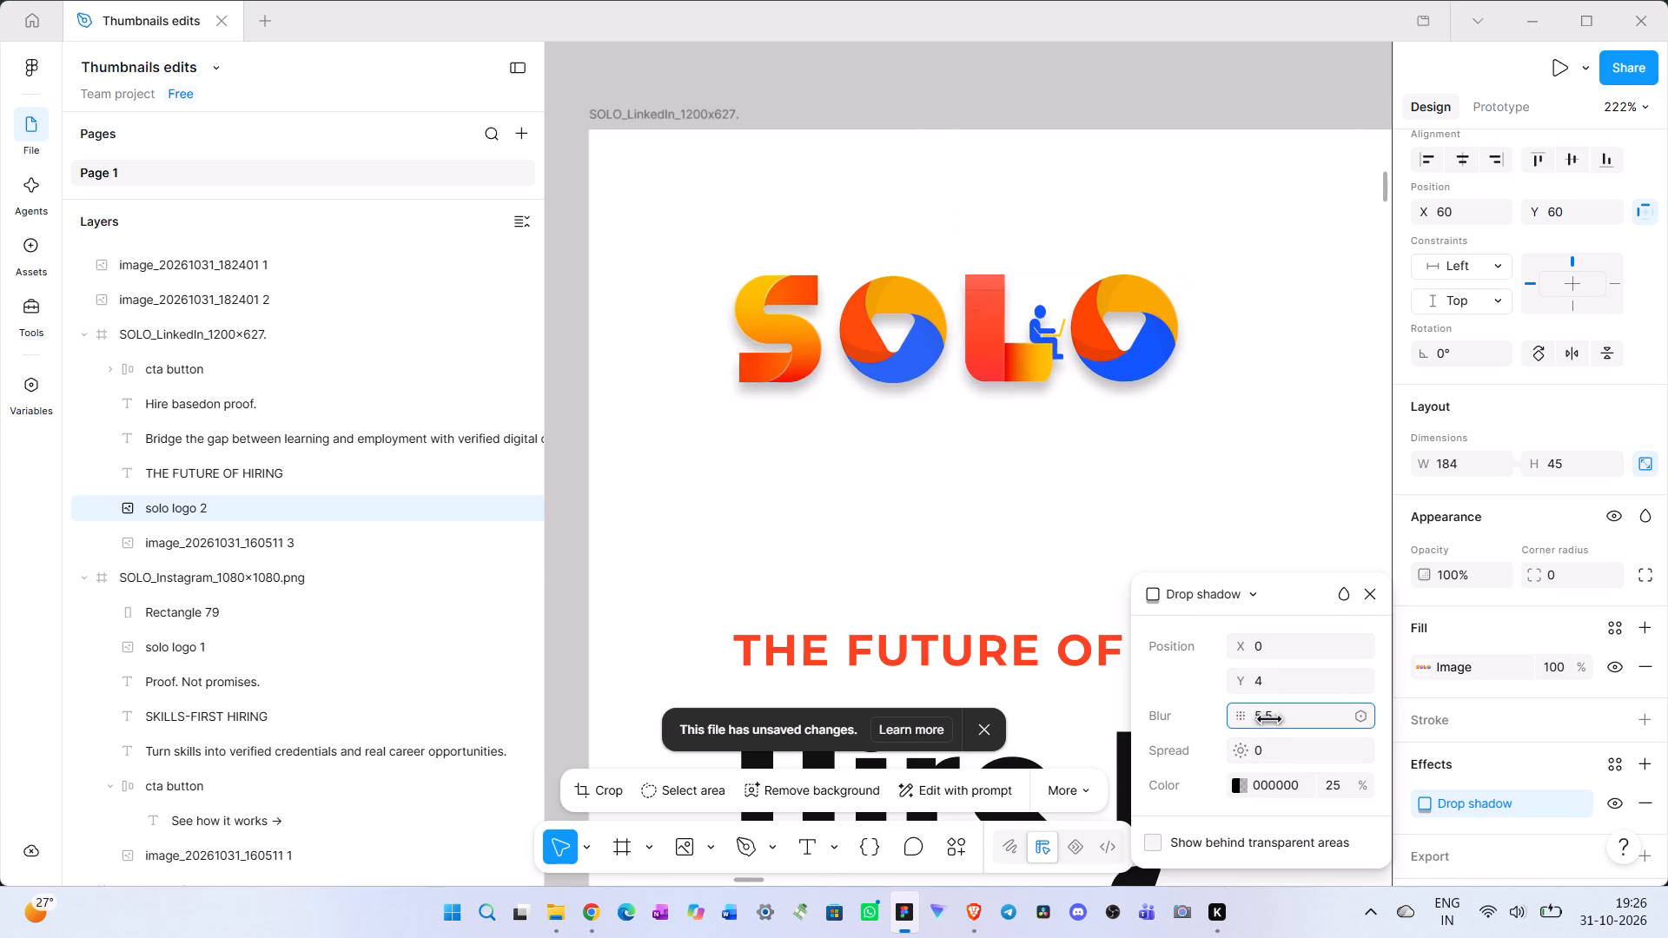
drag(1268, 718, 1308, 723)
drag(1308, 723, 1307, 723)
click(994, 558)
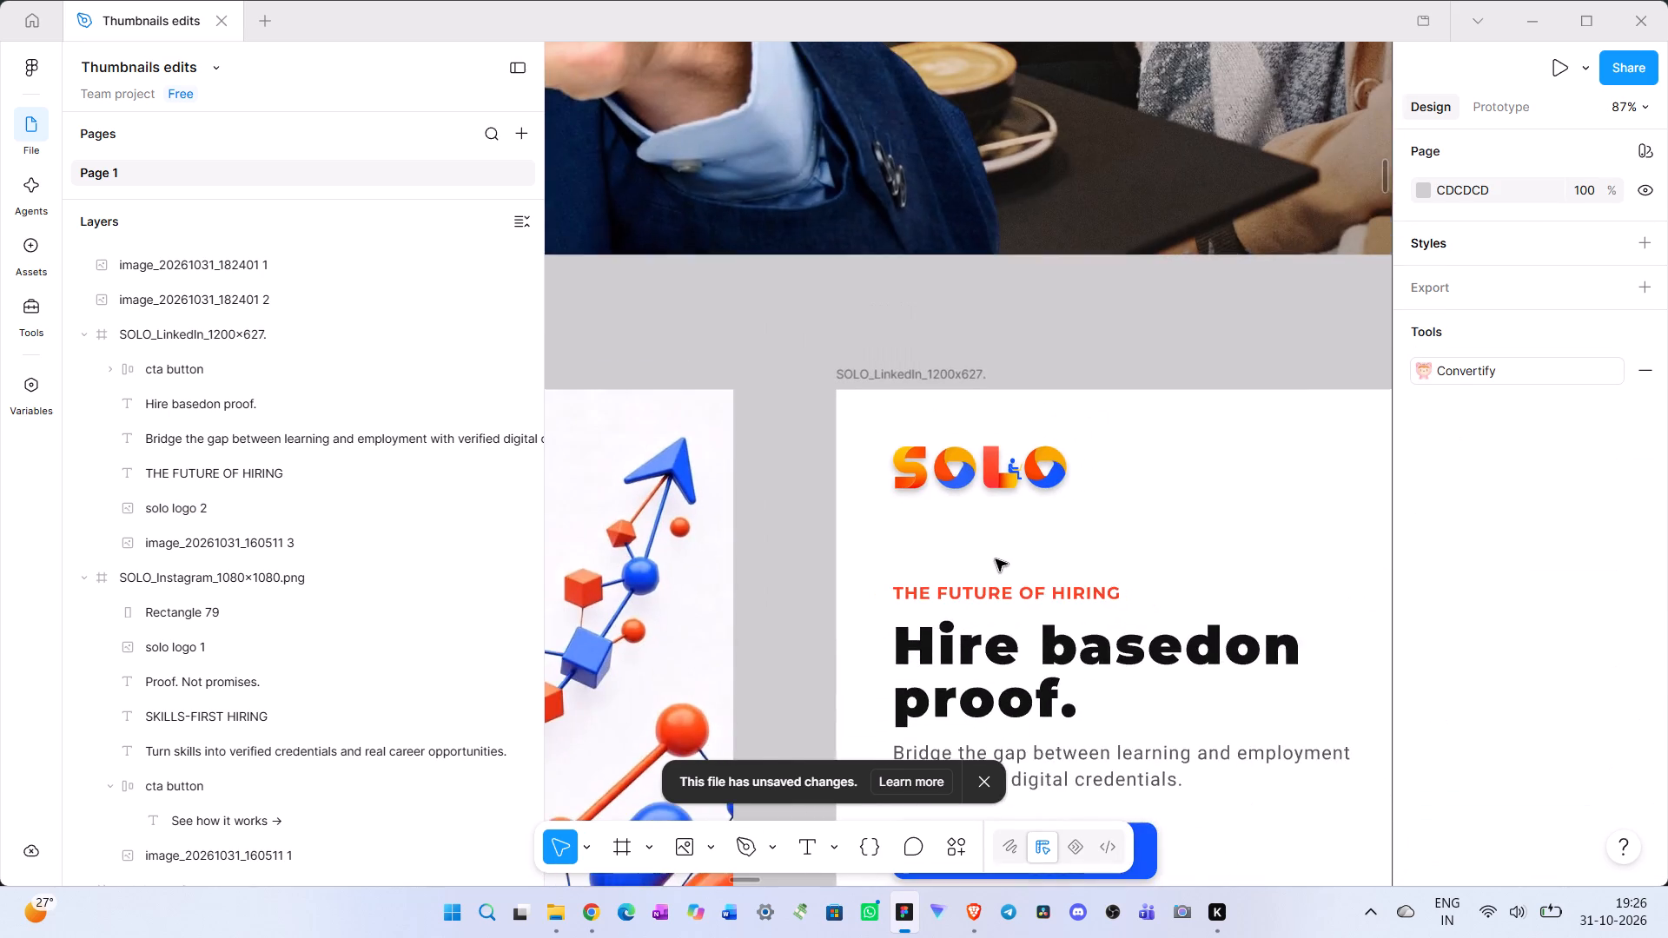
scroll(996, 559, left, 1)
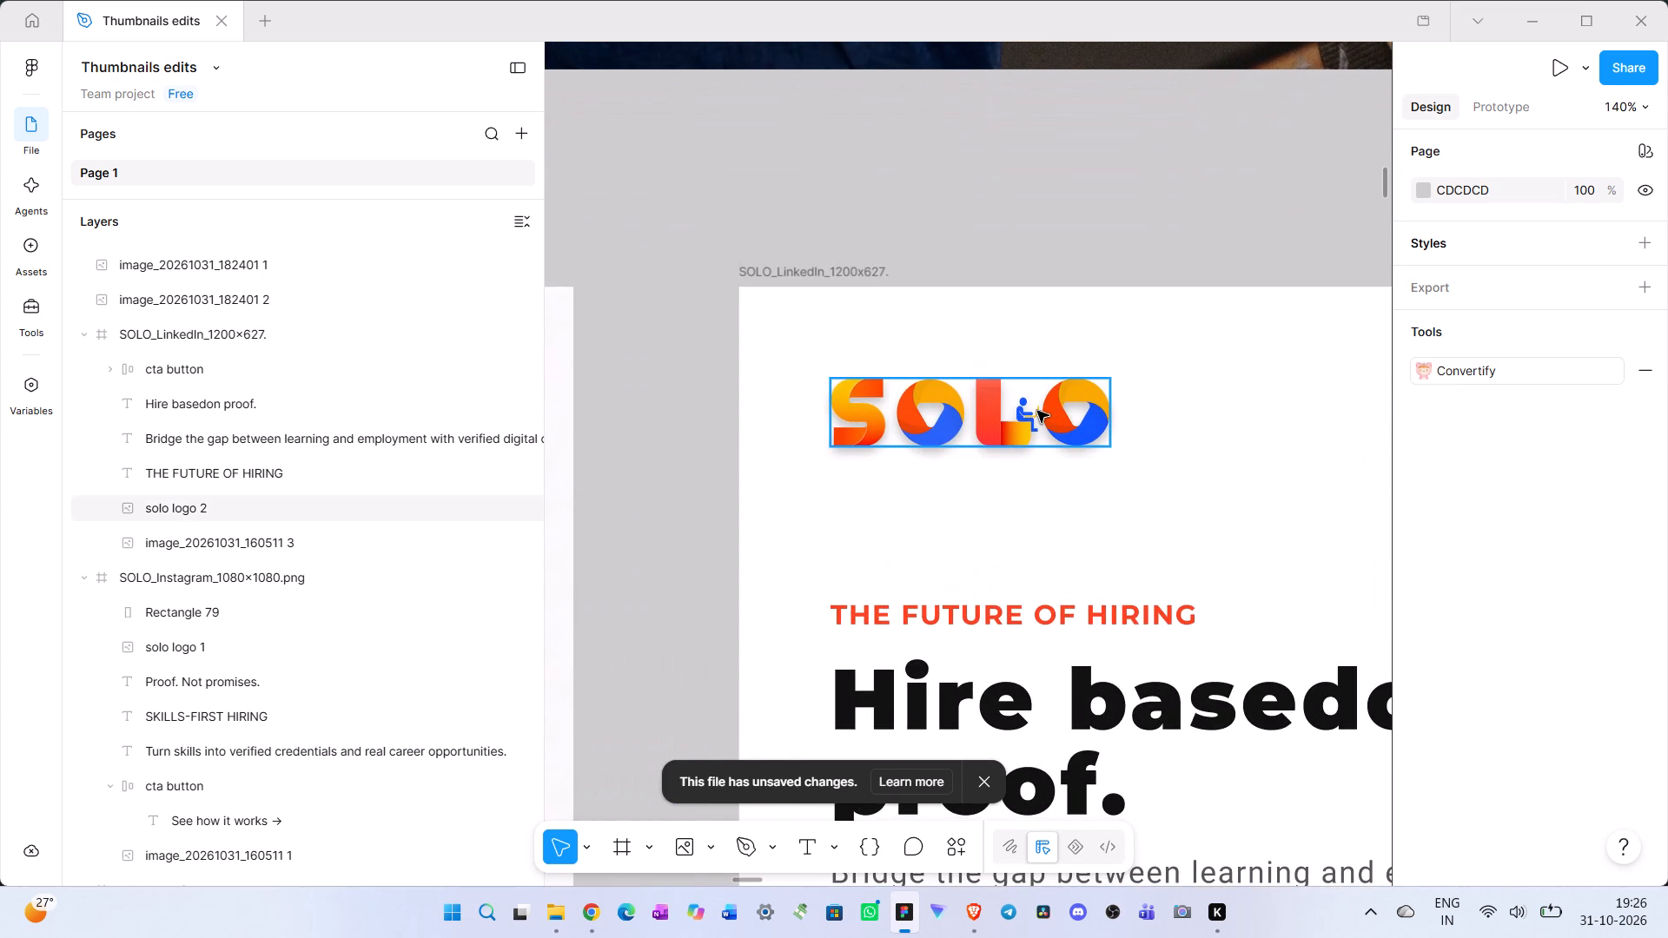
Set the blur of the LinkedIn SOLO logo's drop shadow to 4.
scroll(1037, 411, left, 1)
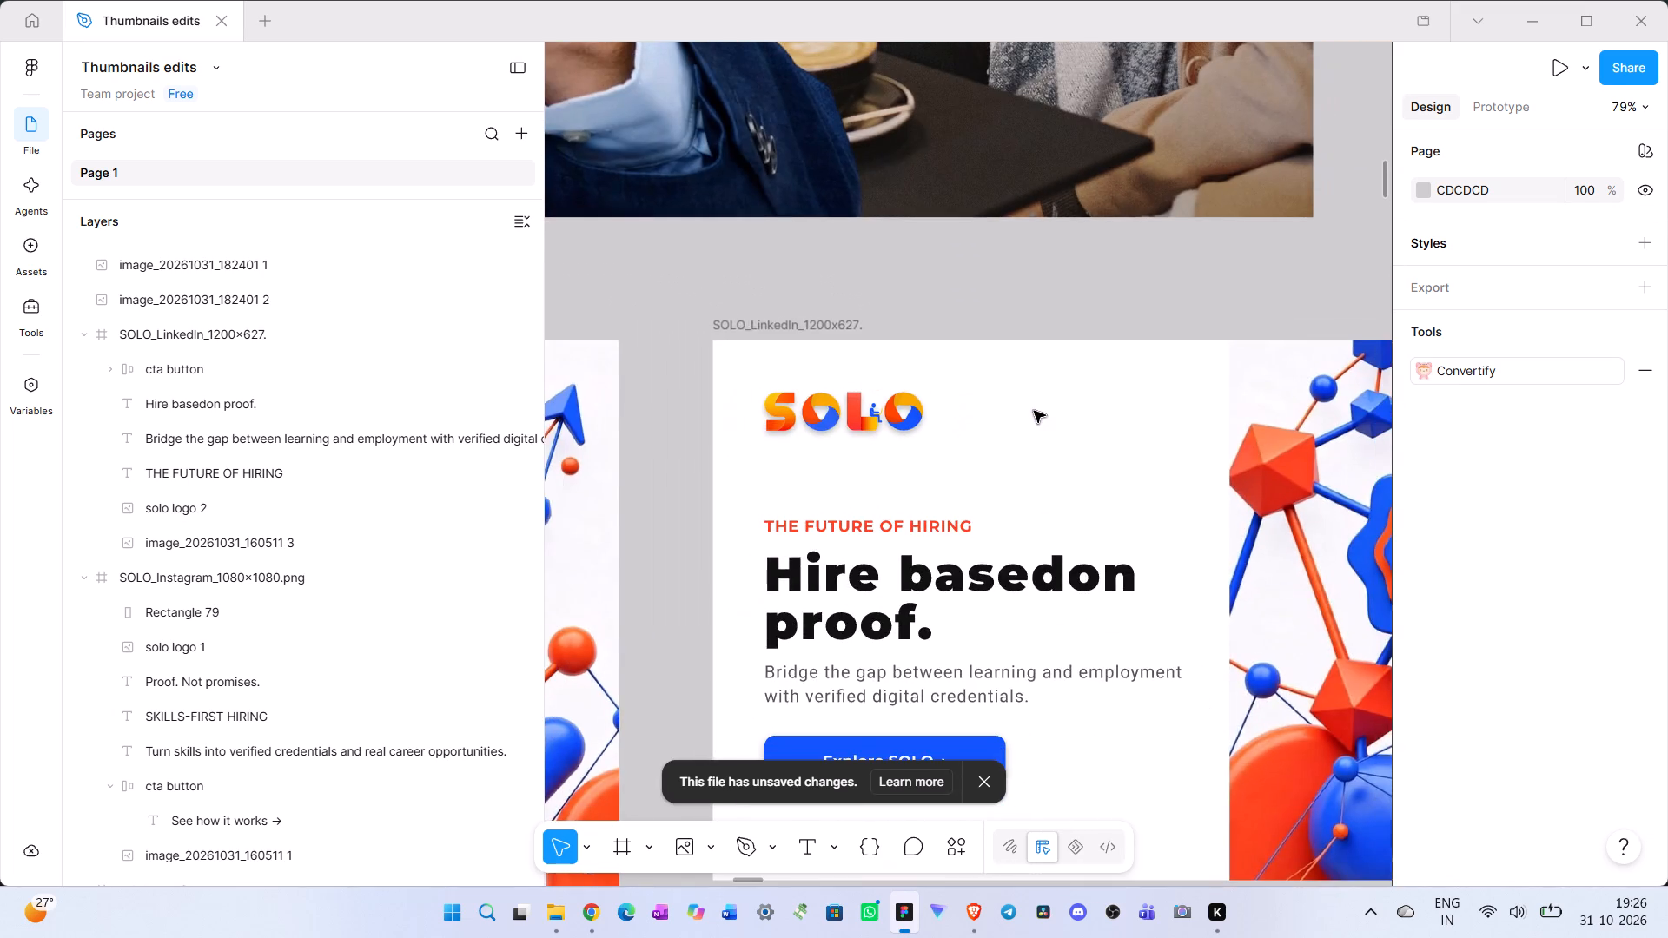
scroll(1014, 417, right, 1)
click(781, 413)
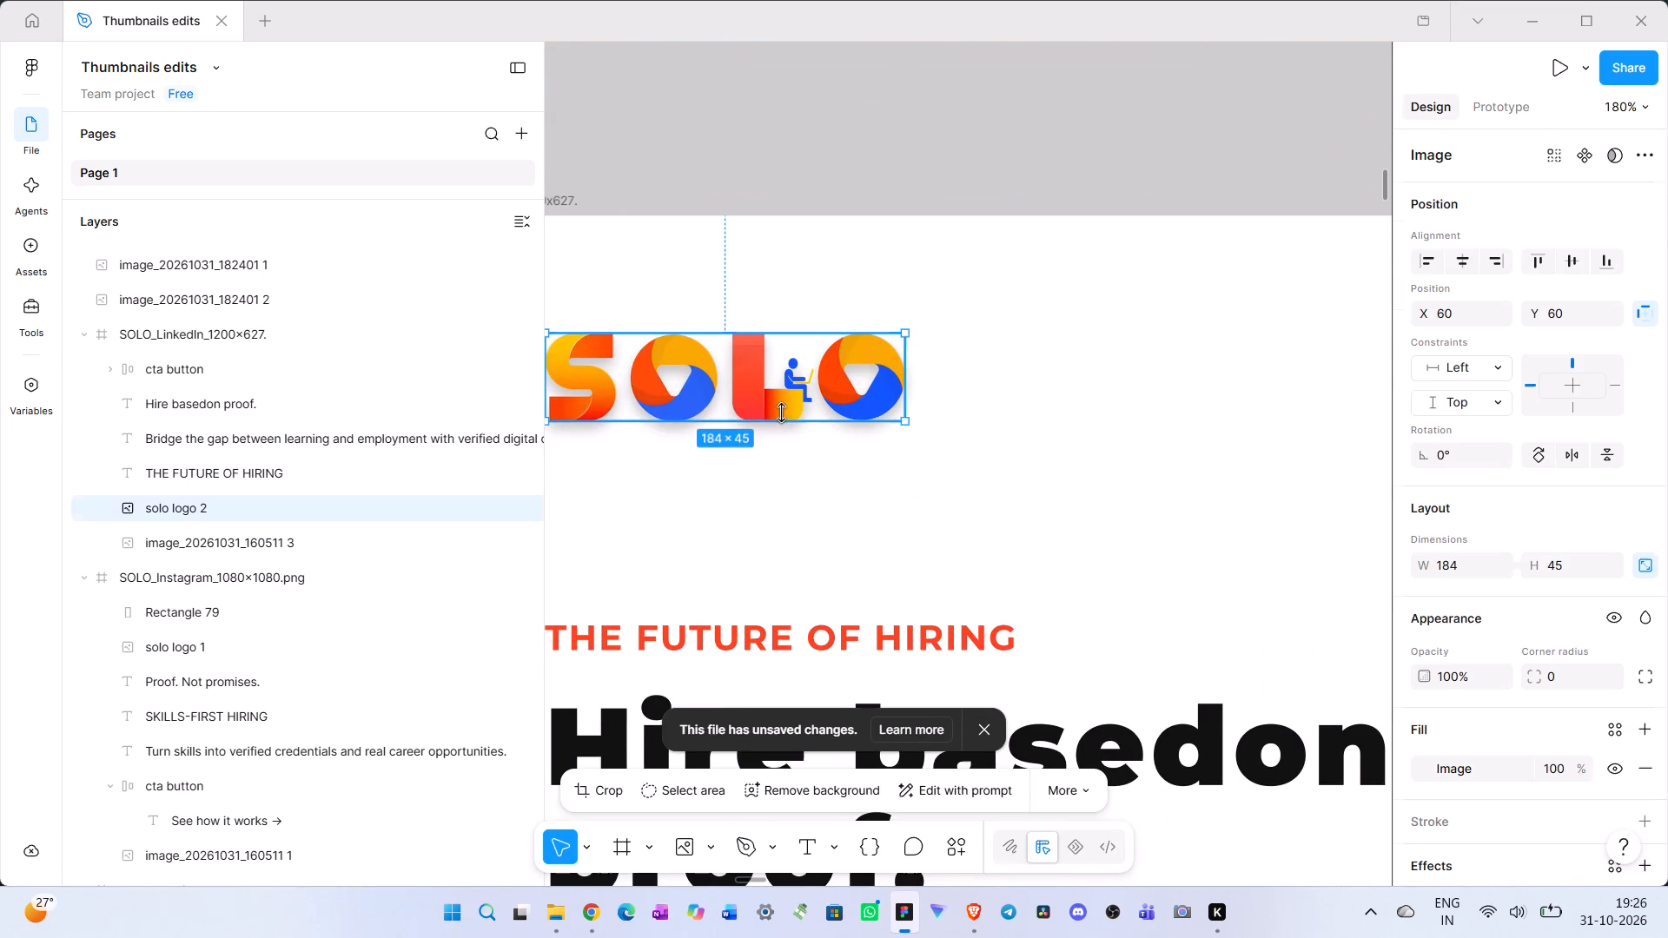
scroll(1252, 566, right, 1)
scroll(1498, 738, down, 4)
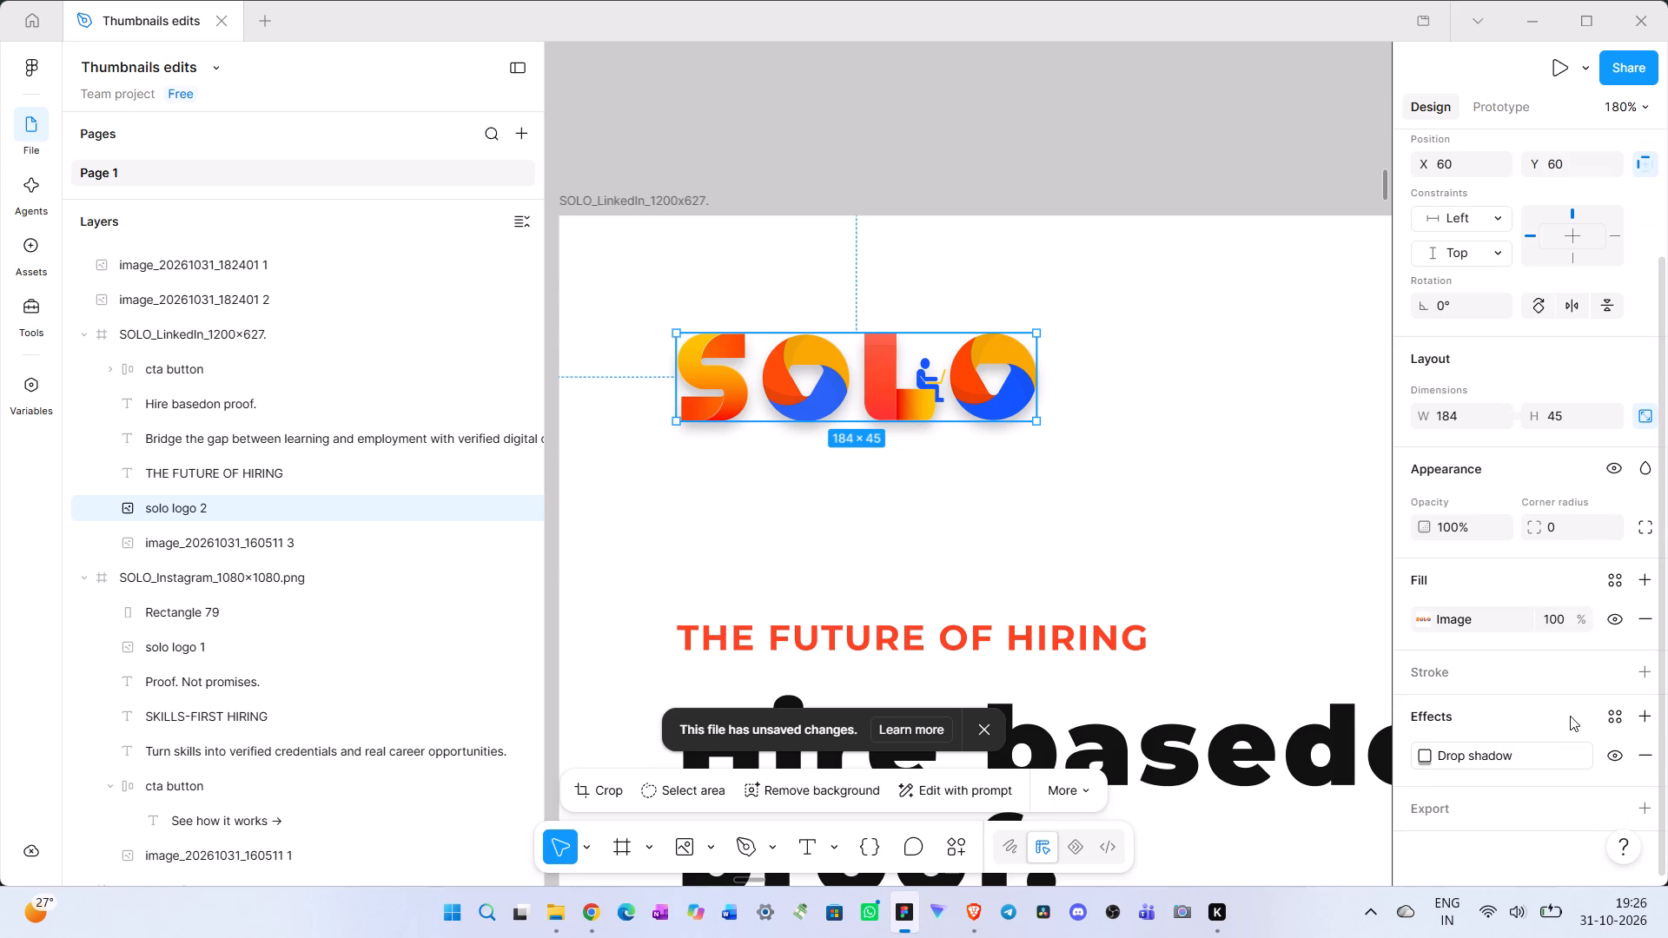
click(1515, 756)
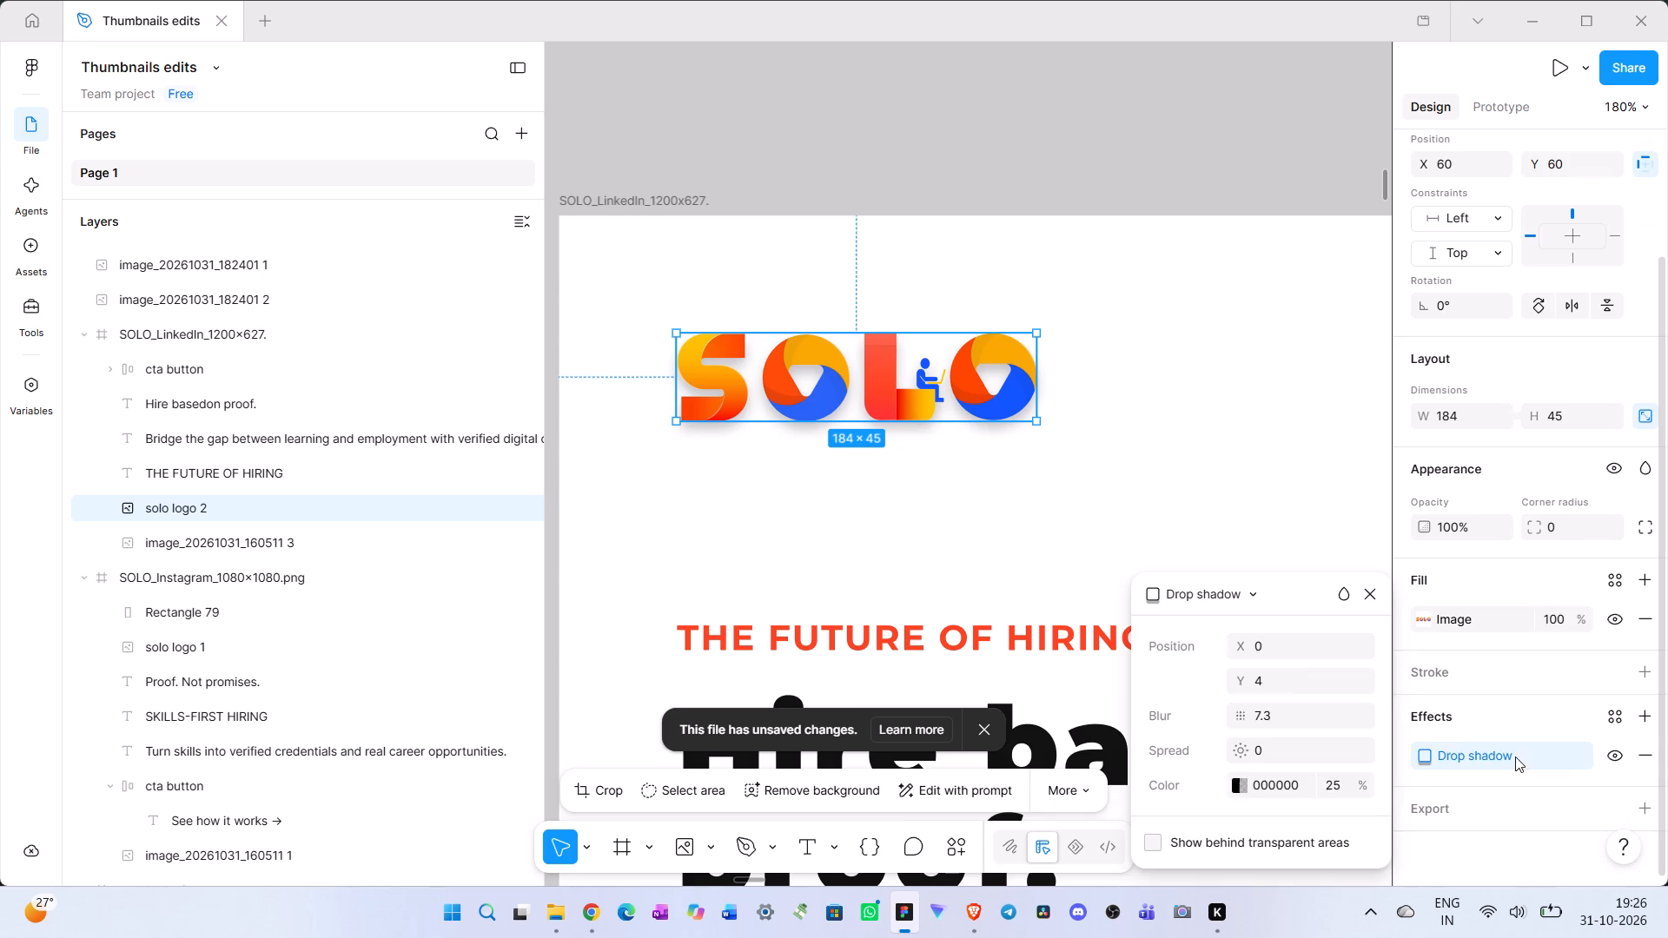
drag(1245, 717, 1313, 723)
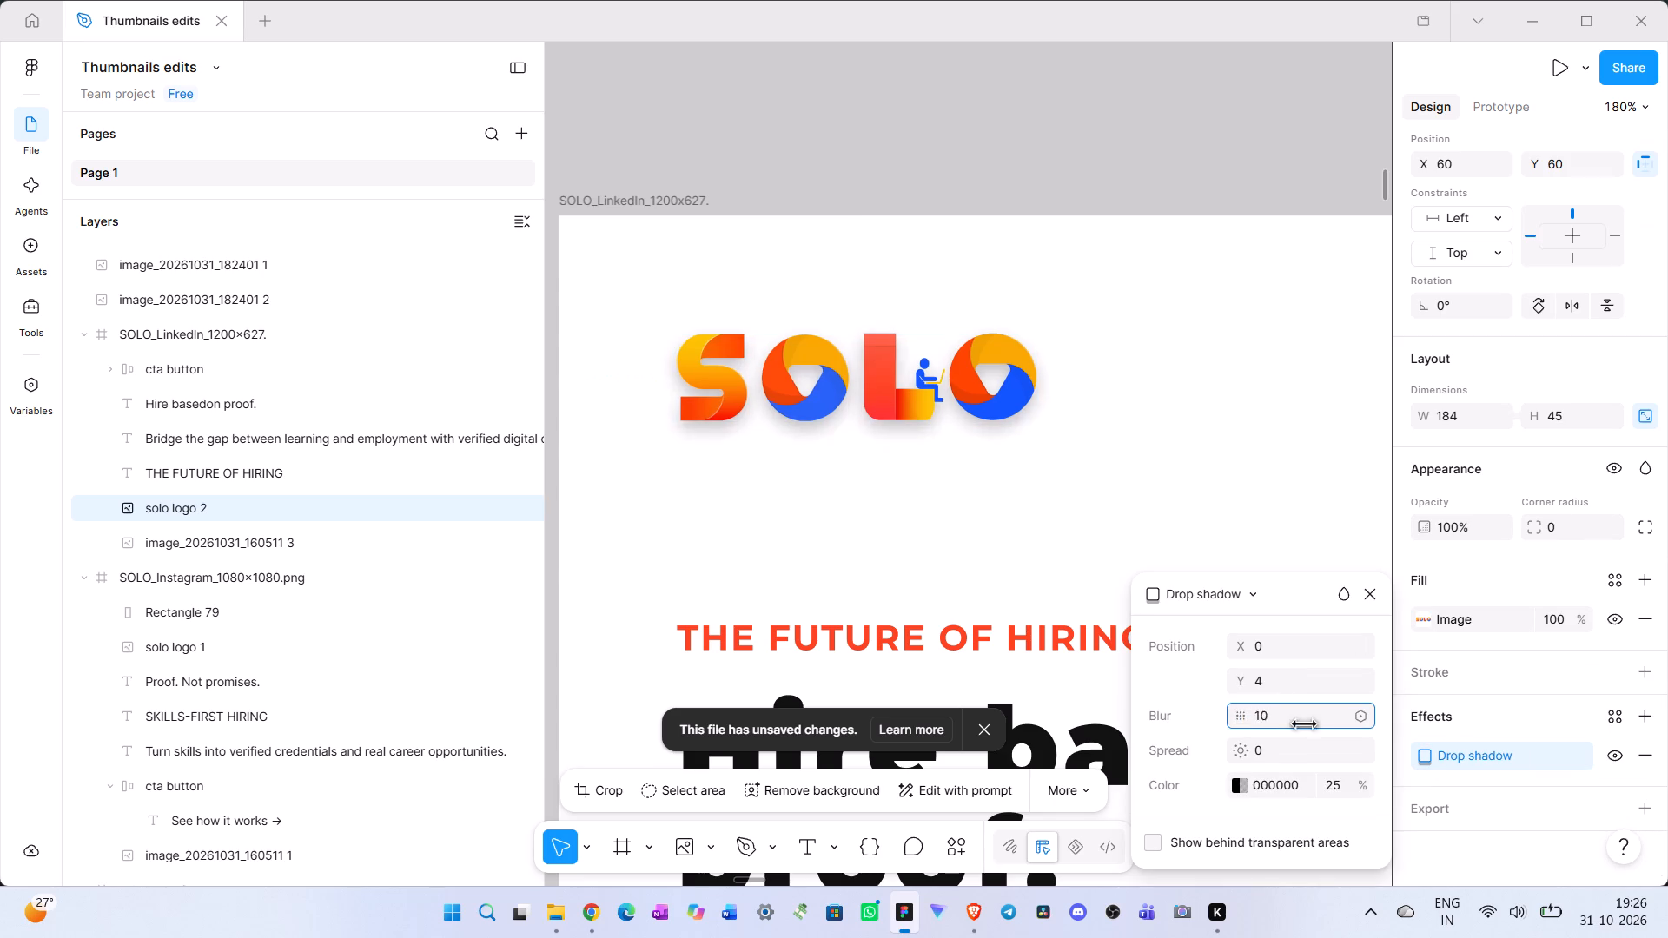
drag(1313, 723, 629, 469)
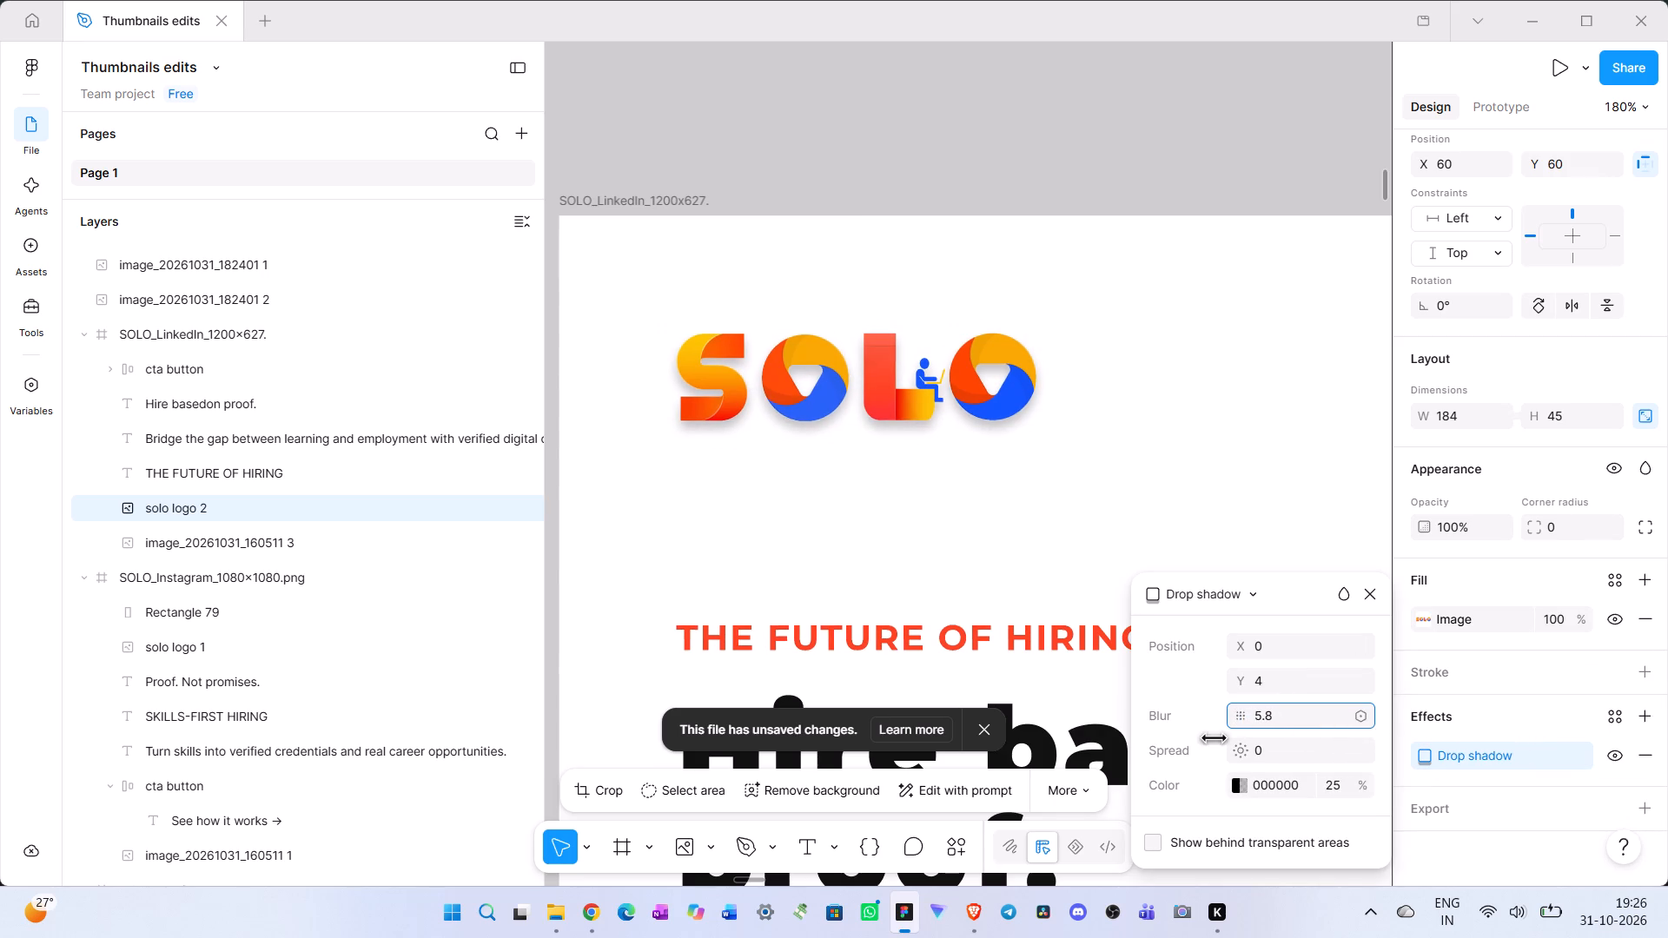
drag(629, 469, 631, 458)
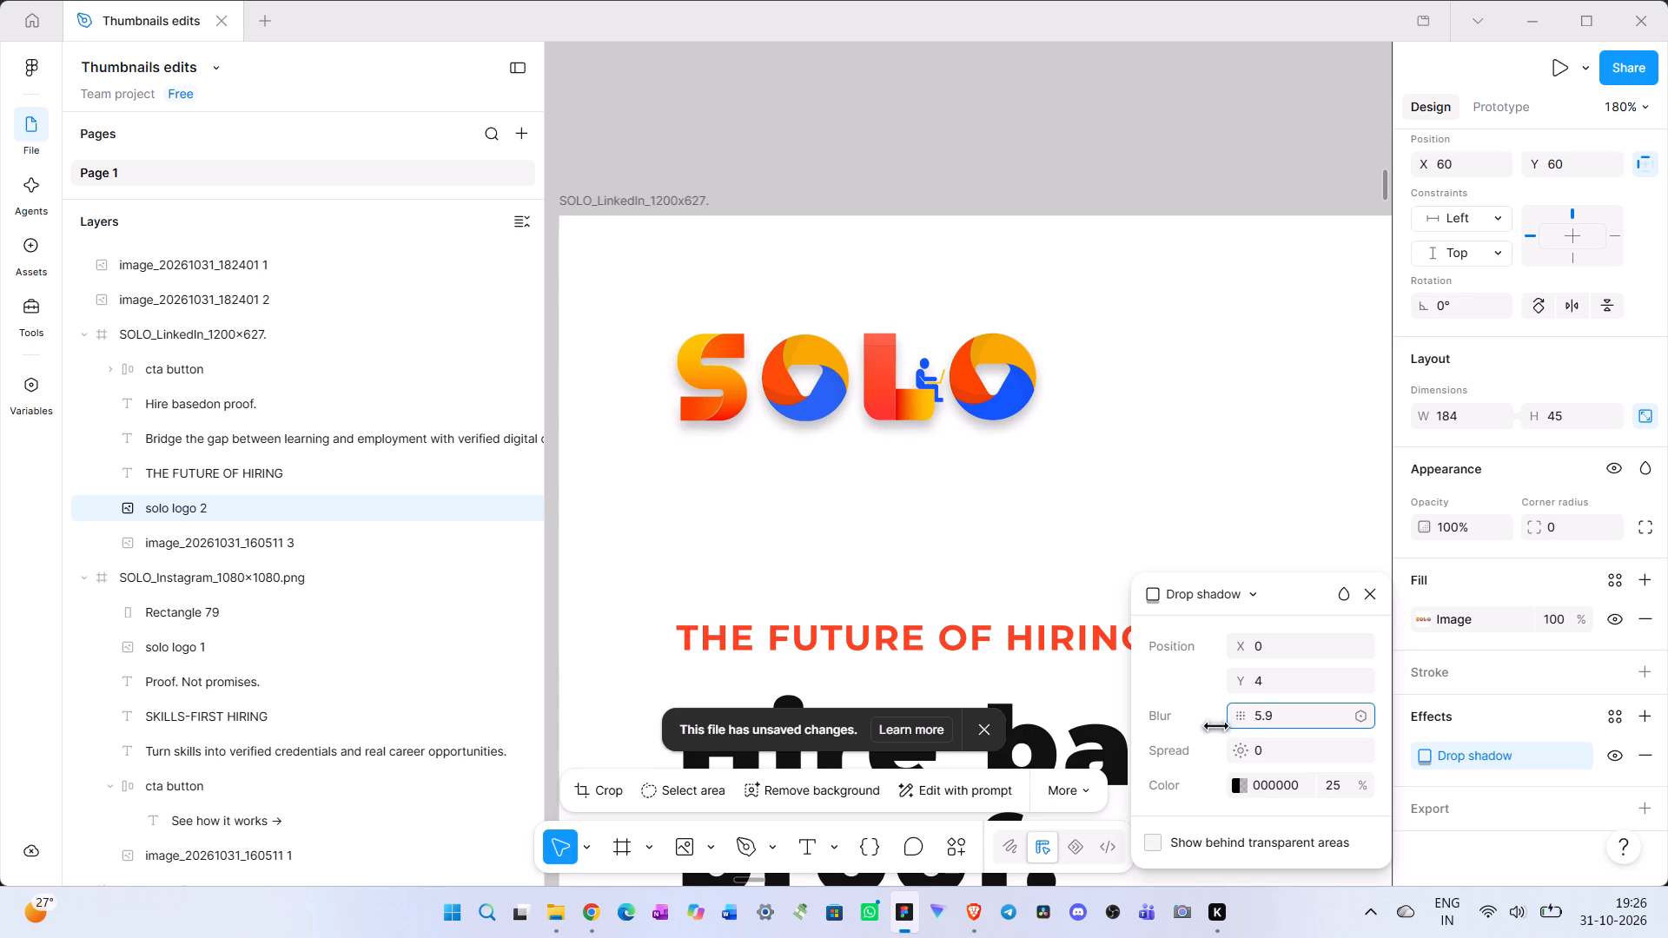
drag(631, 458, 602, 456)
click(1279, 712)
key(4)
key(Return)
click(923, 492)
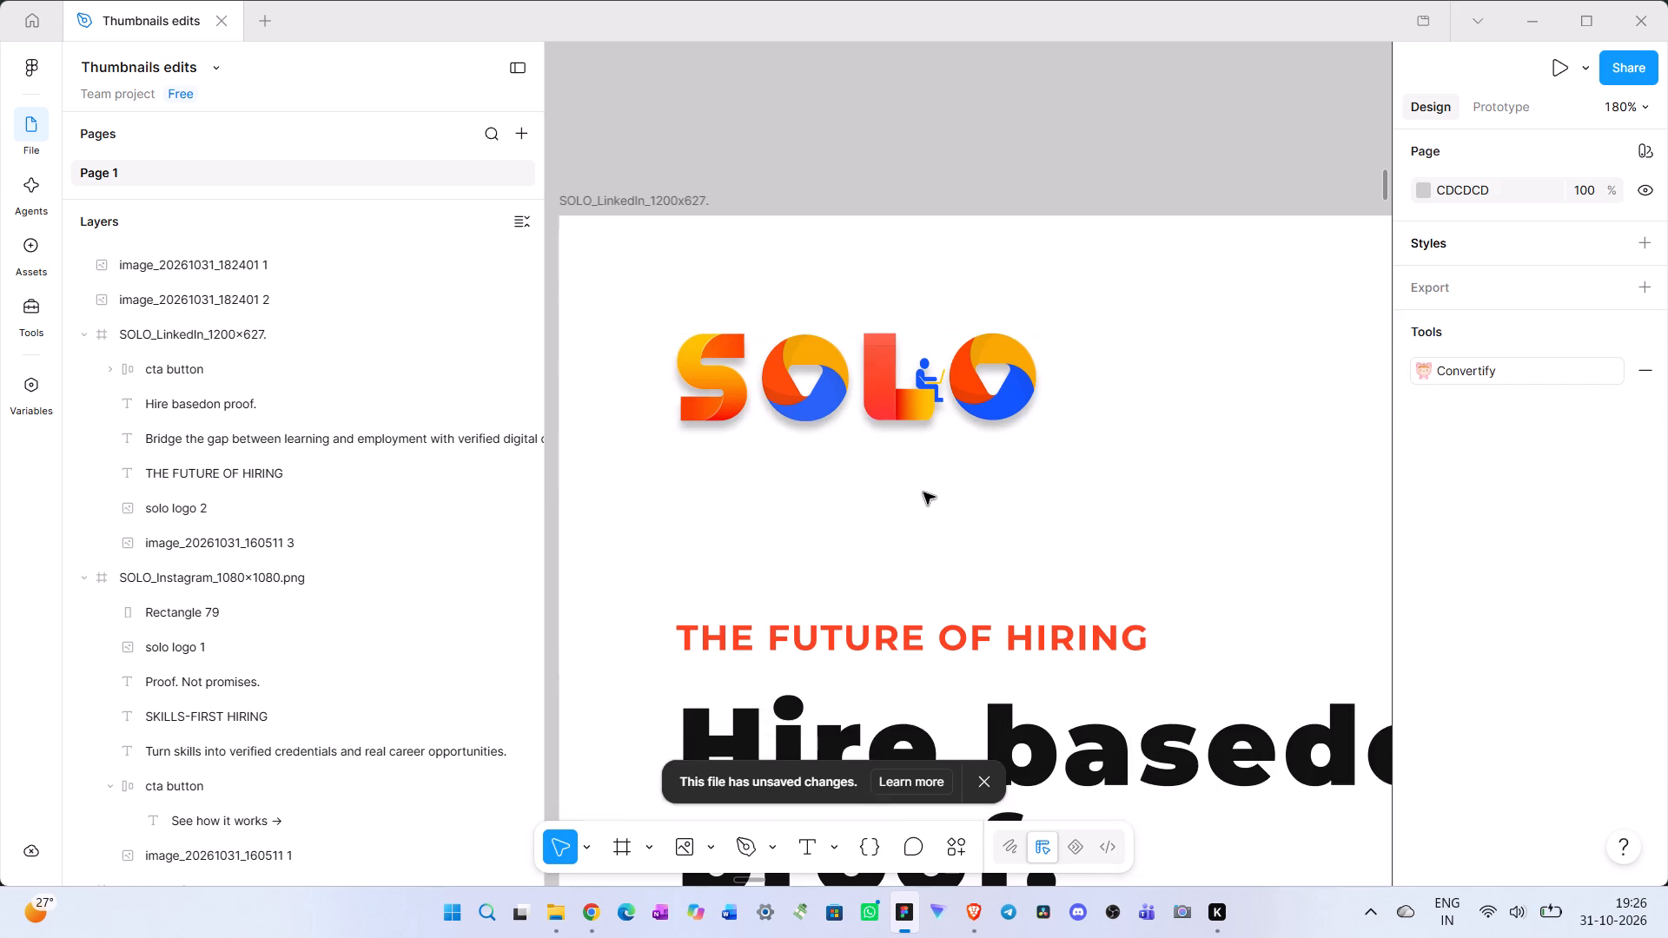
scroll(923, 492, left, 1)
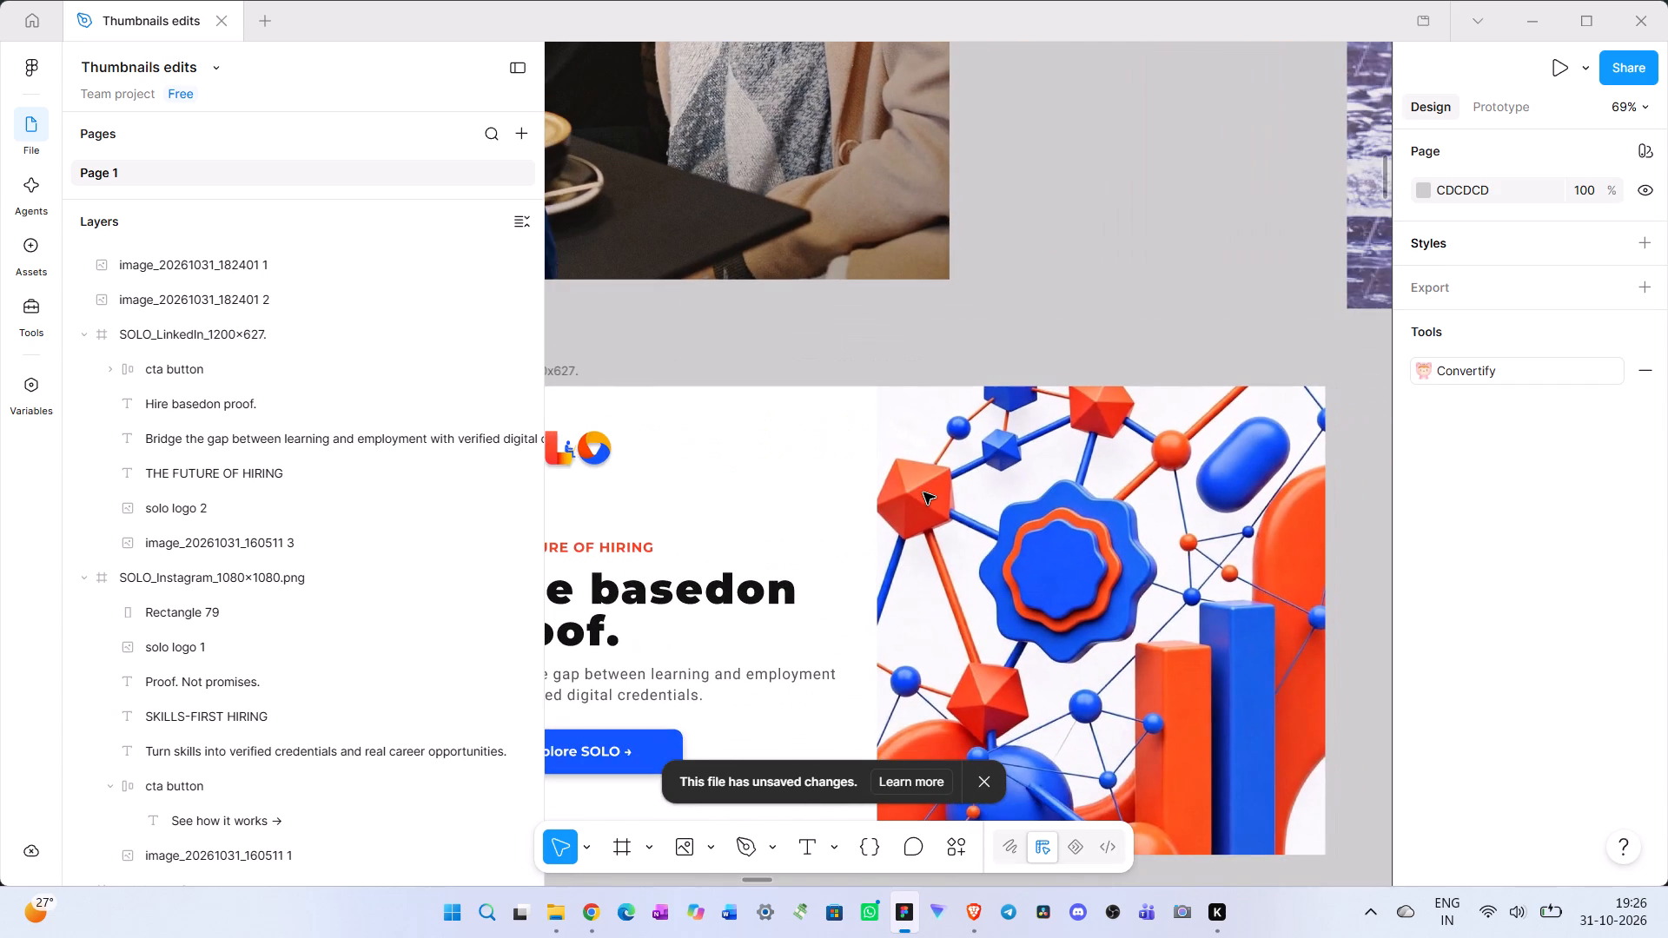
scroll(923, 492, right, 1)
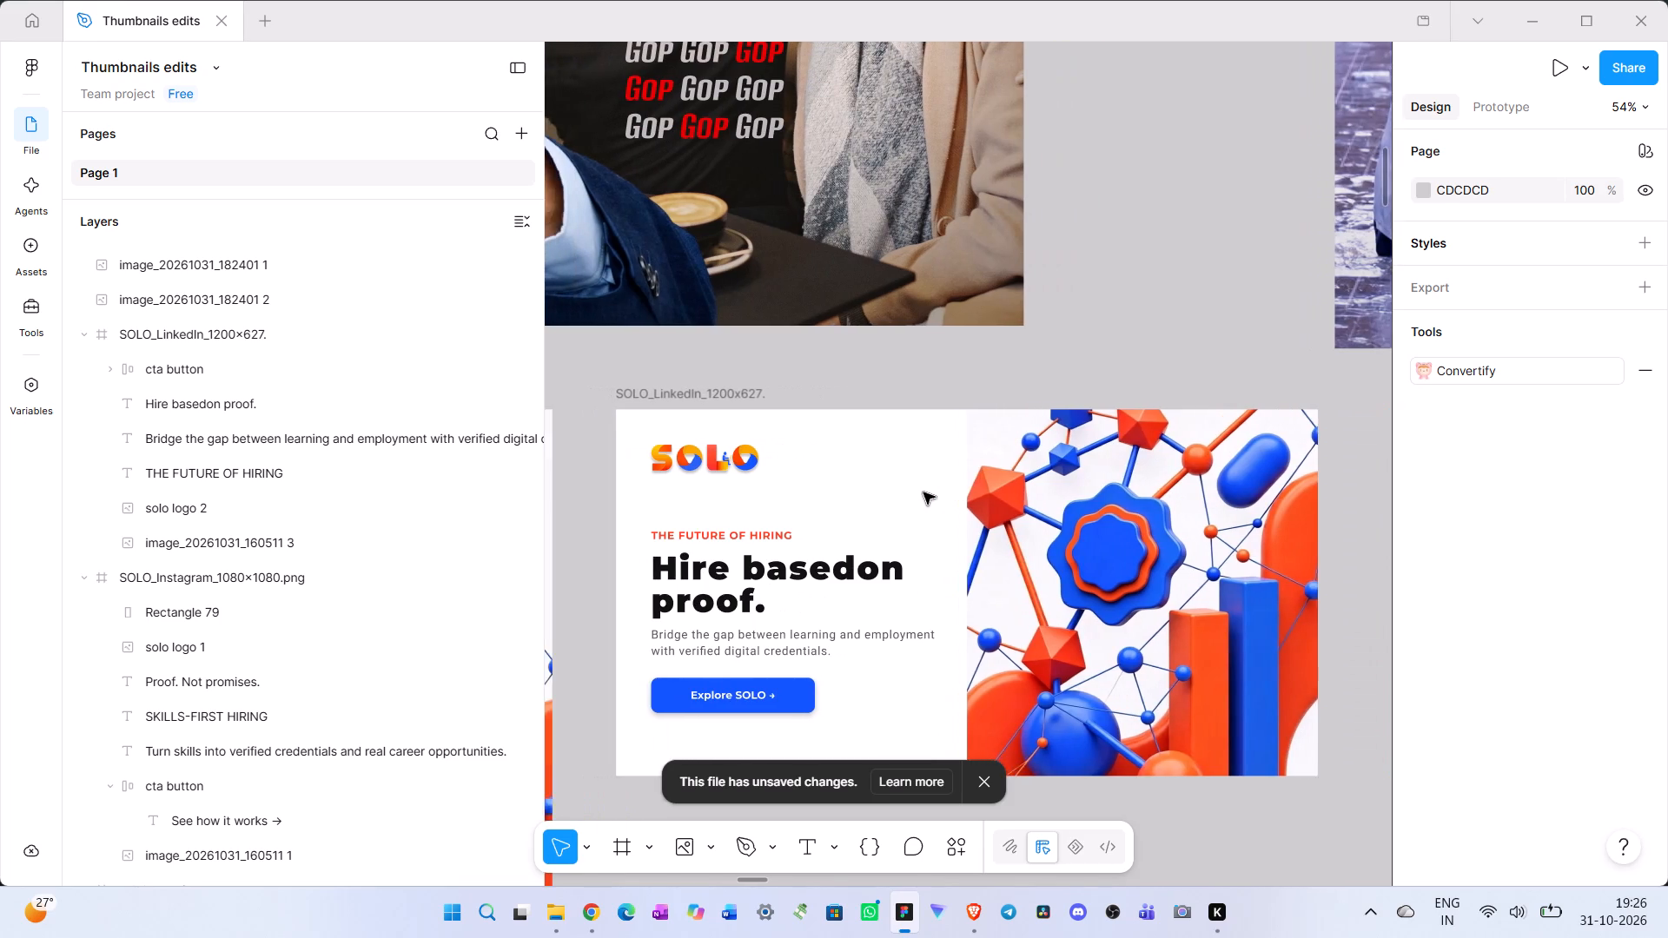
scroll(923, 492, right, 1)
click(890, 360)
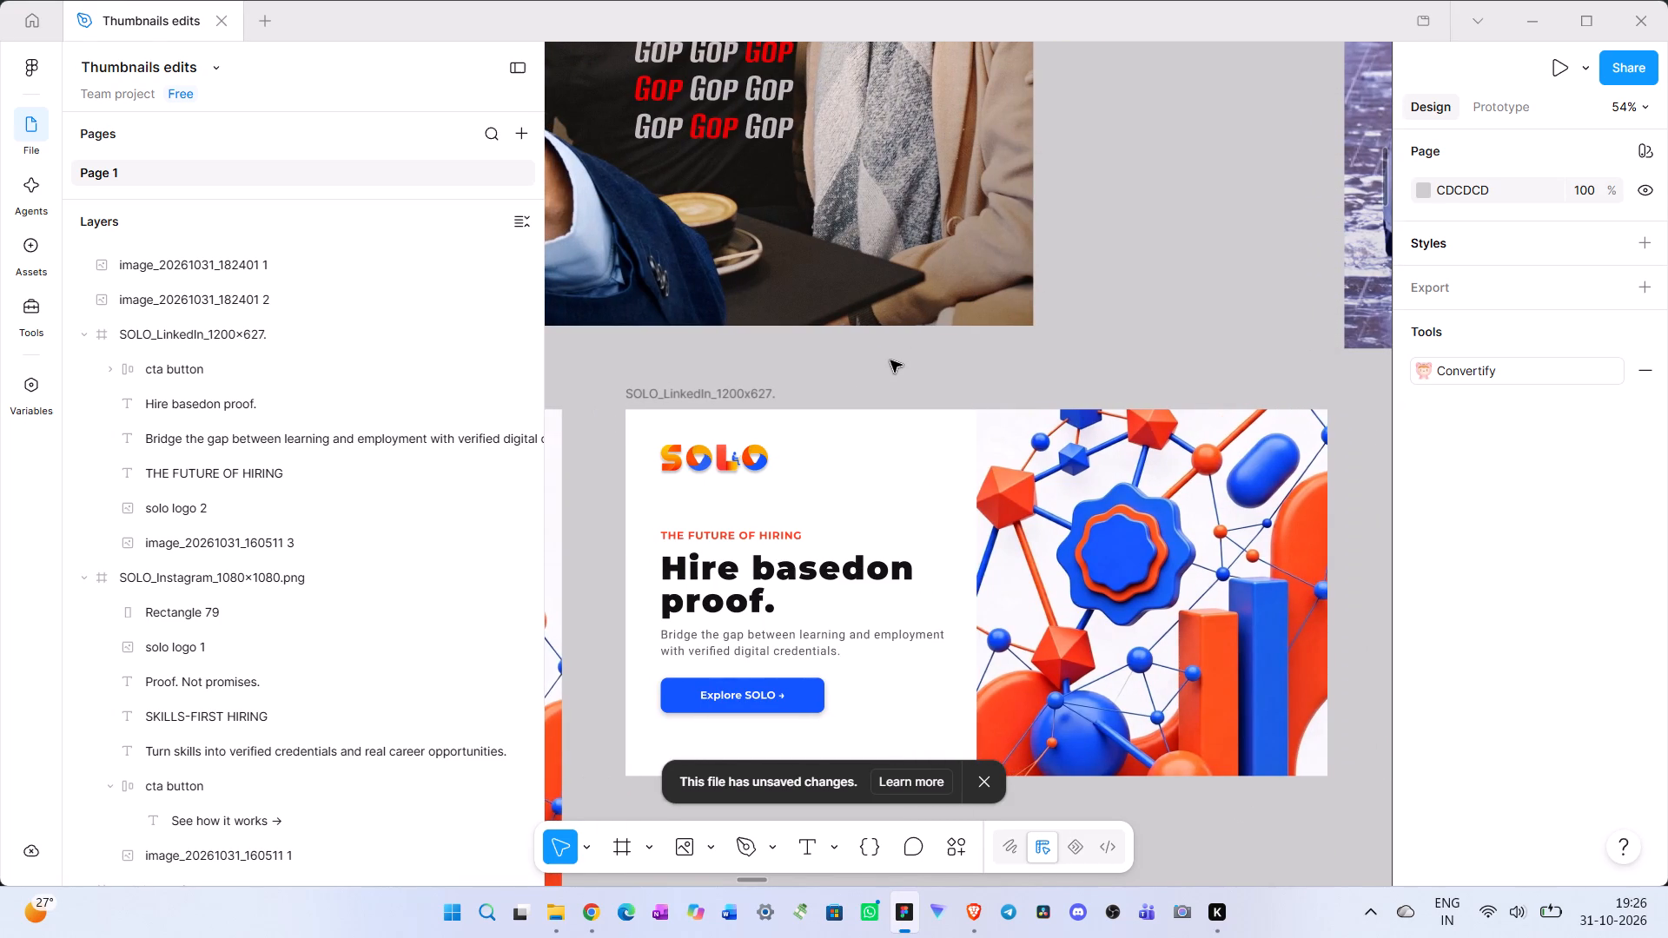
scroll(890, 360, down, 4)
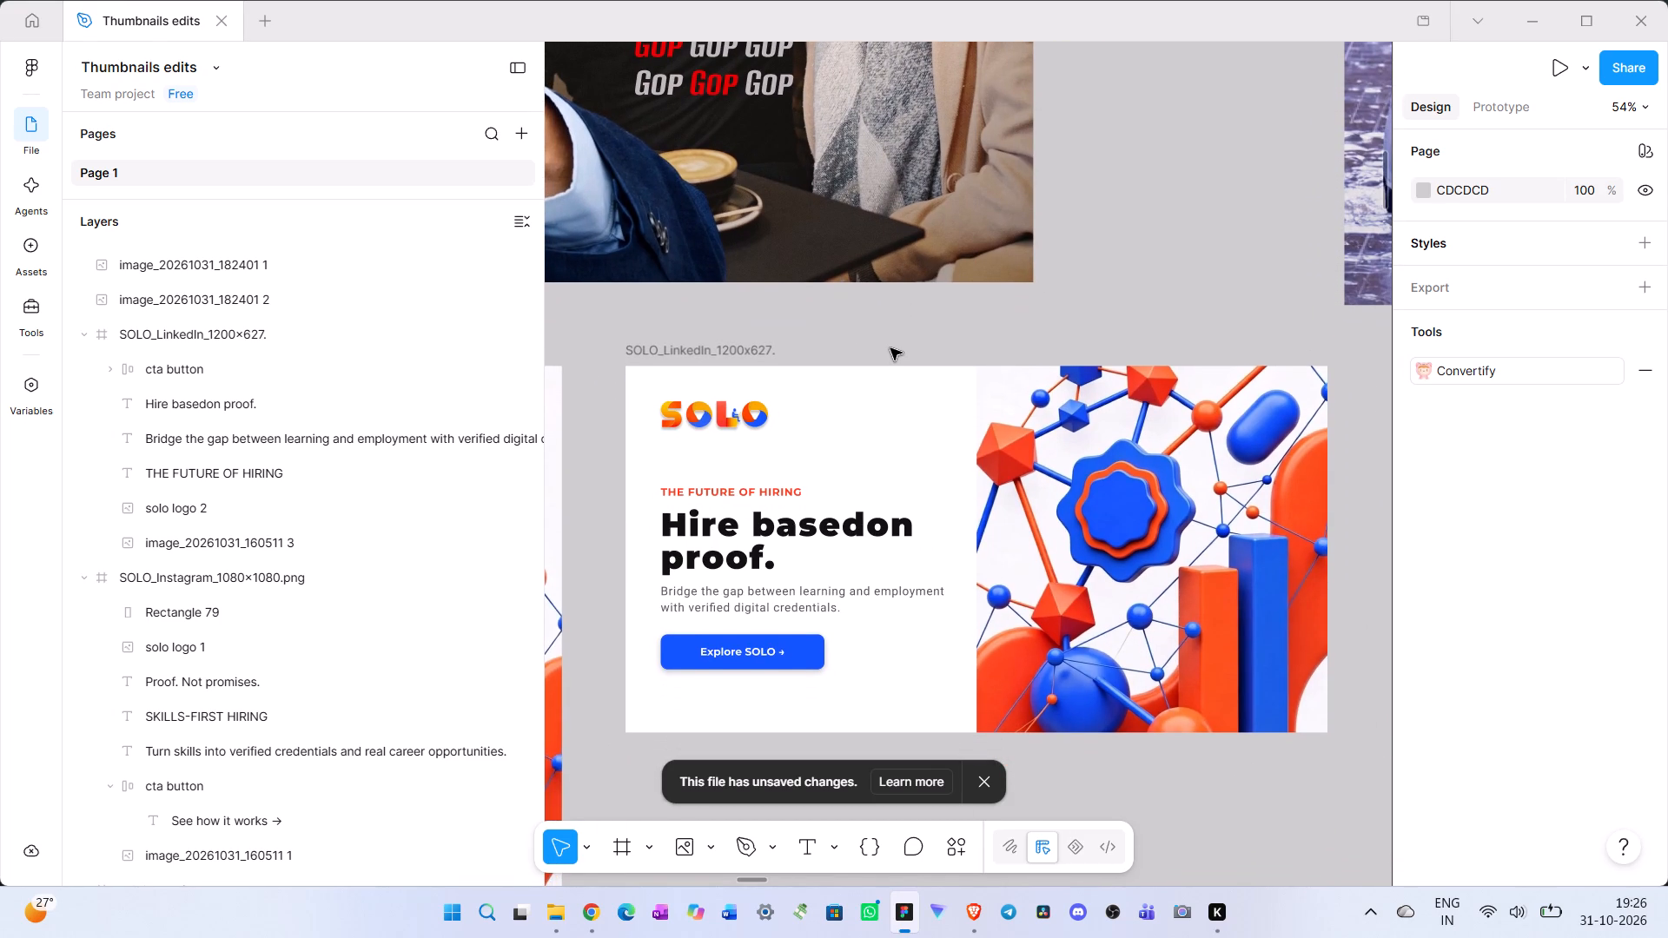
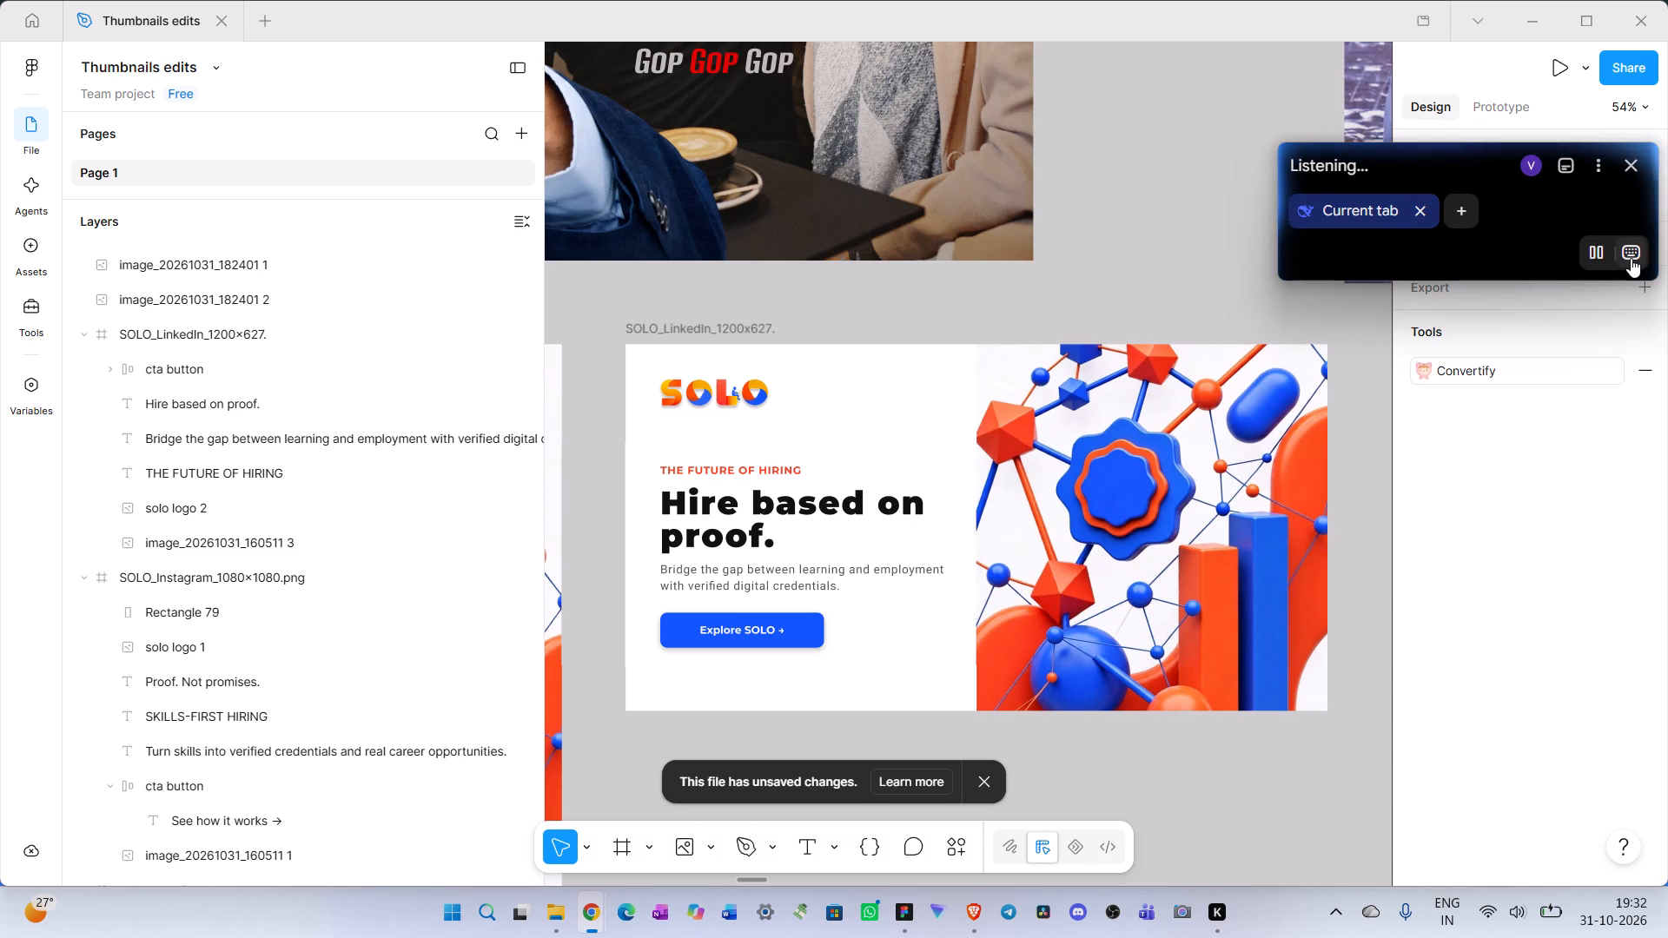
Close the Gemini Live session window over the design file.
click(1630, 172)
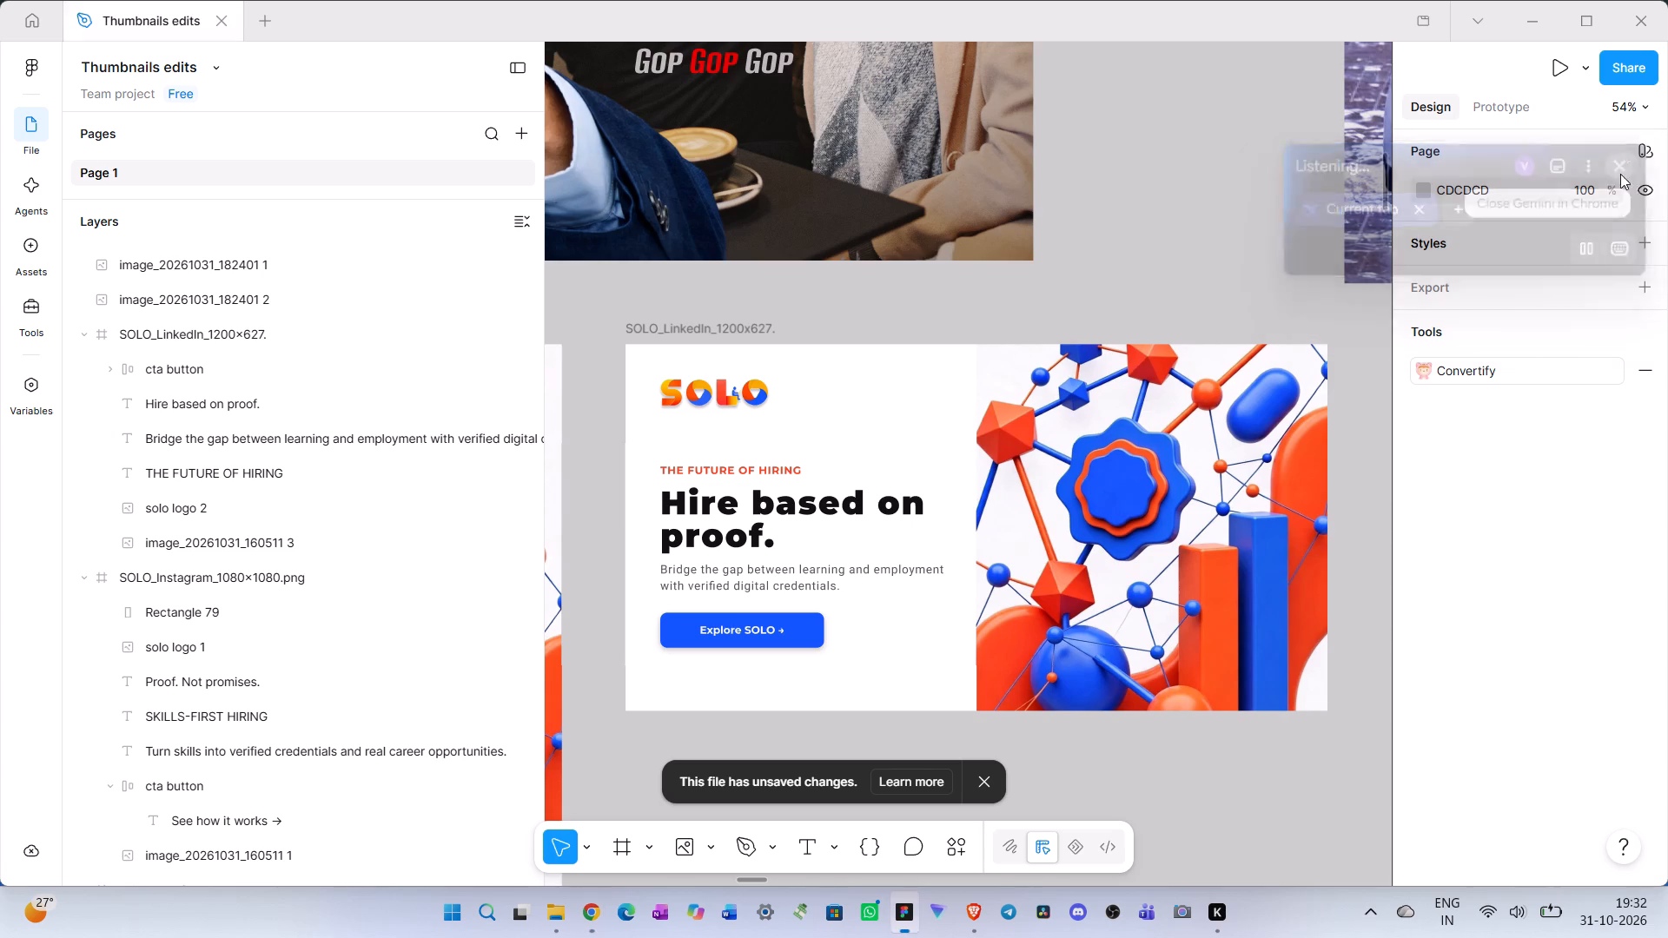
Add a 1x PNG export setting to the SOLO_LinkedIn_1200x627 frame.
scroll(1268, 254, down, 5)
scroll(1287, 383, up, 5)
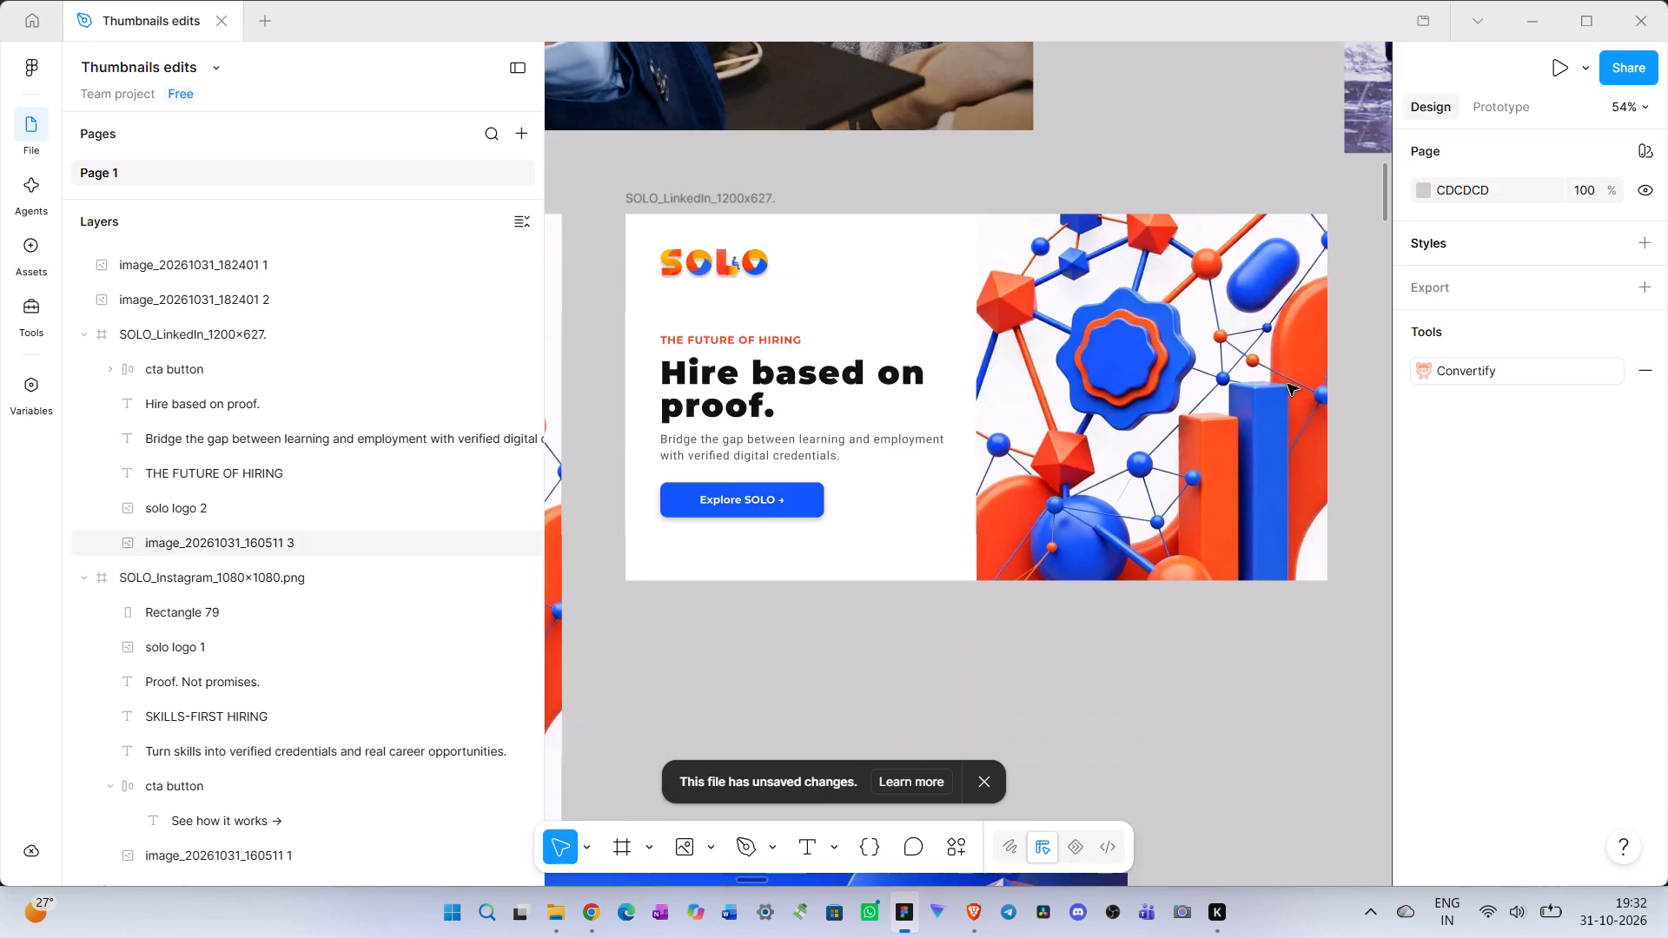
scroll(941, 502, down, 3)
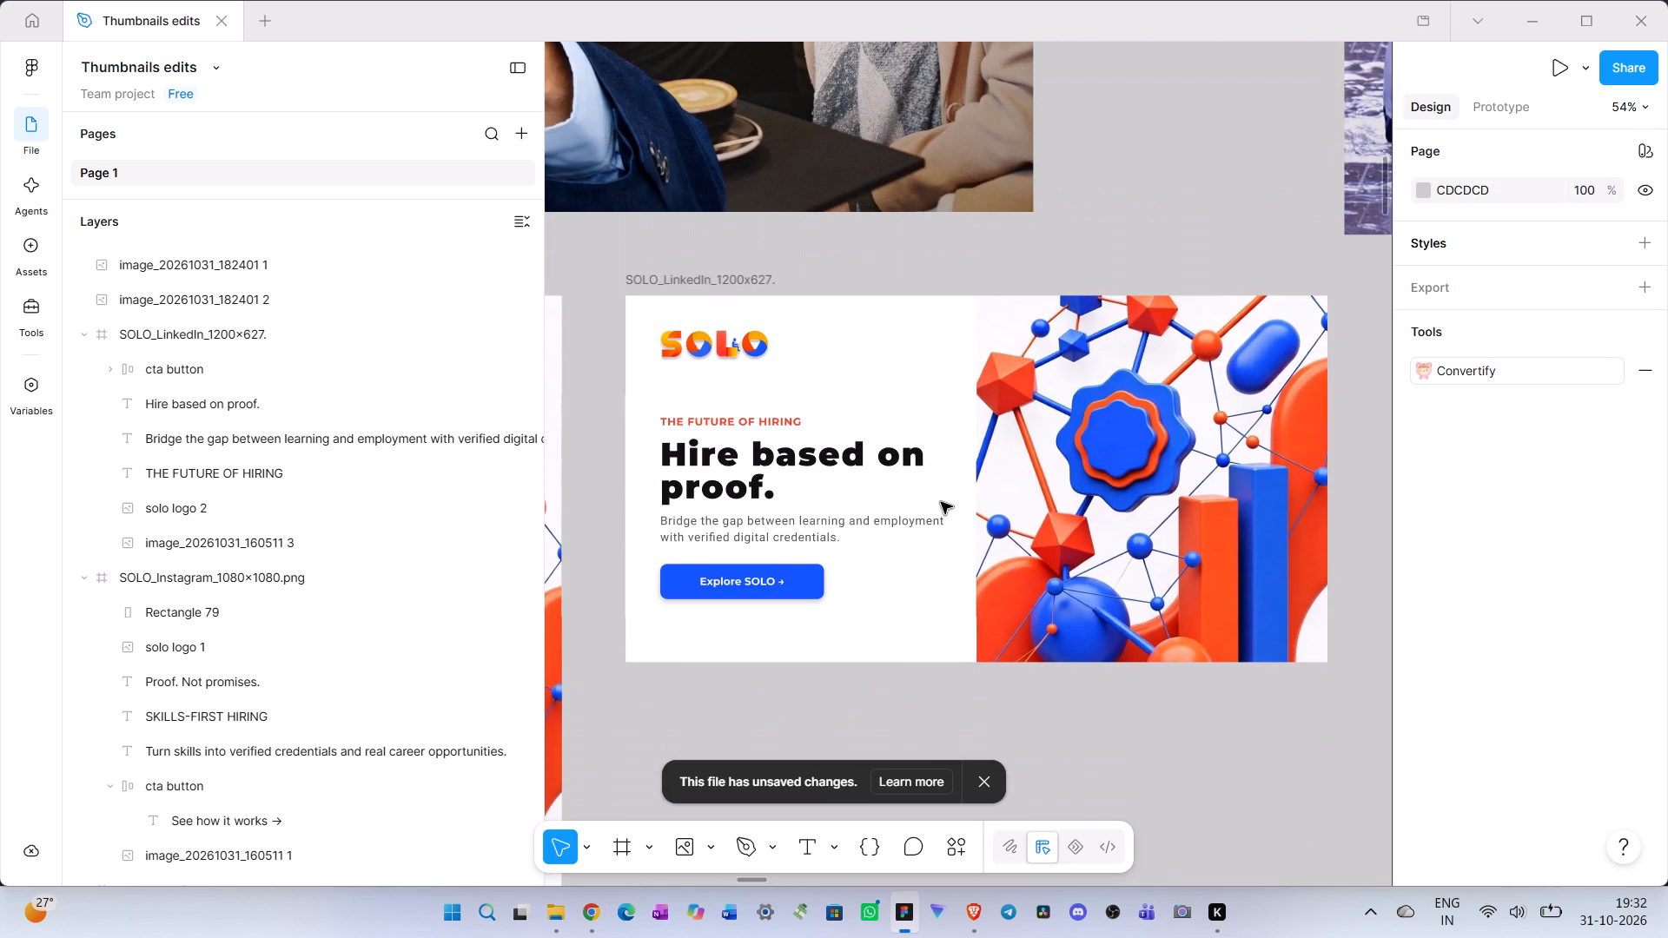
scroll(941, 502, down, 1)
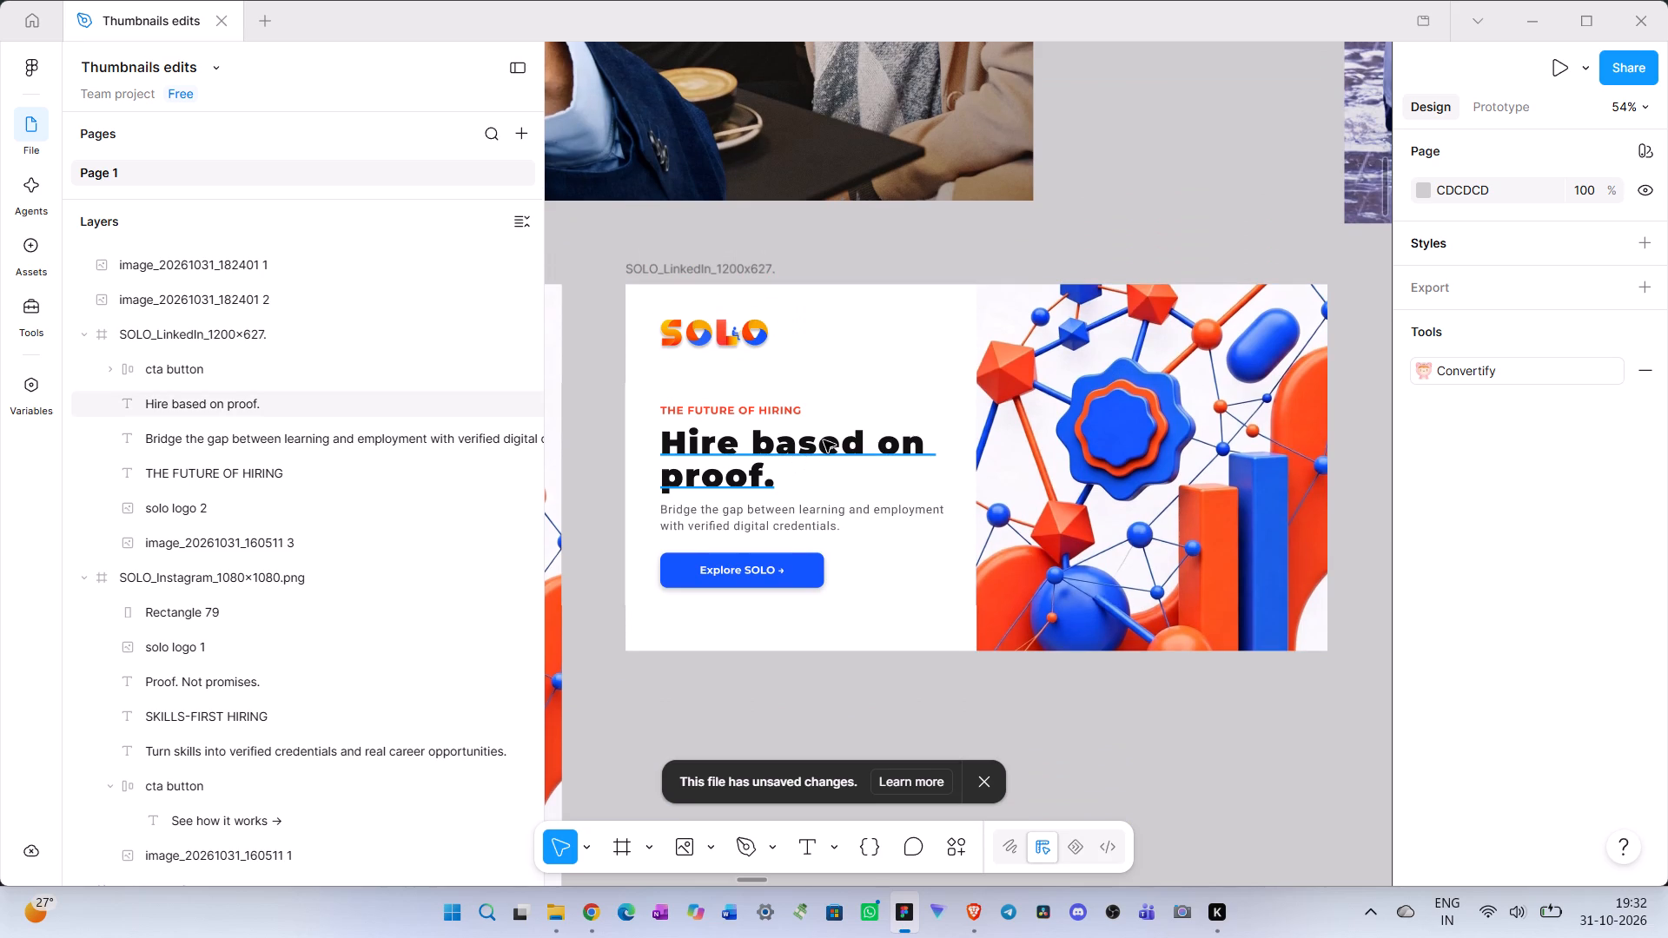
click(981, 717)
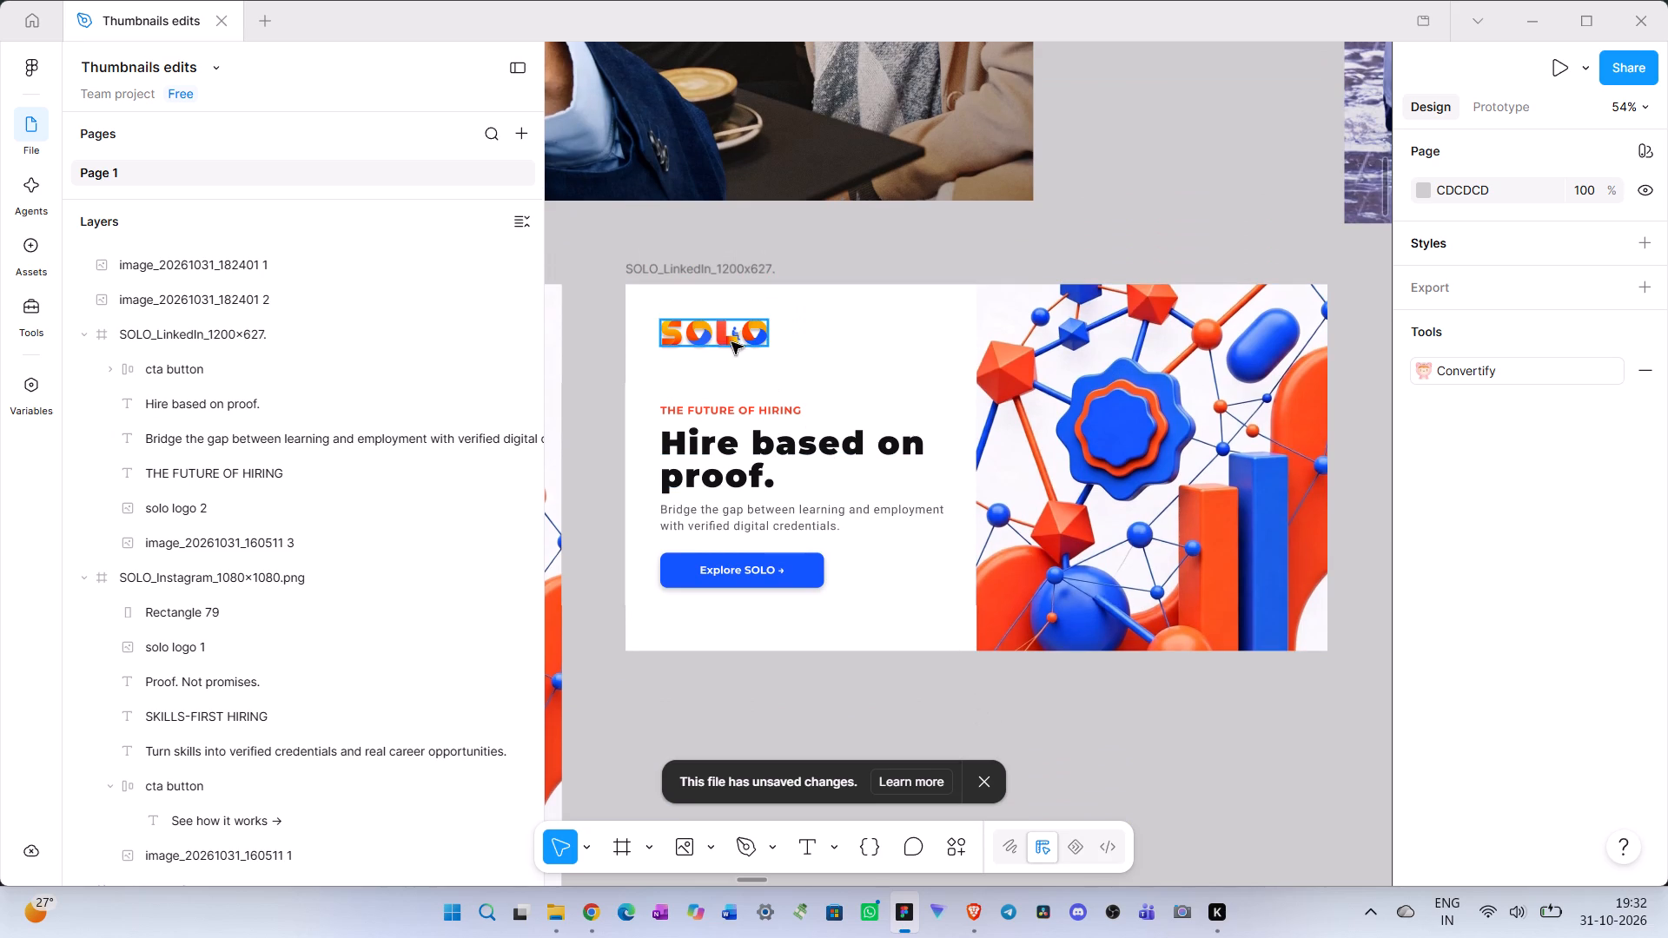
click(700, 262)
scroll(1301, 690, down, 3)
scroll(1572, 709, down, 3)
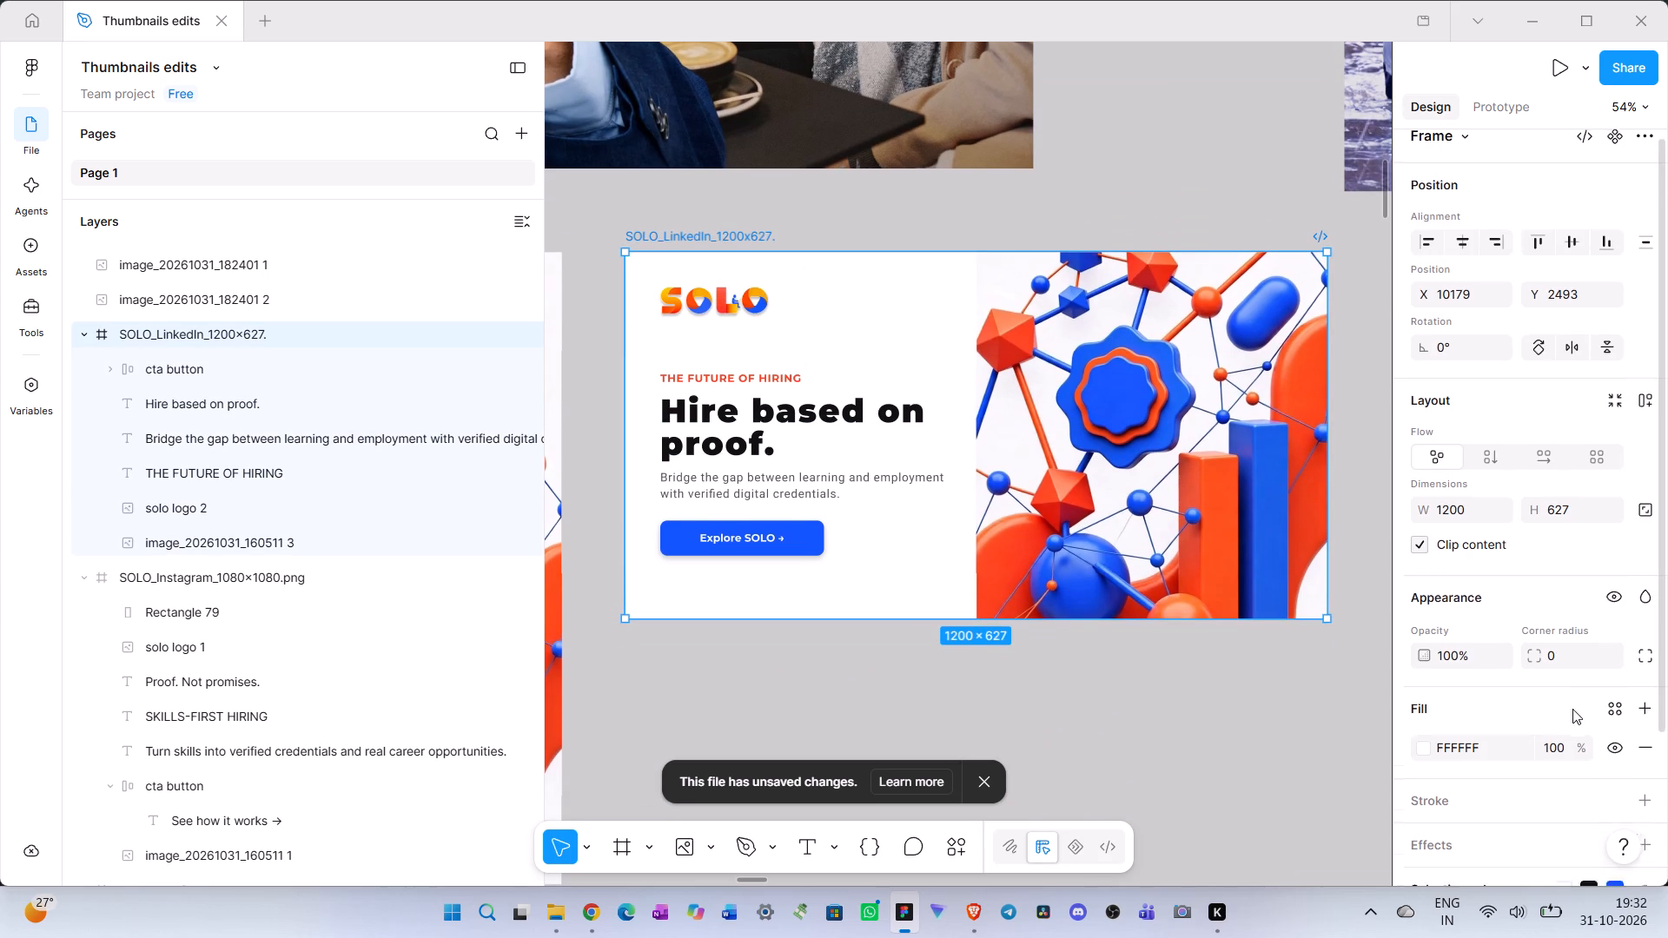
scroll(1572, 709, down, 7)
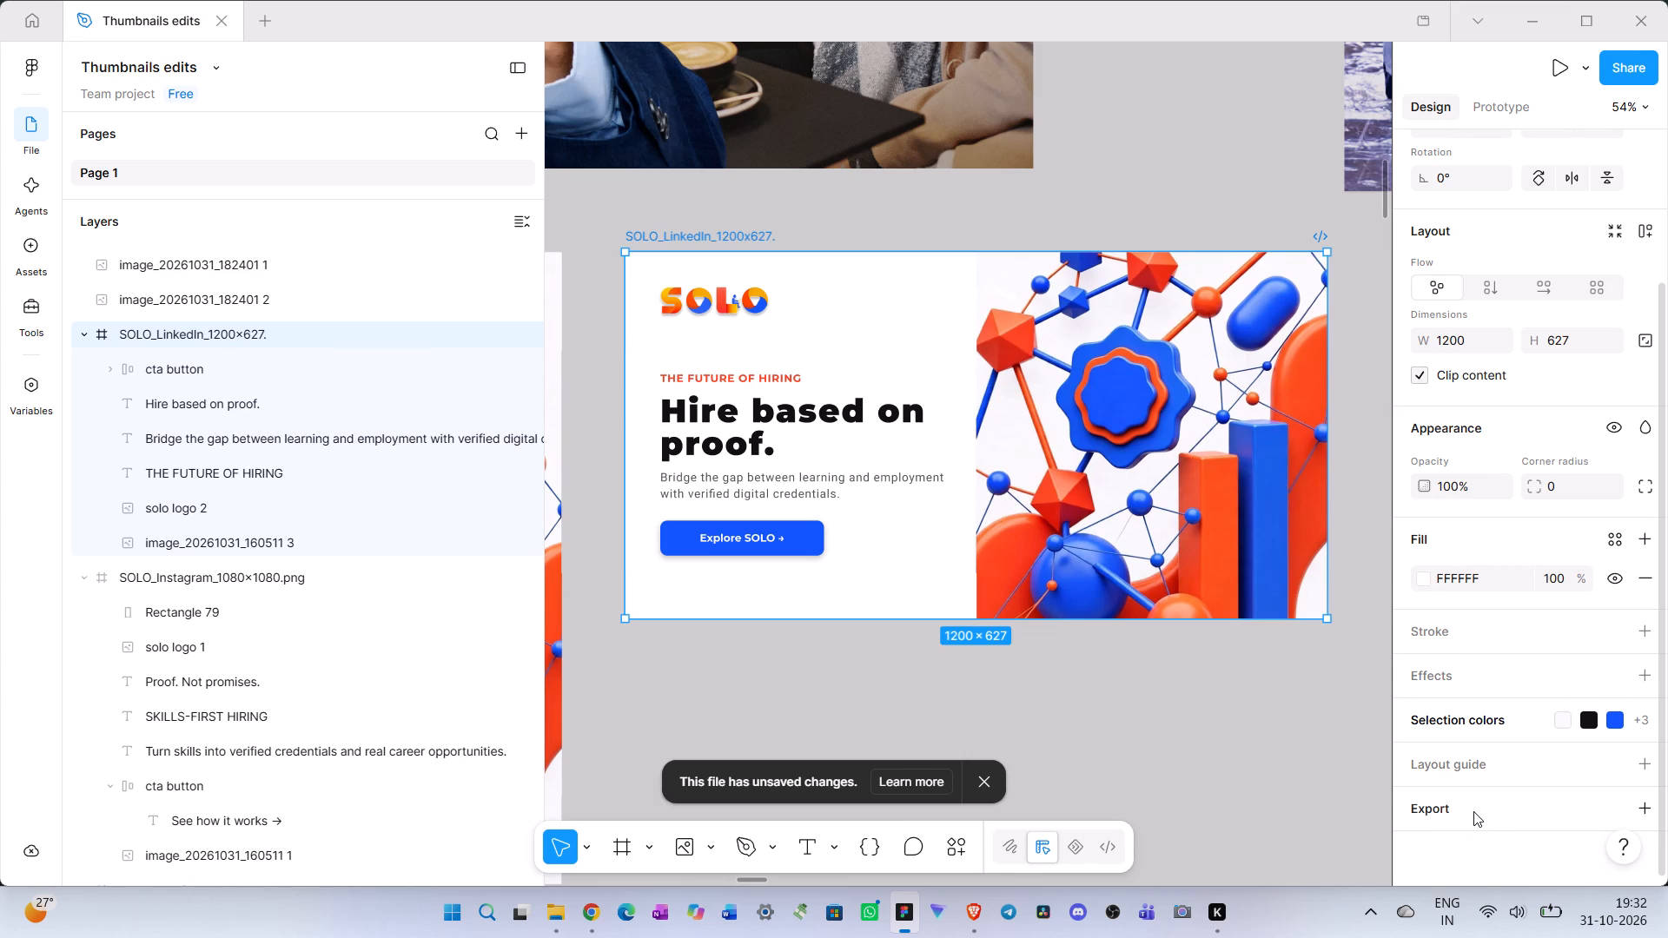
click(1473, 811)
scroll(1558, 705, down, 6)
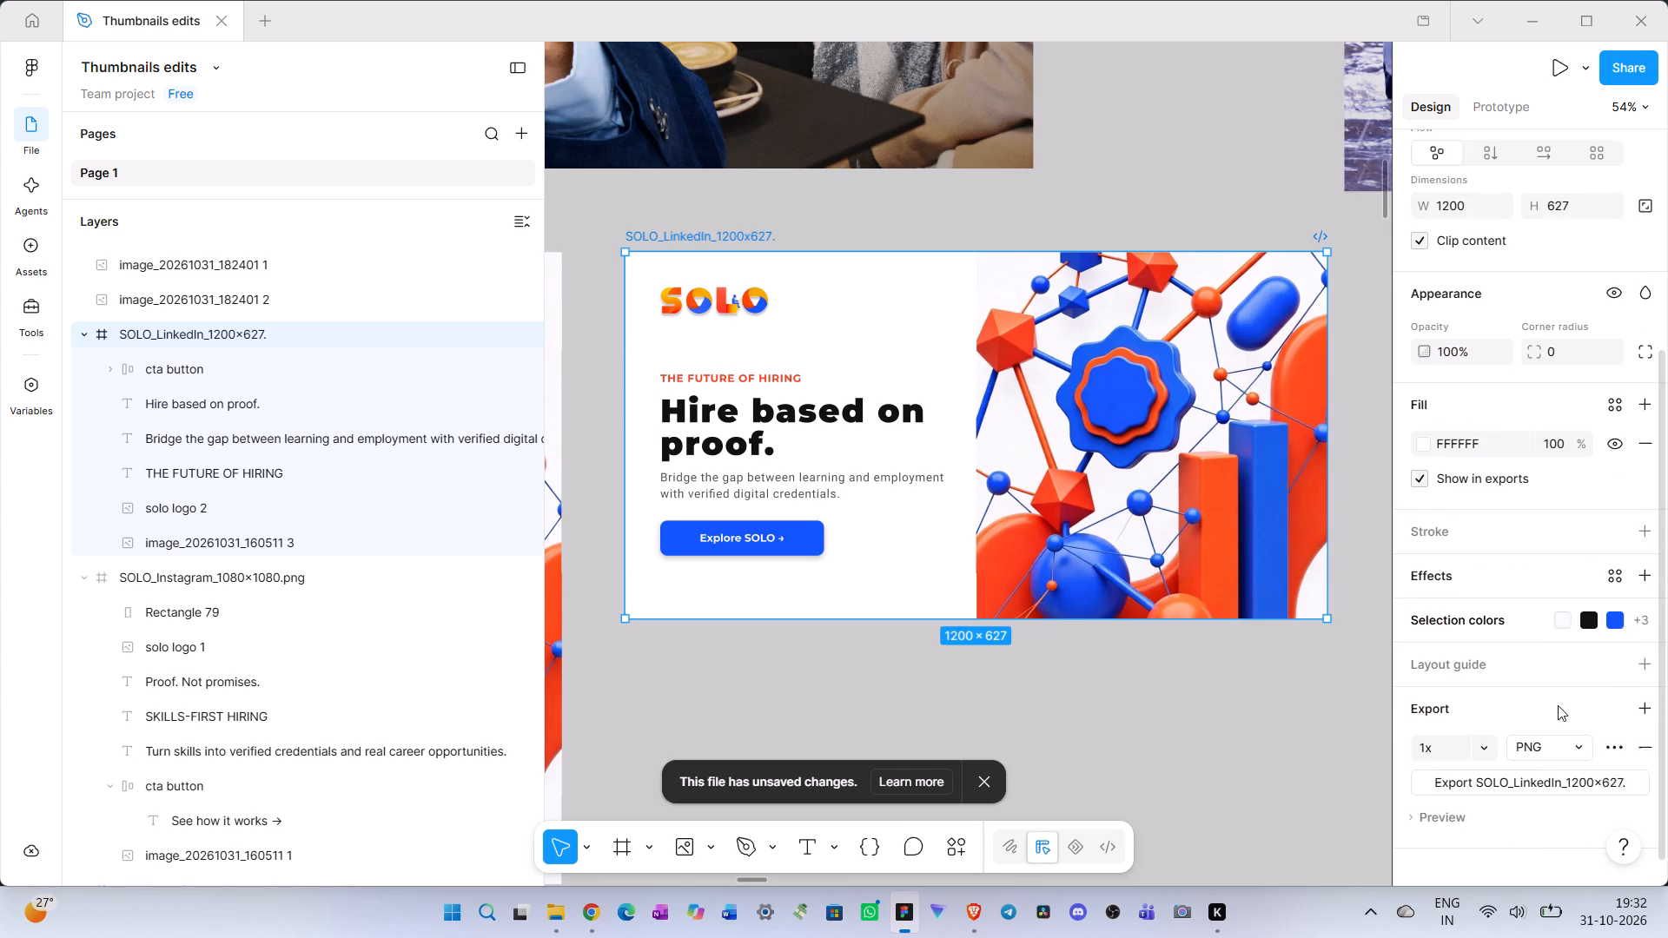
Export the LinkedIn banner frame, save it as SOLO_LinkedIn_1200x627..png in Downloads, and dismiss the duplicate save dialogs.
click(1519, 770)
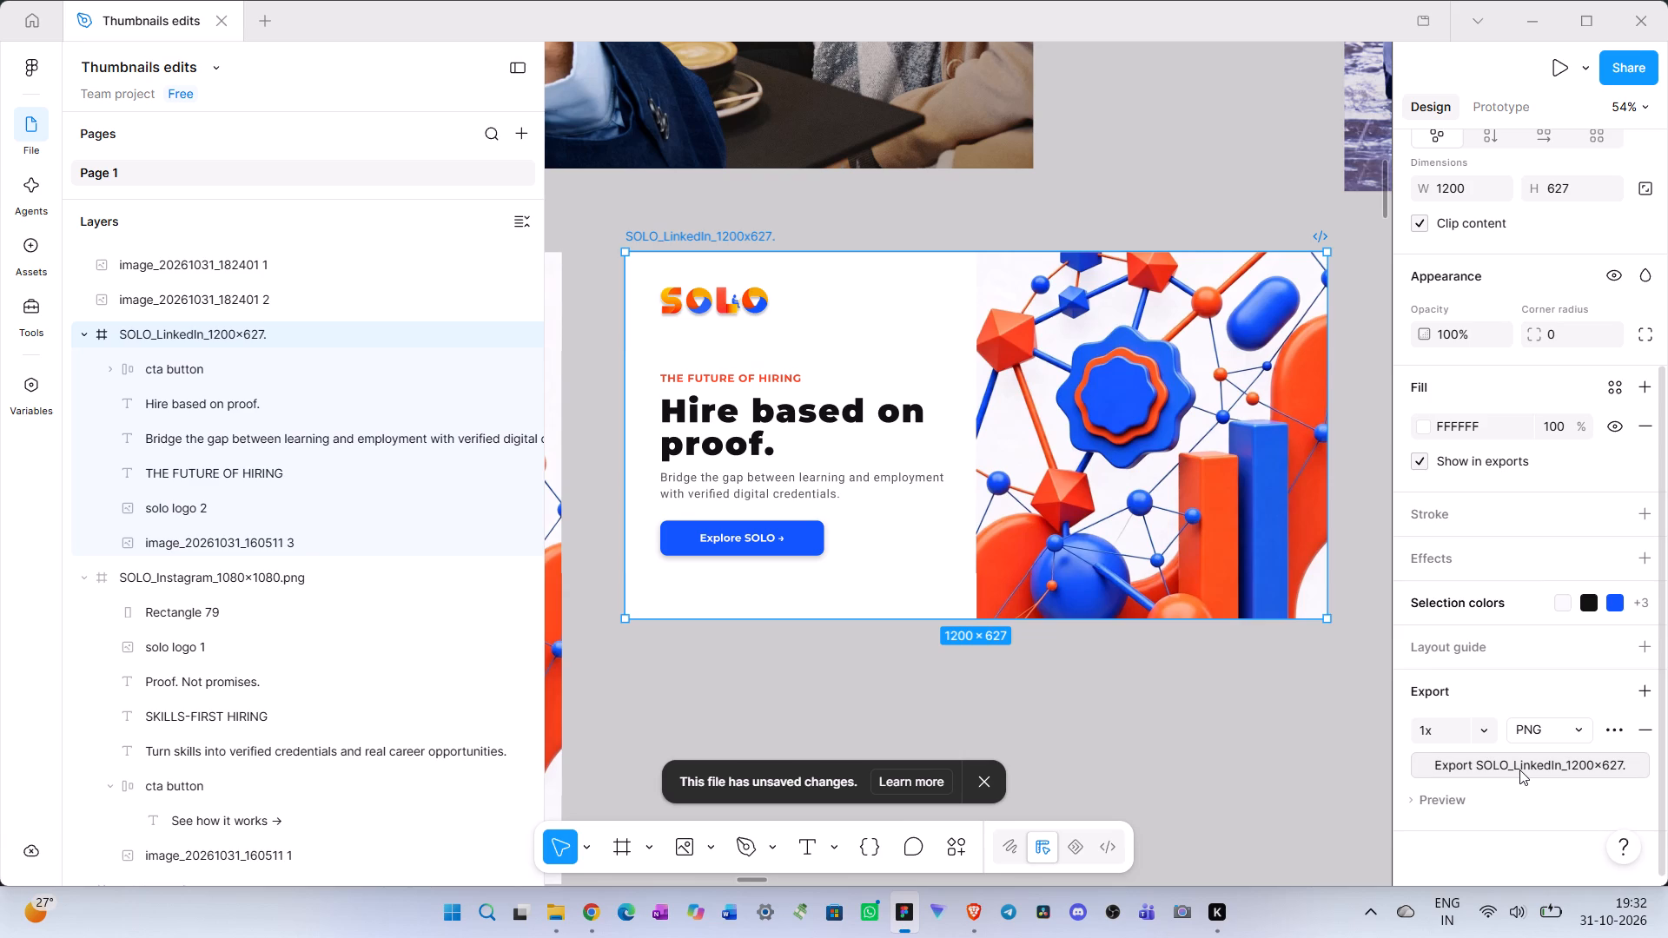
click(1509, 764)
click(923, 693)
click(725, 235)
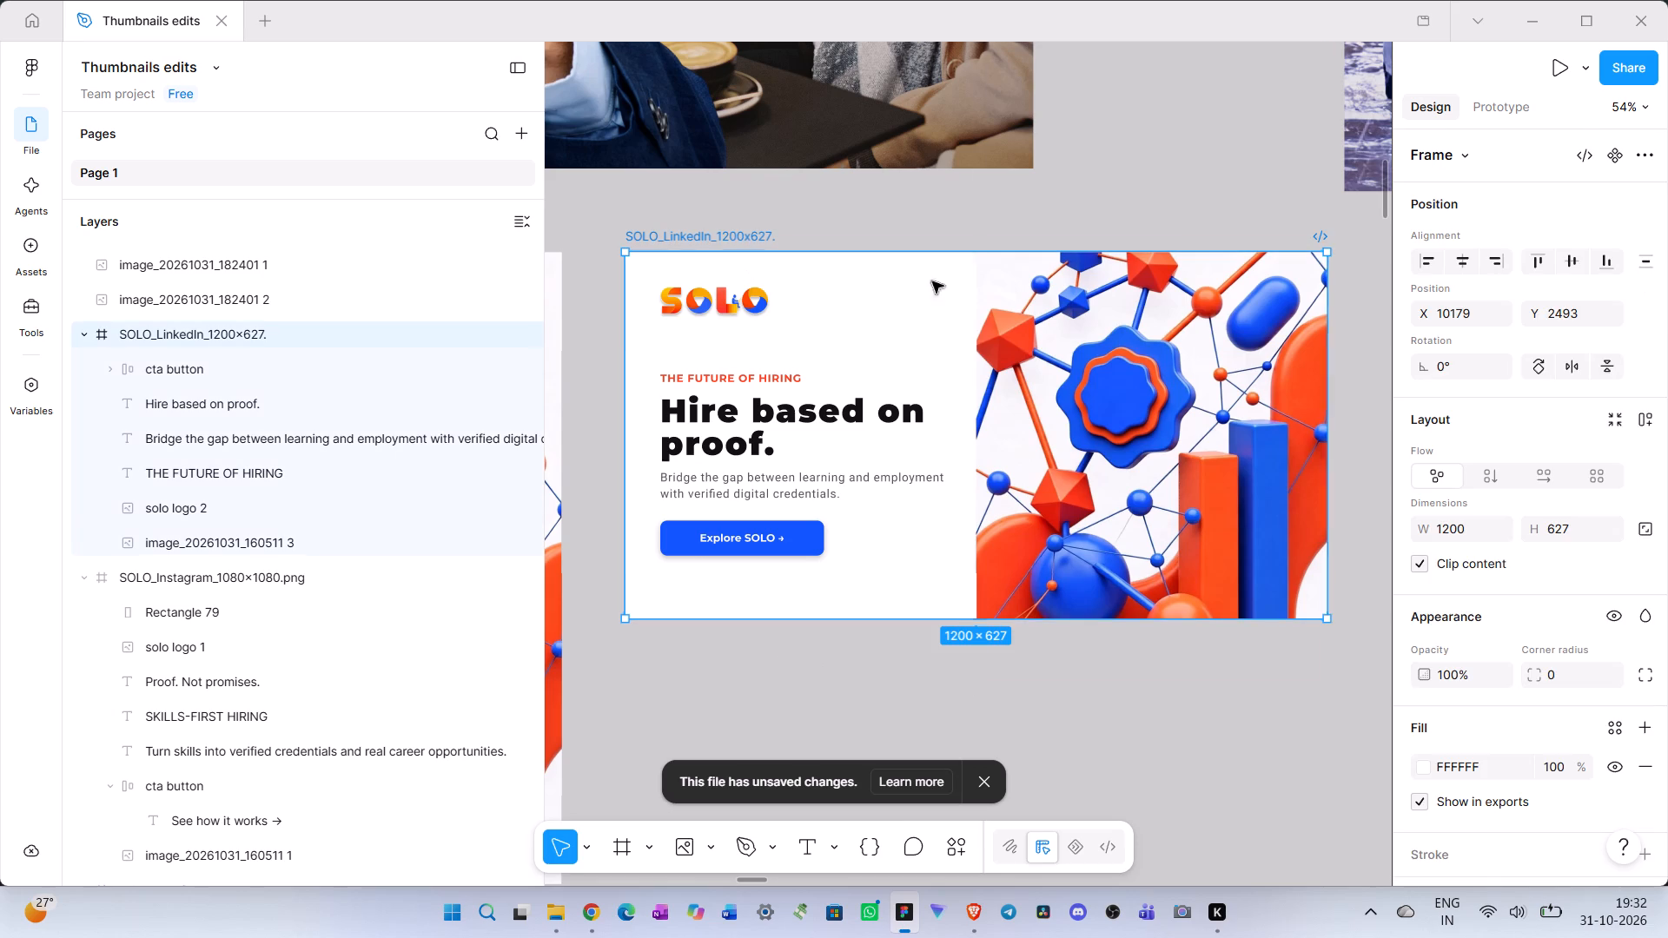
scroll(1563, 779, down, 4)
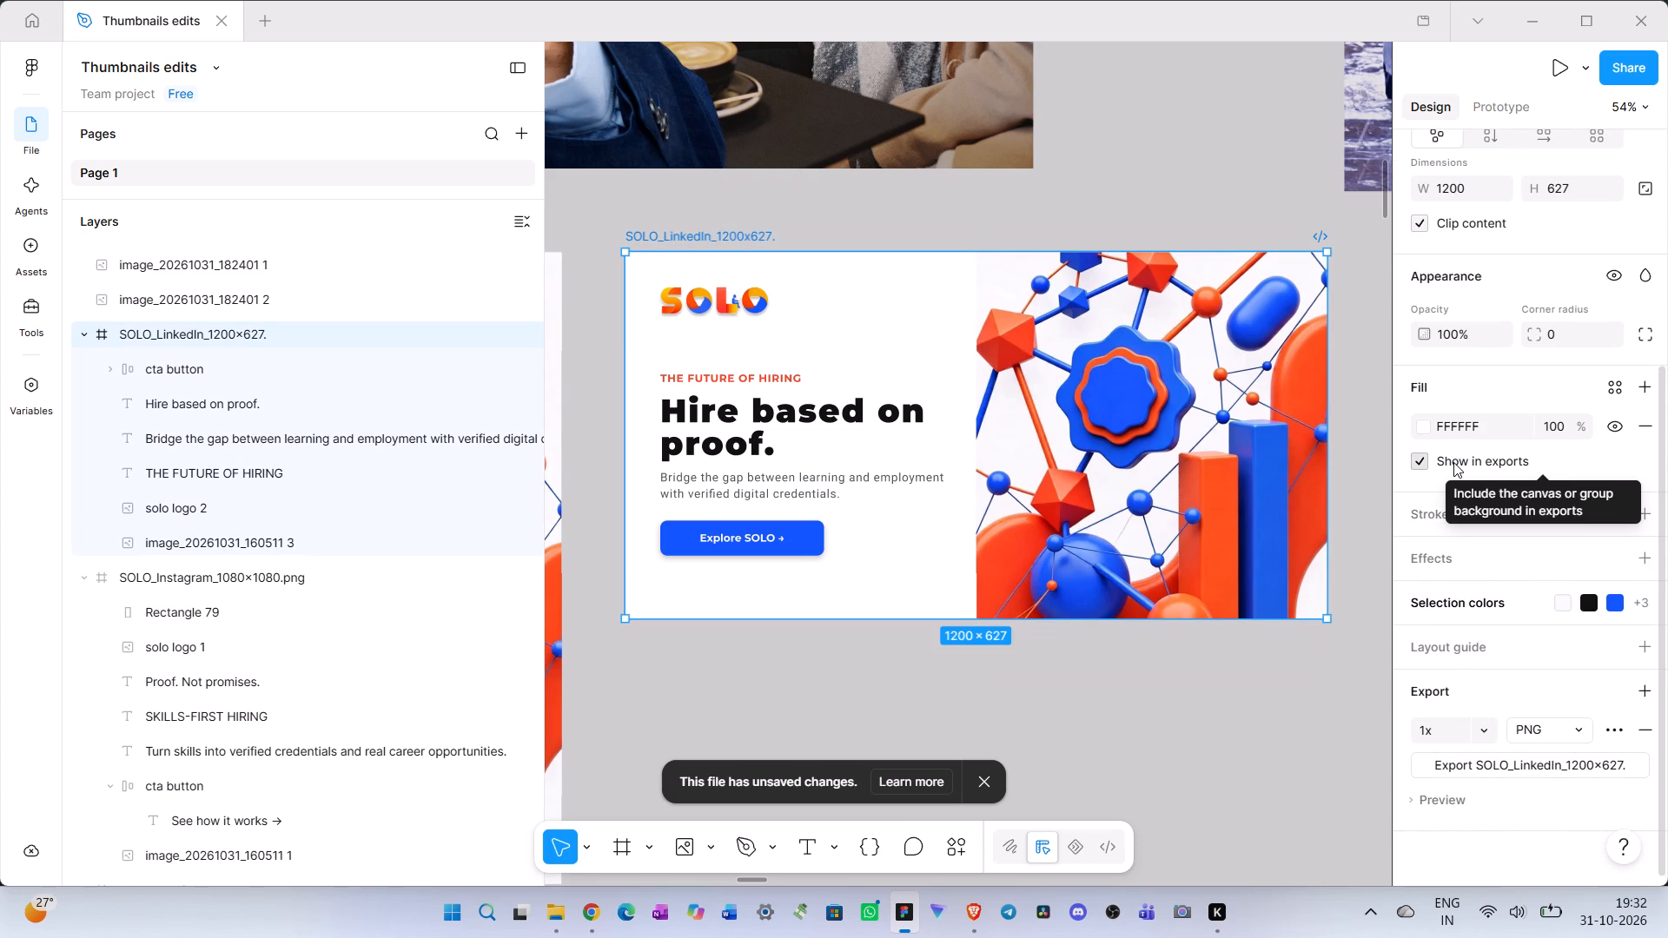
scroll(1504, 611, down, 3)
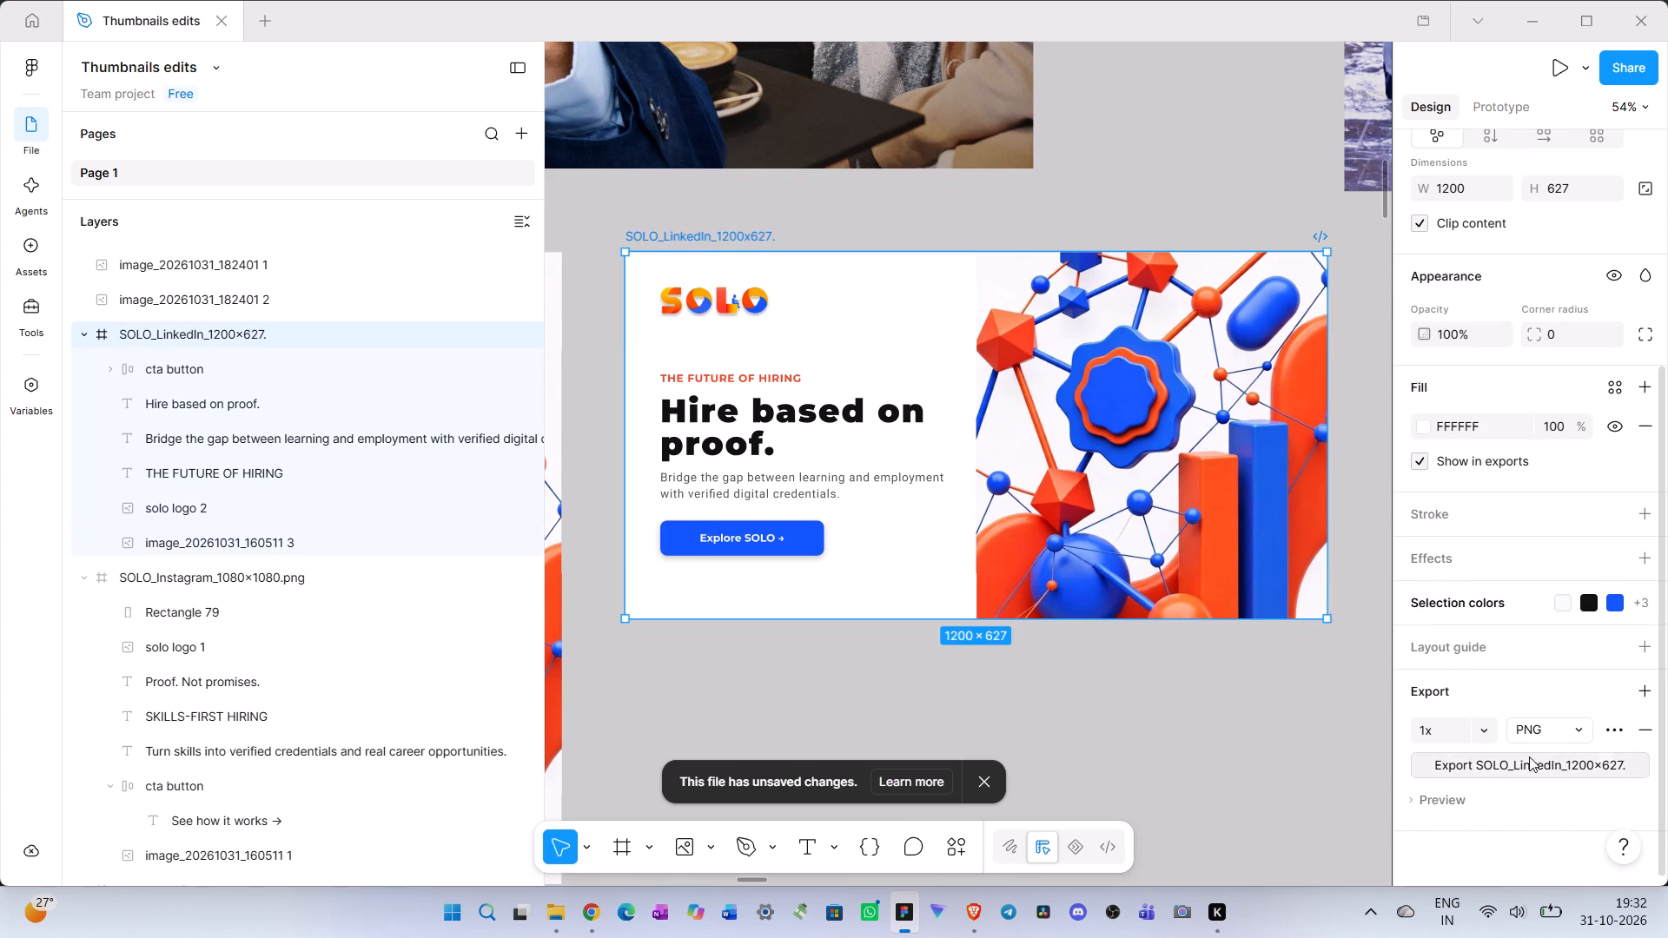
click(1472, 763)
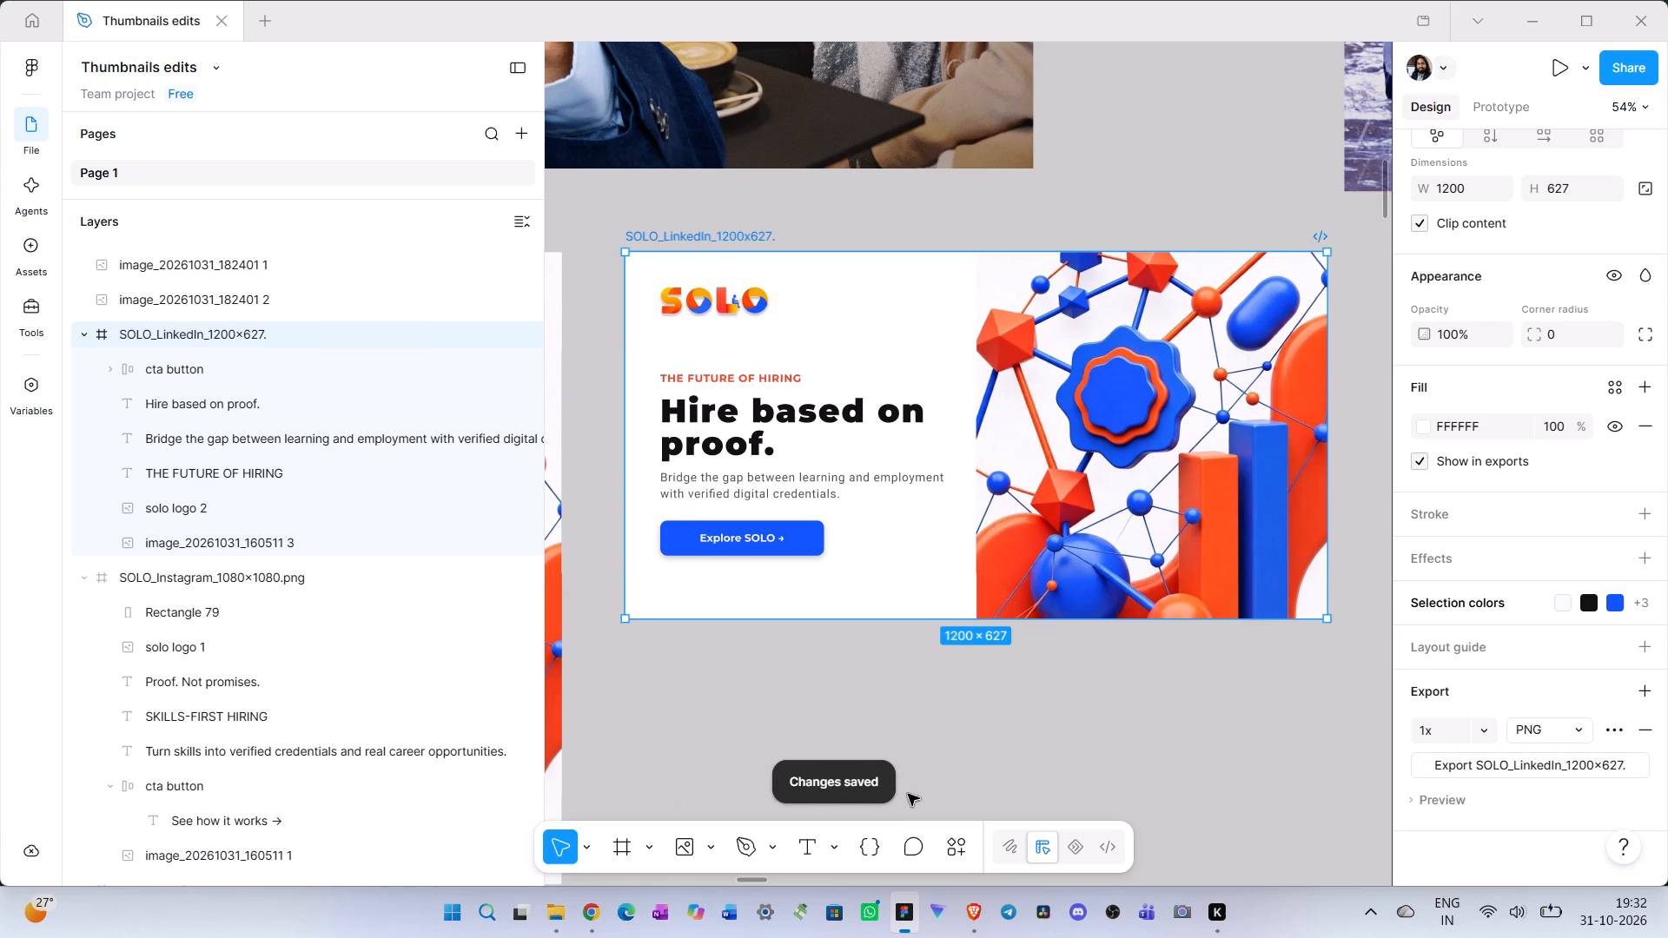
key(alt+Tab)
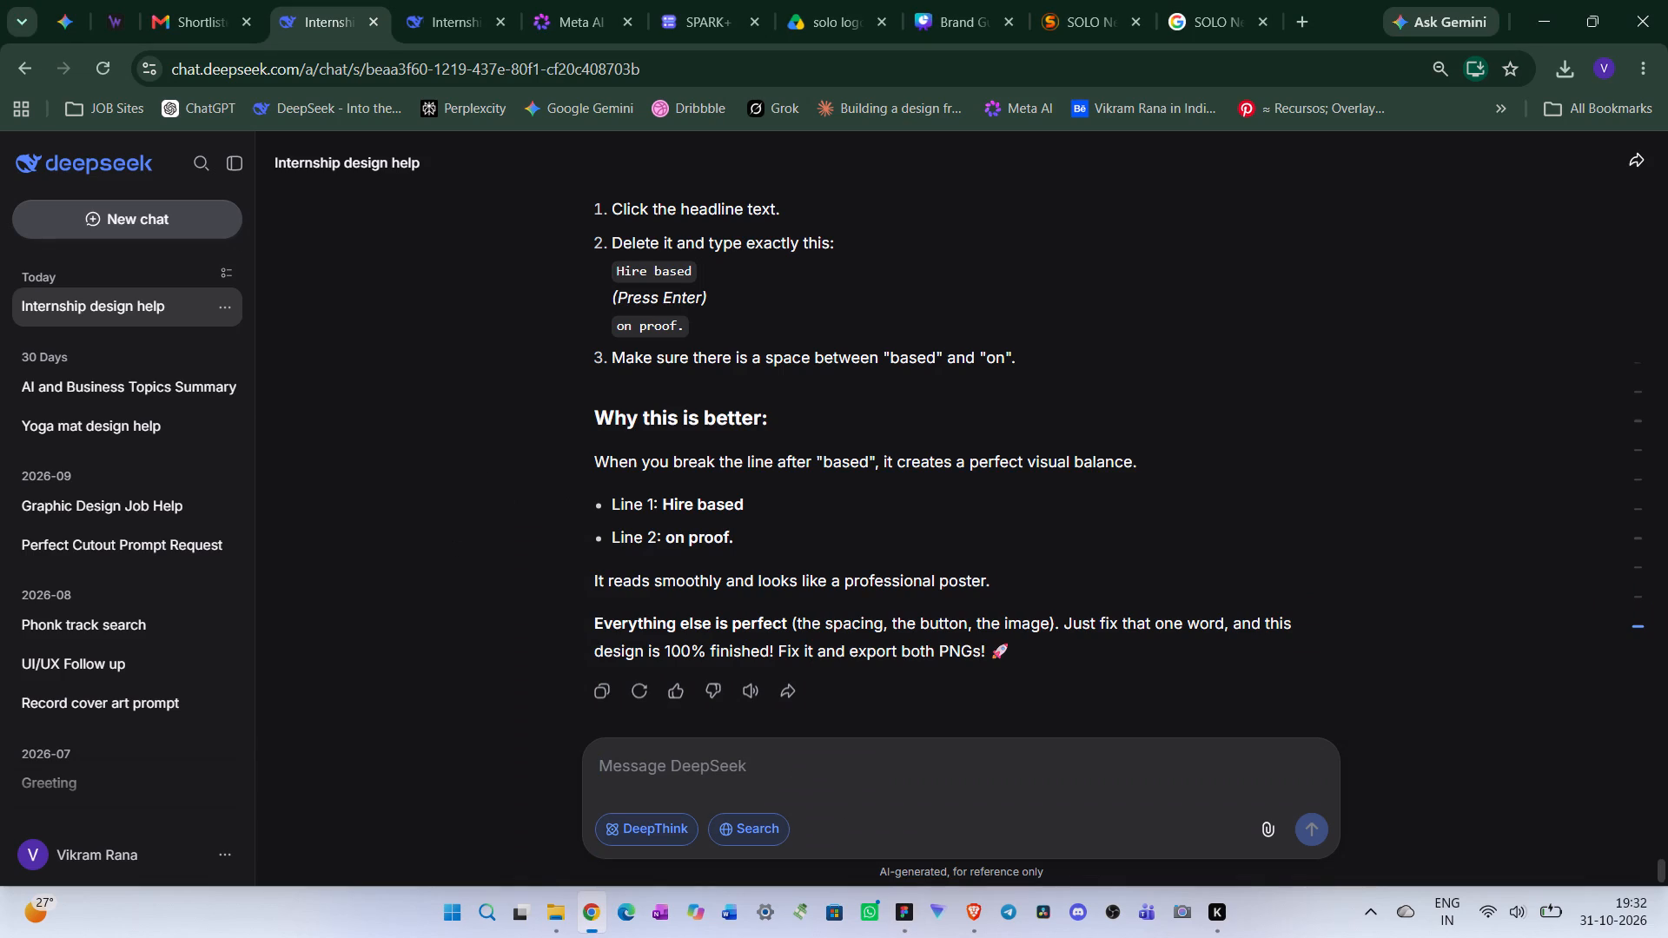
key(alt+Tab)
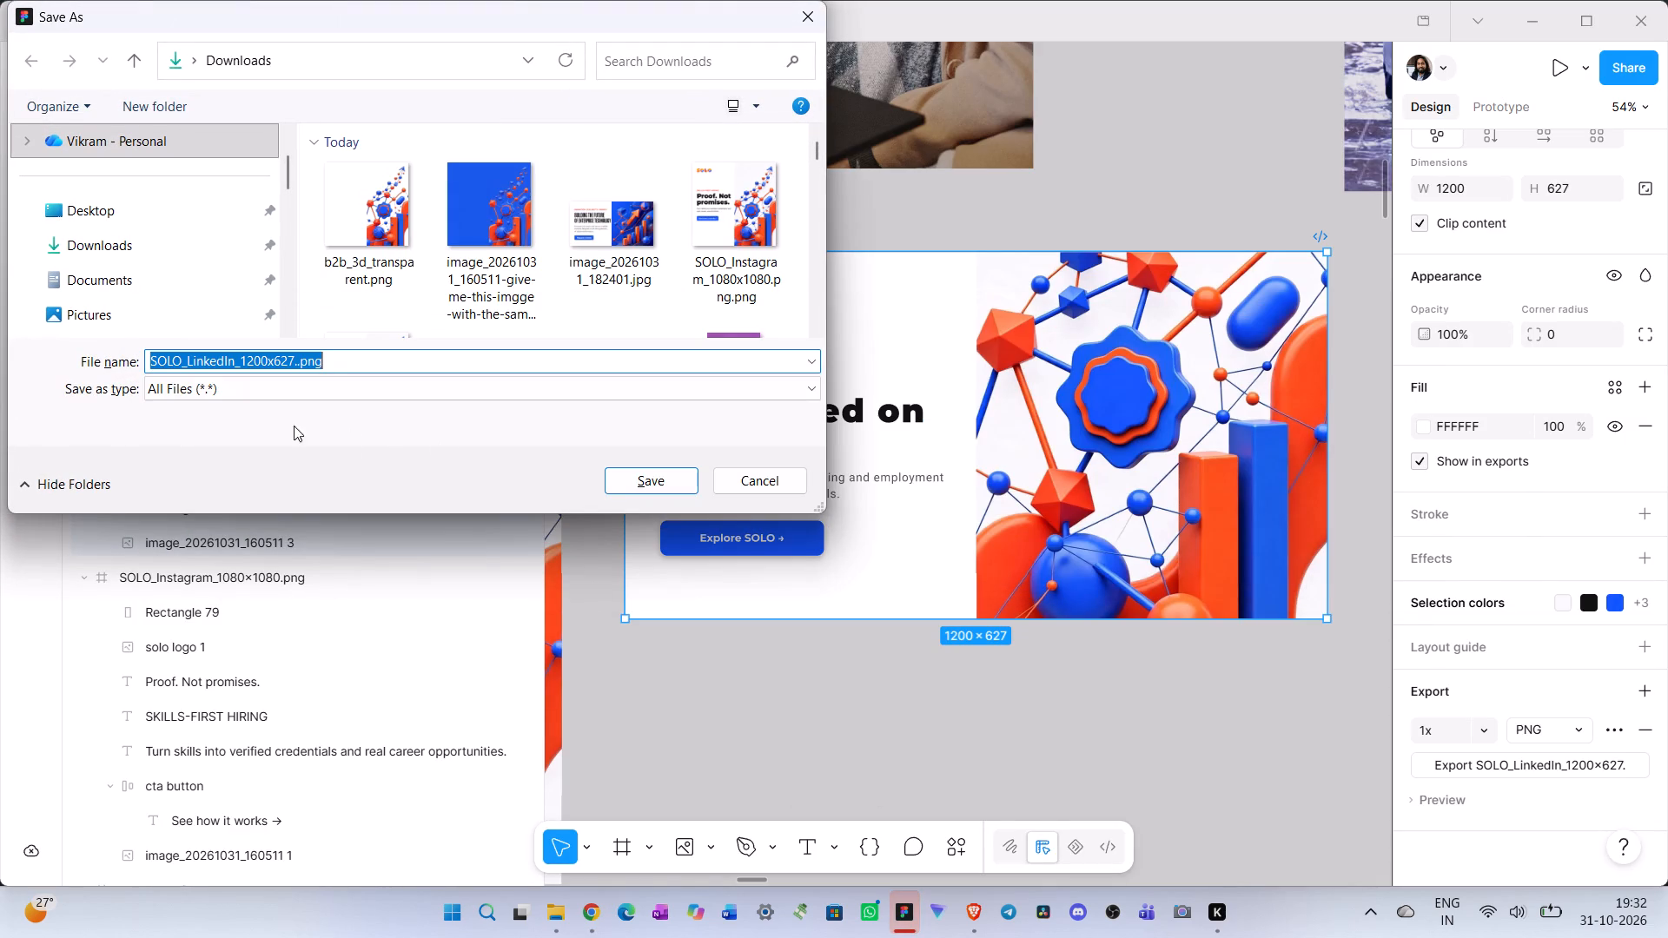
click(116, 246)
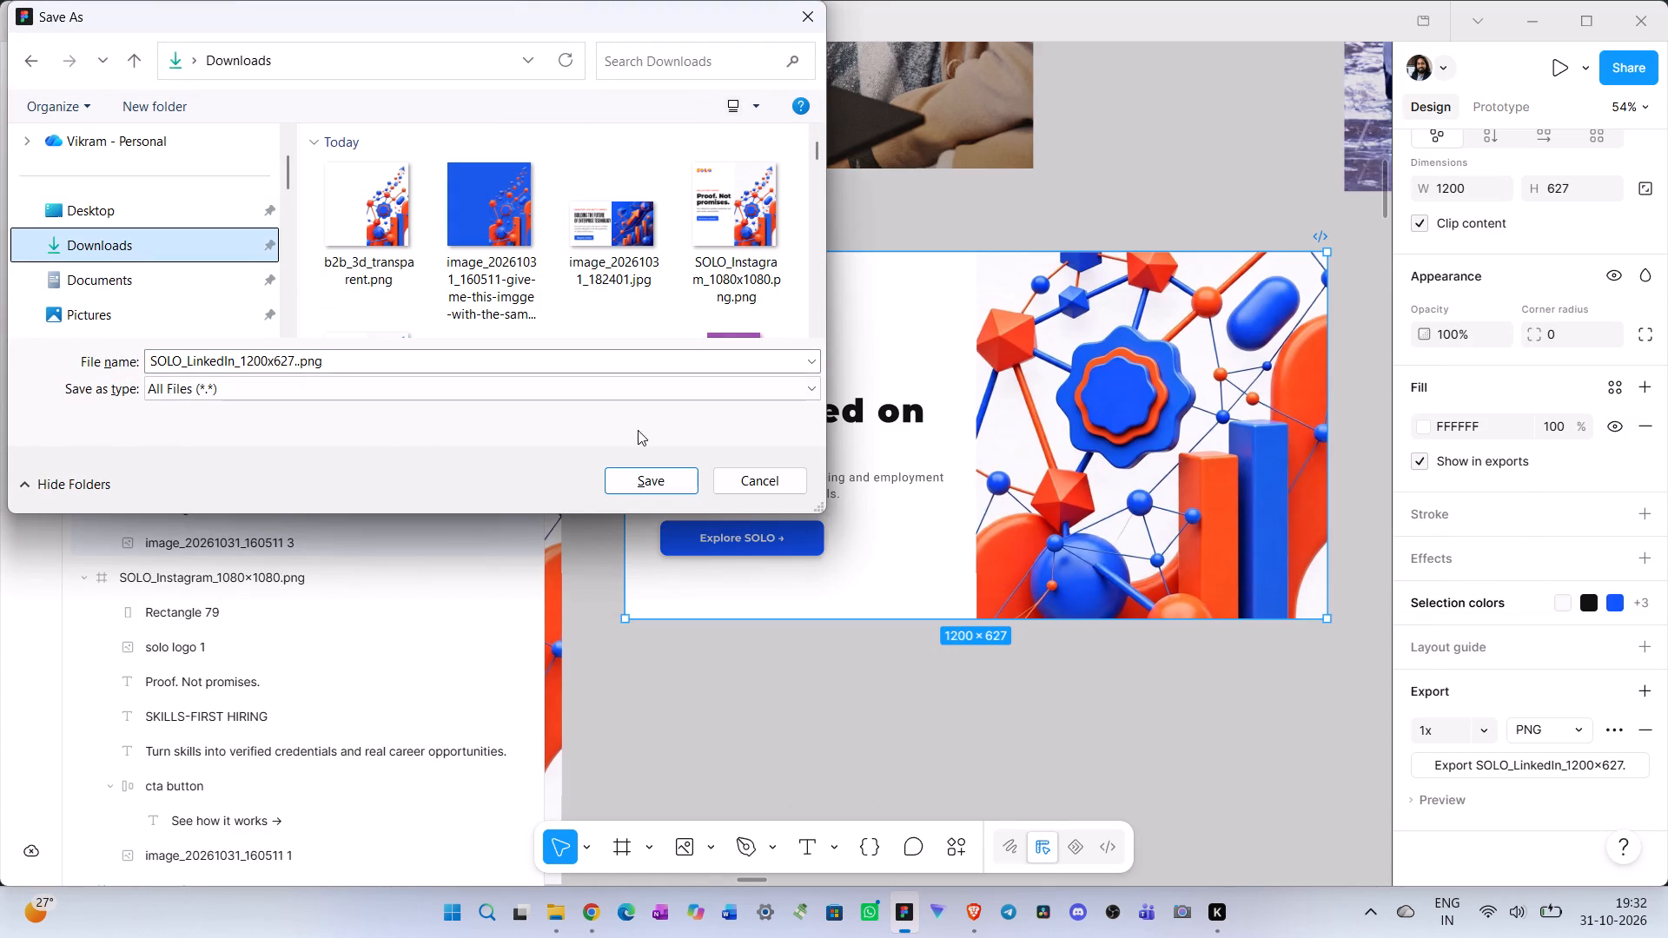
click(660, 476)
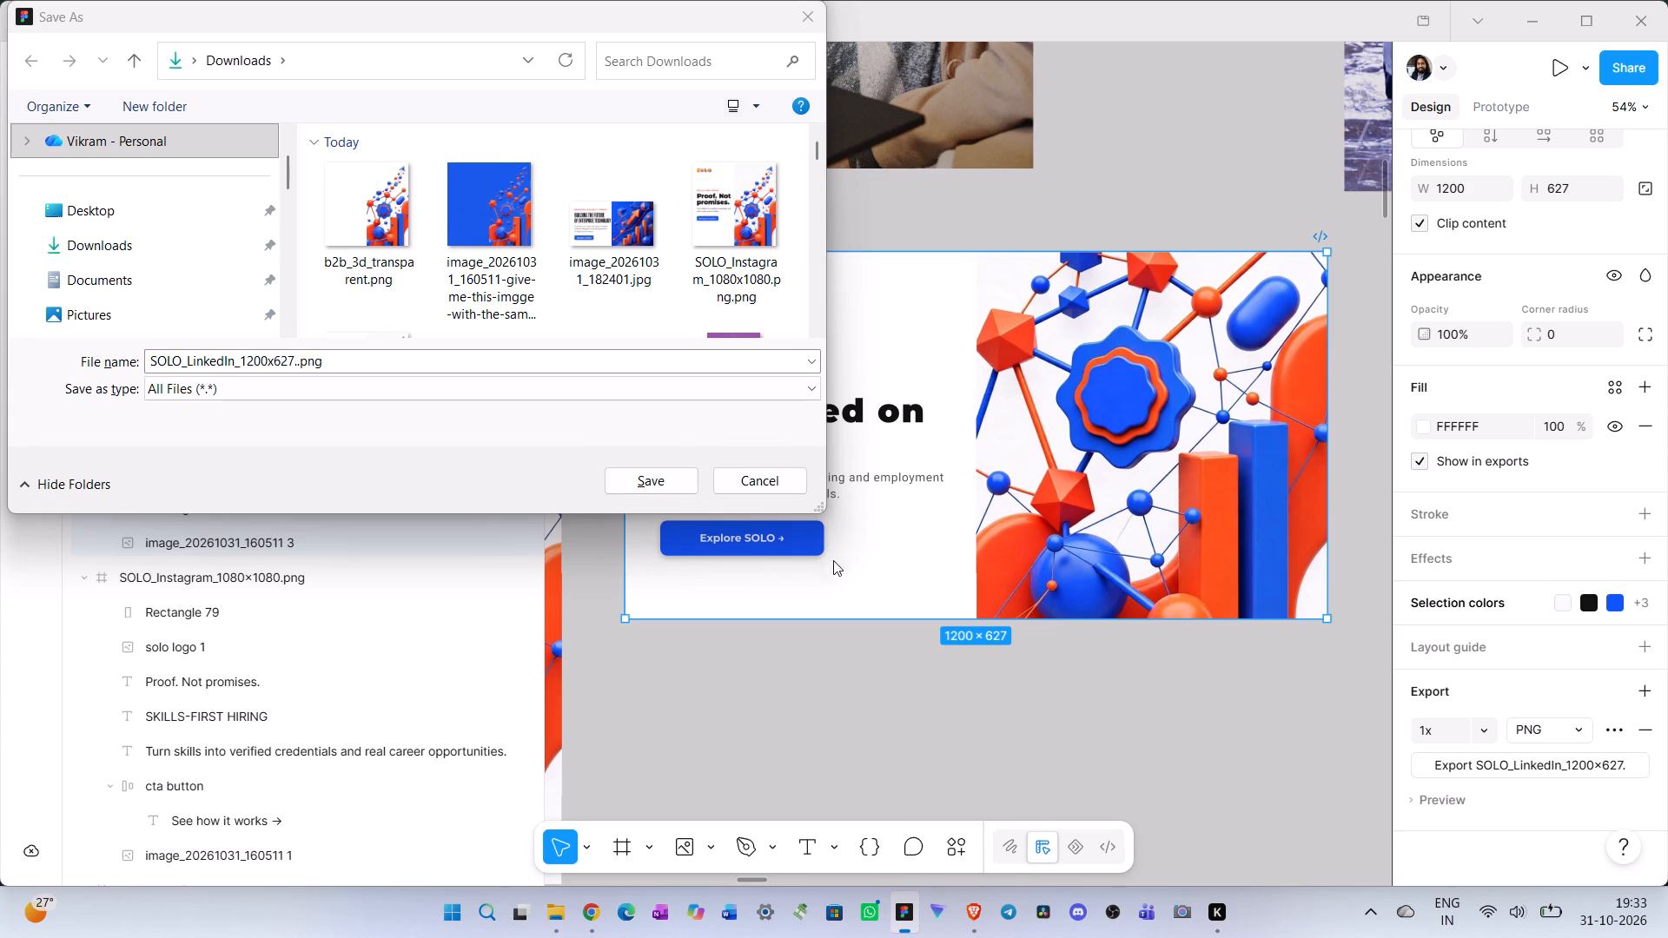
click(771, 479)
click(766, 479)
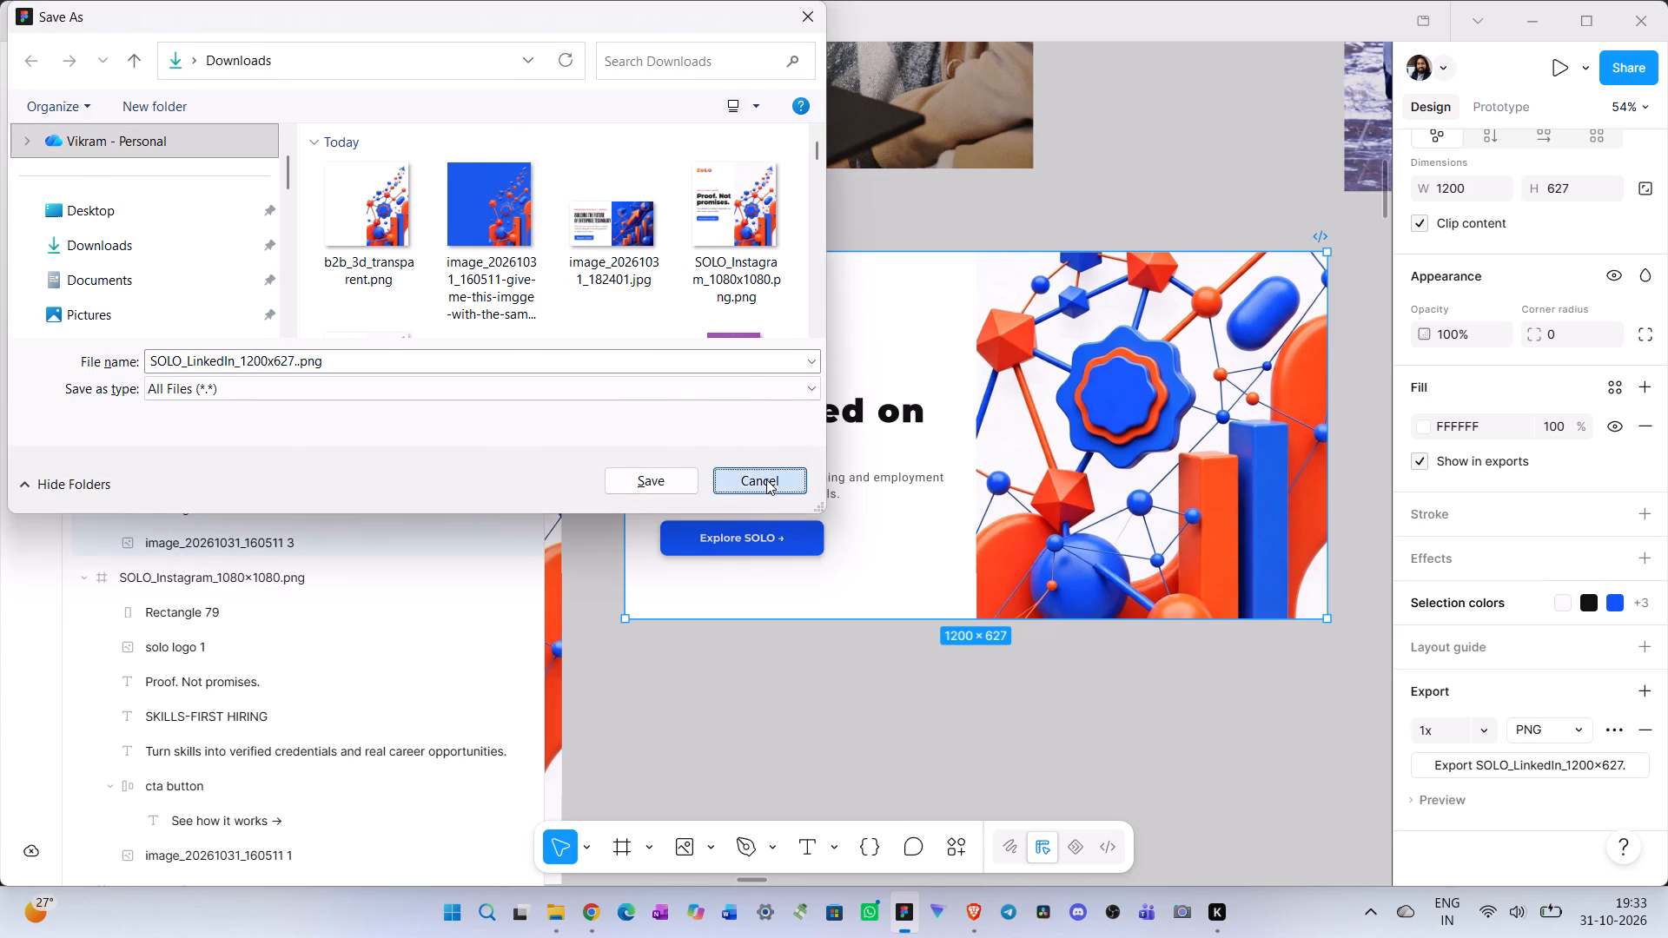
click(996, 694)
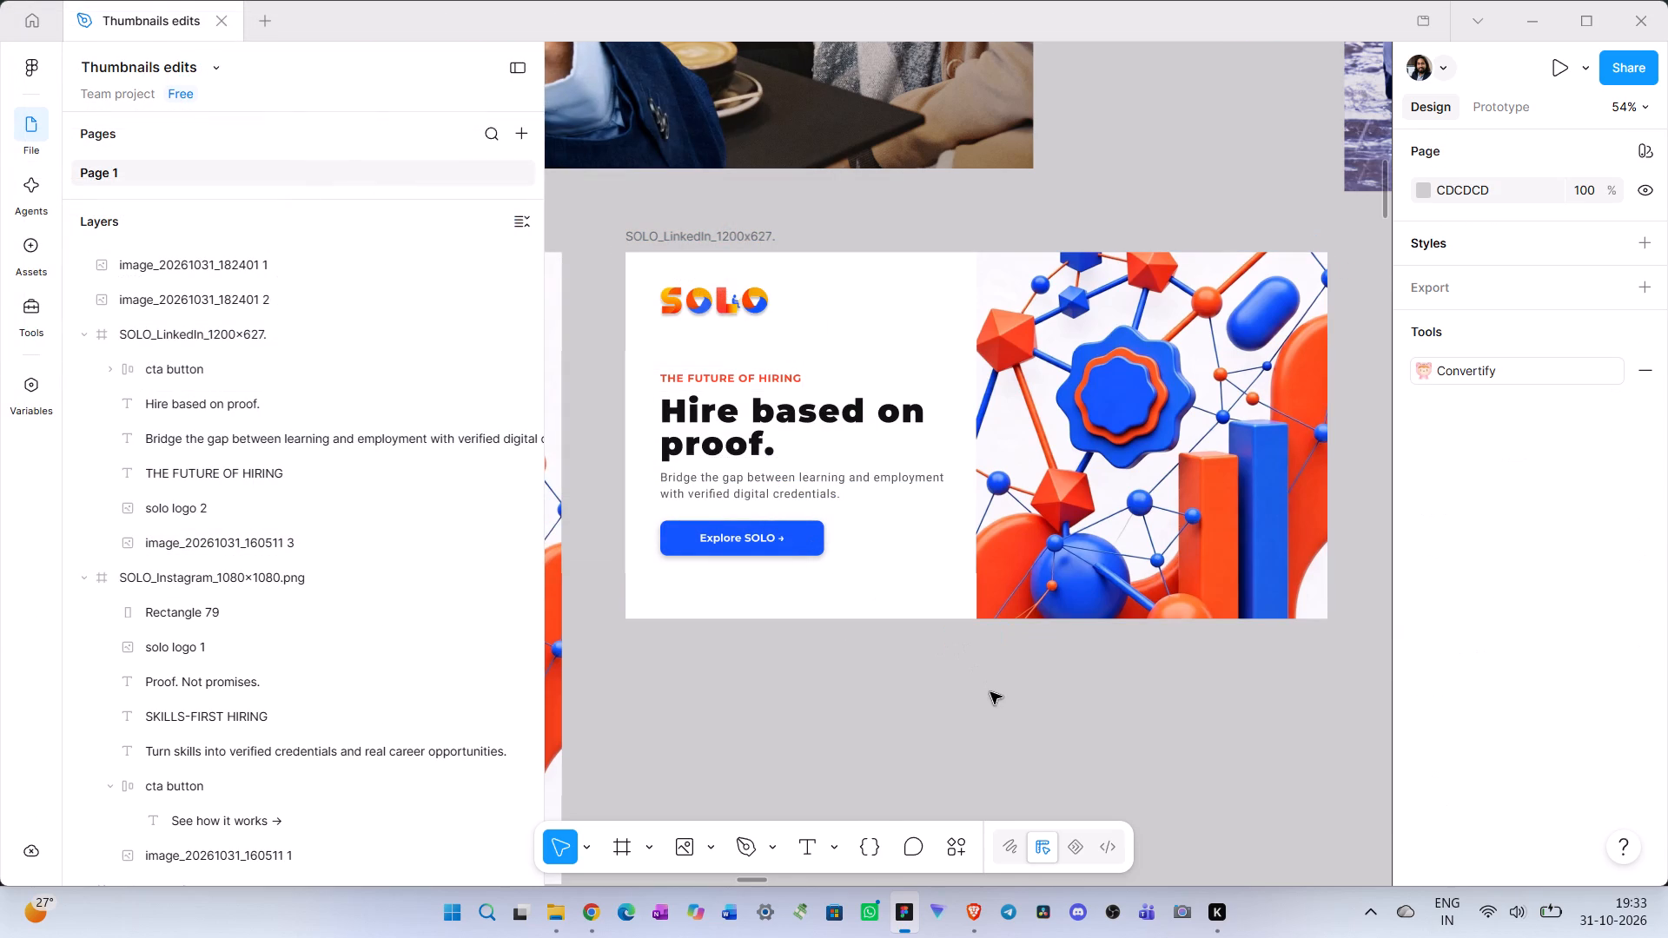
Delete the blue image with the orange arrow and bar chart beside the LinkedIn banner.
scroll(990, 692, left, 2)
click(1204, 578)
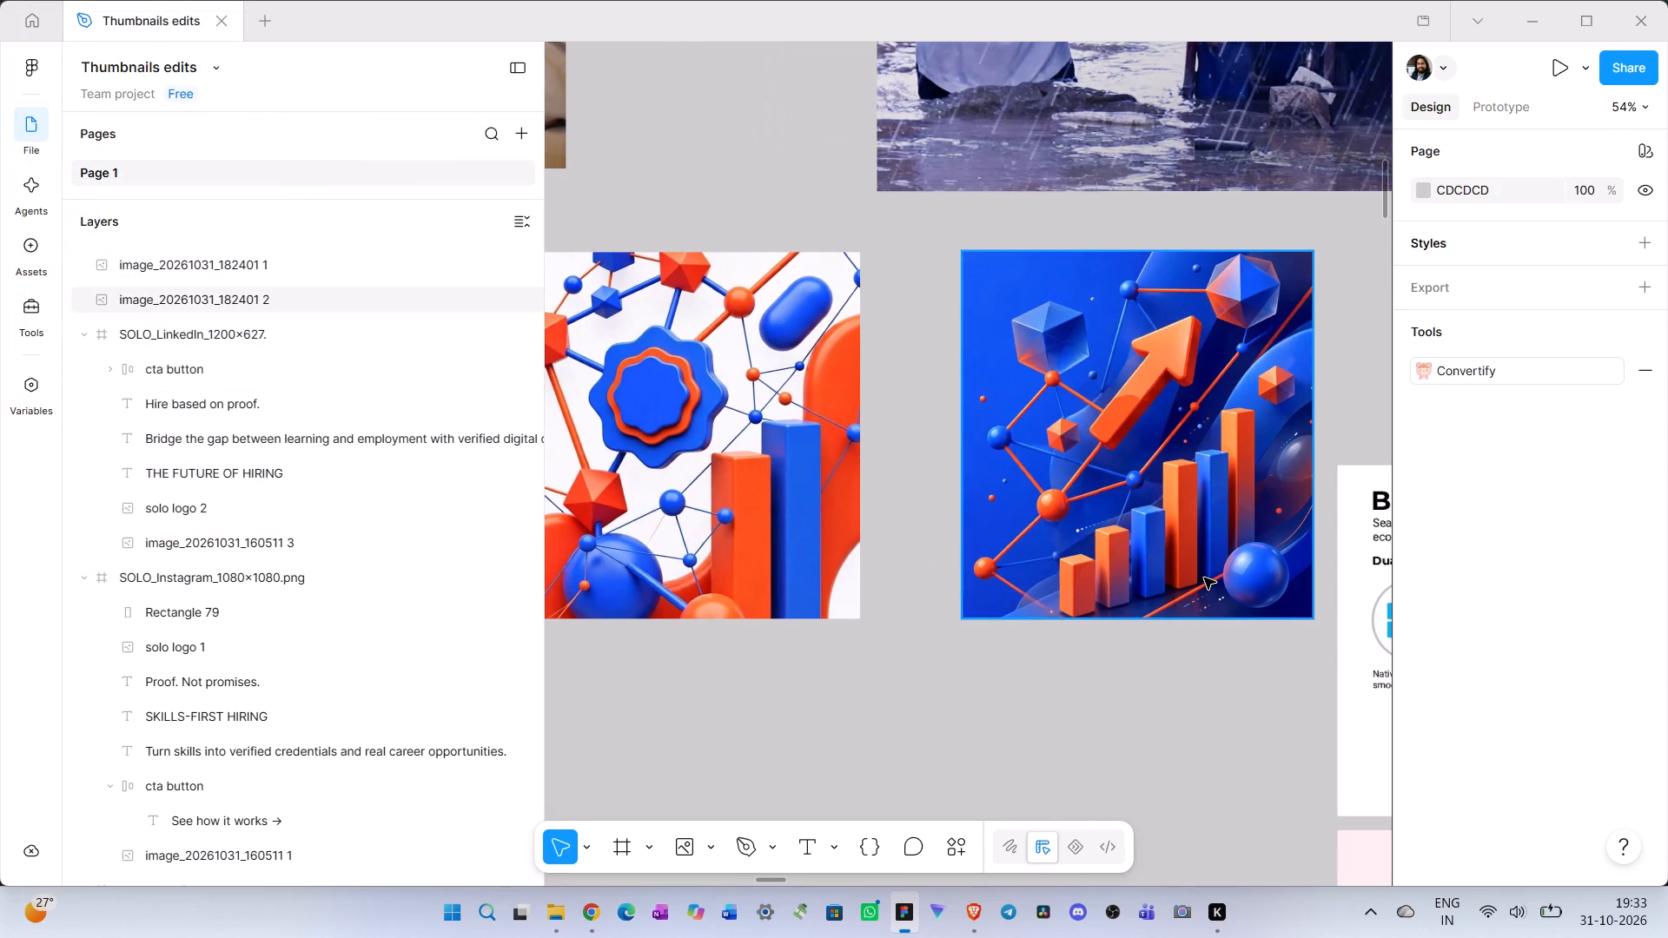
key(Delete)
Place the downloaded image_20261031_160511-give-me-this-imgge-with-the-same file on the canvas beside the LinkedIn banner.
scroll(963, 622, right, 1)
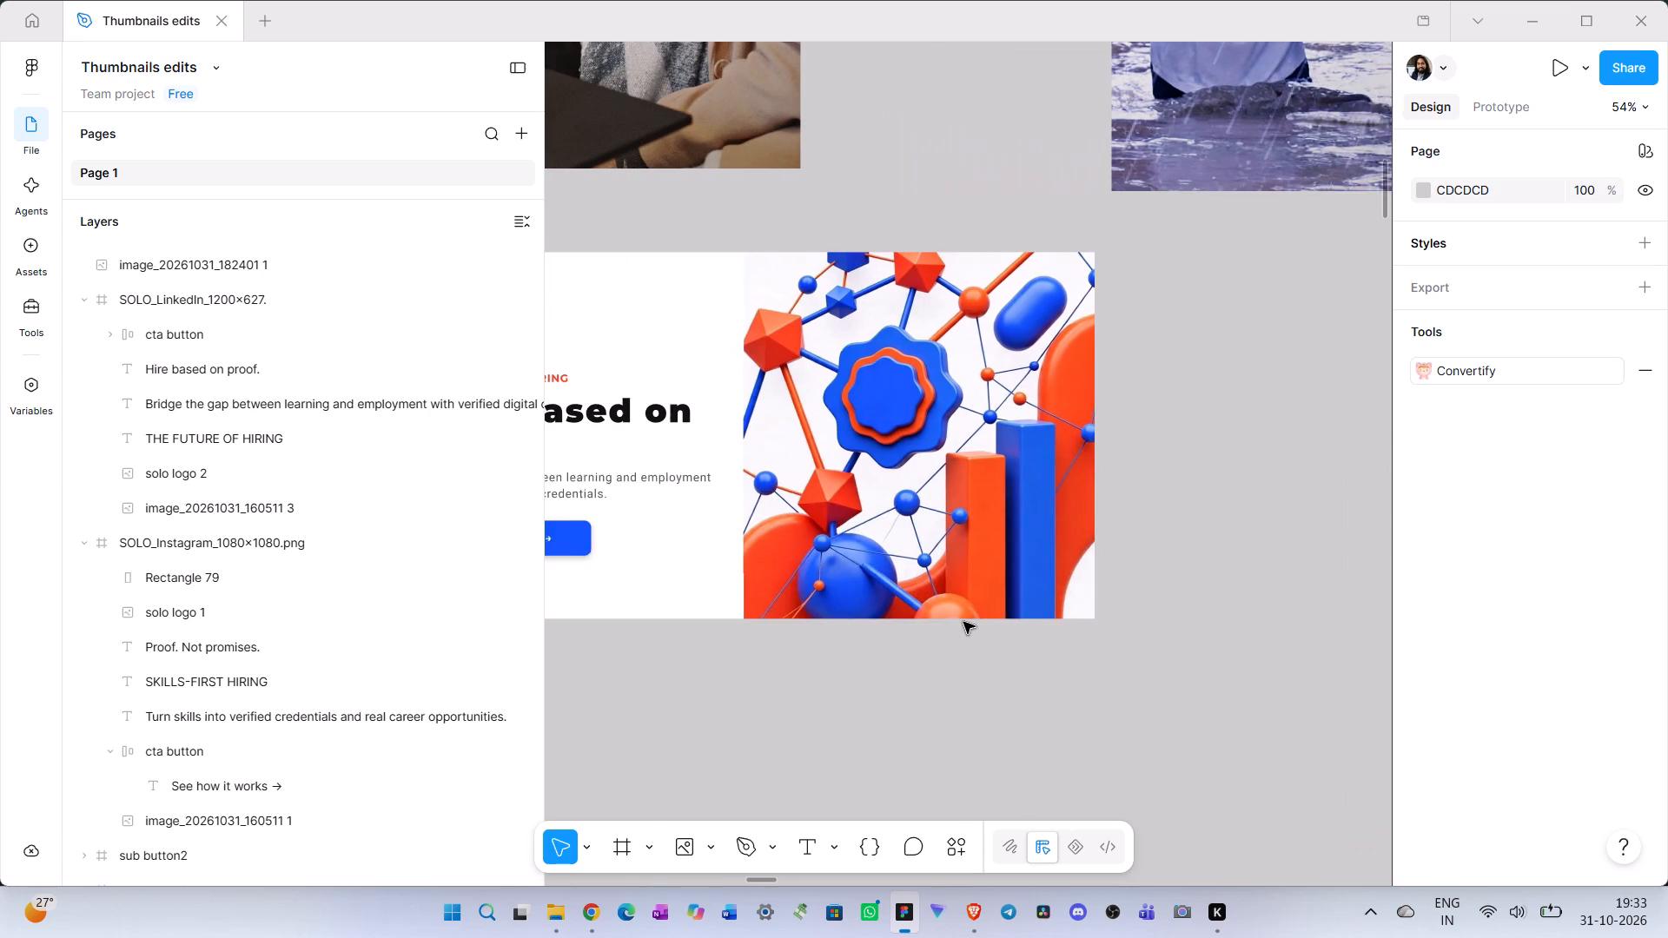
scroll(963, 622, right, 1)
click(705, 850)
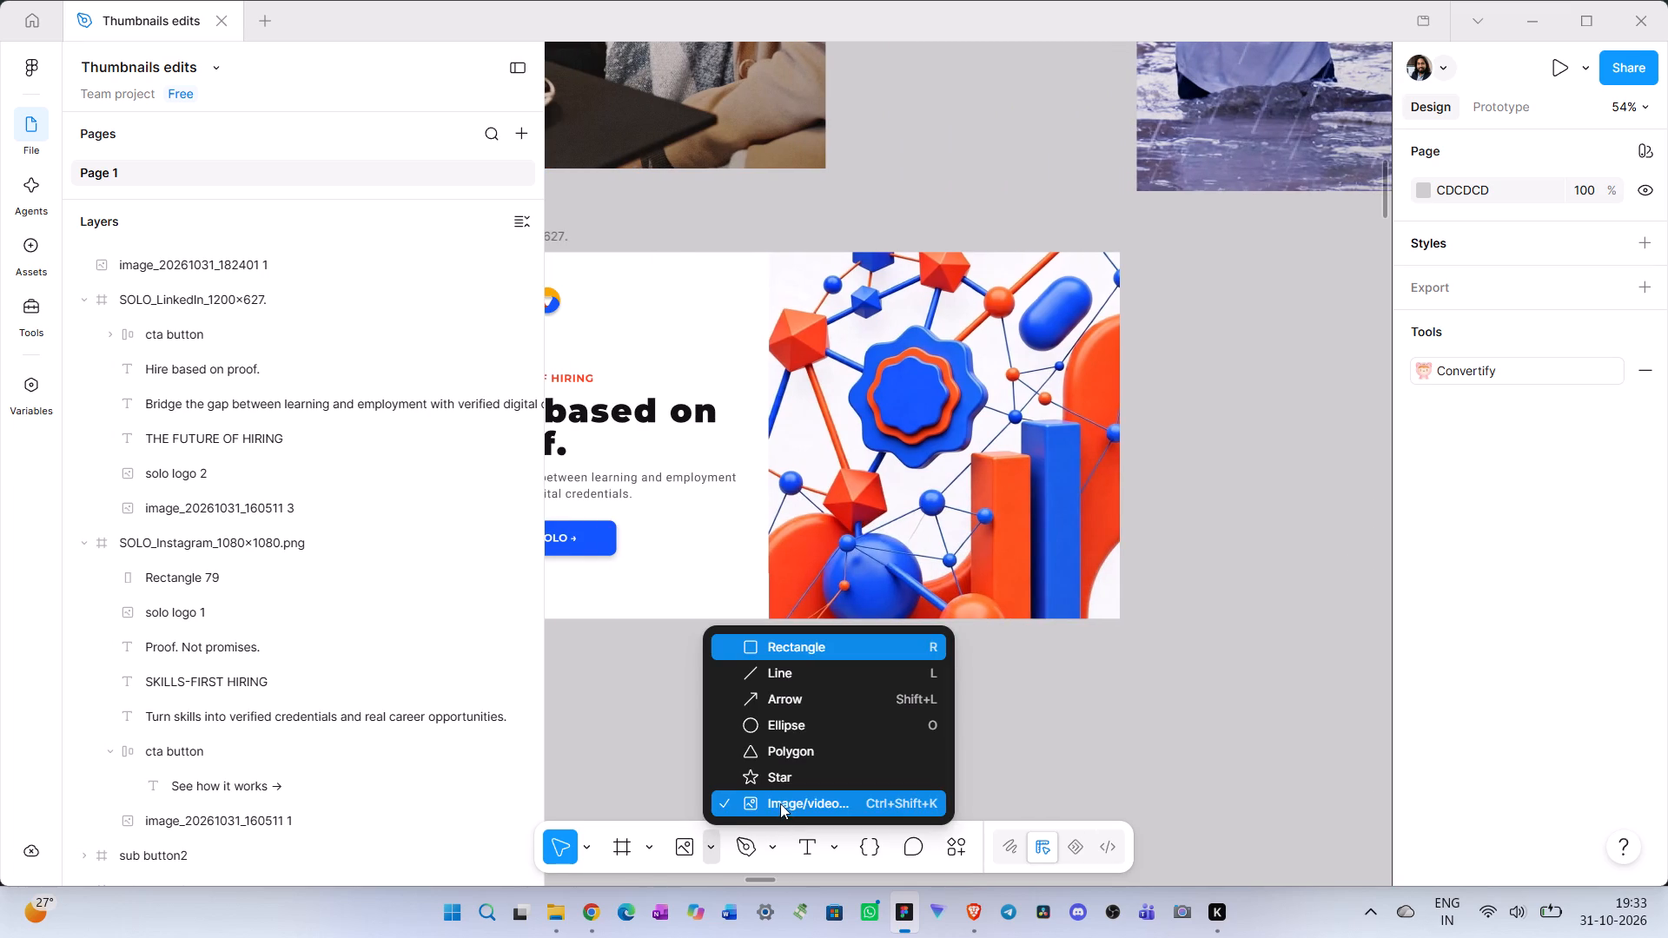
click(780, 803)
click(483, 200)
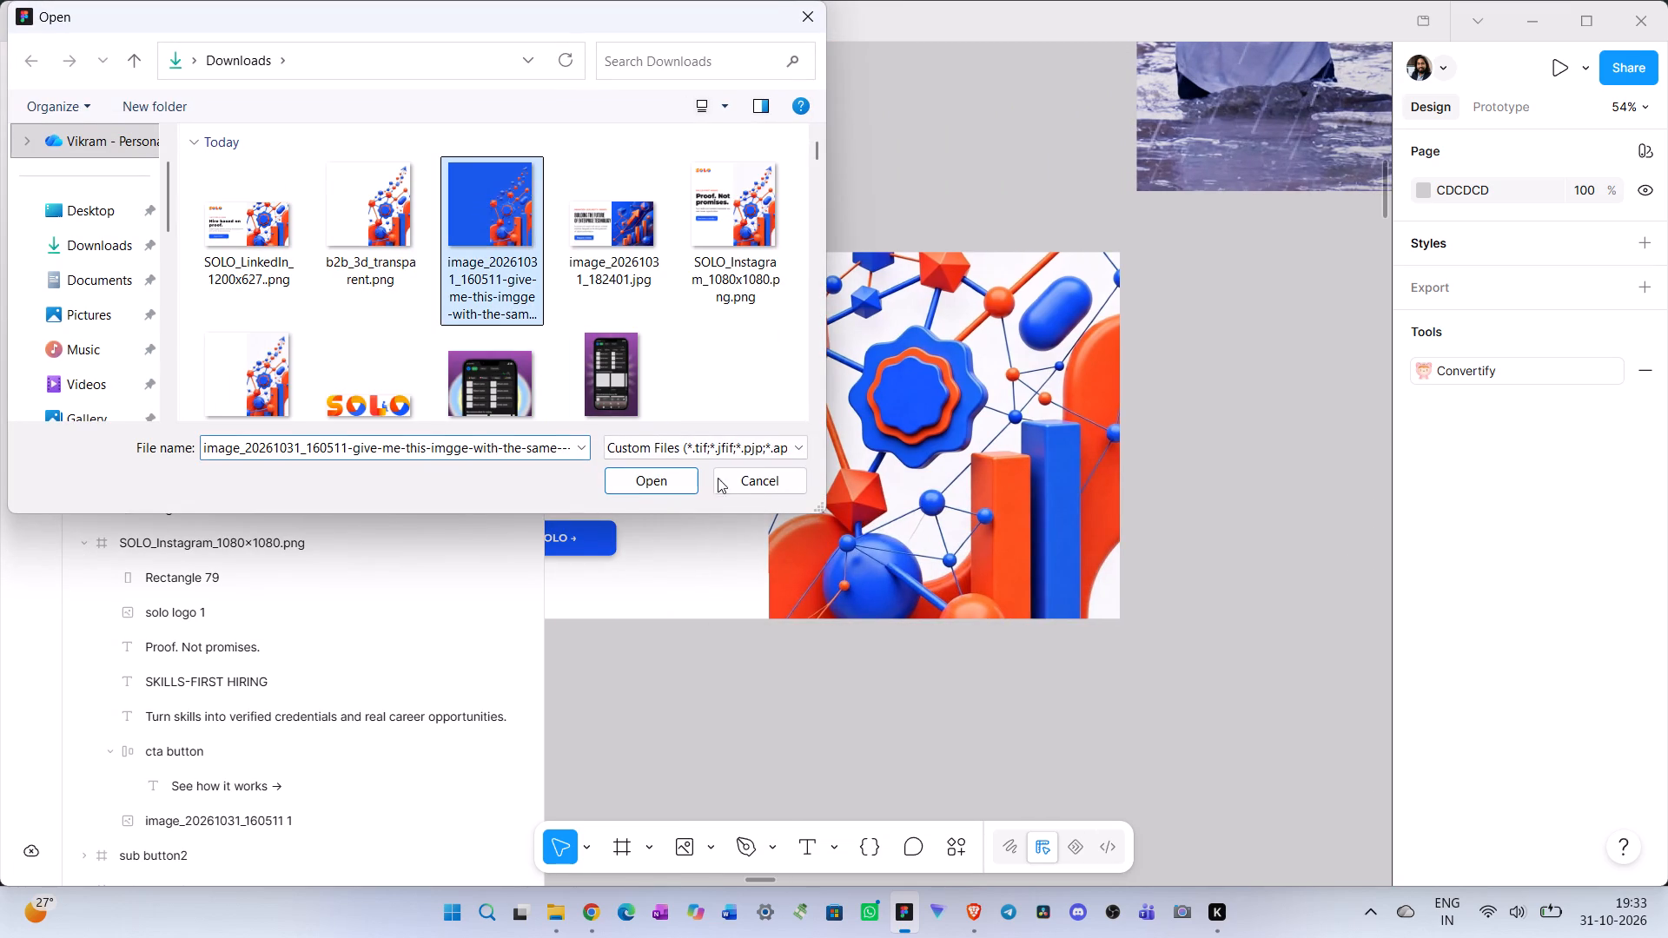
click(652, 477)
click(1221, 702)
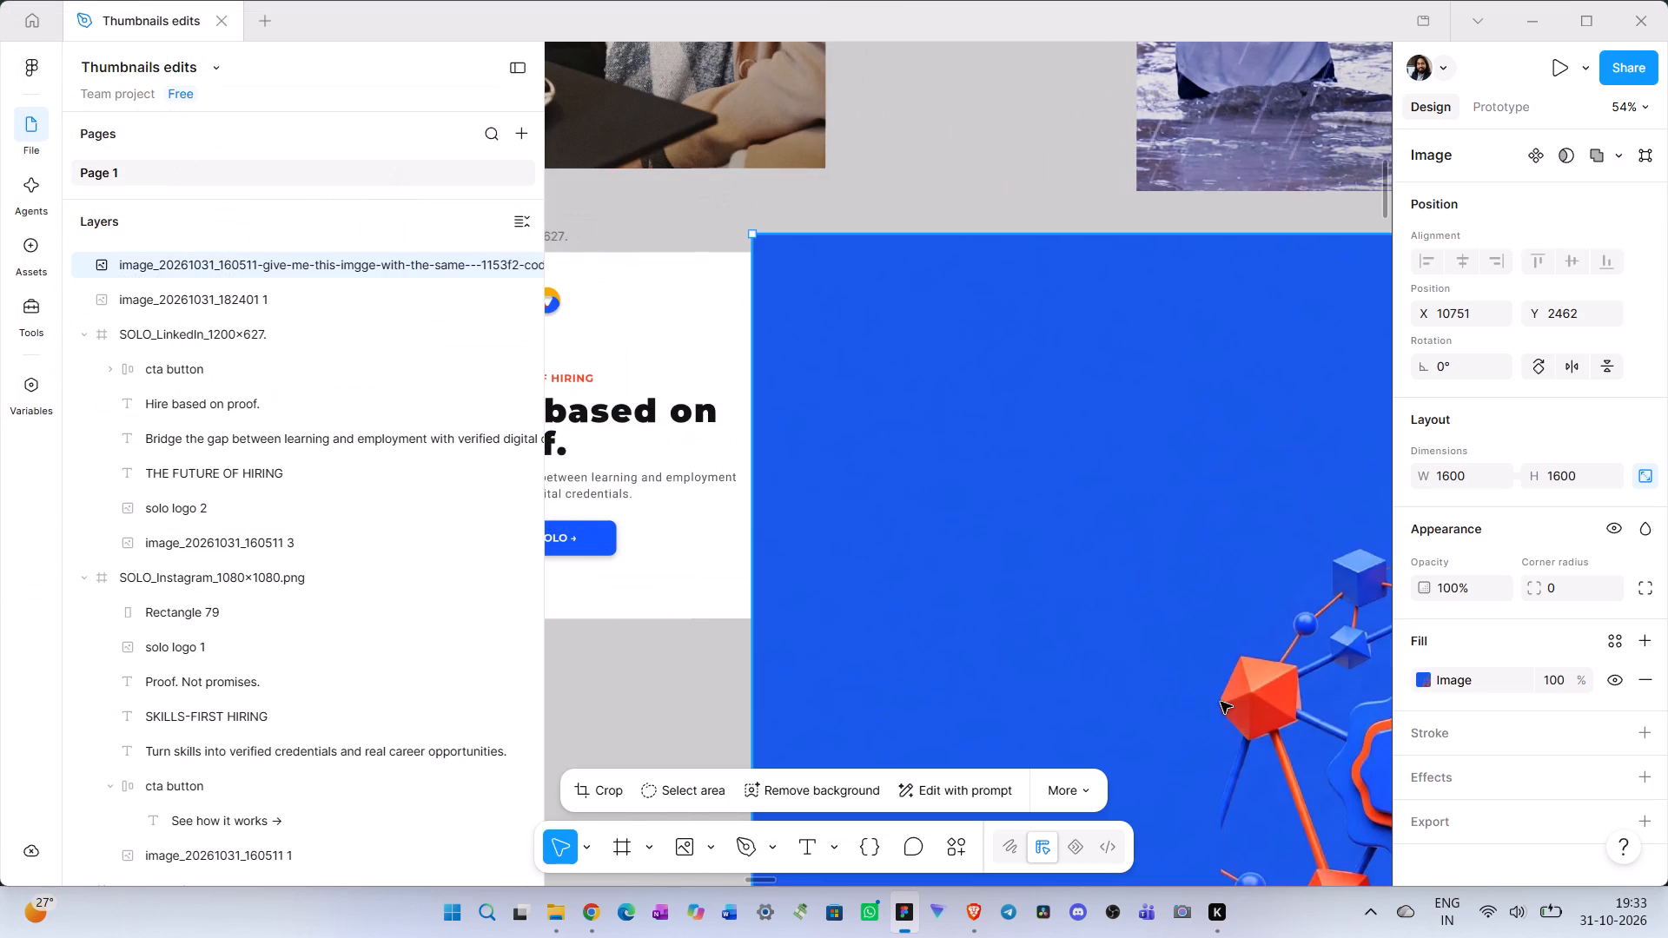
Scale the placed blue illustration to 880 × 880 and move it just below the LinkedIn banner's right end.
ctrl+scroll(1230, 704, down, 8)
drag(1263, 723, 1254, 630)
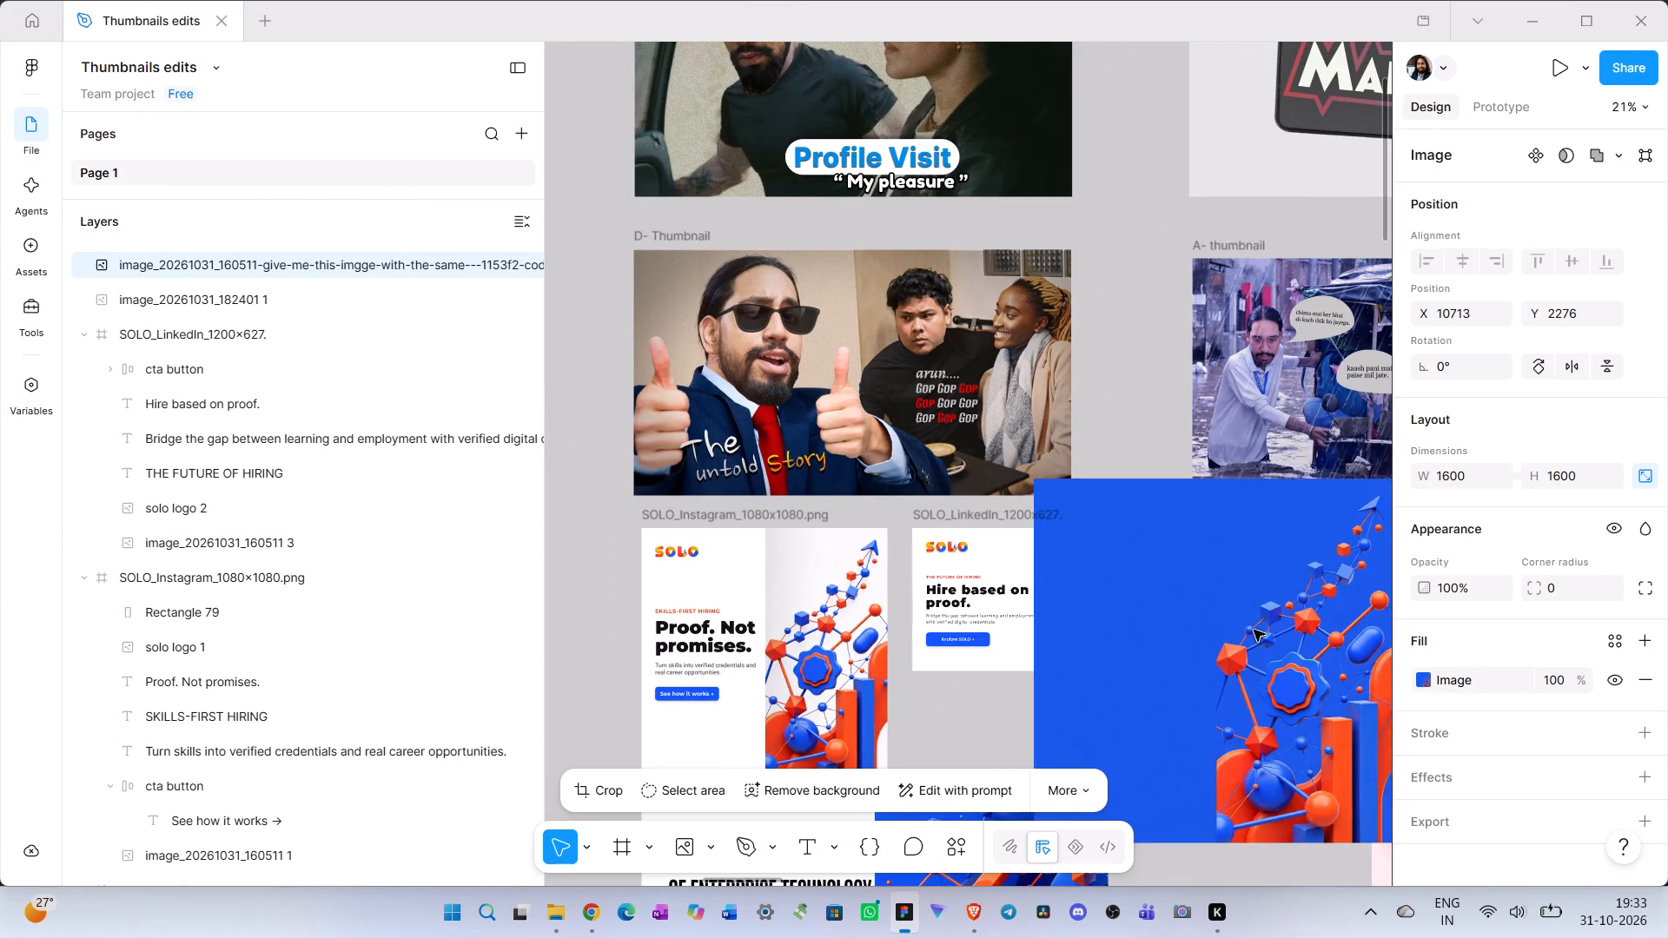
drag(1254, 630, 1264, 590)
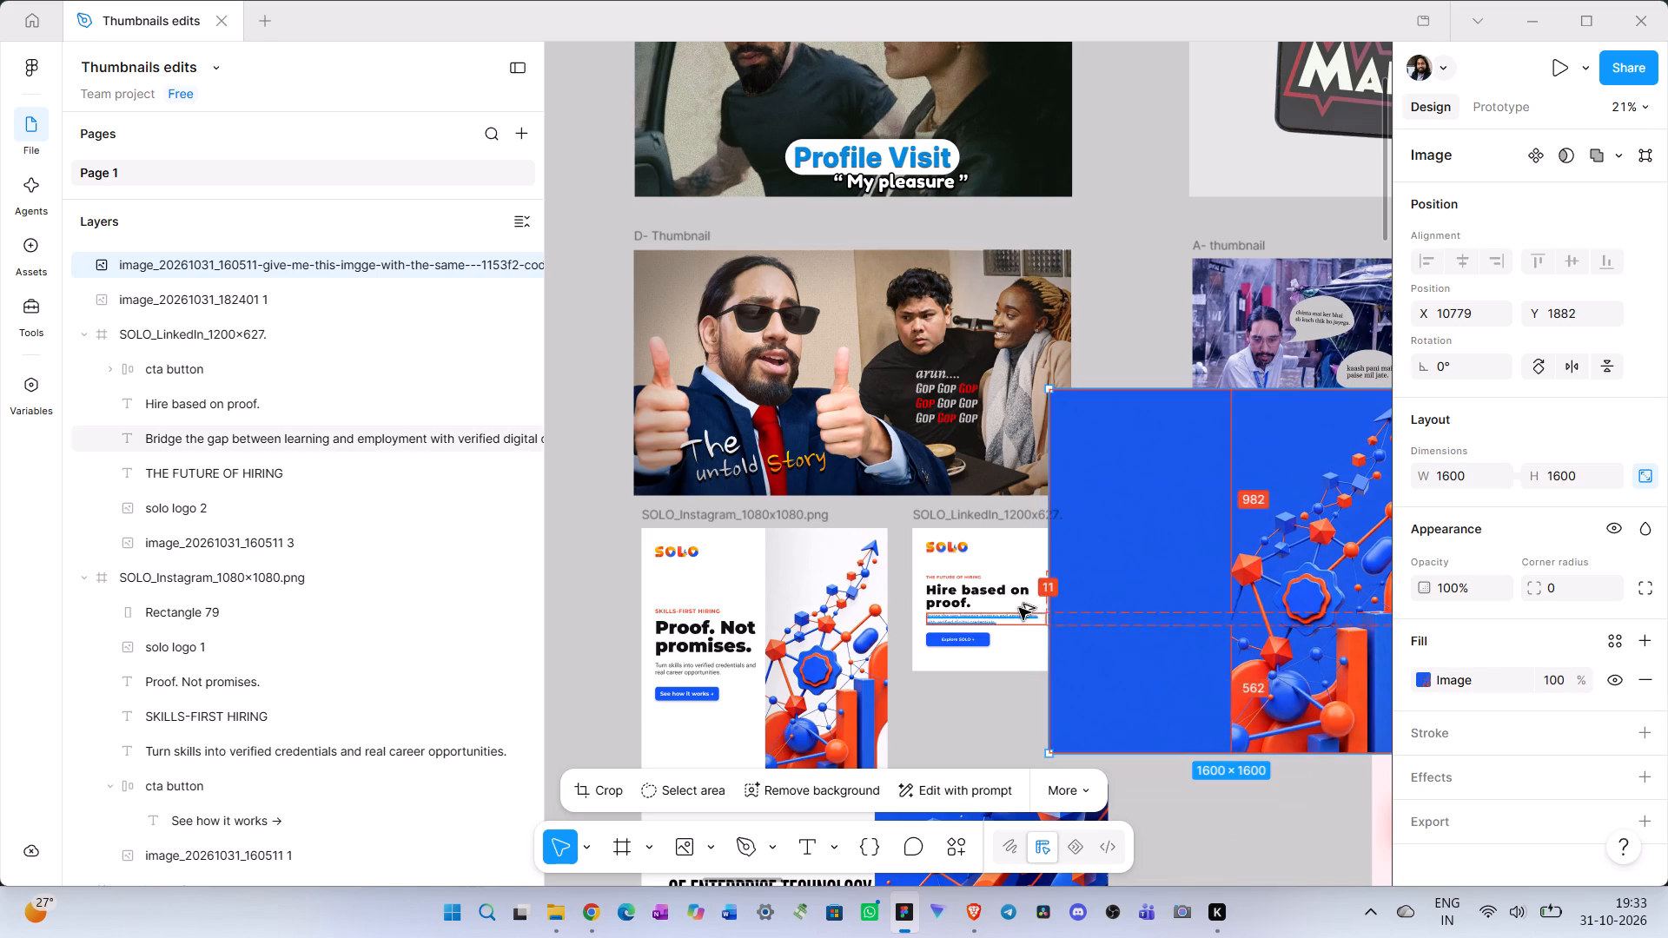
alt+drag(1051, 599, 1132, 616)
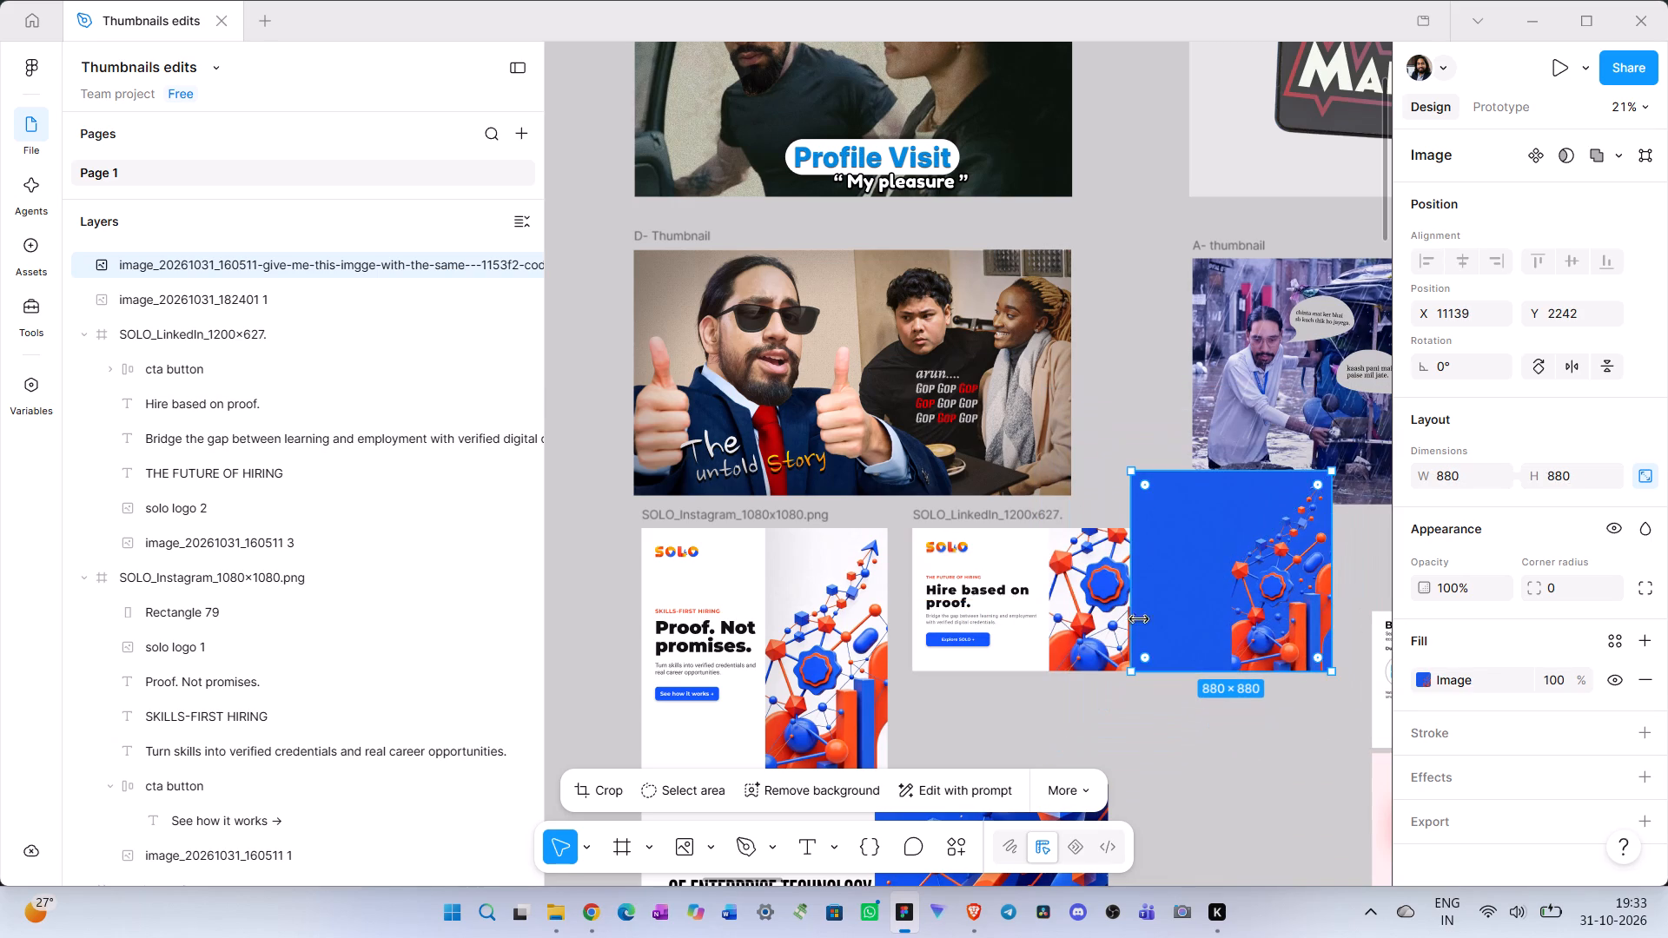
drag(1247, 637, 1229, 841)
Examine the placed blue 3D illustration against the LinkedIn banner artwork and the other images around it.
ctrl+scroll(1260, 795, down, 4)
ctrl+scroll(1261, 794, up, 9)
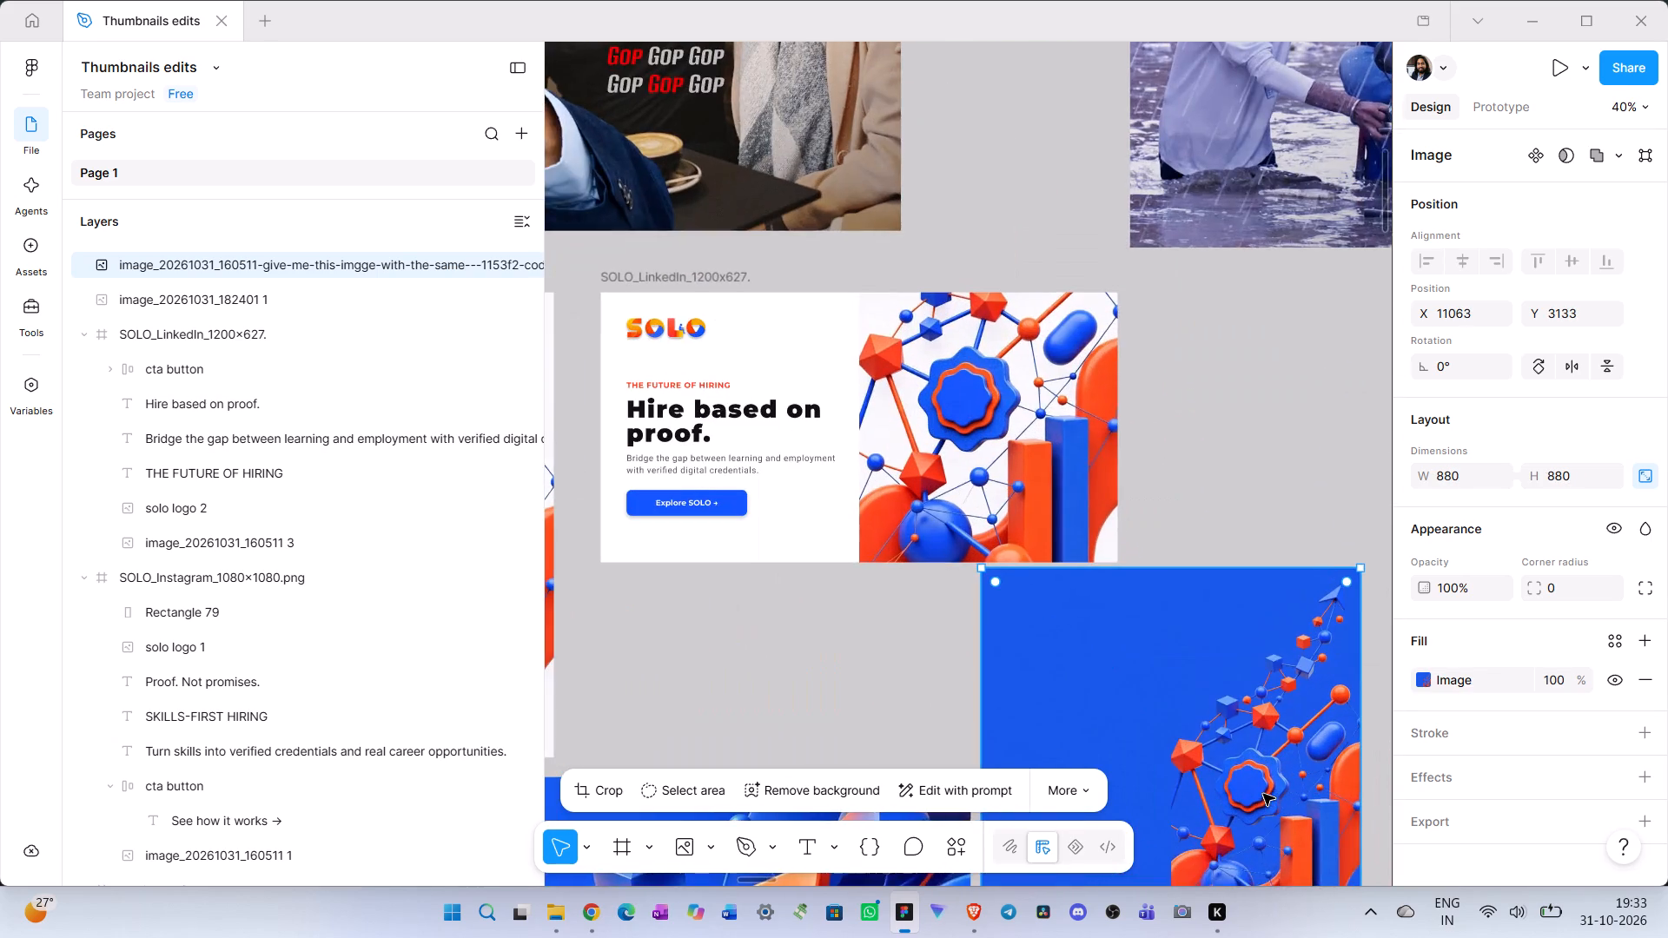
scroll(1263, 794, down, 5)
ctrl+scroll(1263, 793, up, 2)
scroll(1266, 792, up, 7)
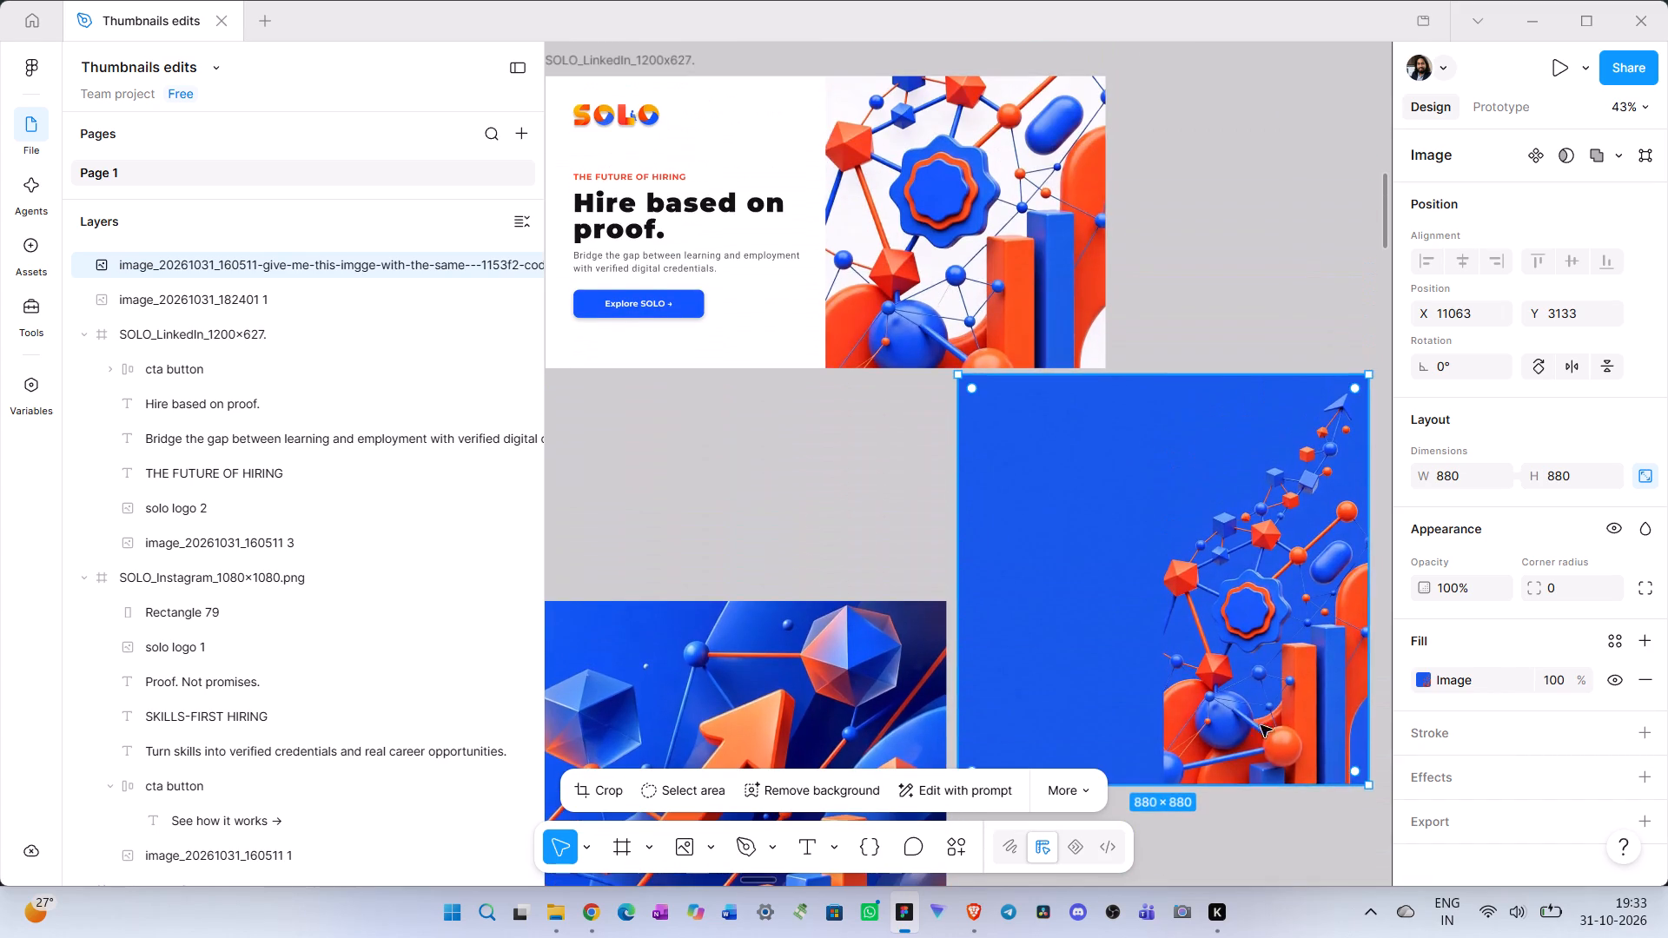
click(1252, 660)
click(1241, 631)
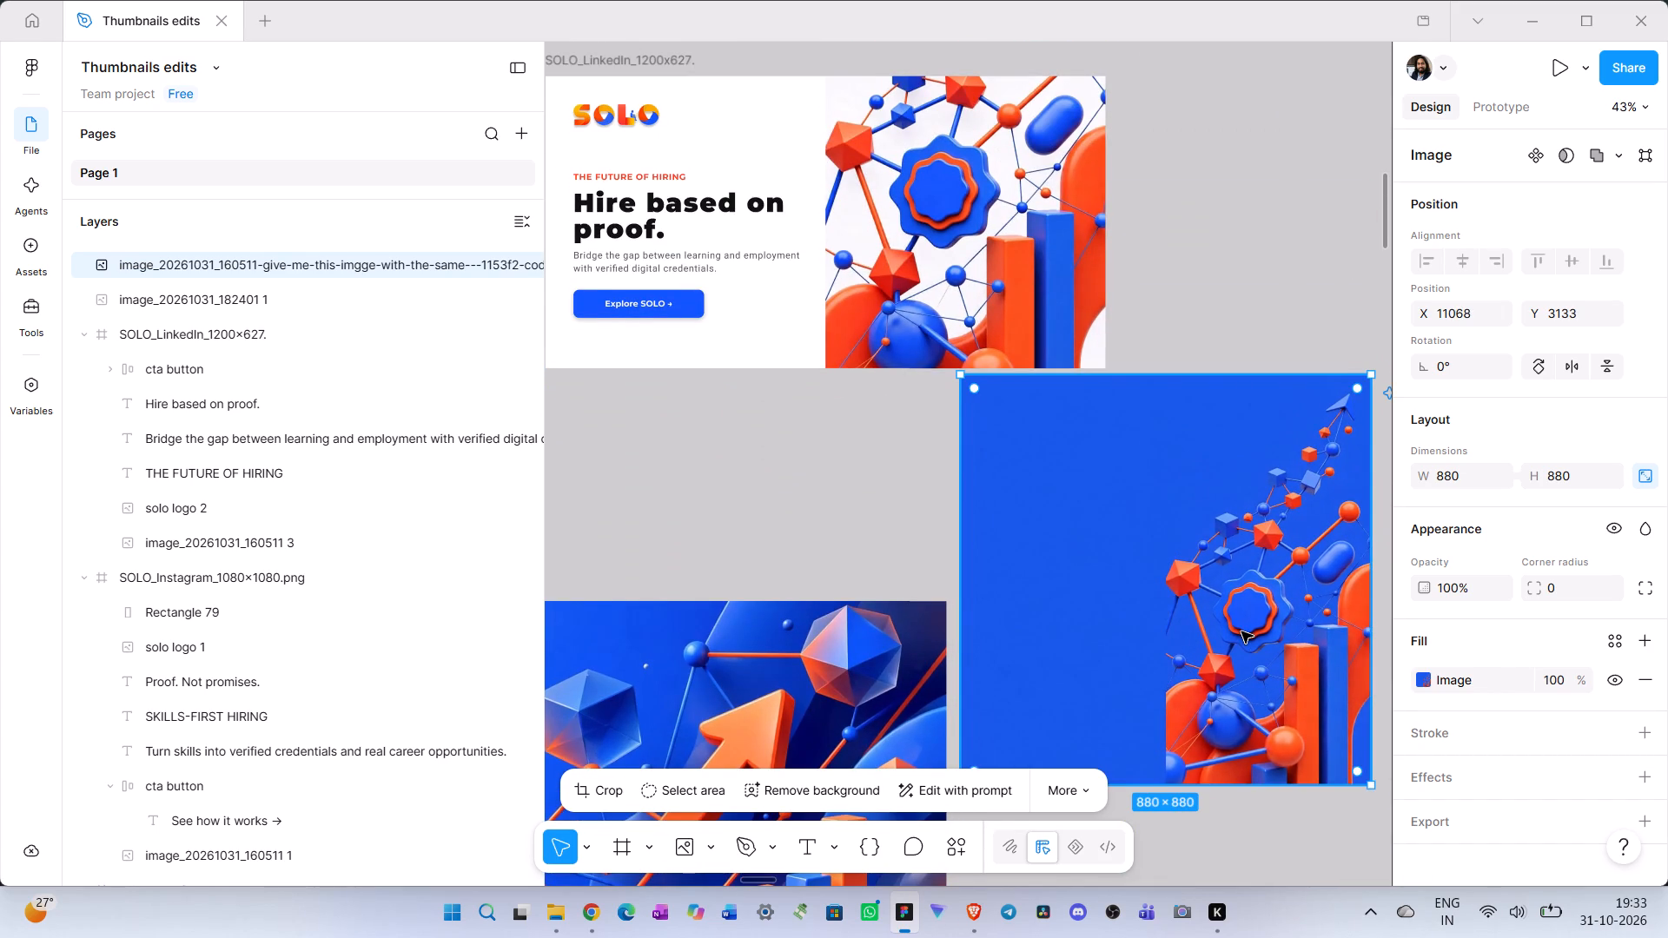
scroll(1241, 631, down, 3)
scroll(1241, 631, up, 2)
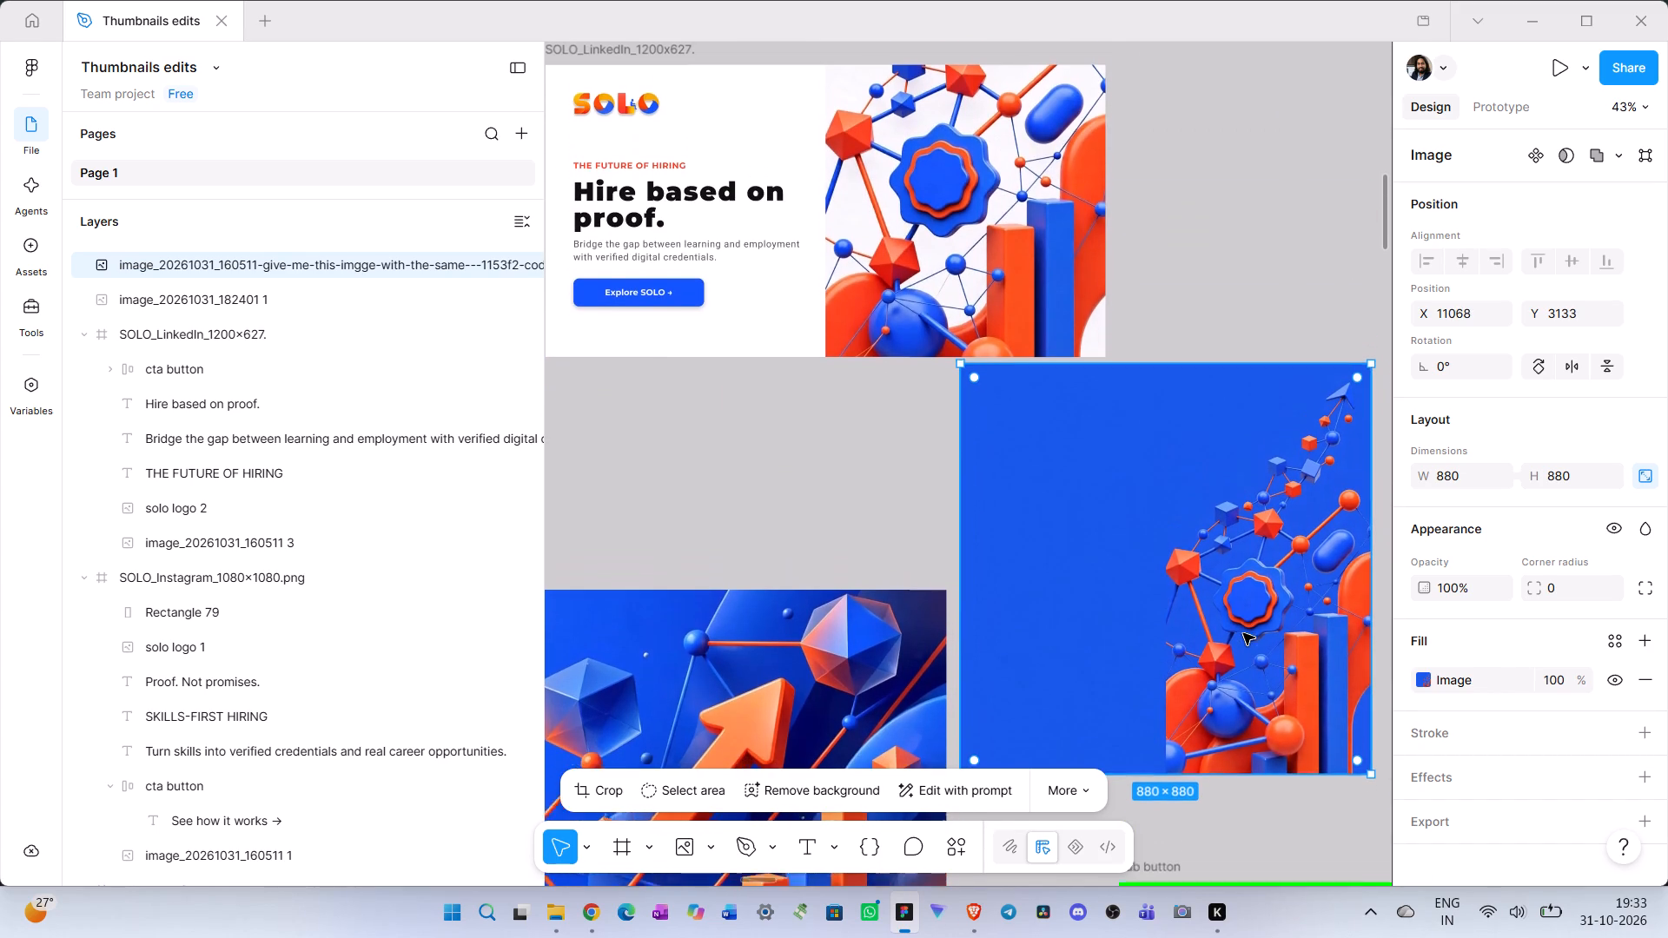
scroll(1243, 633, up, 4)
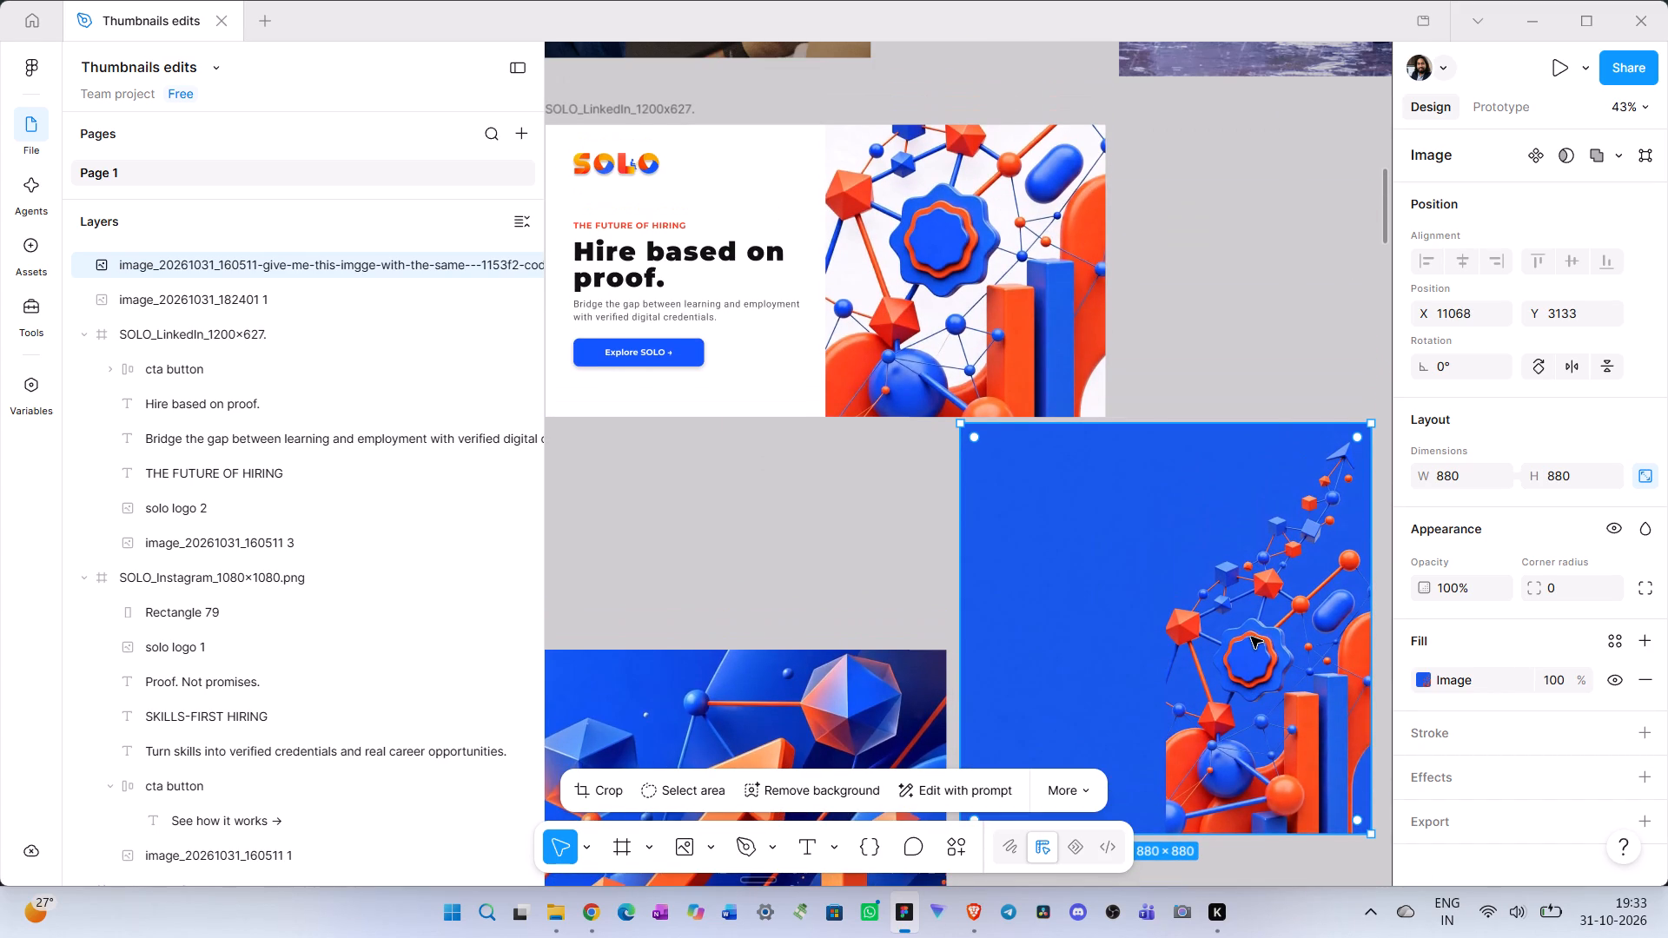
scroll(1251, 637, down, 2)
click(1251, 637)
scroll(1251, 637, down, 1)
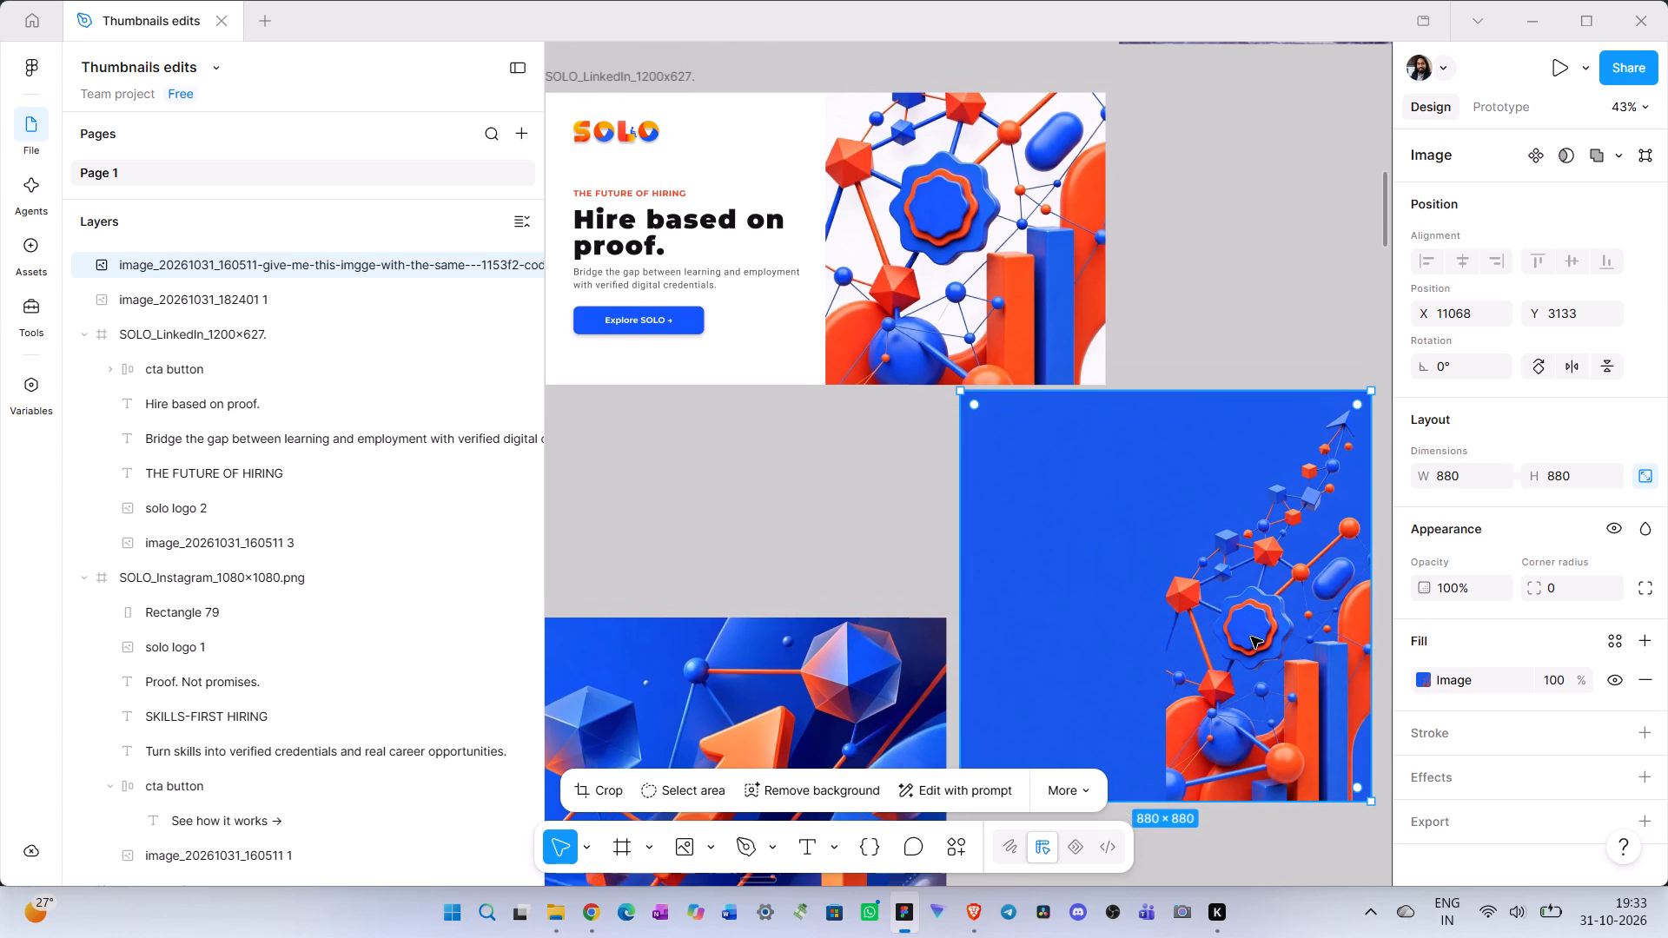
scroll(1251, 637, down, 8)
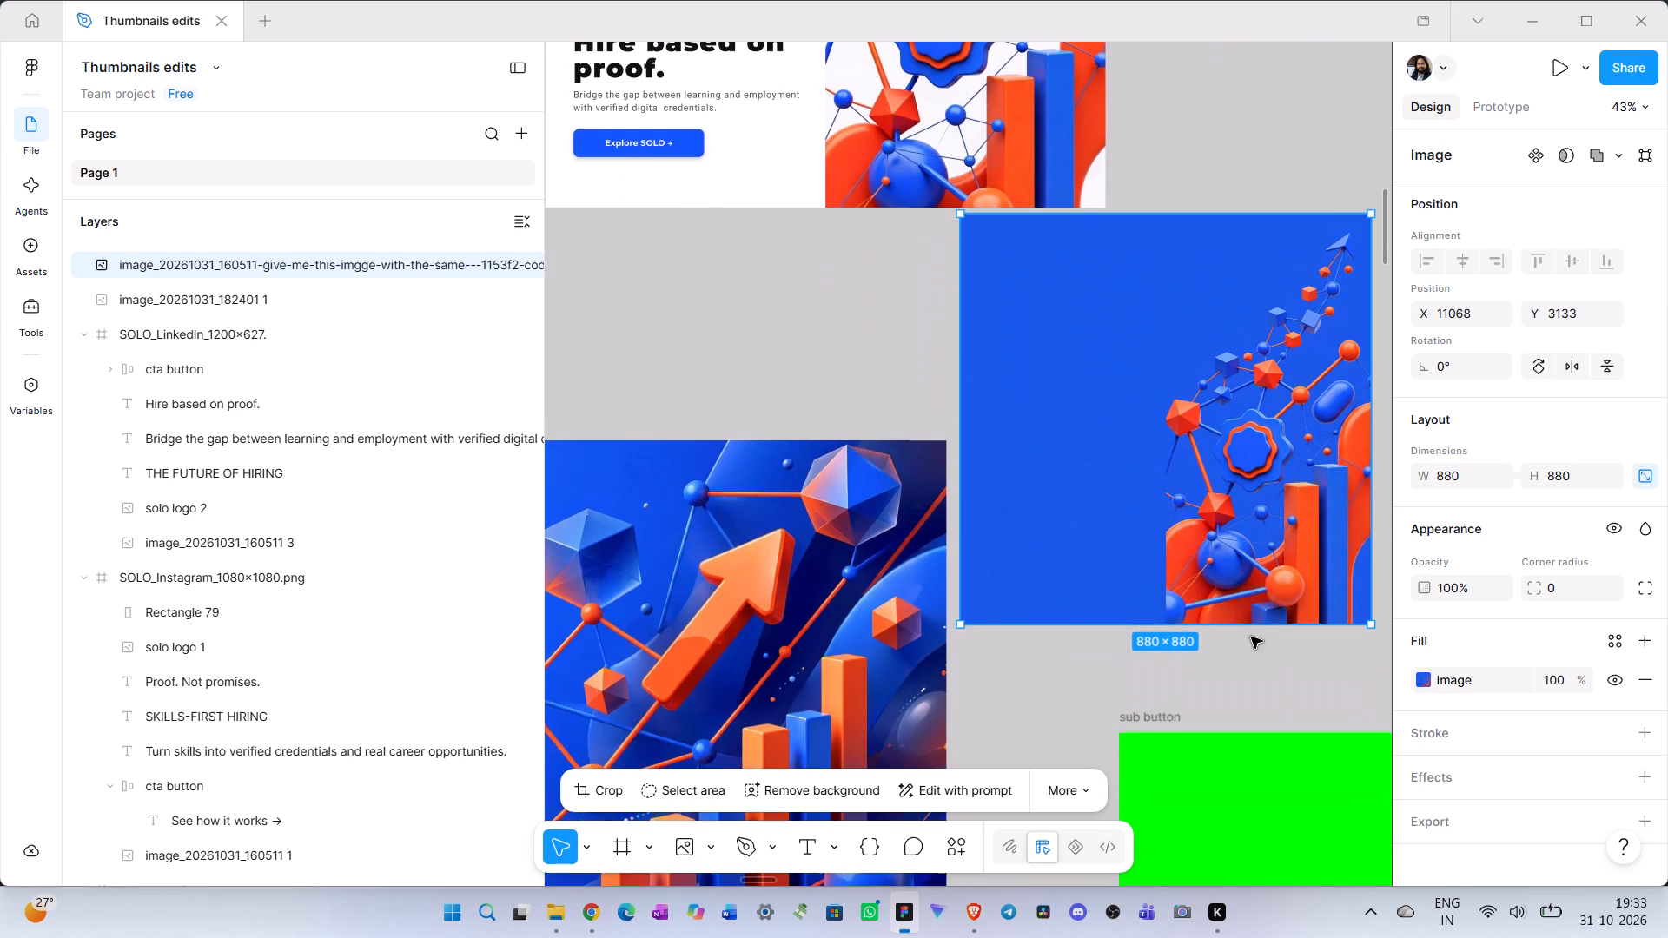
Delete the 880 × 880 blue 3D illustration placed just below the LinkedIn banner.
scroll(1251, 637, down, 4)
scroll(1254, 638, up, 2)
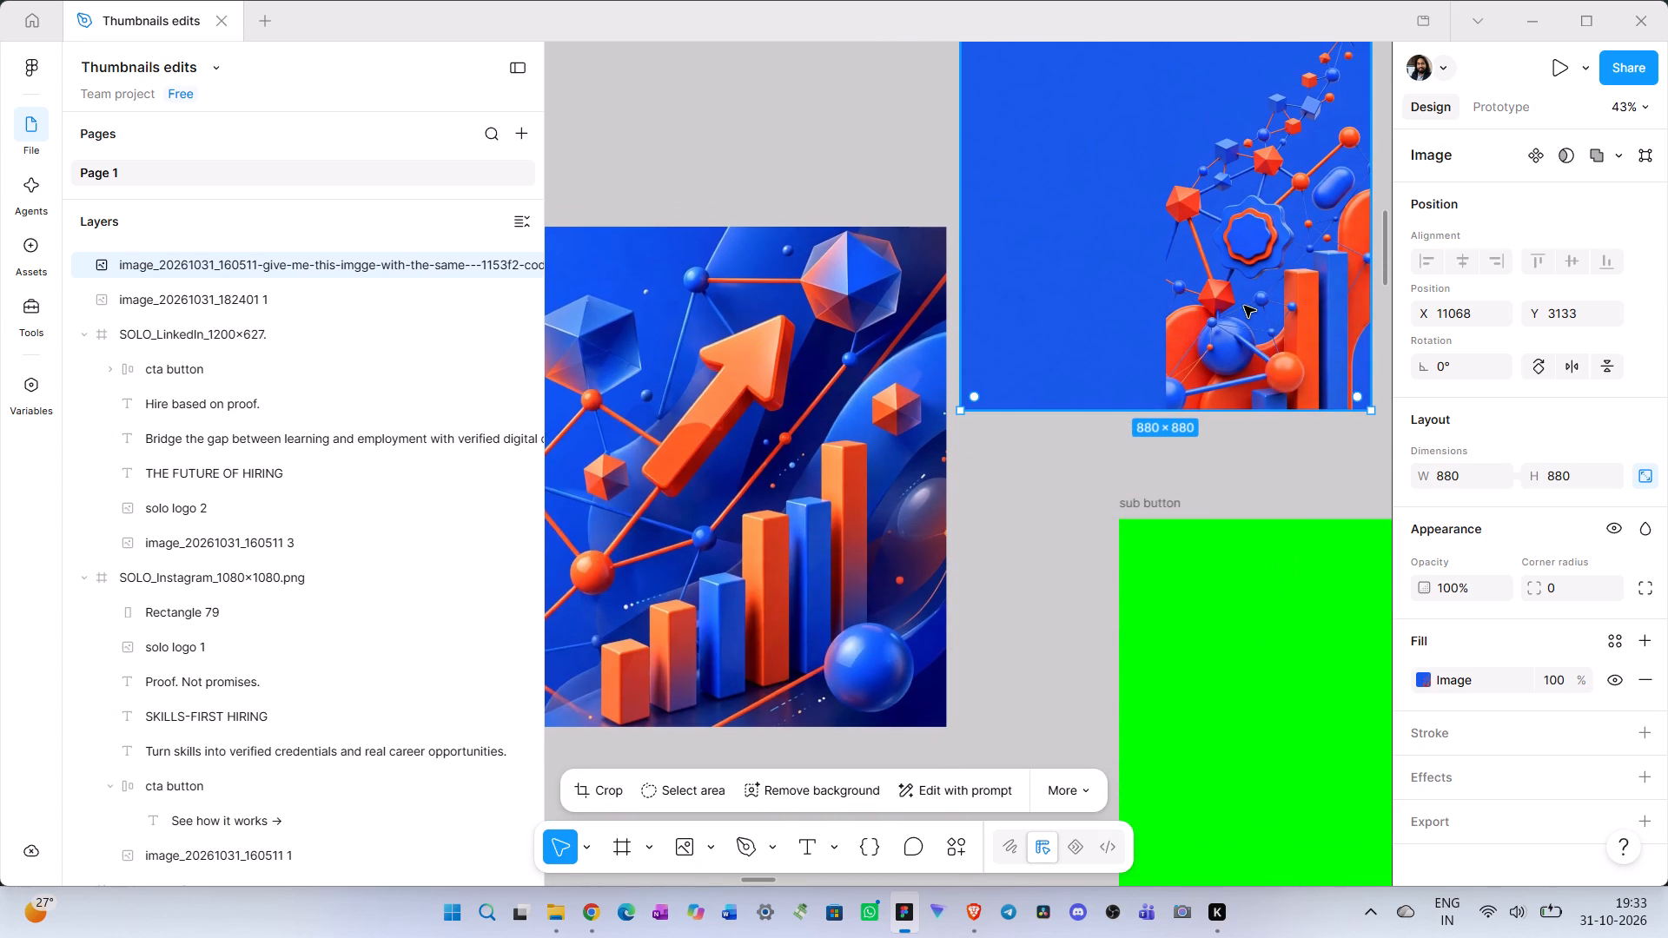
click(1244, 306)
key(Delete)
scroll(1214, 455, up, 11)
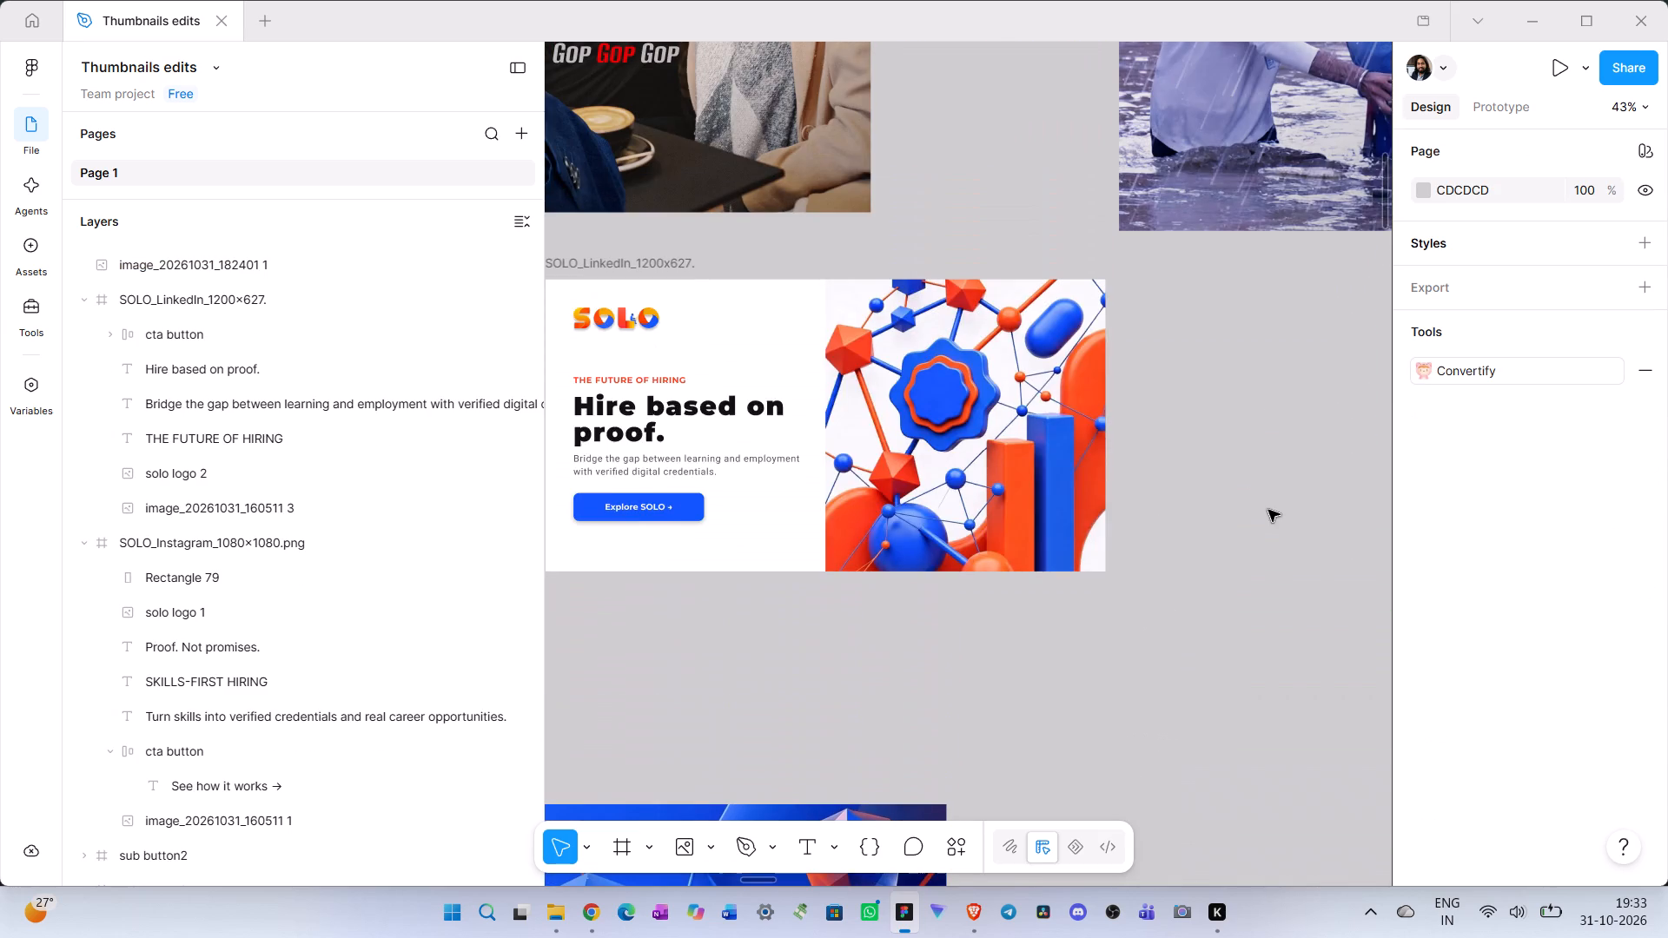
Delete the "Building the Future of Enterprise Technology" reference image below the SOLO Instagram post and LinkedIn banner.
scroll(1239, 515, down, 3)
ctrl+scroll(1240, 515, down, 9)
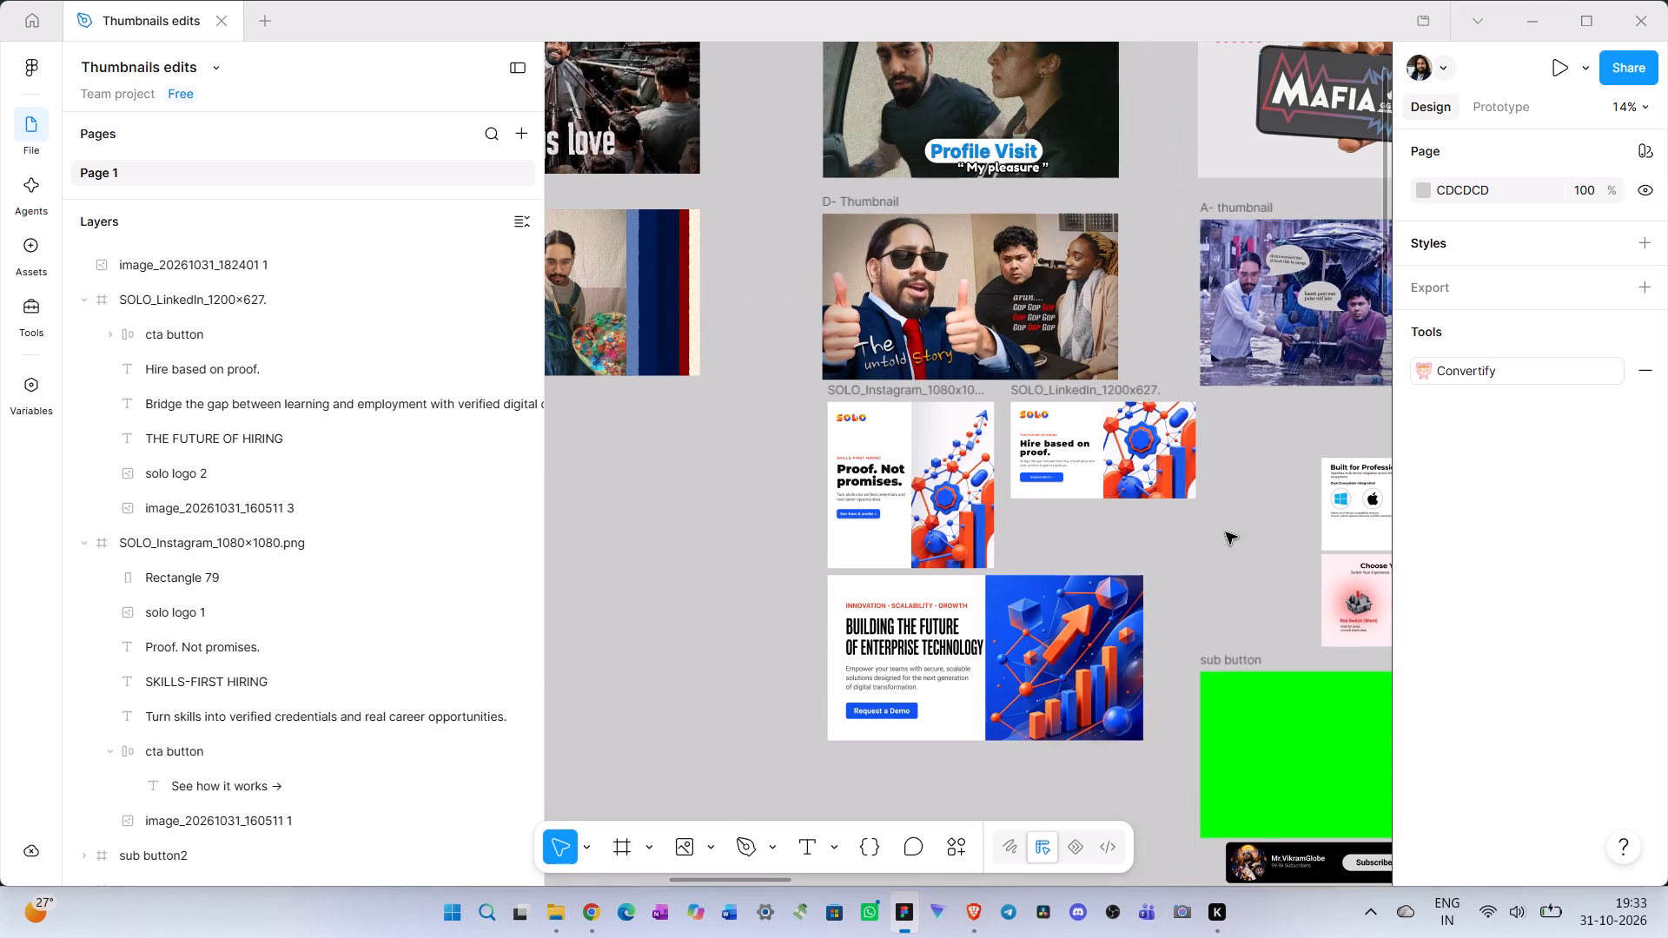
click(1049, 620)
key(Delete)
Examine the SOLO LinkedIn banner and its surroundings next to the Instagram post.
click(1049, 532)
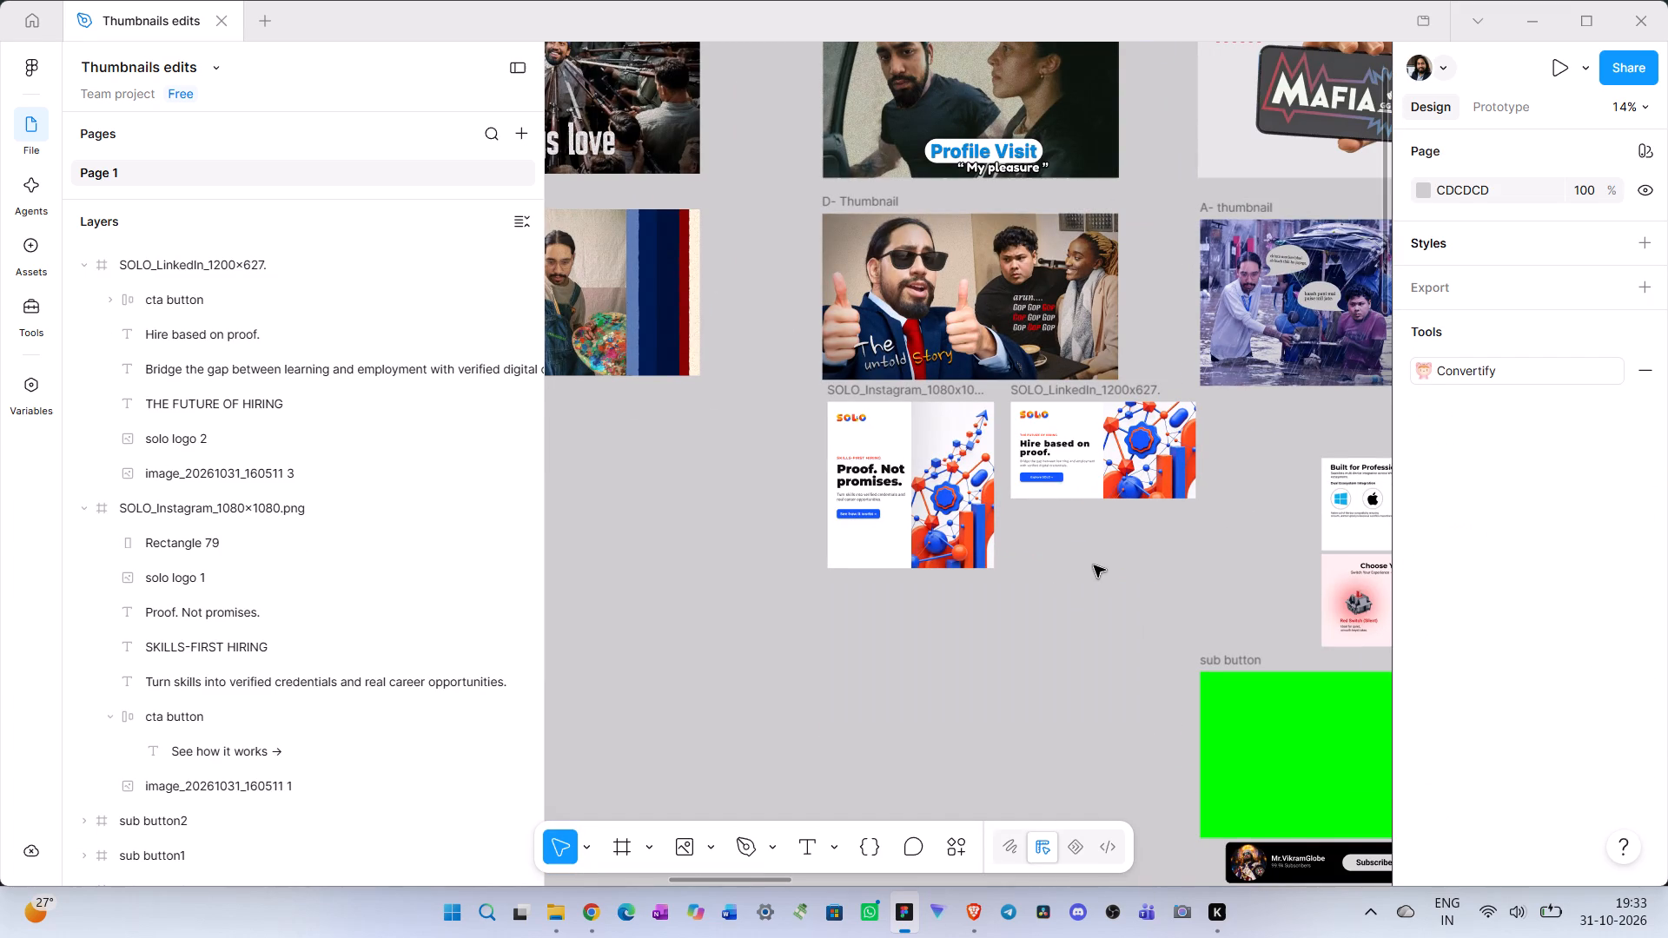
click(1094, 560)
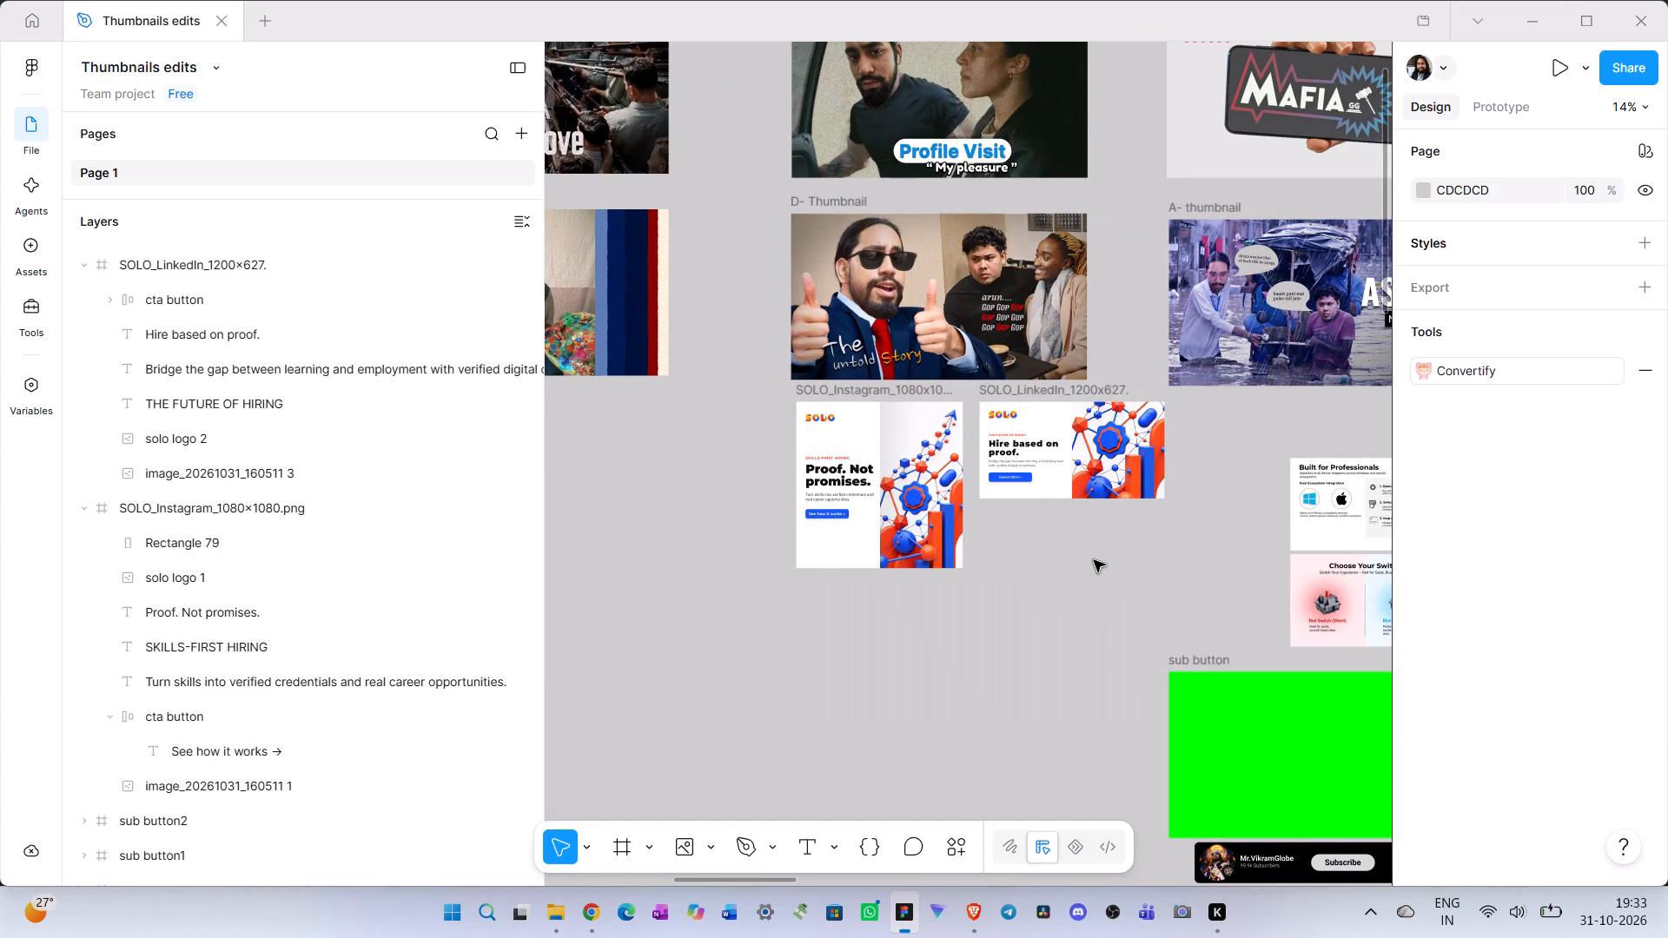
scroll(1089, 557, right, 1)
scroll(1084, 553, up, 1)
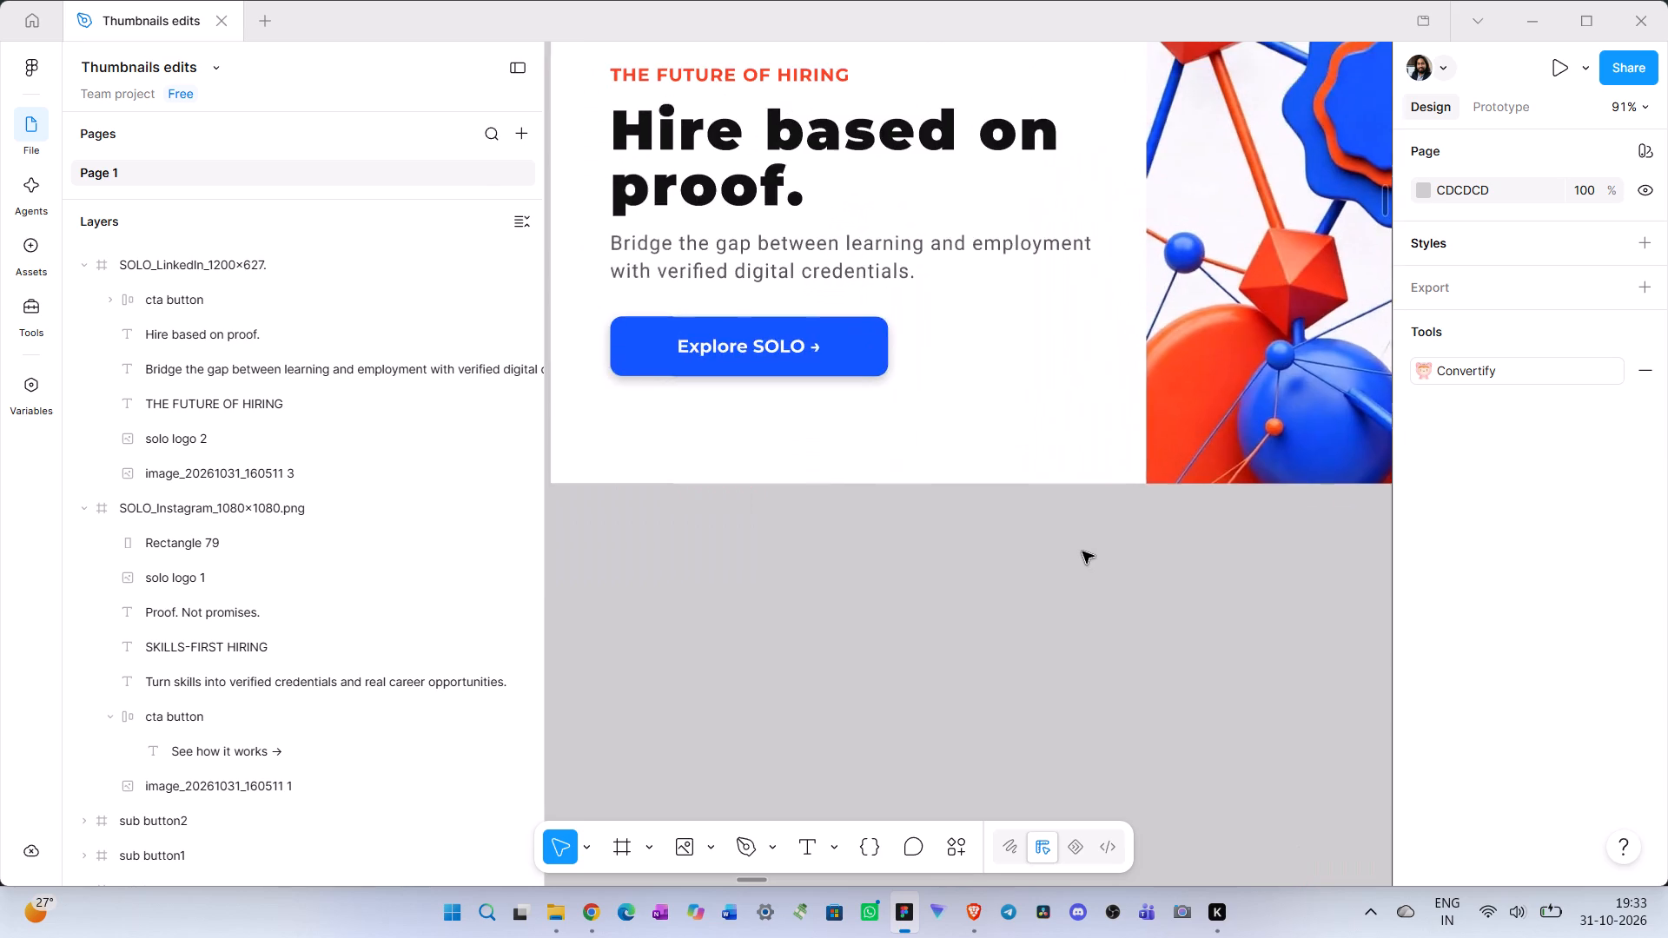
scroll(1082, 552, up, 1)
scroll(1079, 546, left, 1)
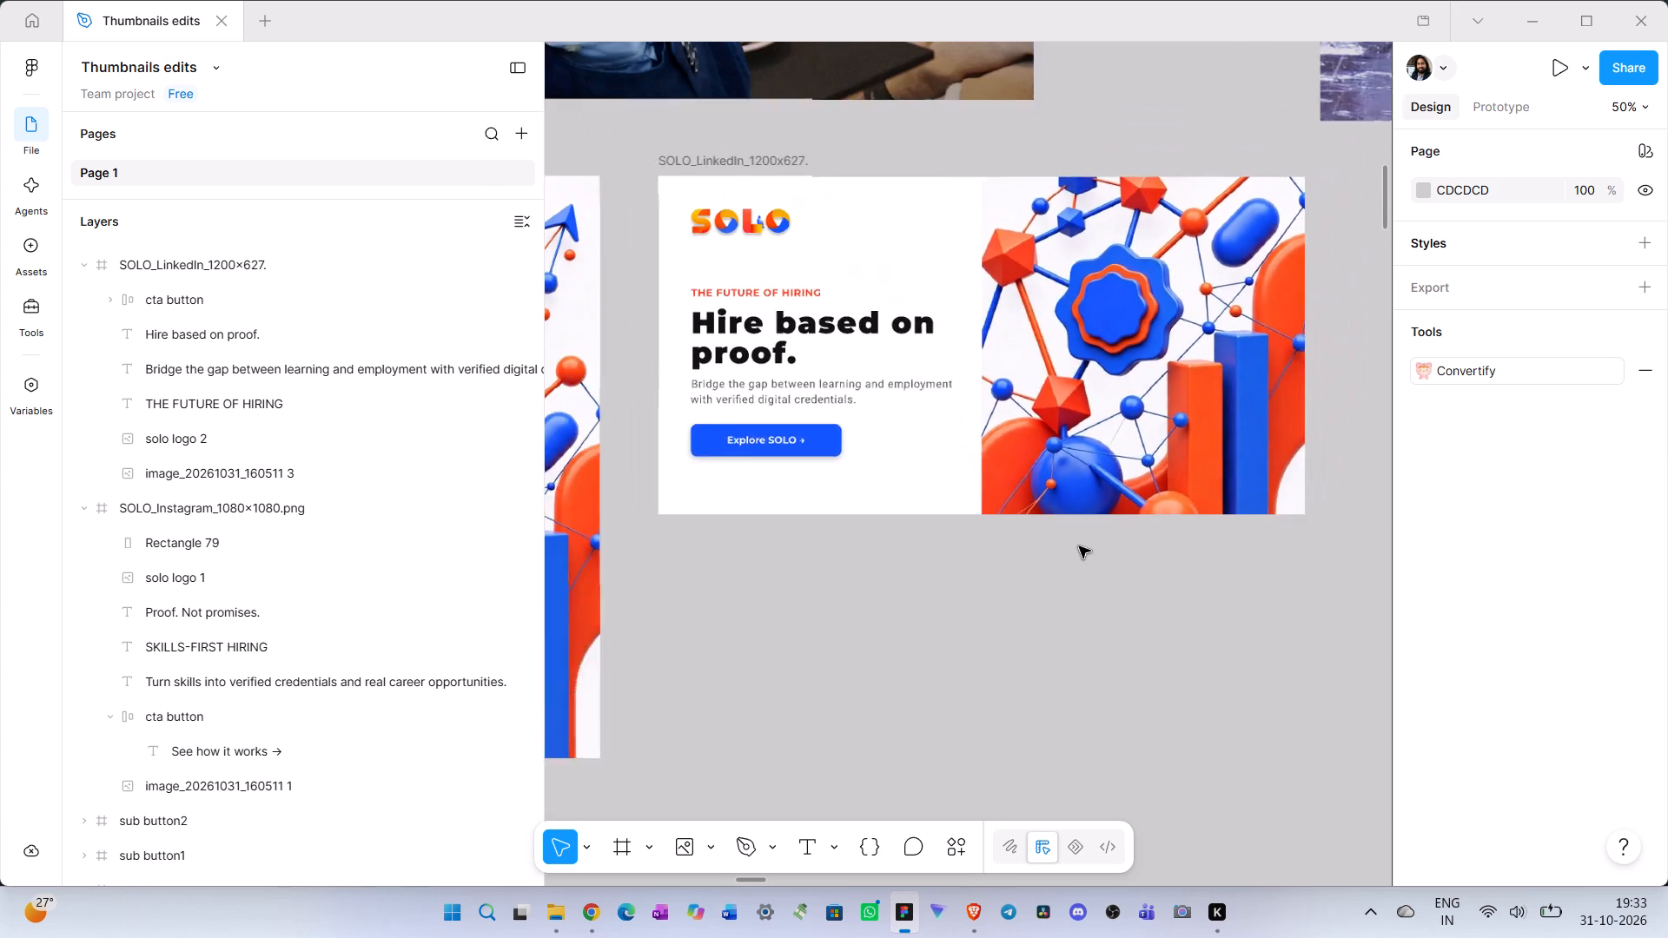
click(1099, 591)
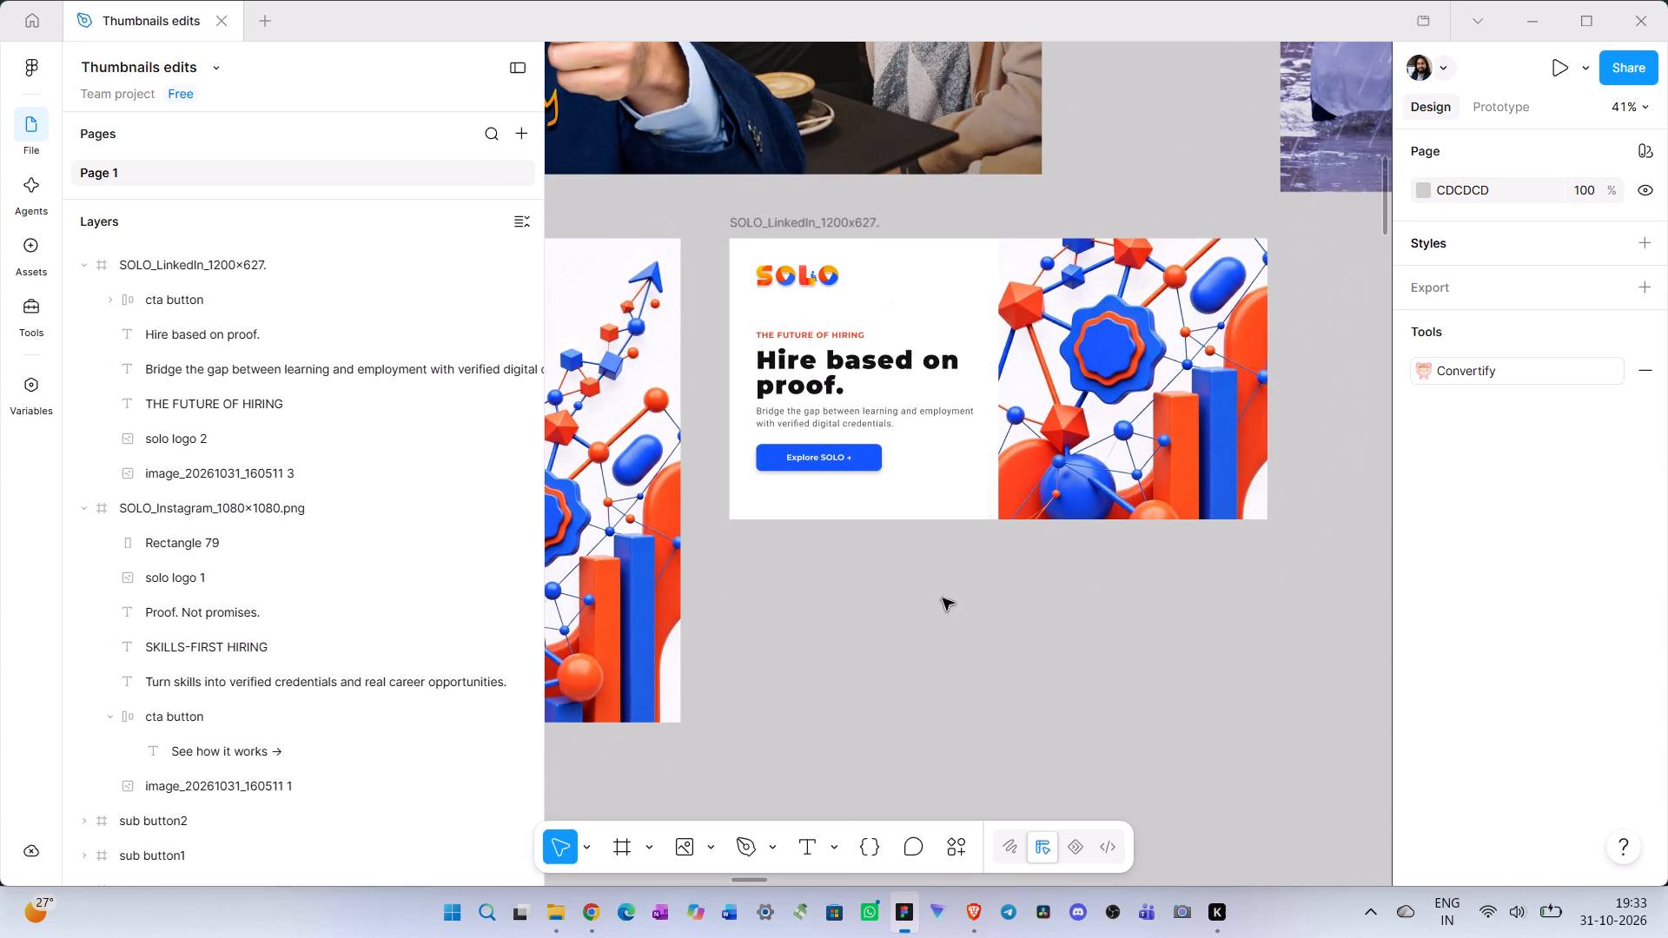
click(850, 628)
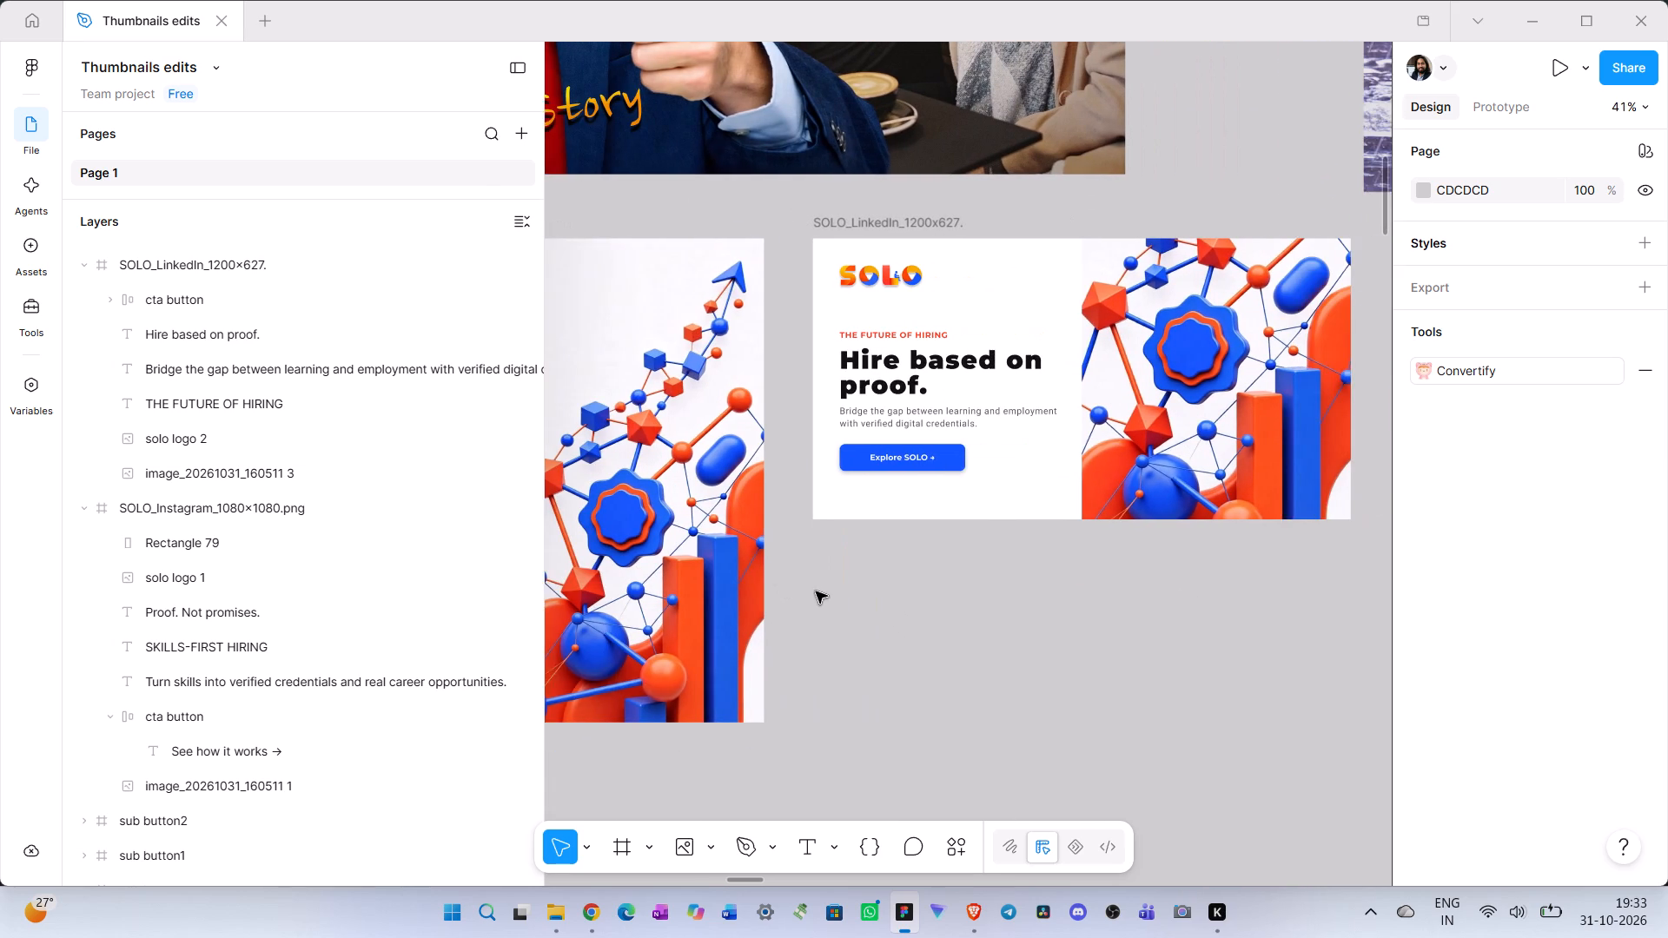
Switch to the Downloads folder and delete image_20261031_182401.jpg, the blue image_20261031_160511-give-me-this-imgge variant, and image_20261031_160511.jpg.
key(alt+Tab)
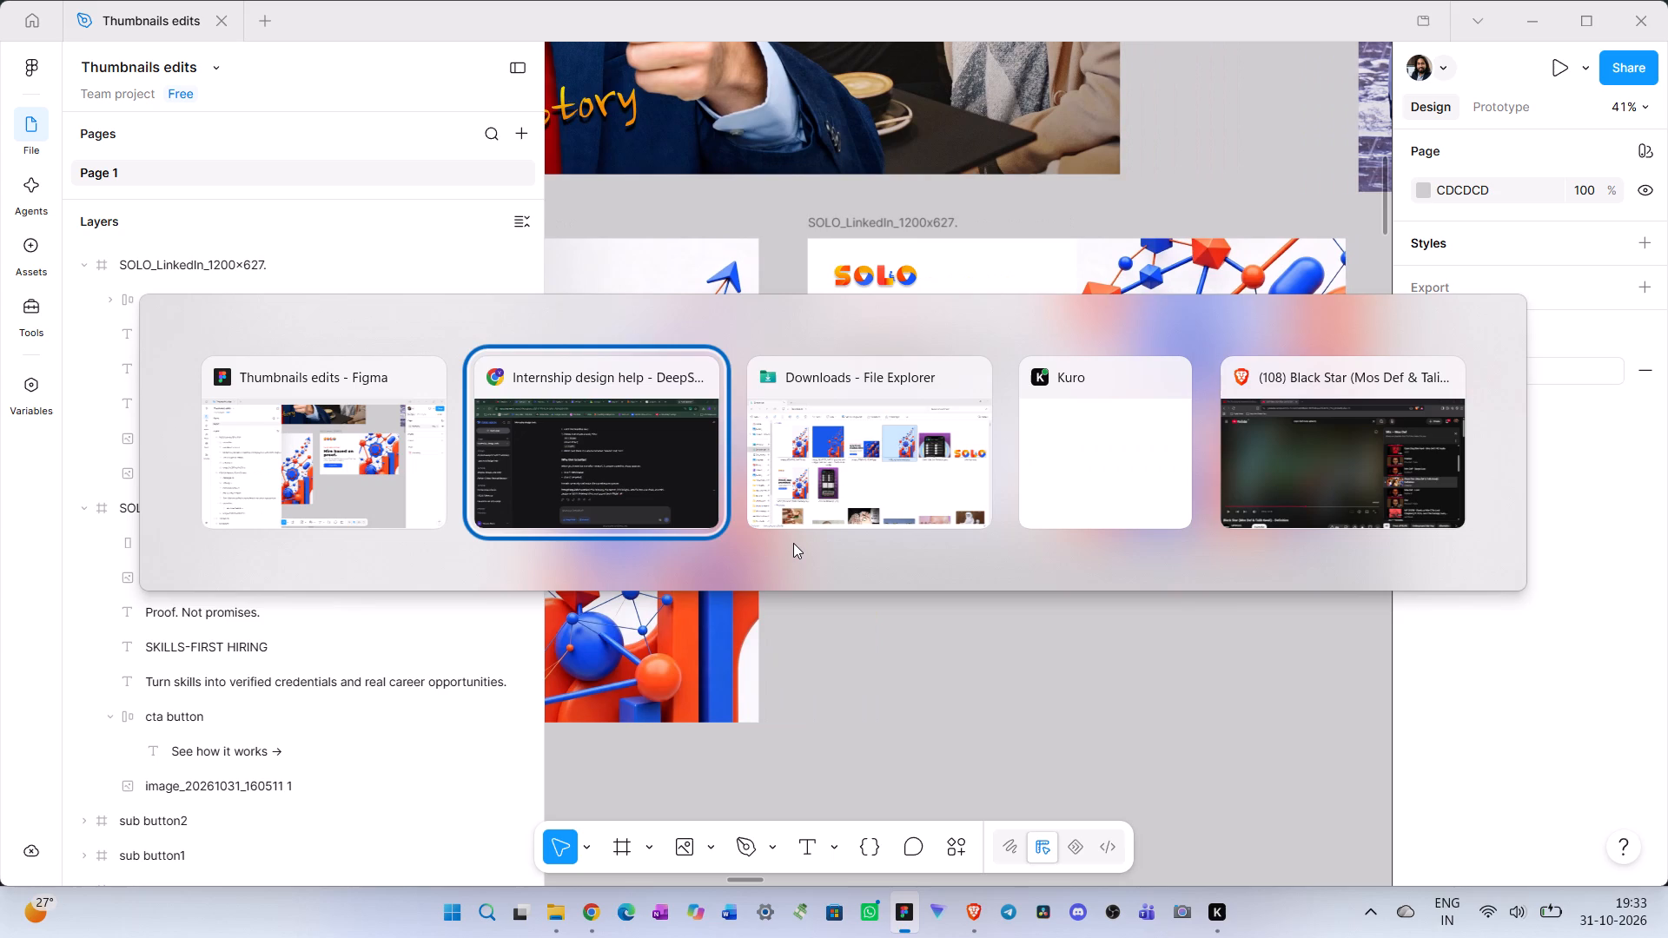
key(alt+Tab)
click(298, 300)
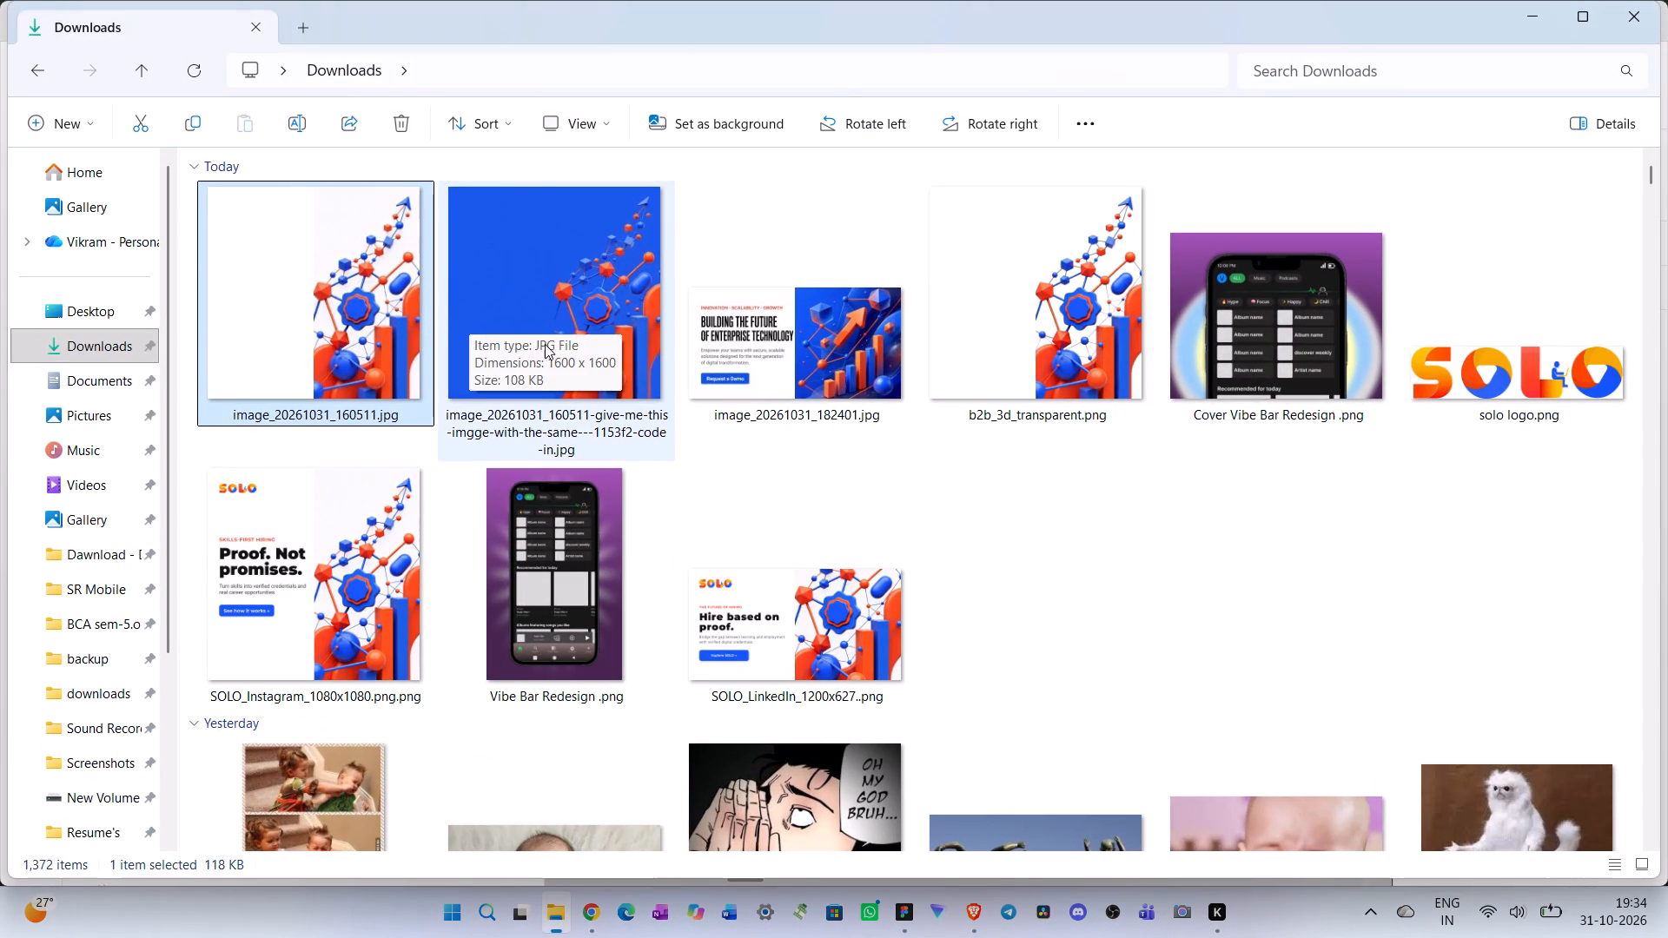
click(785, 361)
key(Delete)
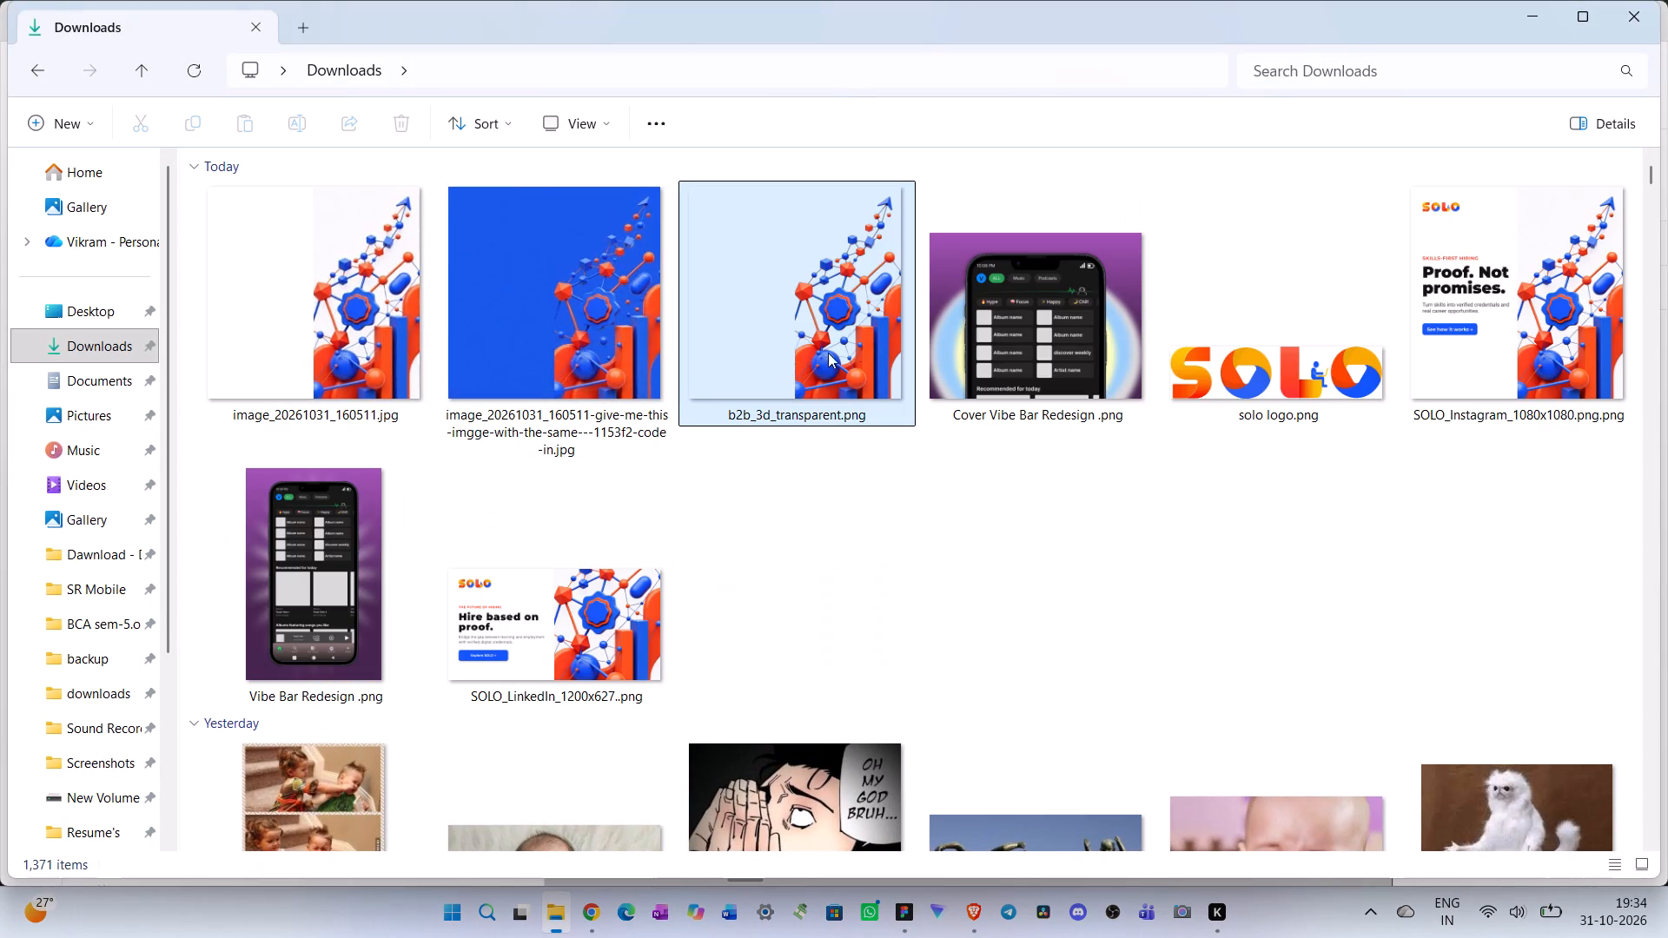
click(863, 327)
click(611, 307)
key(Delete)
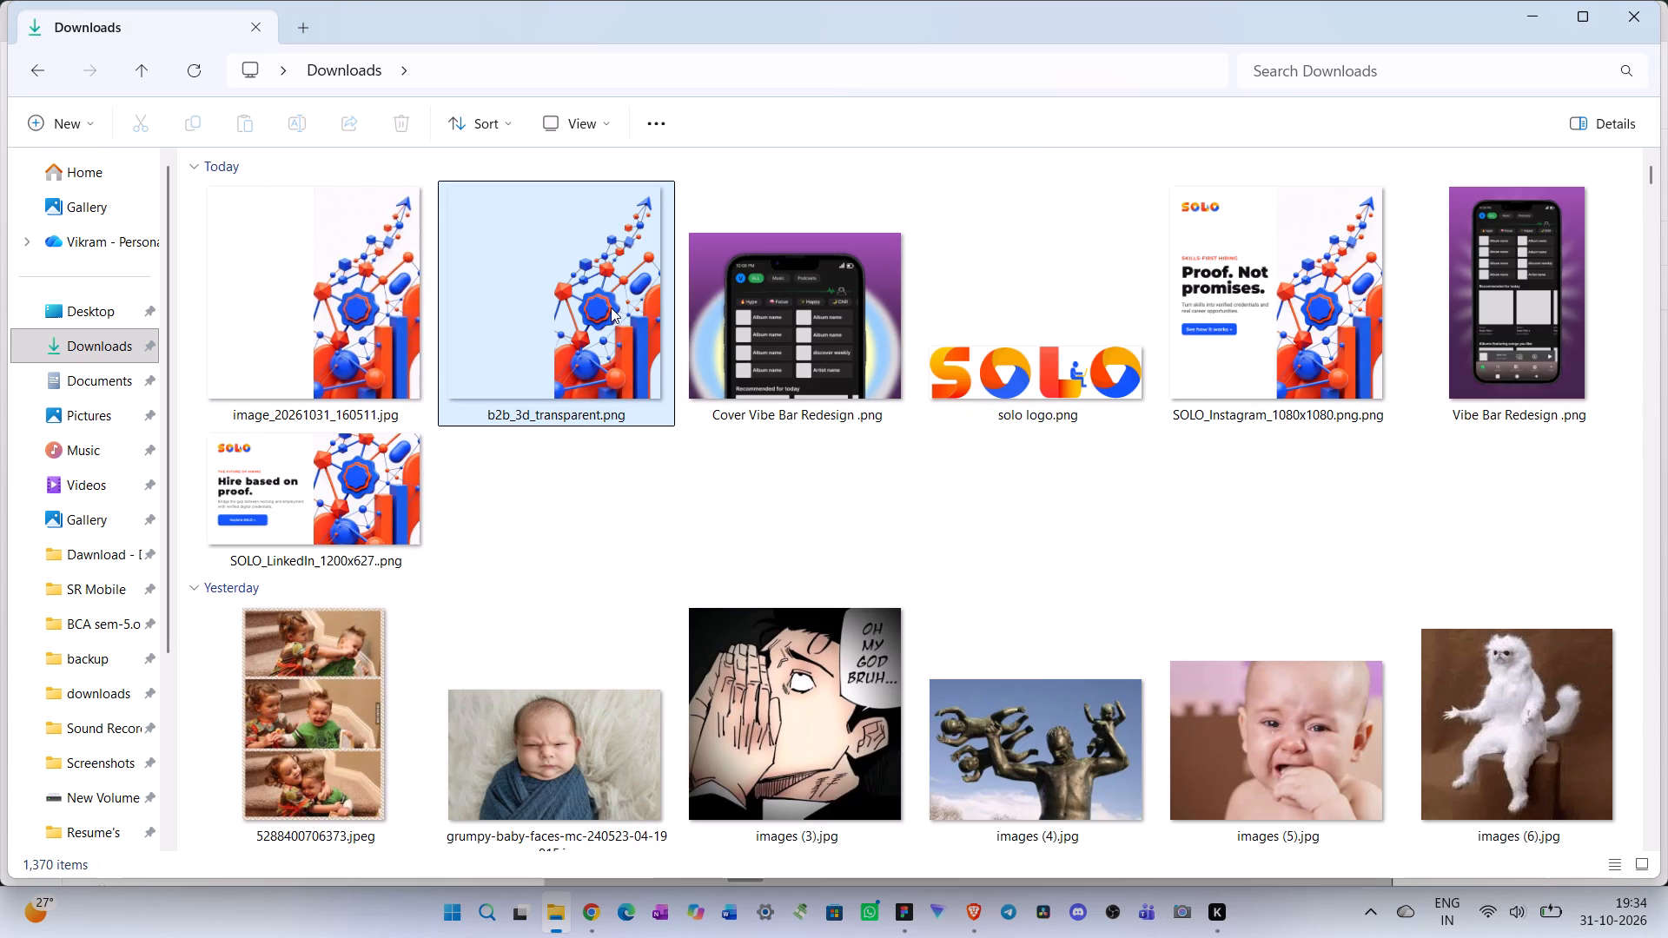
click(365, 303)
key(Delete)
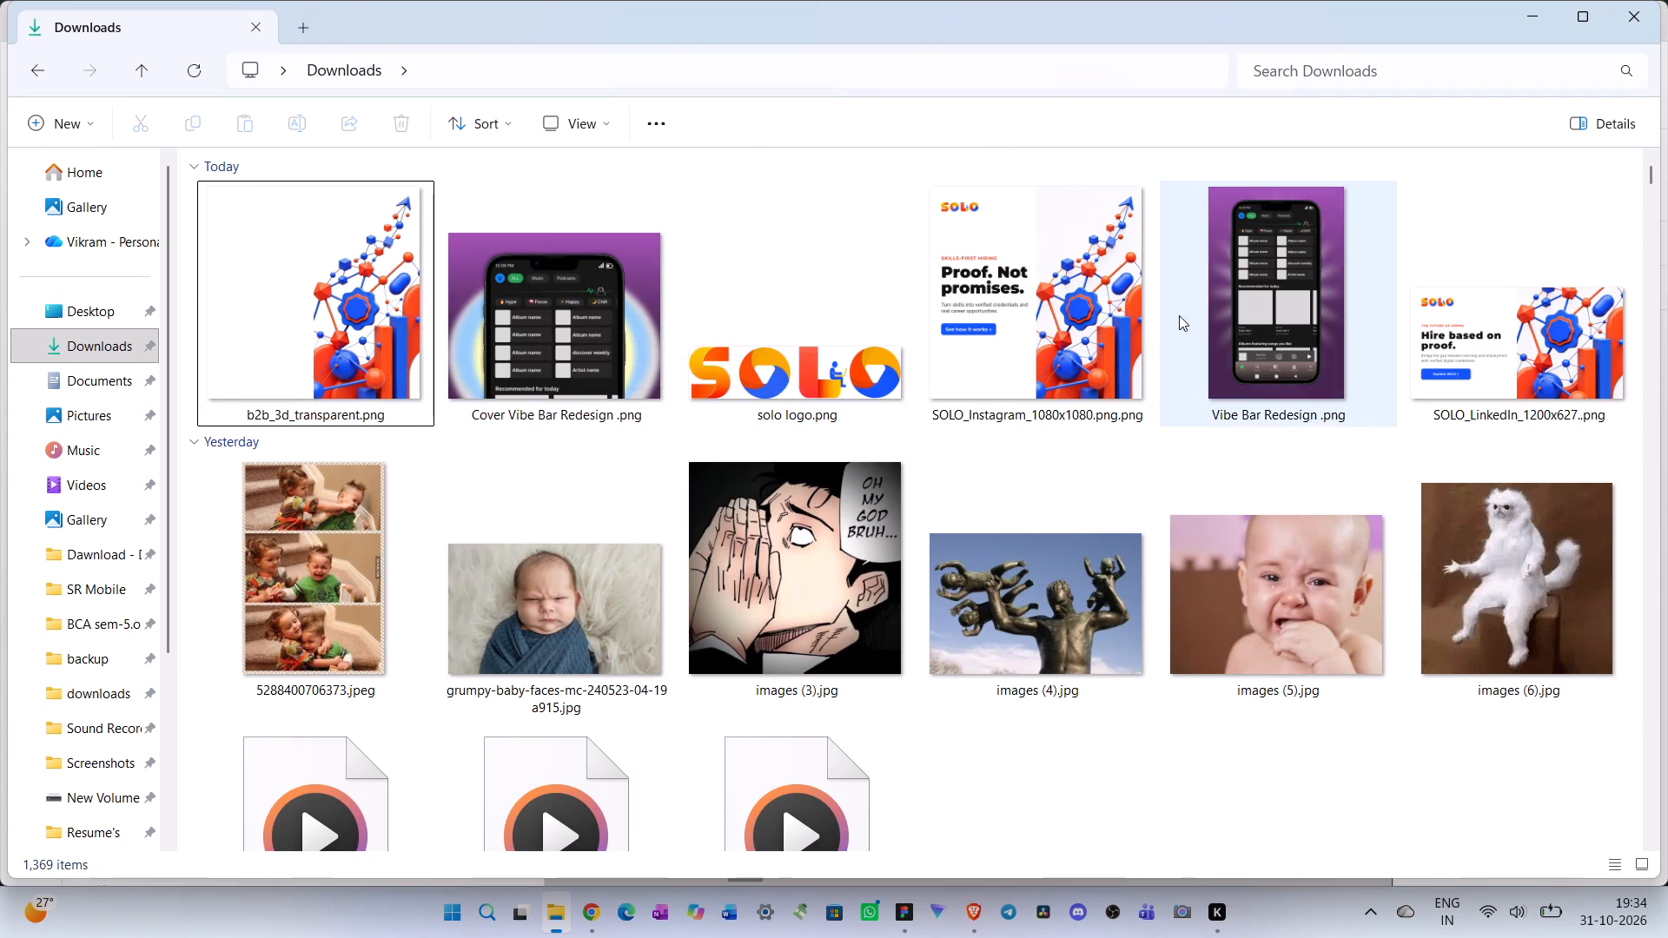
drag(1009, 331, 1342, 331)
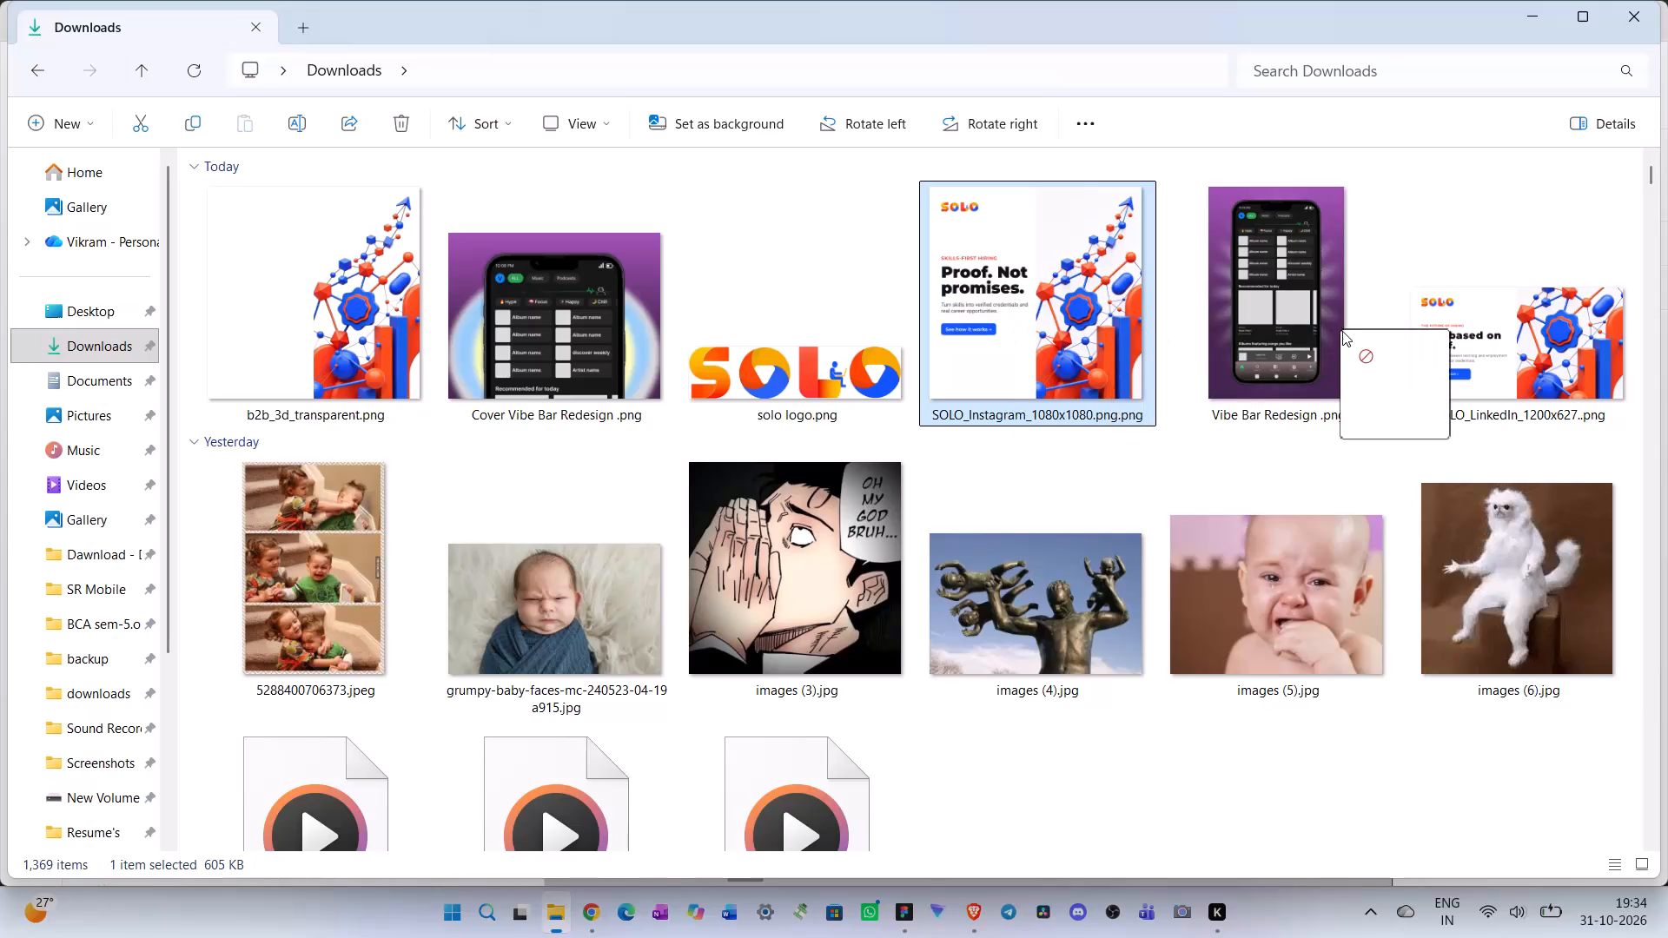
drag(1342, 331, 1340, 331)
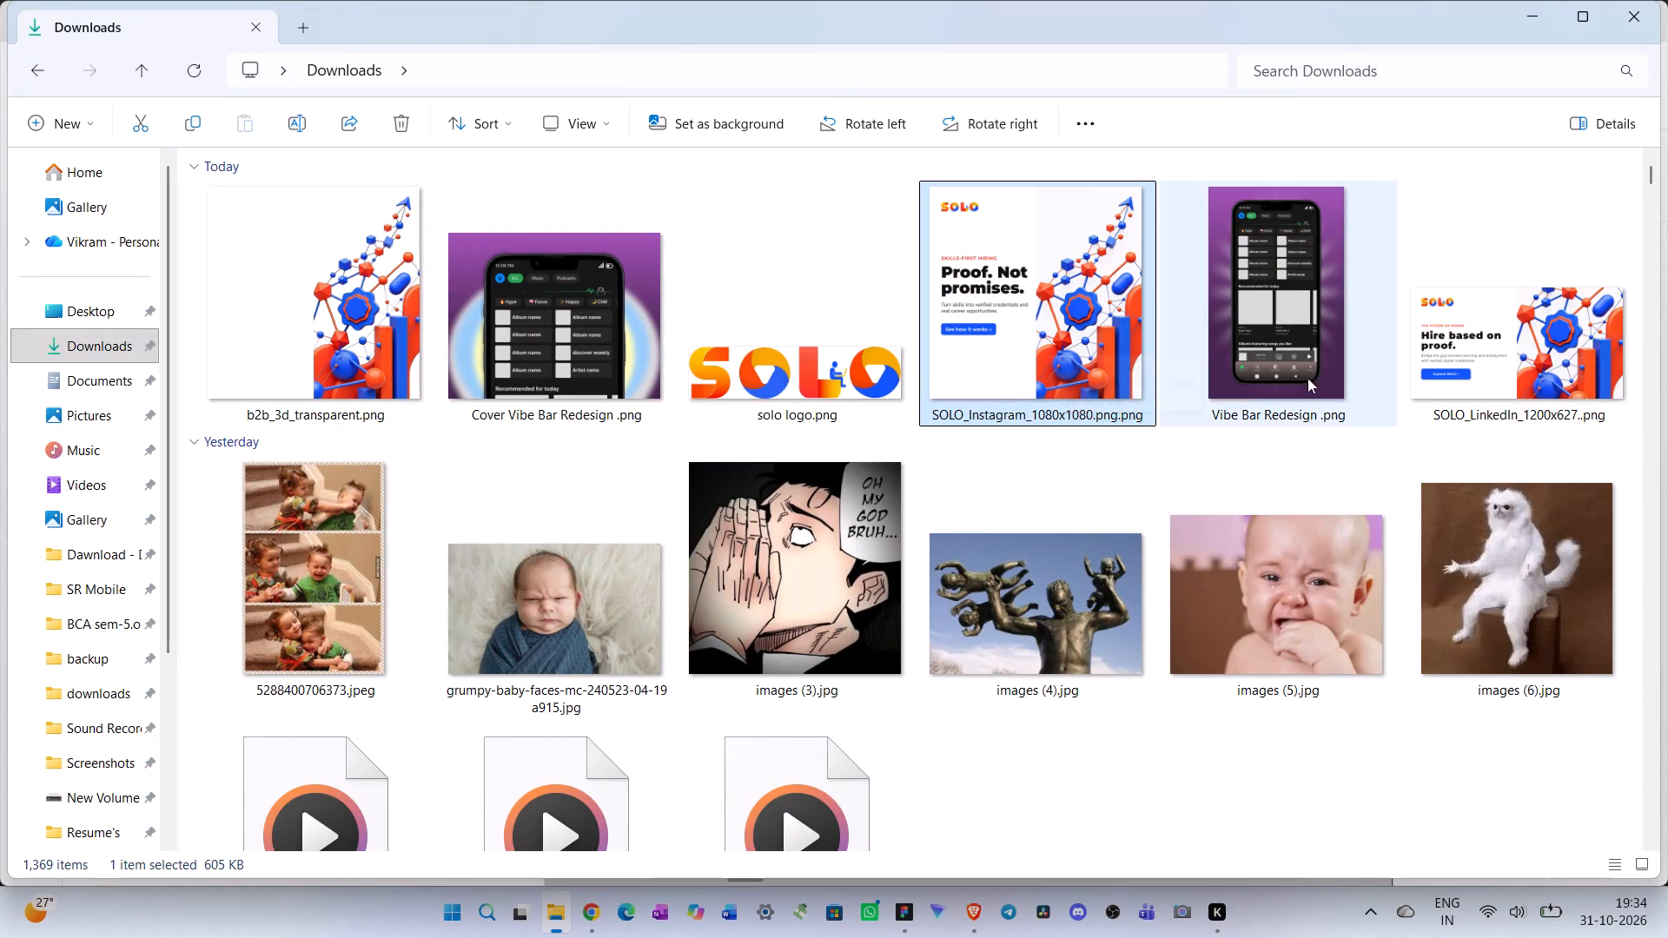
Create a new folder named SOLO YOLO ASSIGMENT in Downloads.
click(60, 123)
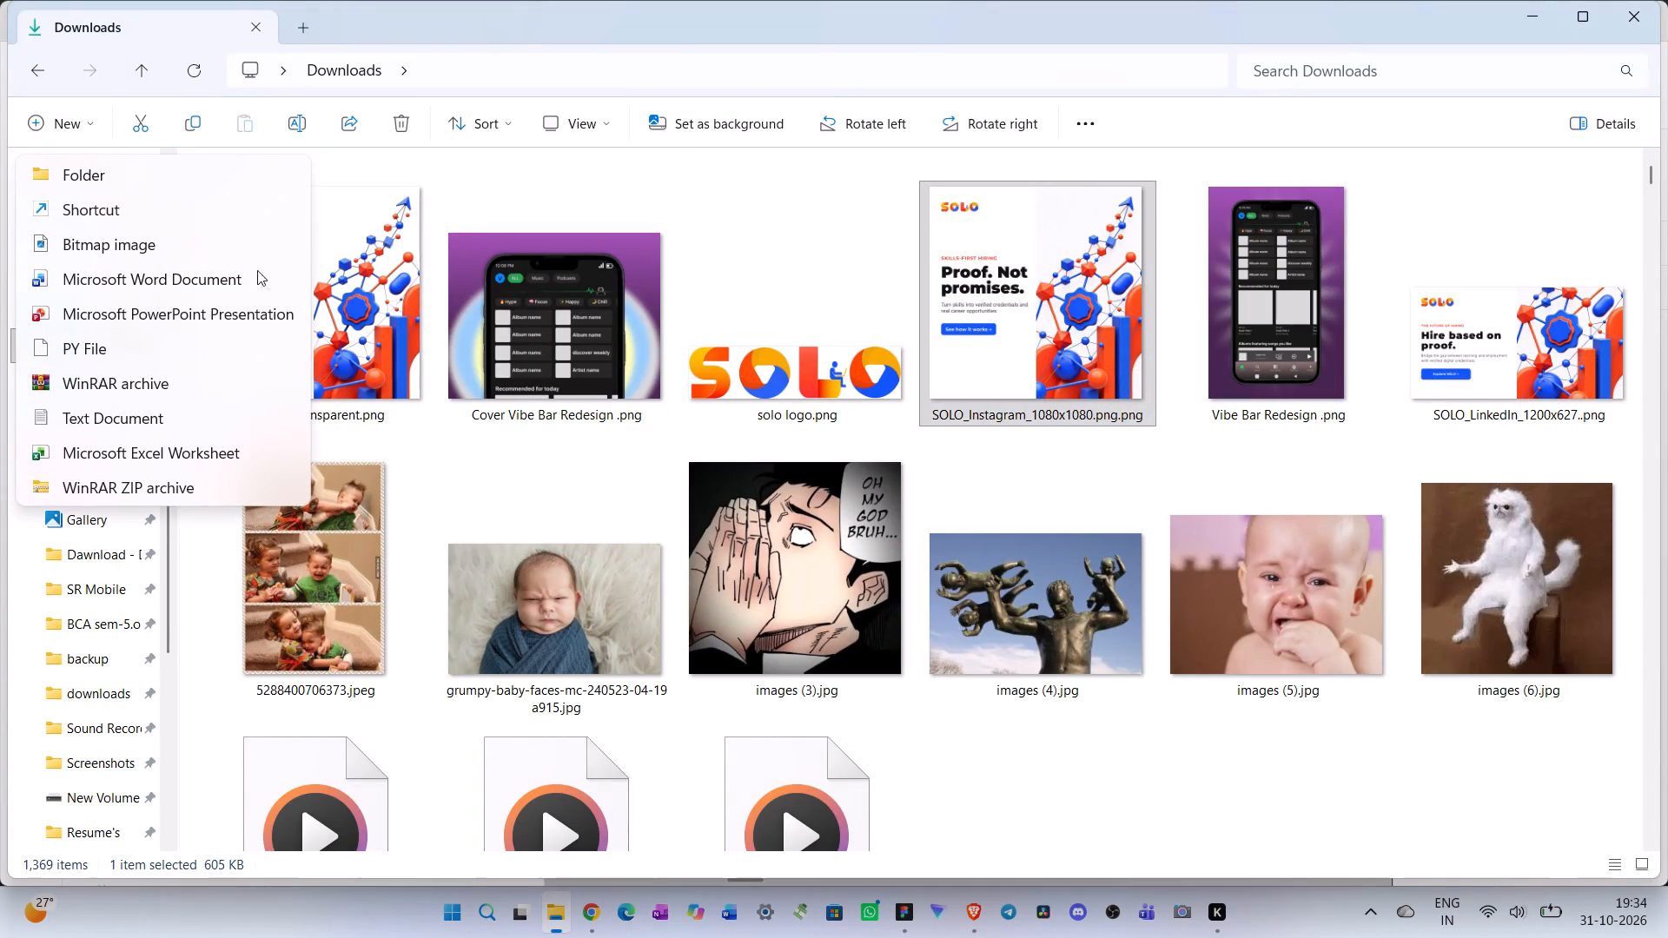
click(177, 179)
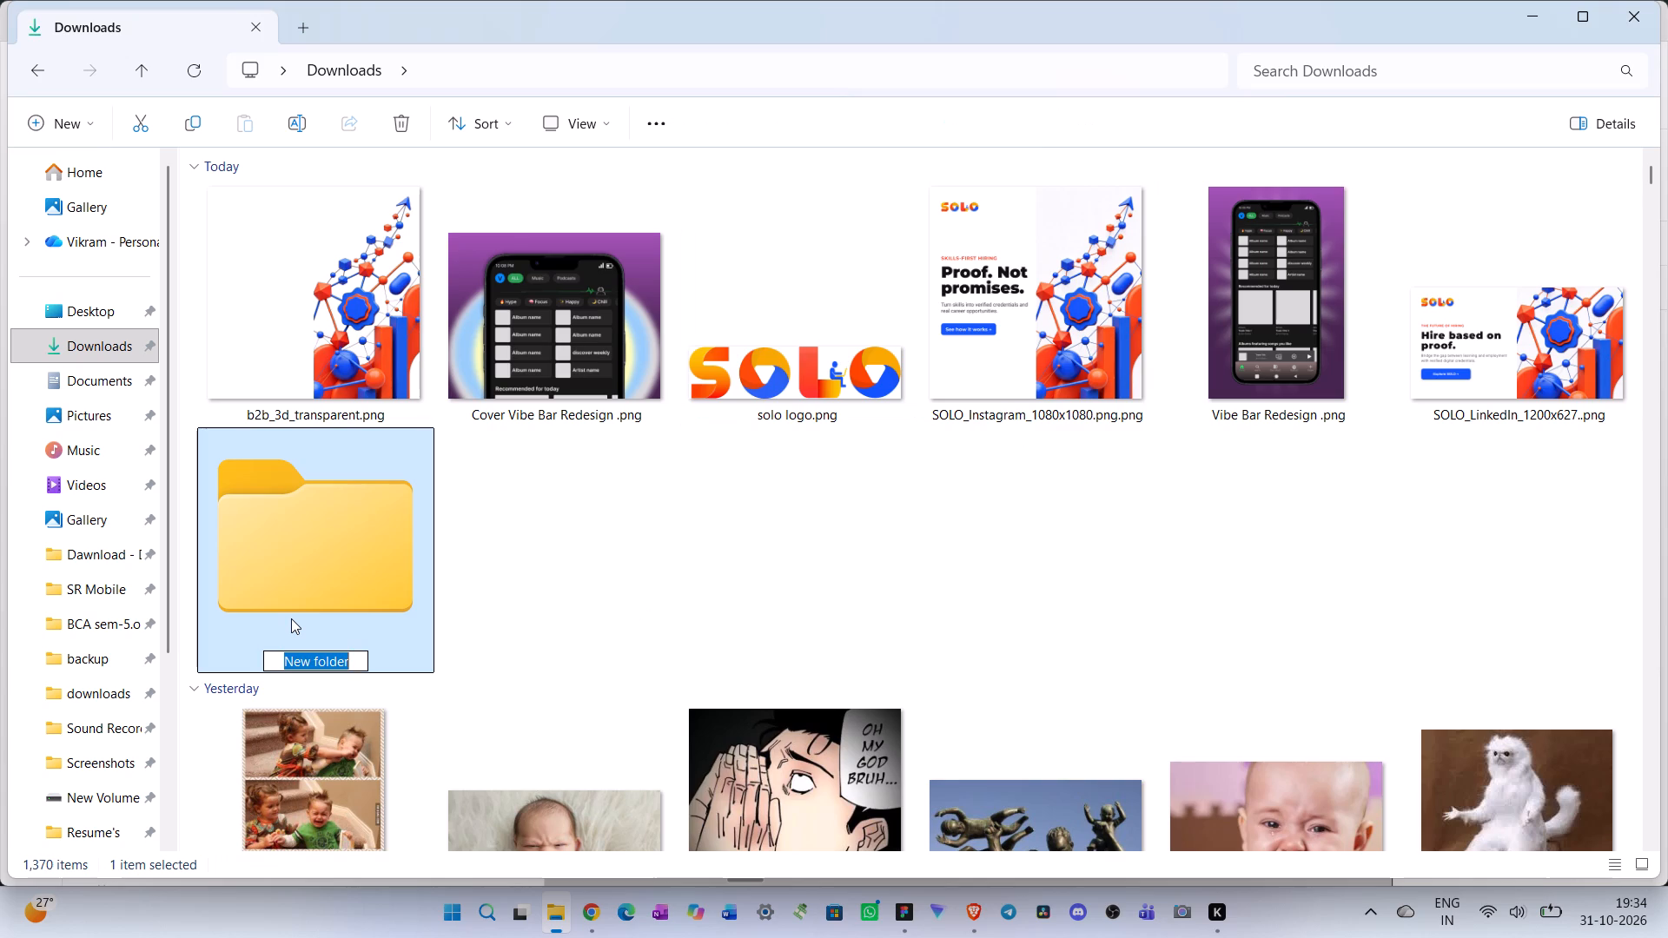
key(BackSpace)
text(SOLV)
key(BackSpace)
text(O)
key(space)
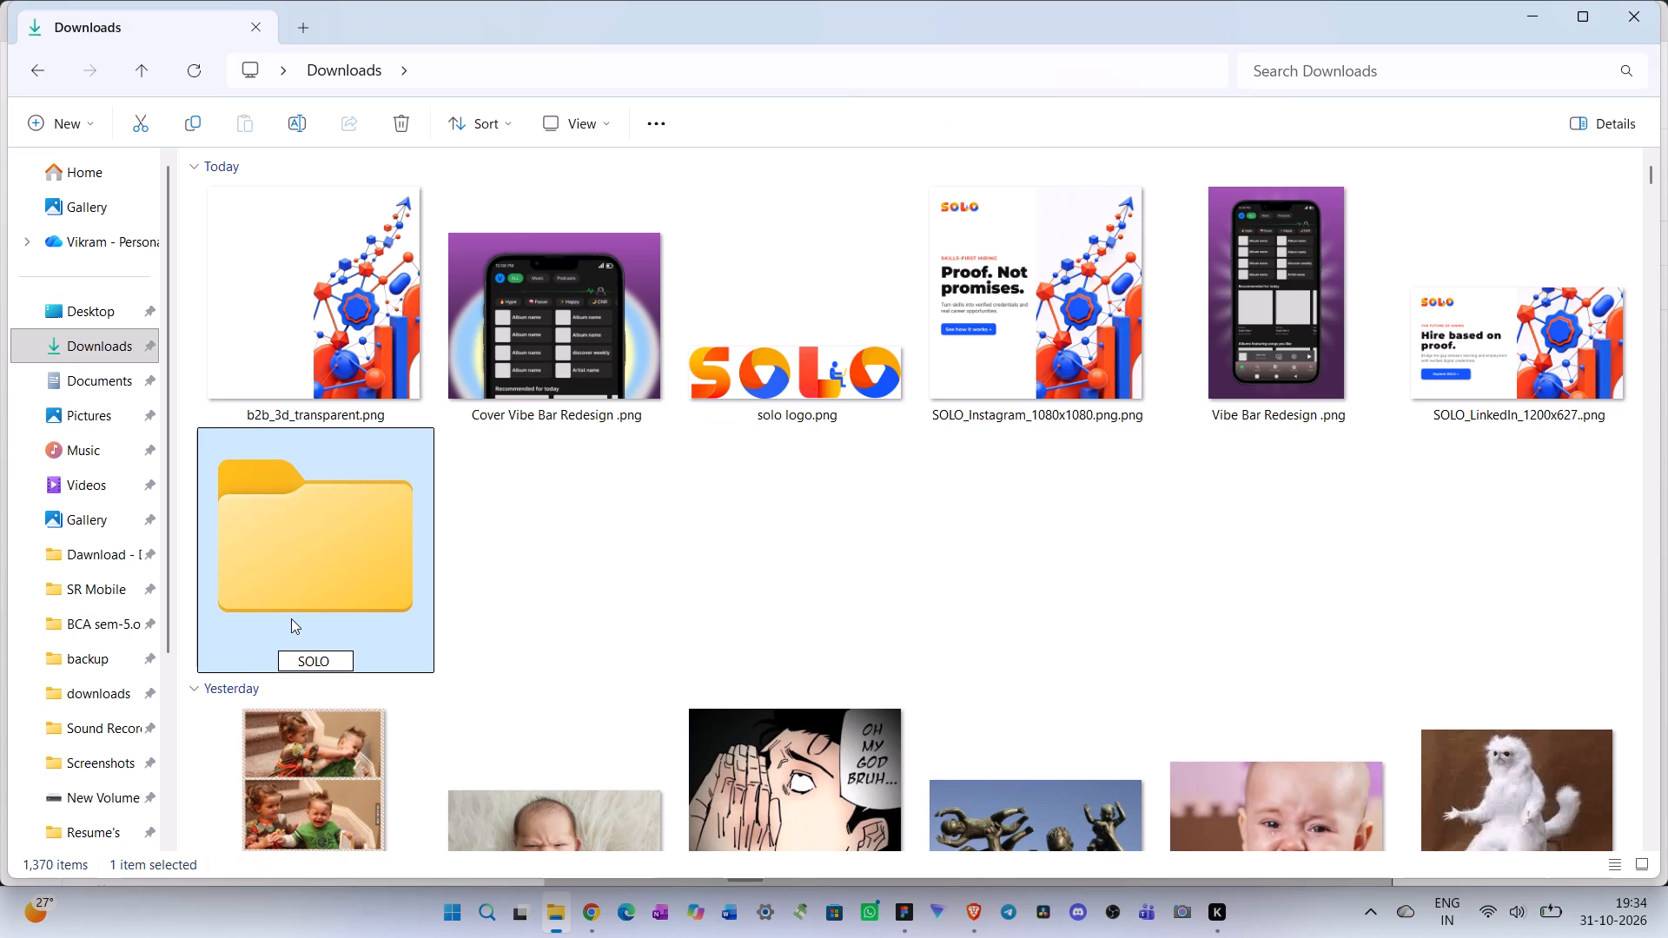
text(YOLO)
key(space)
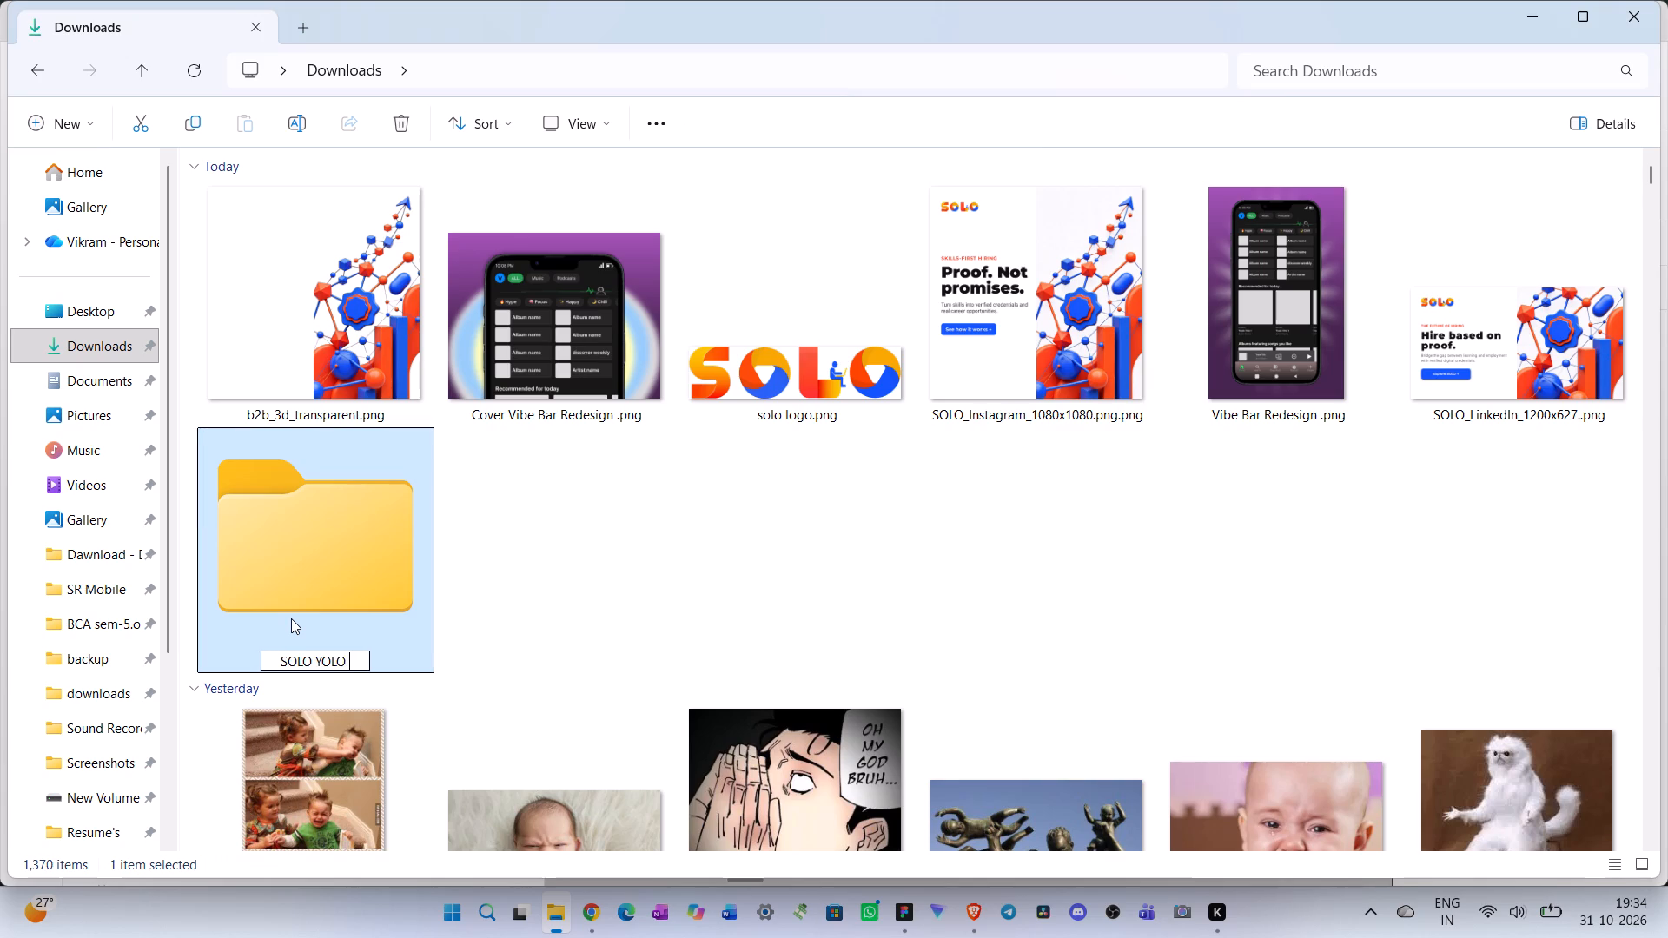
text(PRO)
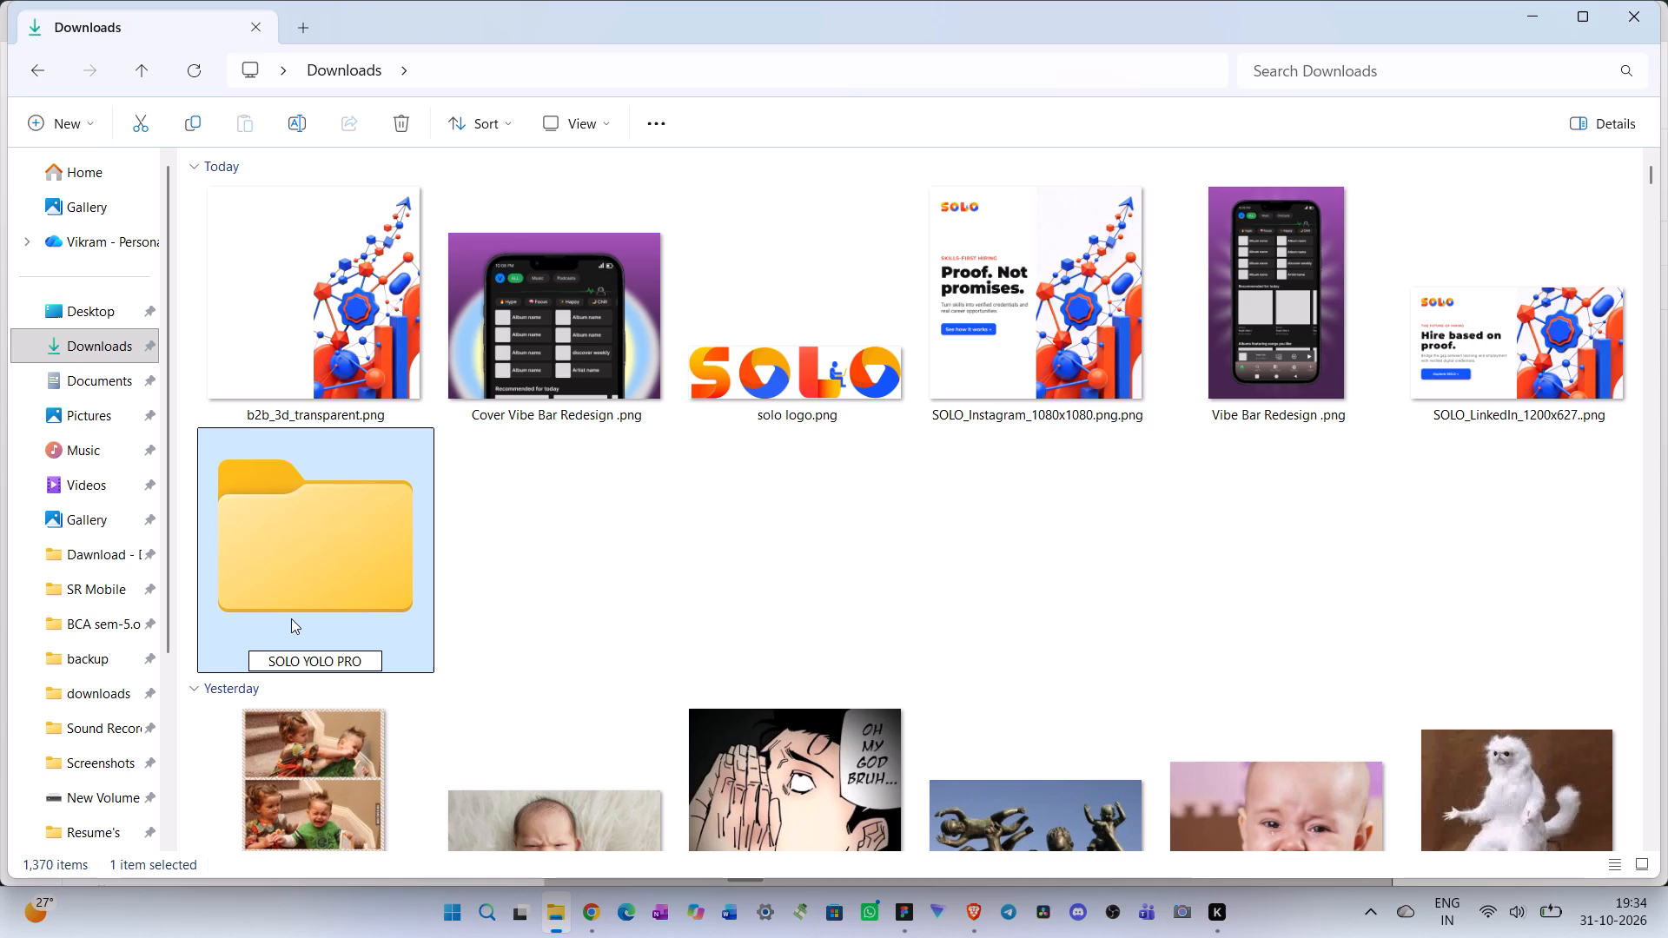
key(BackSpace)
key(BackSpace)
key(BackSpace)
text(ASSIGMENT)
key(space)
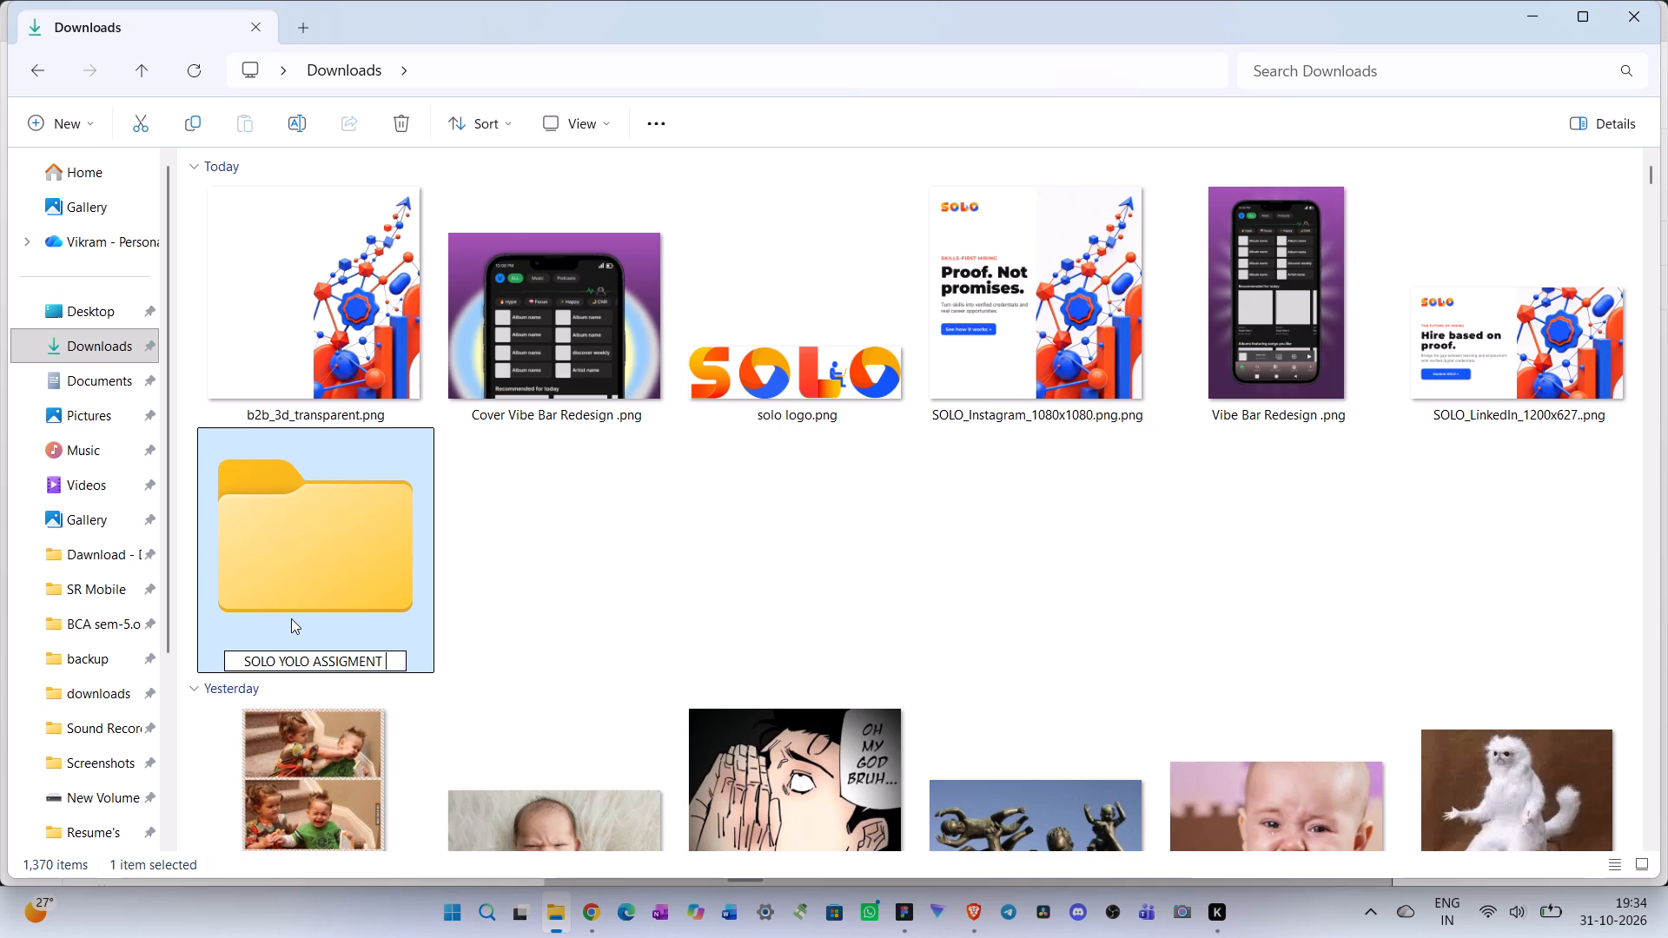
key(Return)
click(1105, 587)
Move SOLO_Instagram_1080x1080.png.png and SOLO_LinkedIn_1200x627..png into the SOLO YOLO ASSIGMENT folder.
drag(1024, 349, 388, 559)
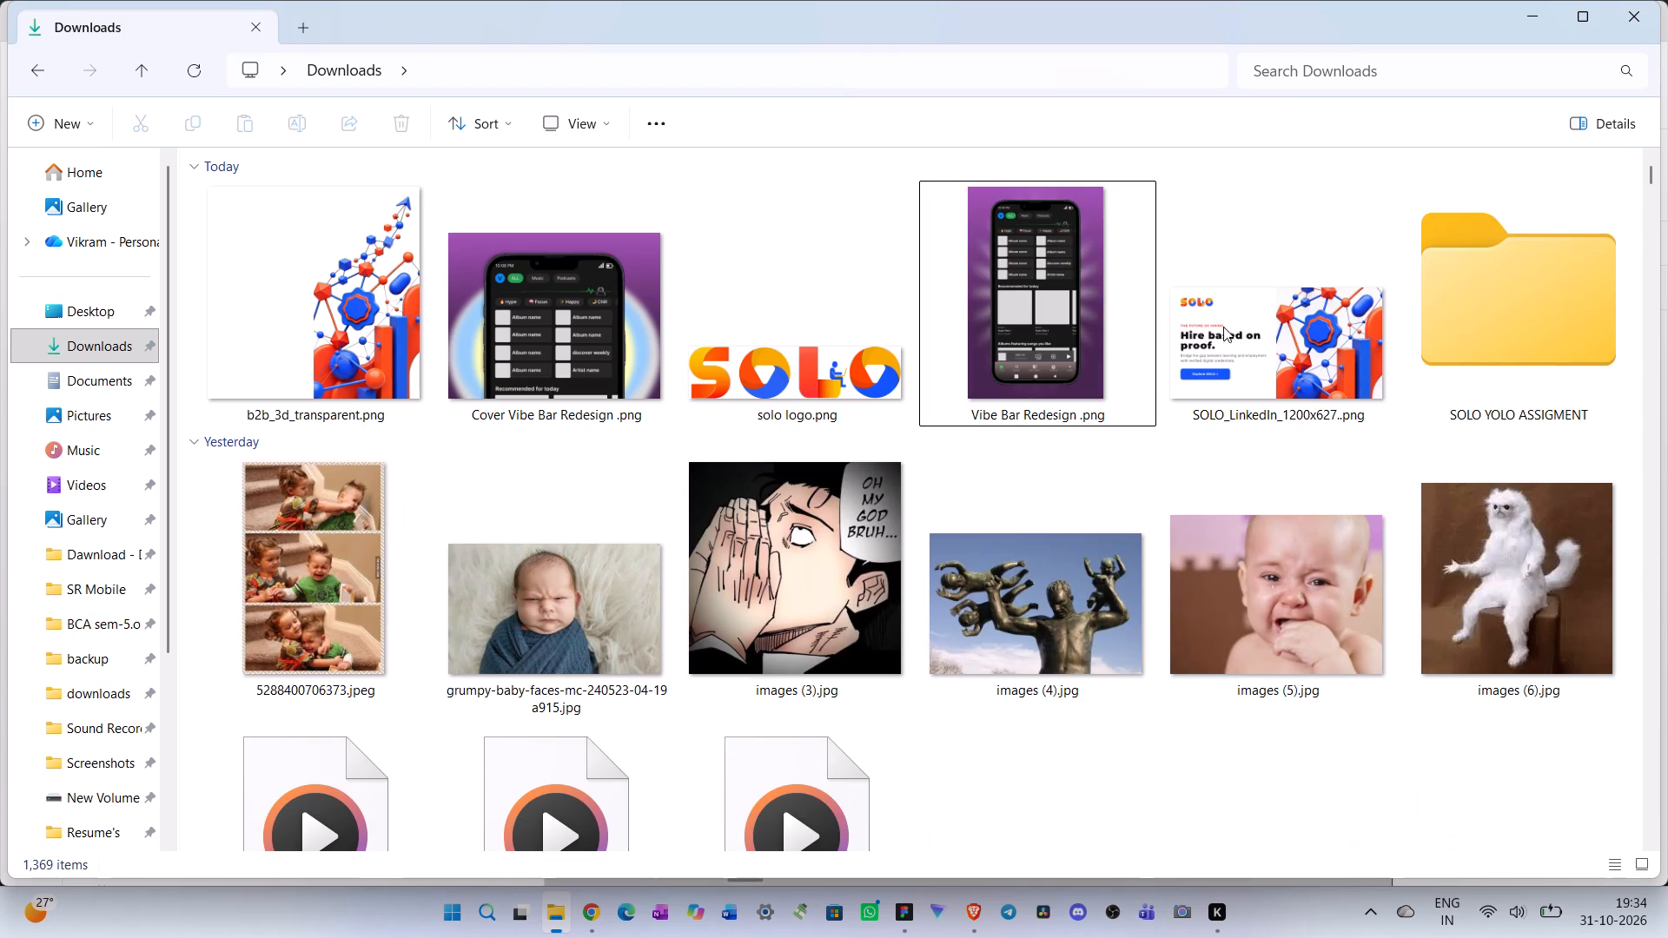
drag(1271, 339, 1431, 322)
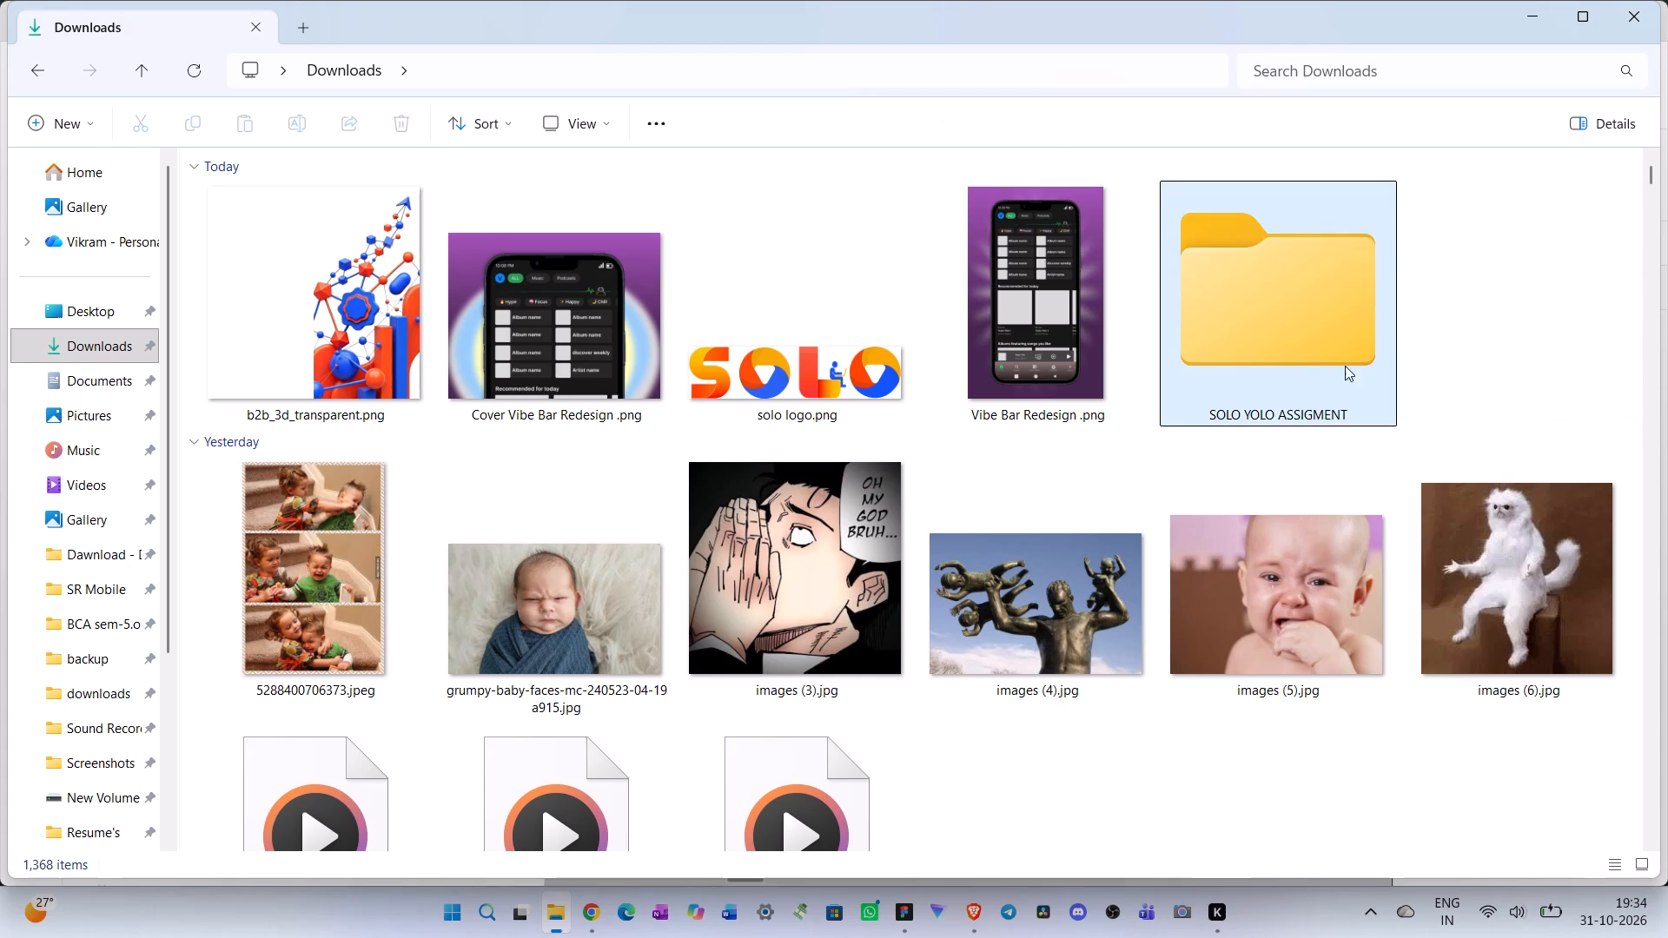
Open the SOLO YOLO ASSIGMENT folder and enlarge its thumbnails to check the two exported PNGs.
click(1314, 370)
double_click(1281, 331)
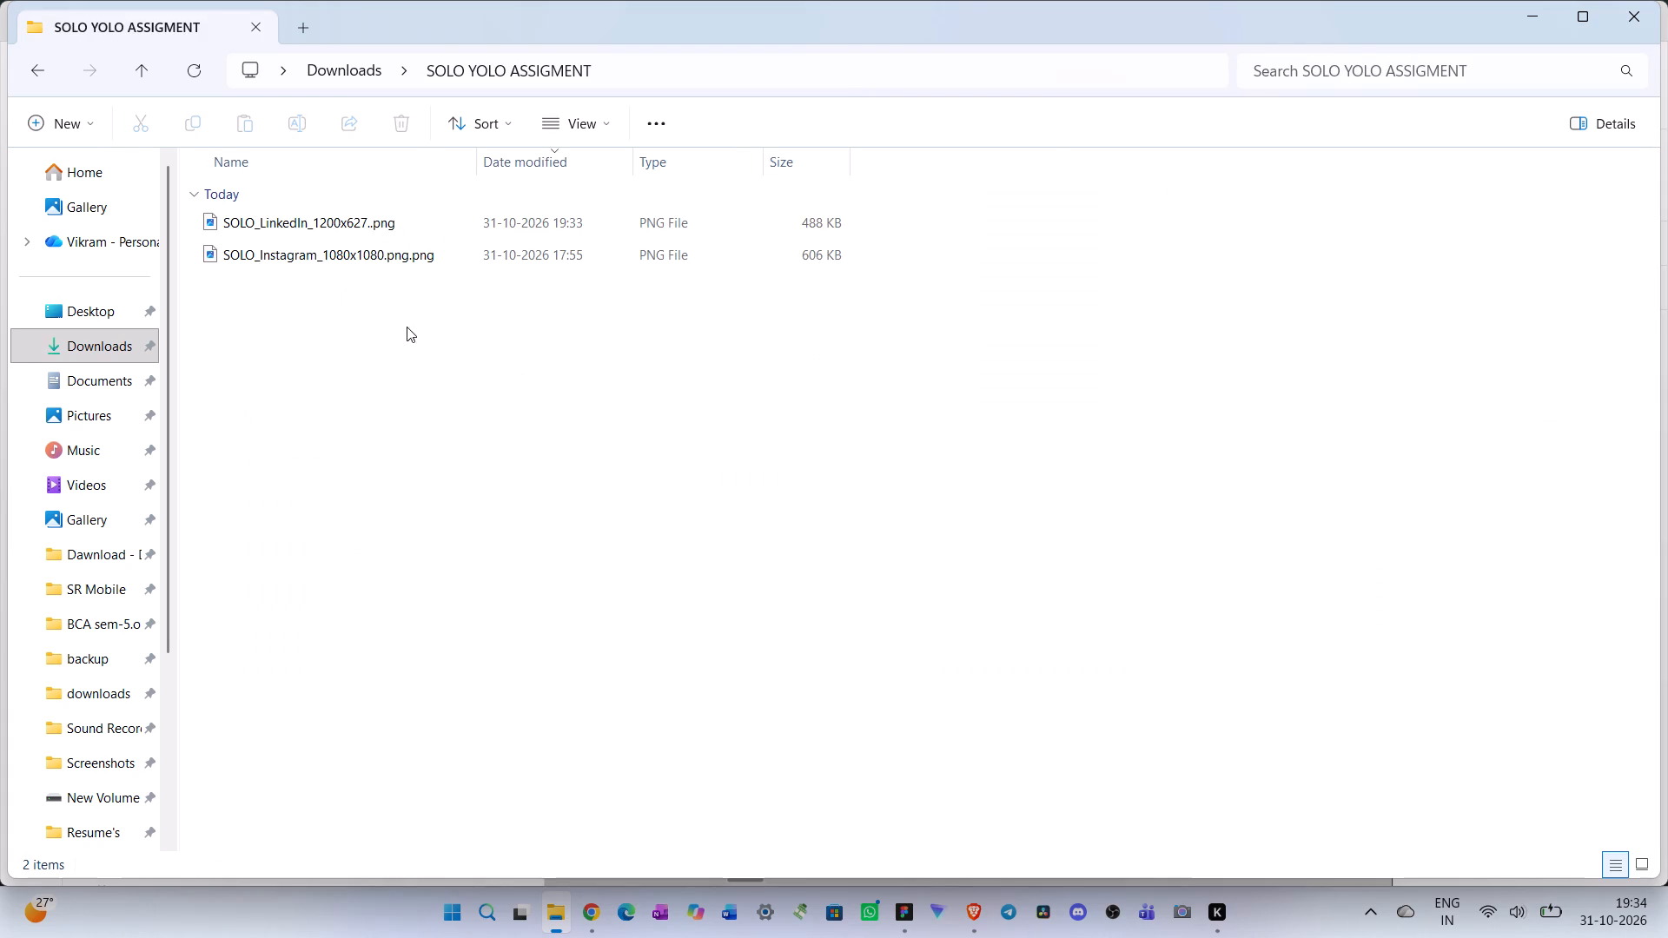
ctrl+scroll(481, 360, up, 20)
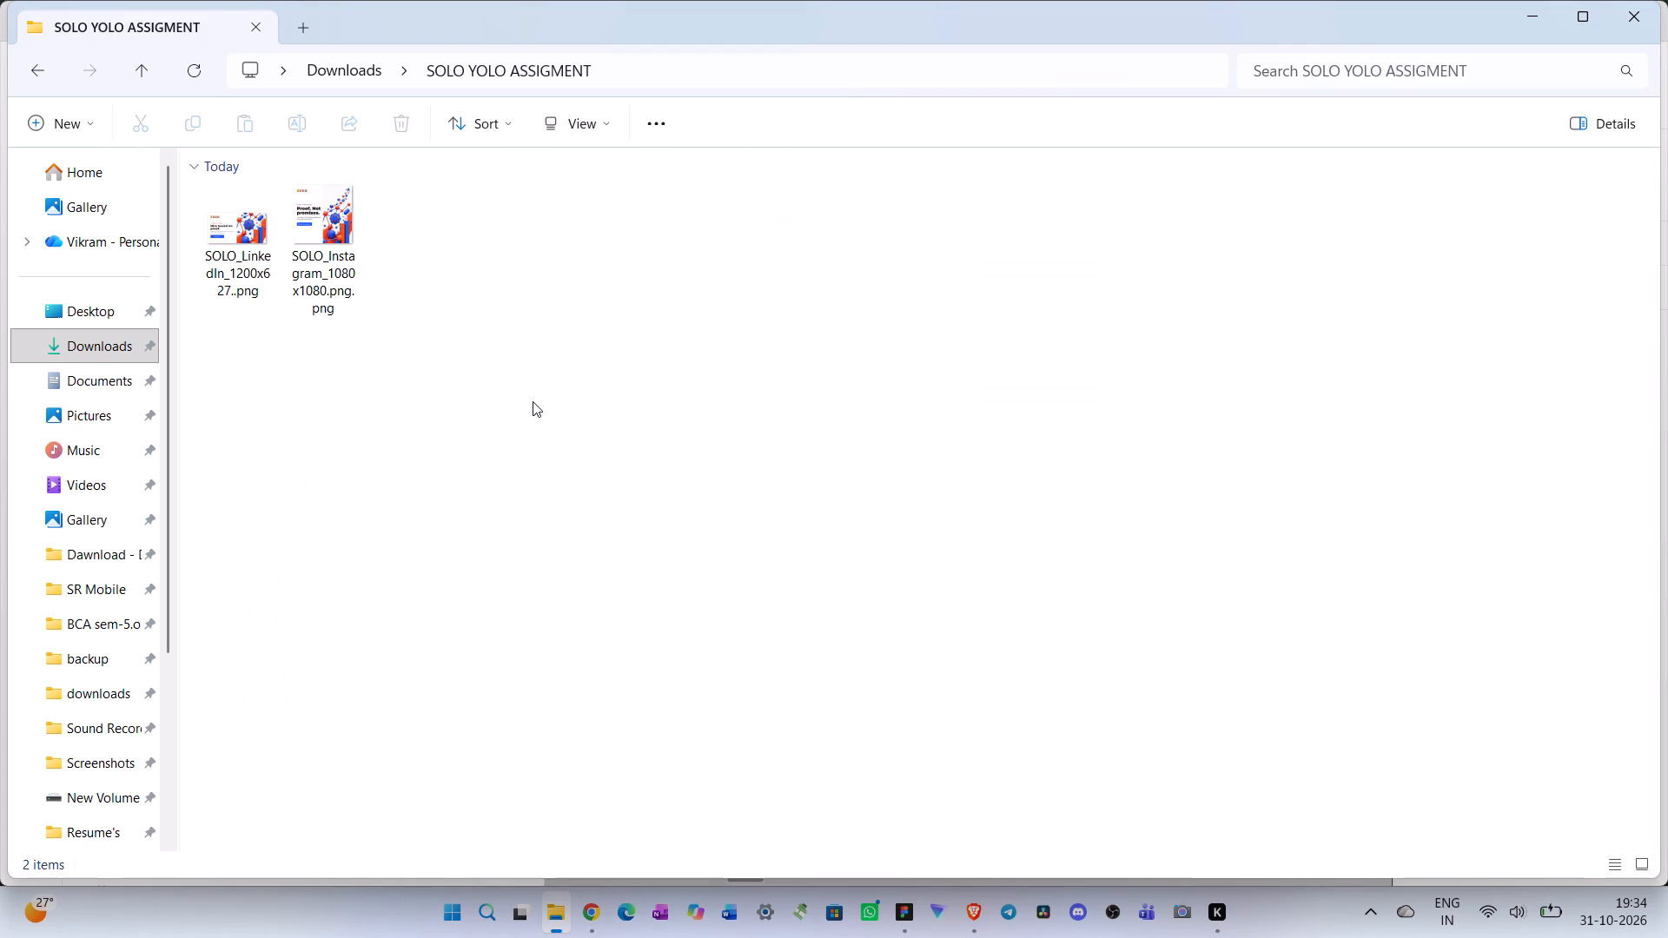
ctrl+scroll(533, 401, up, 20)
ctrl+scroll(533, 401, up, 2)
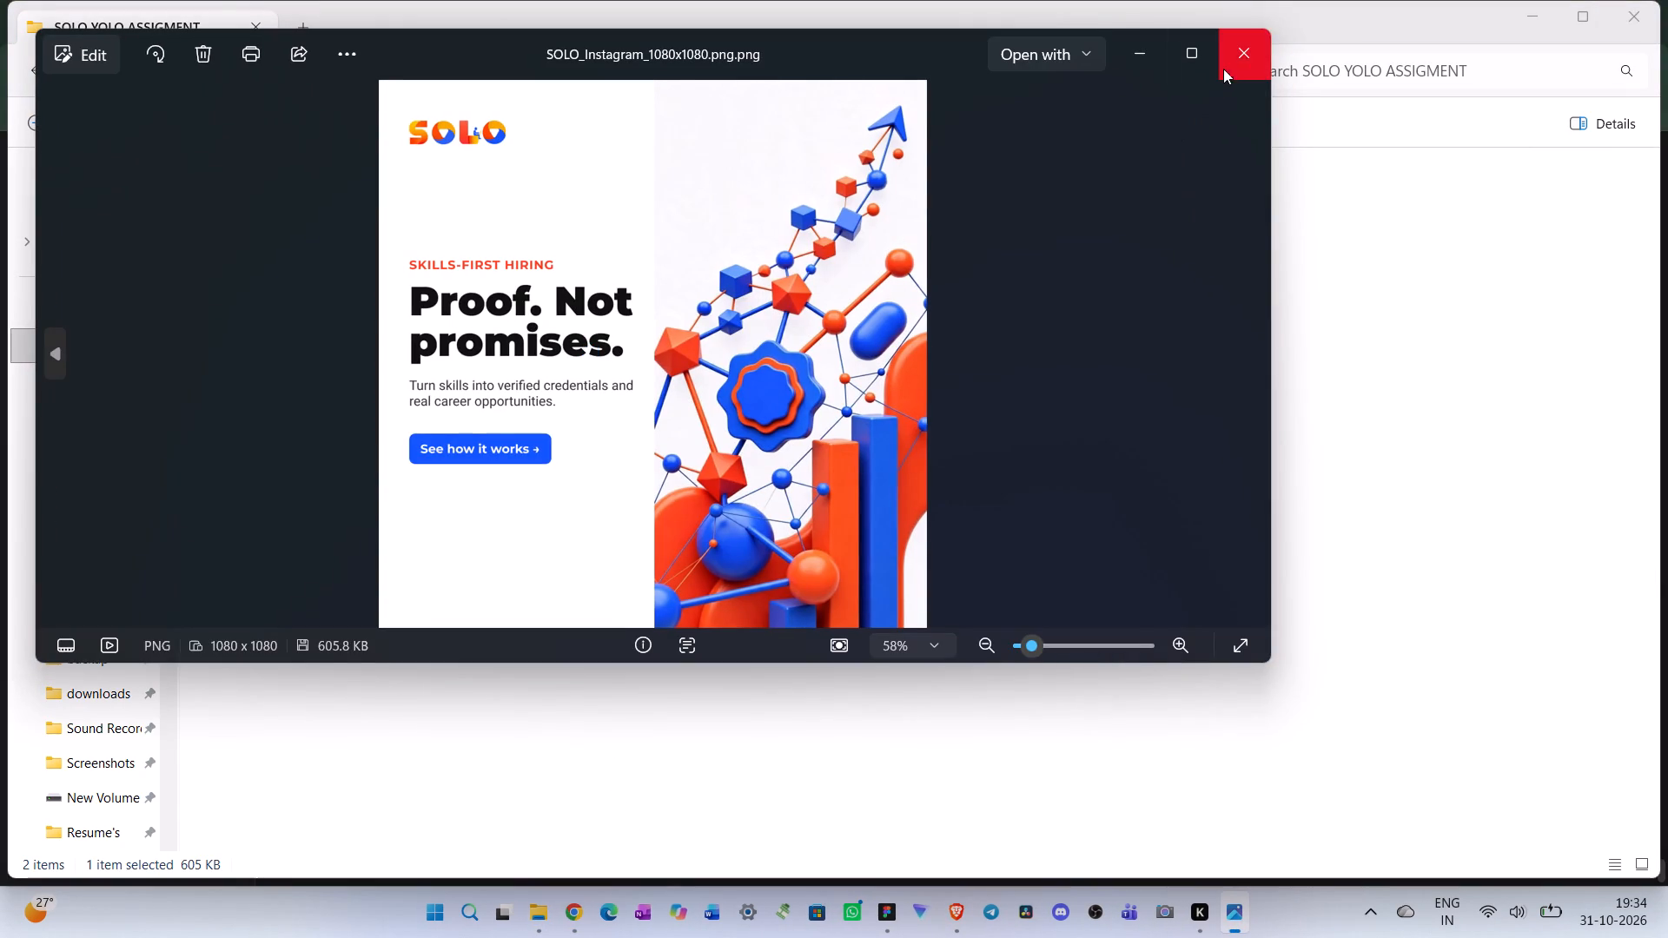
Close the image preview and delete SOLO_Instagram_1080x1080.png.png from the SOLO YOLO ASSIGMENT folder.
click(1254, 48)
click(525, 318)
key(Delete)
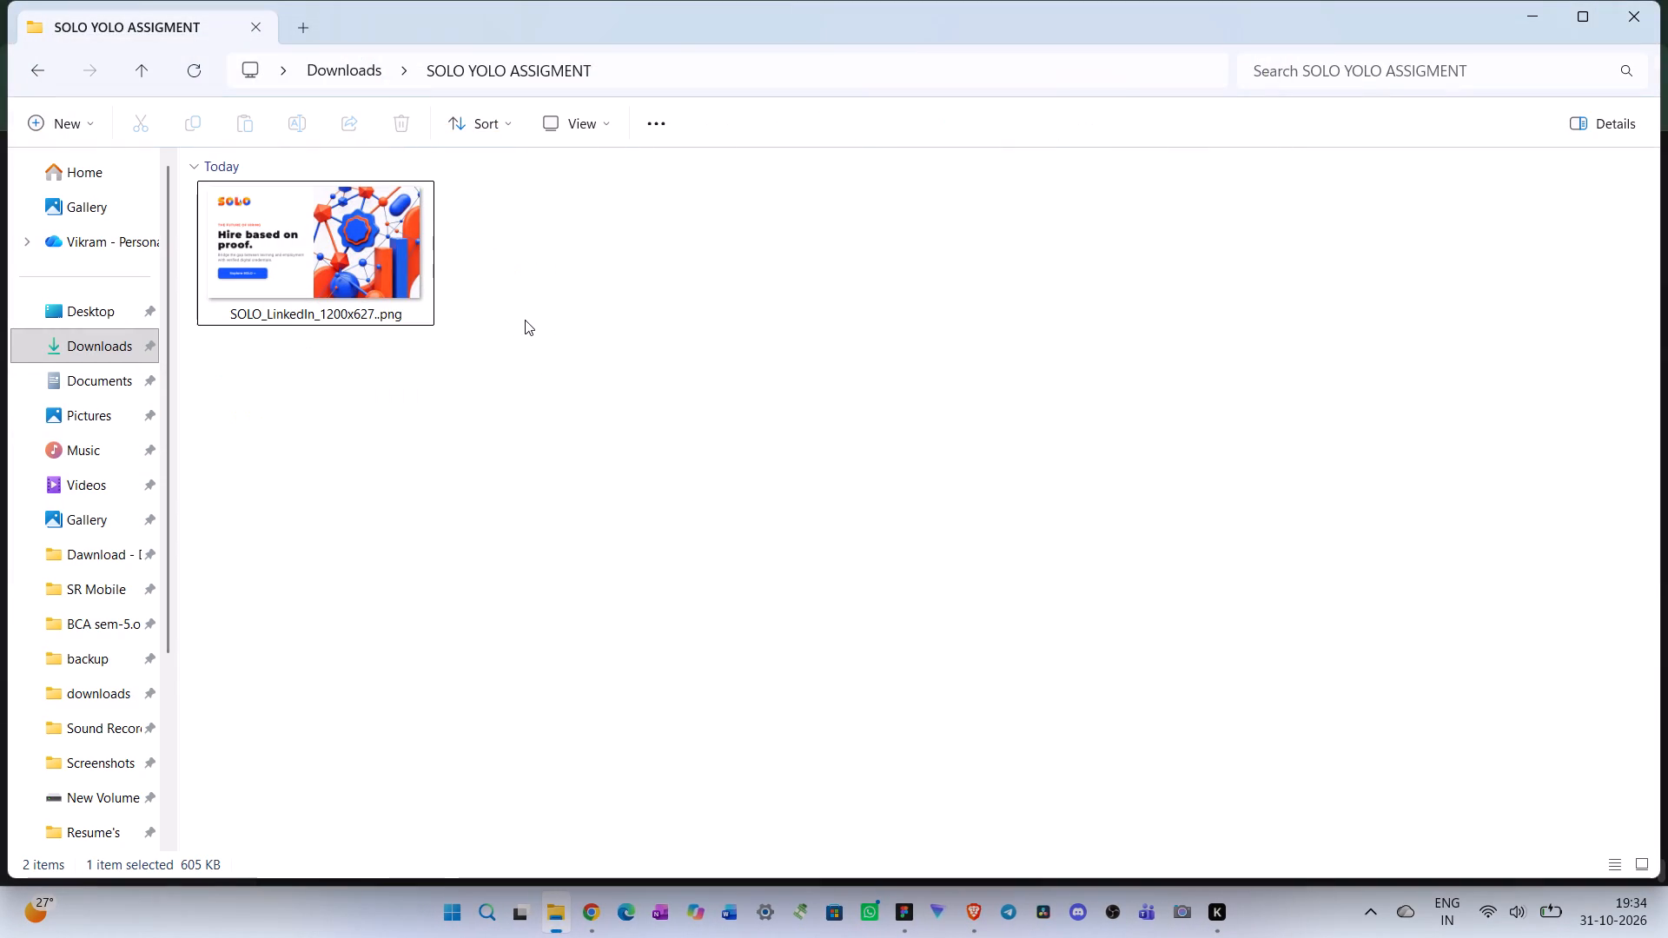
Switch to Figma and inspect the drop shadow settings of the "See how it works" button in the Instagram frame.
key(alt+Tab)
key(alt+Tab)
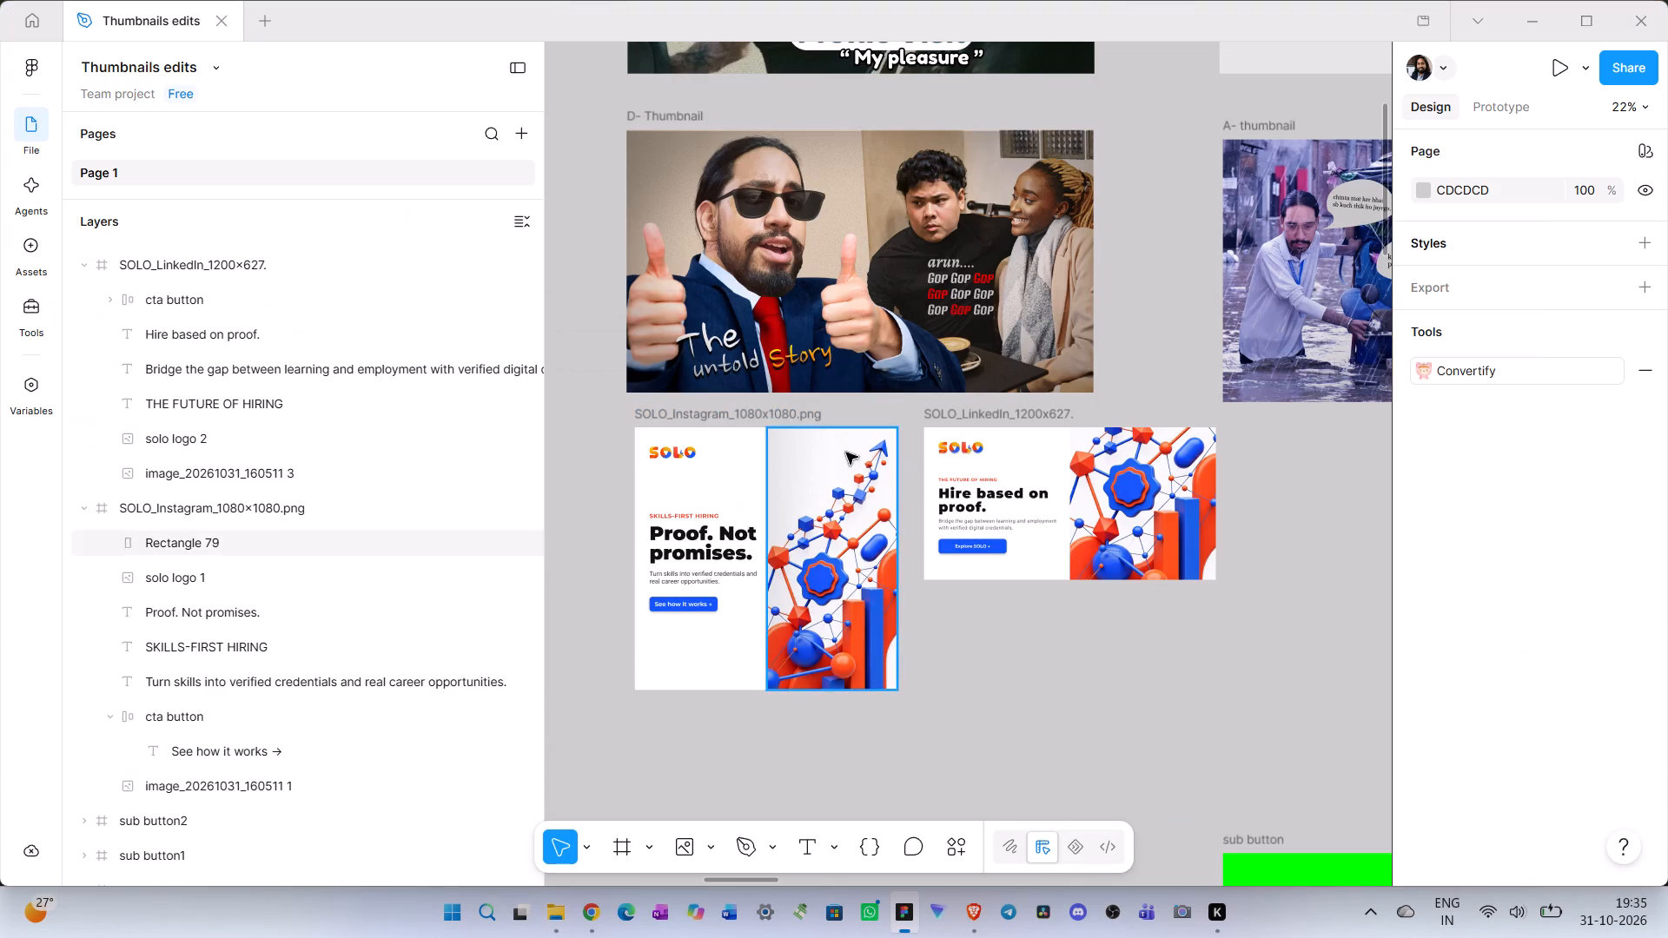
click(1034, 689)
scroll(785, 645, right, 1)
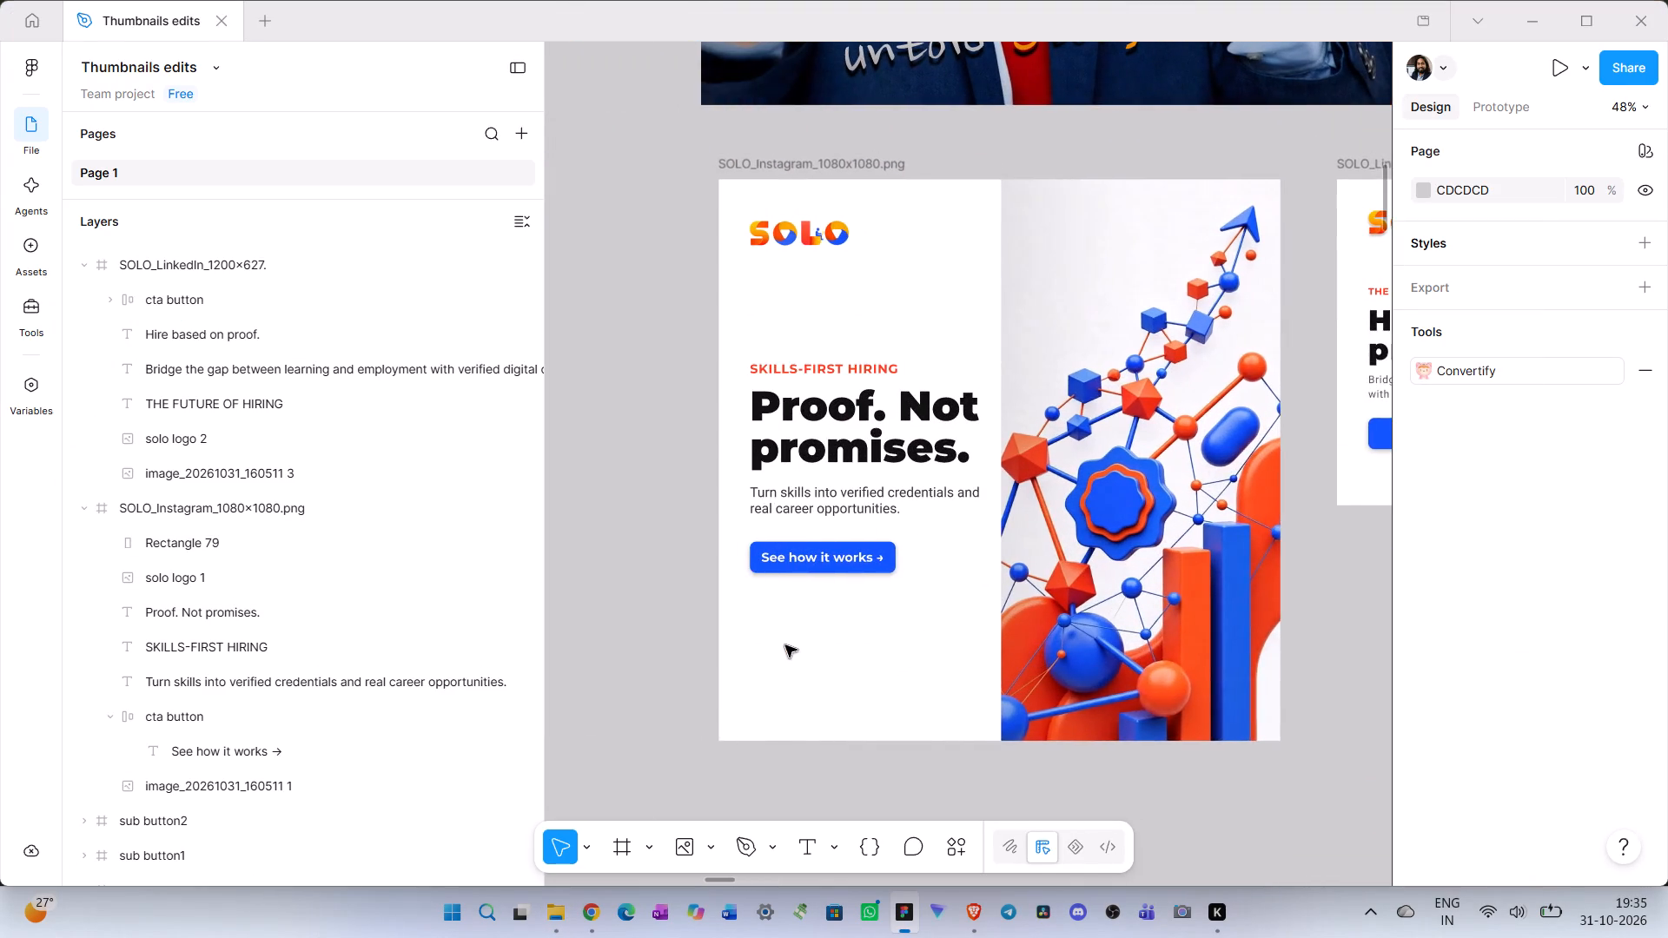
click(899, 424)
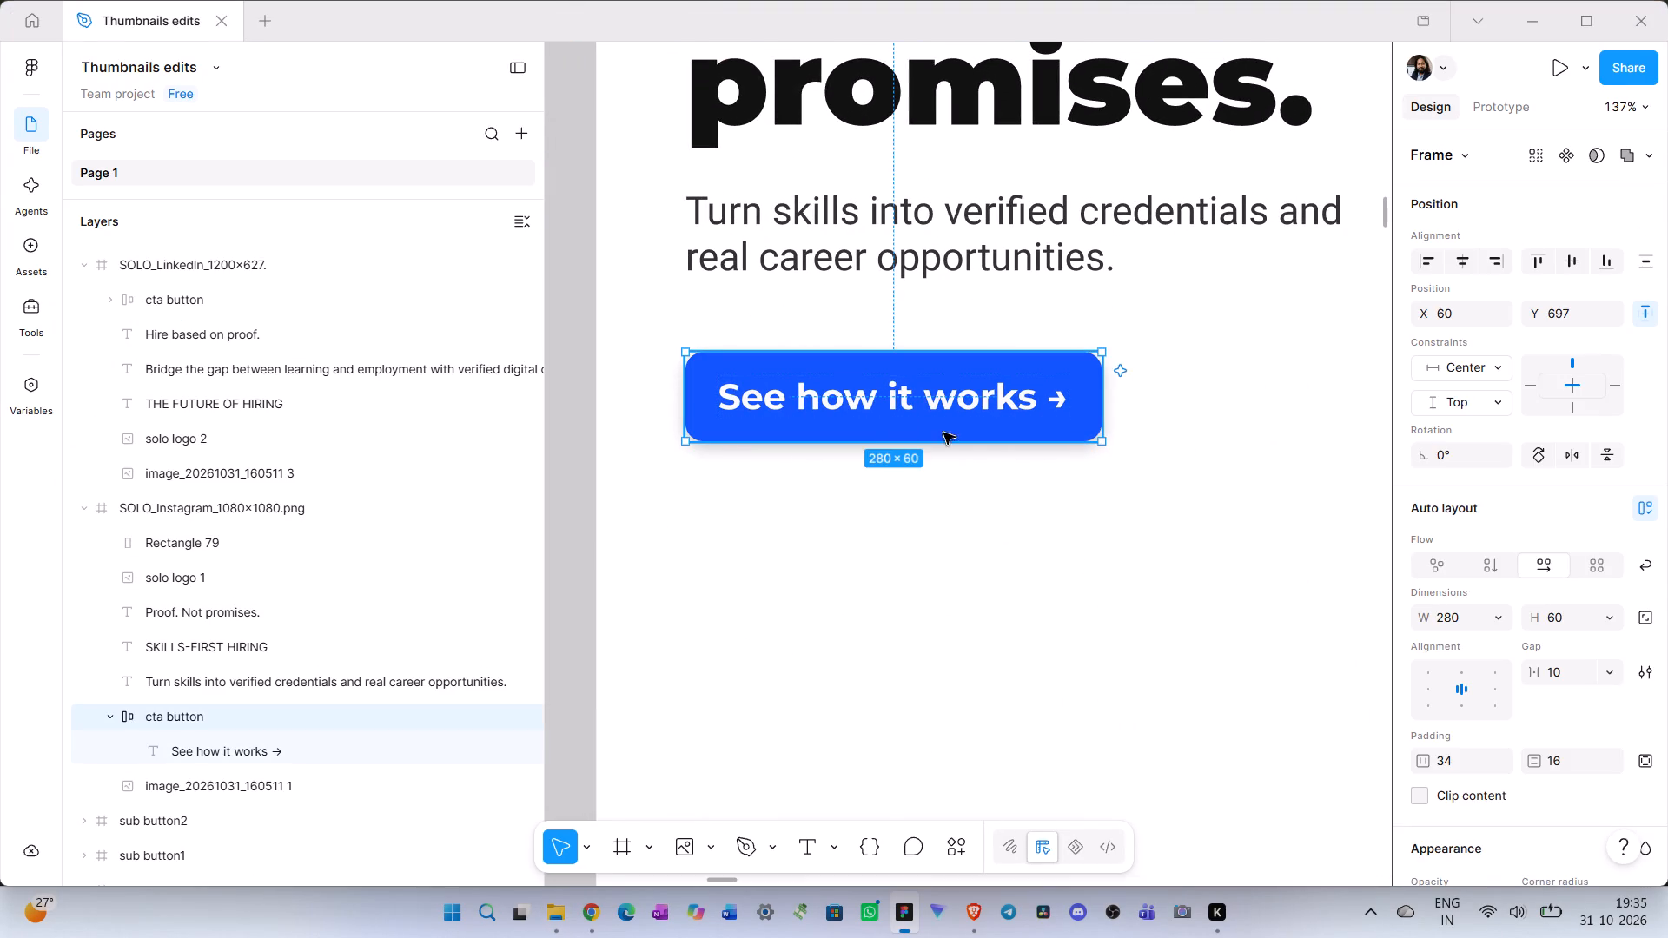
scroll(1649, 568, down, 2)
scroll(1512, 774, down, 2)
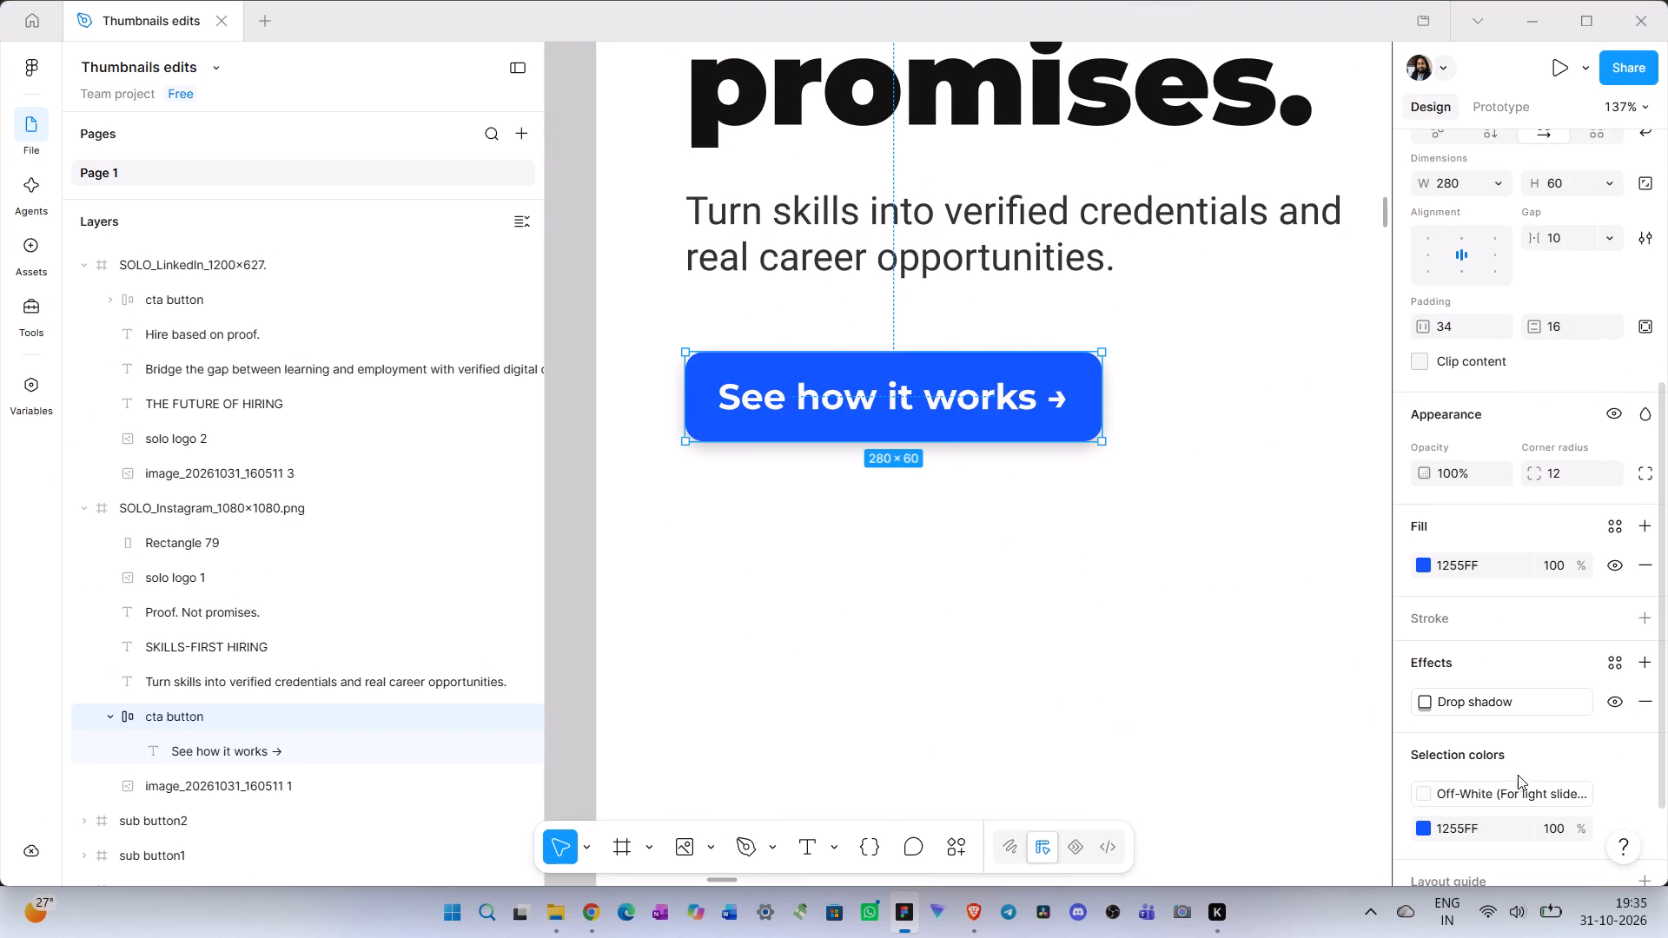
scroll(1523, 776, down, 2)
click(1498, 584)
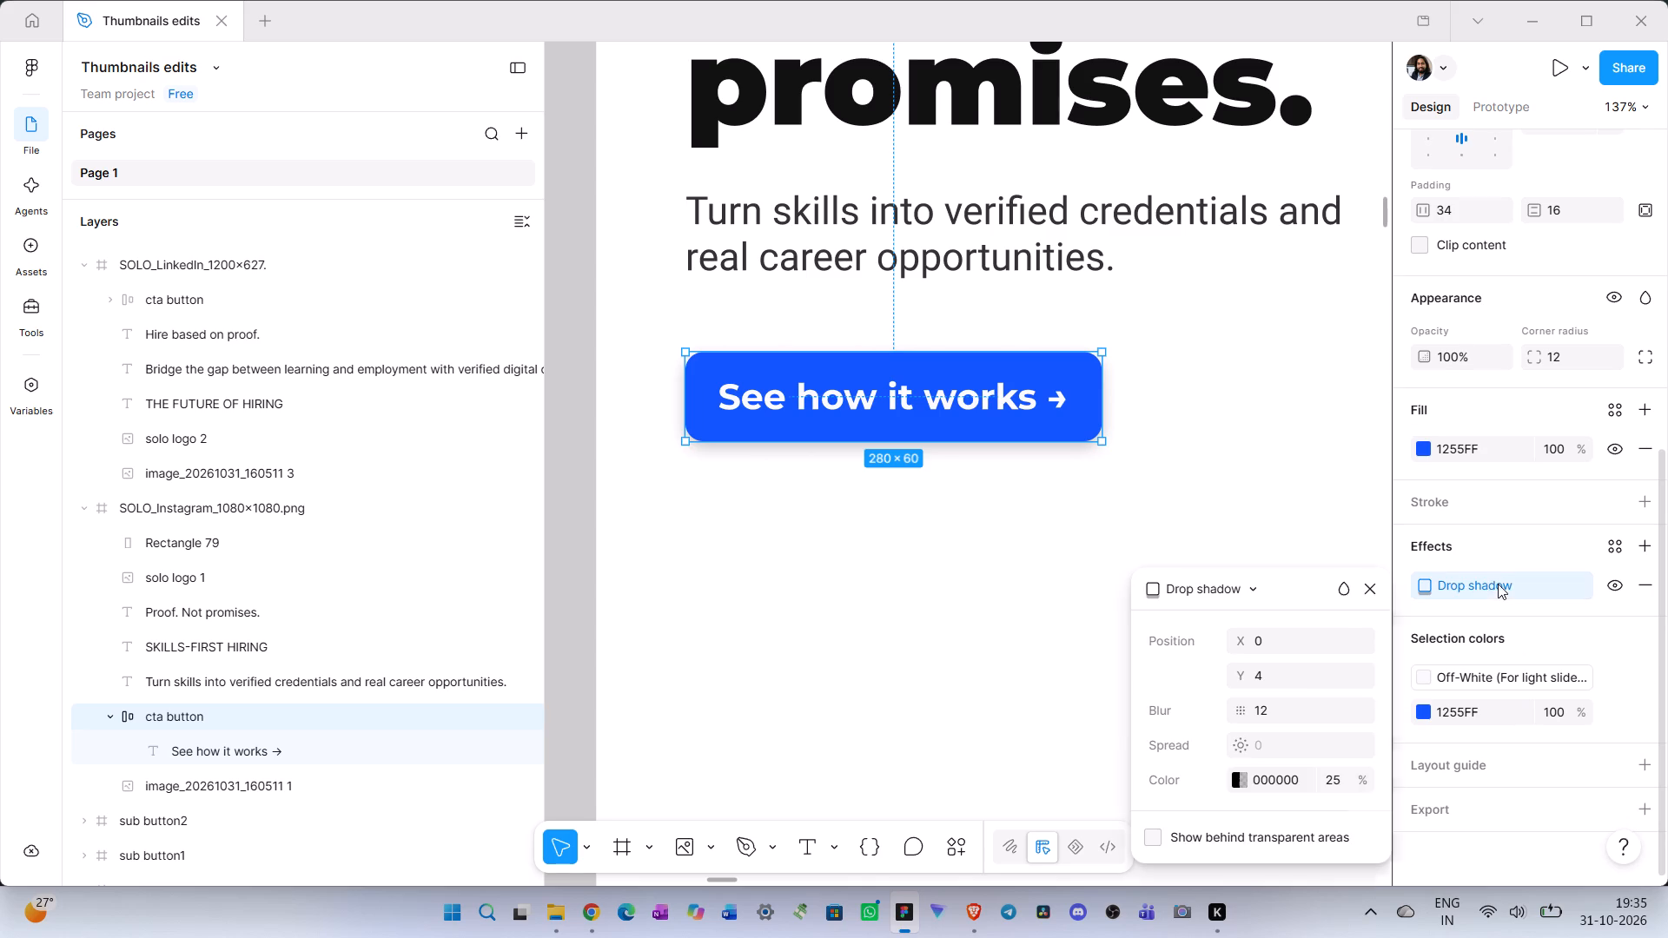
click(1040, 602)
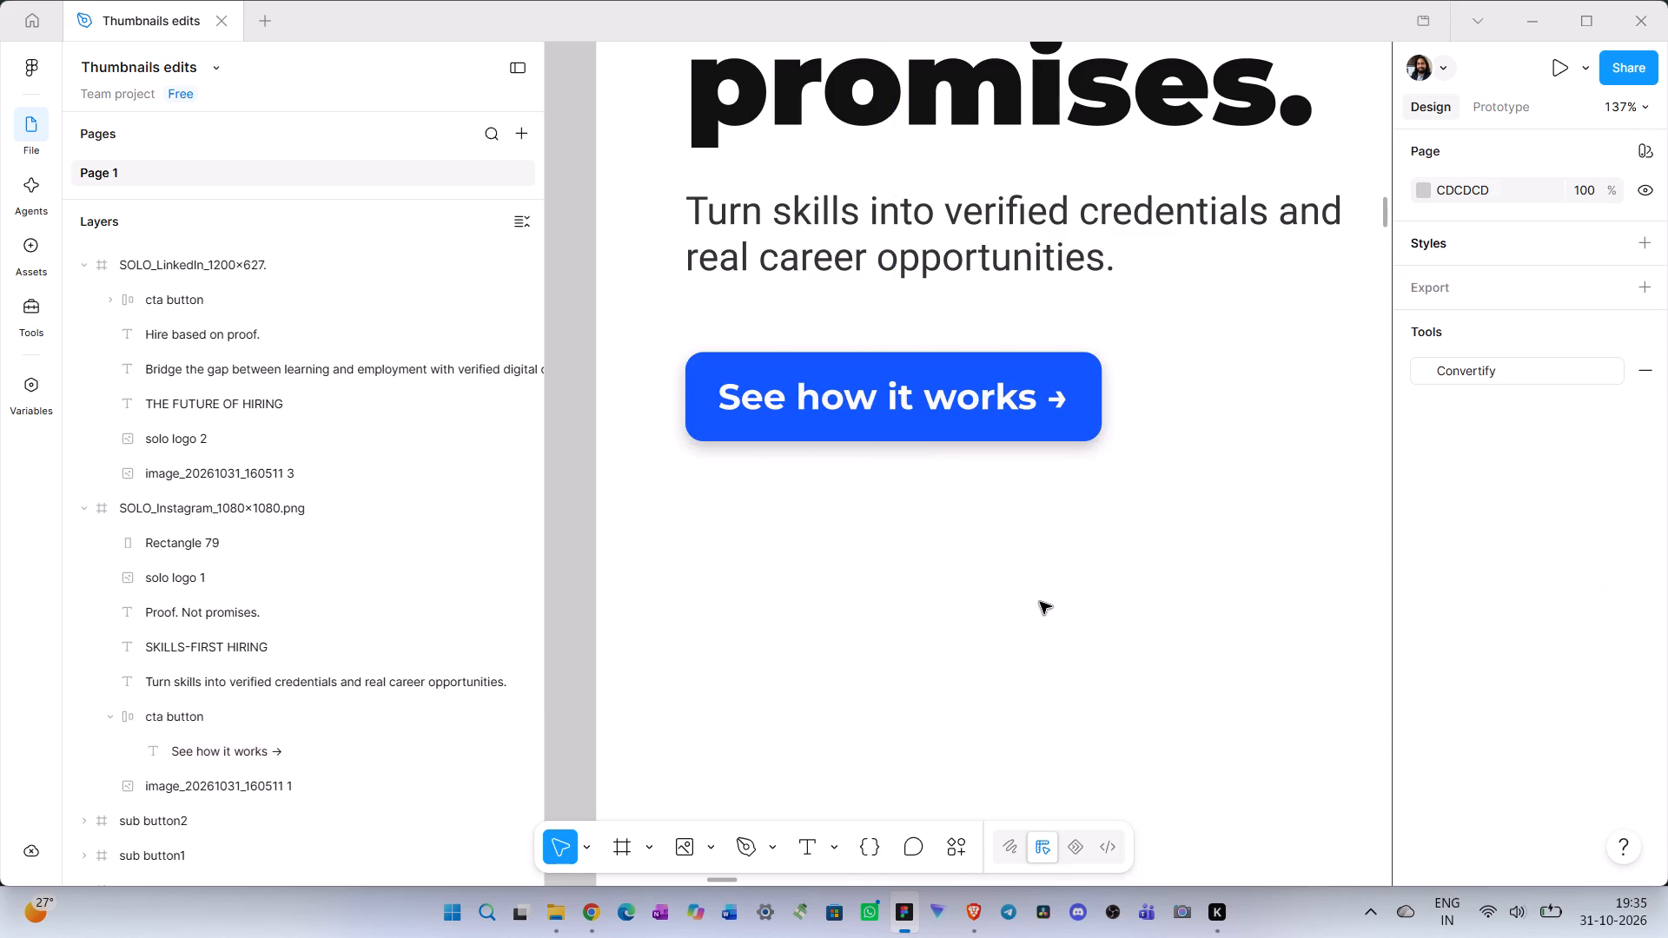
scroll(1040, 602, left, 4)
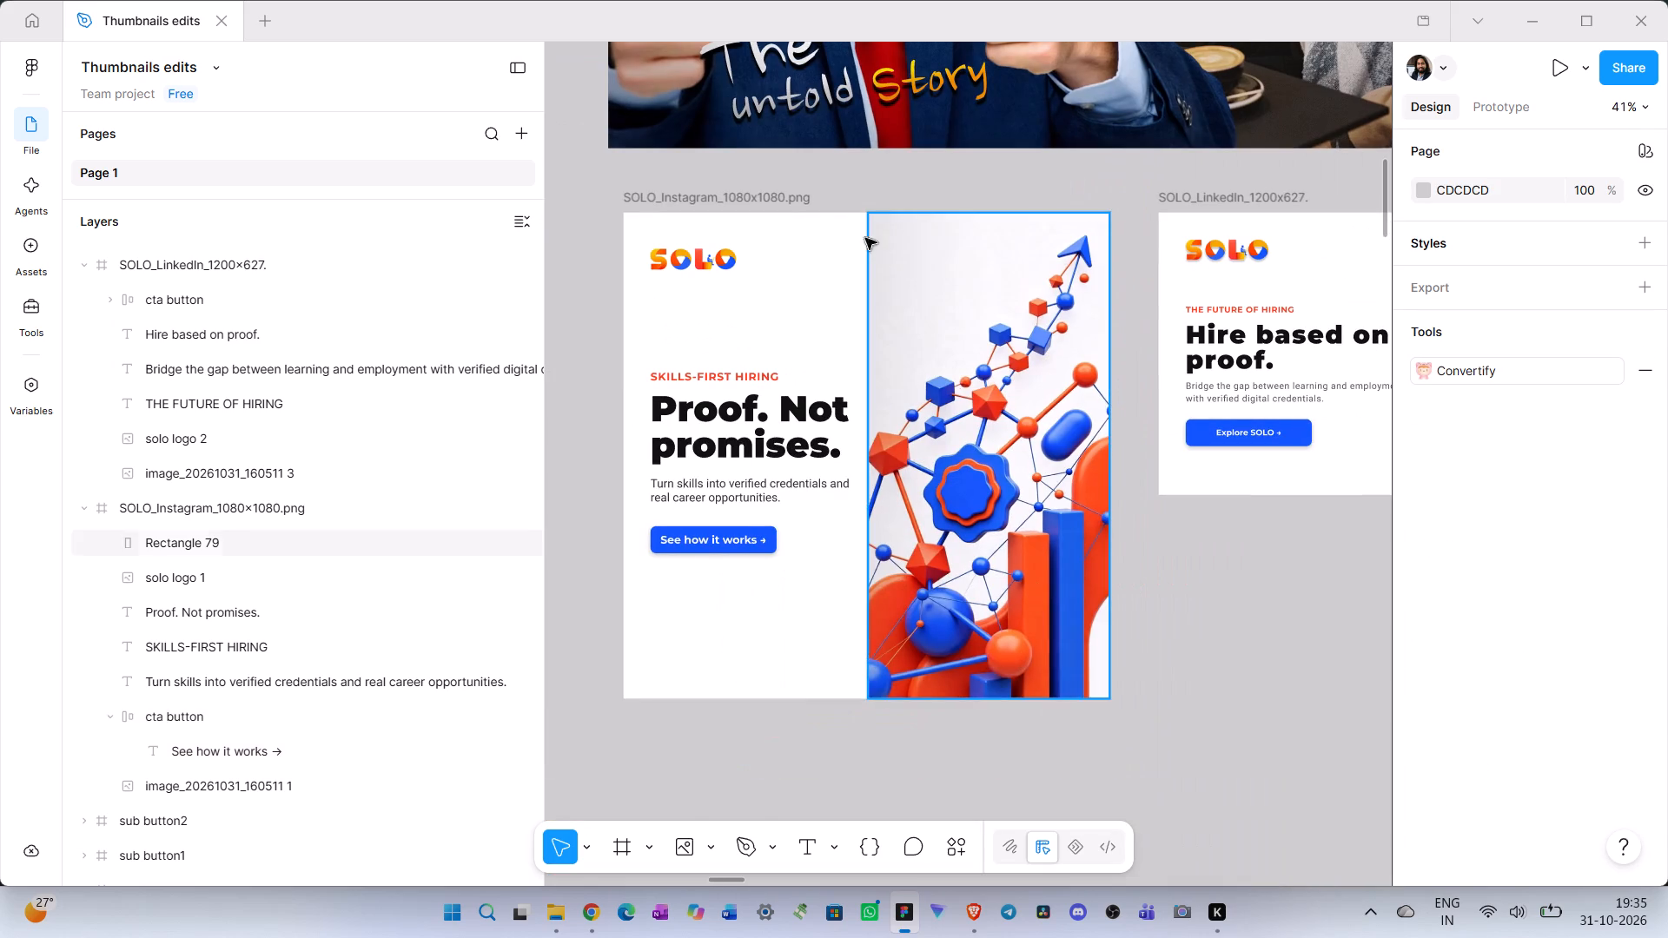
Compare the SOLO logo's size, position and effects in the Instagram frame with the logo in the LinkedIn frame.
click(703, 254)
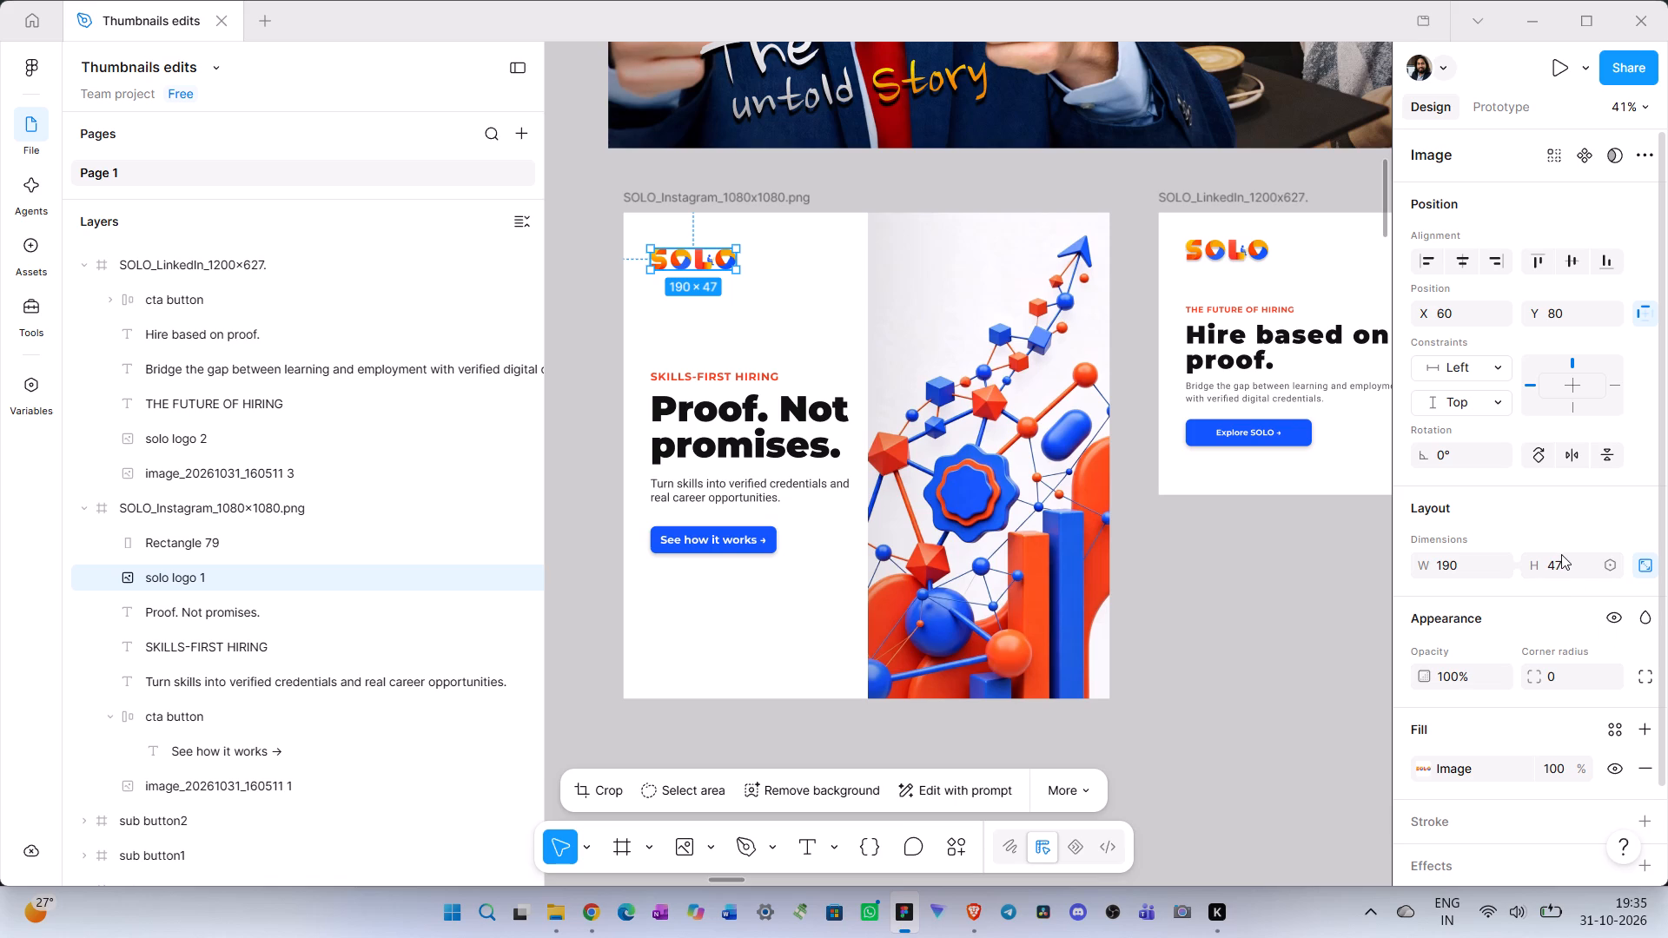
click(1241, 250)
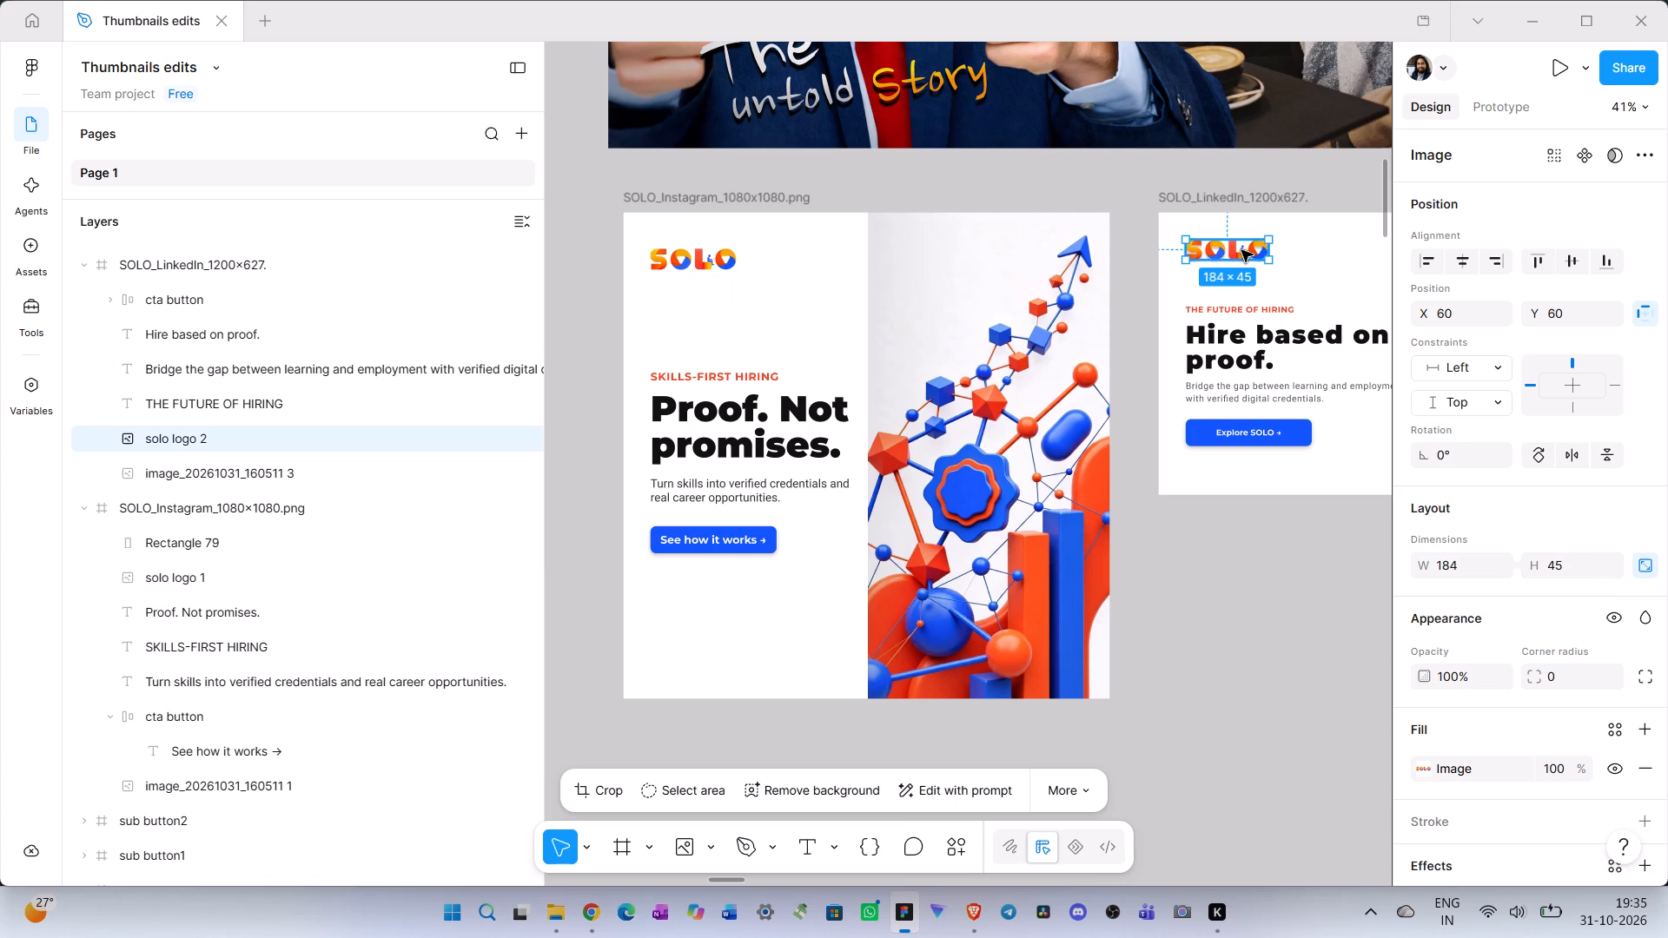
click(683, 254)
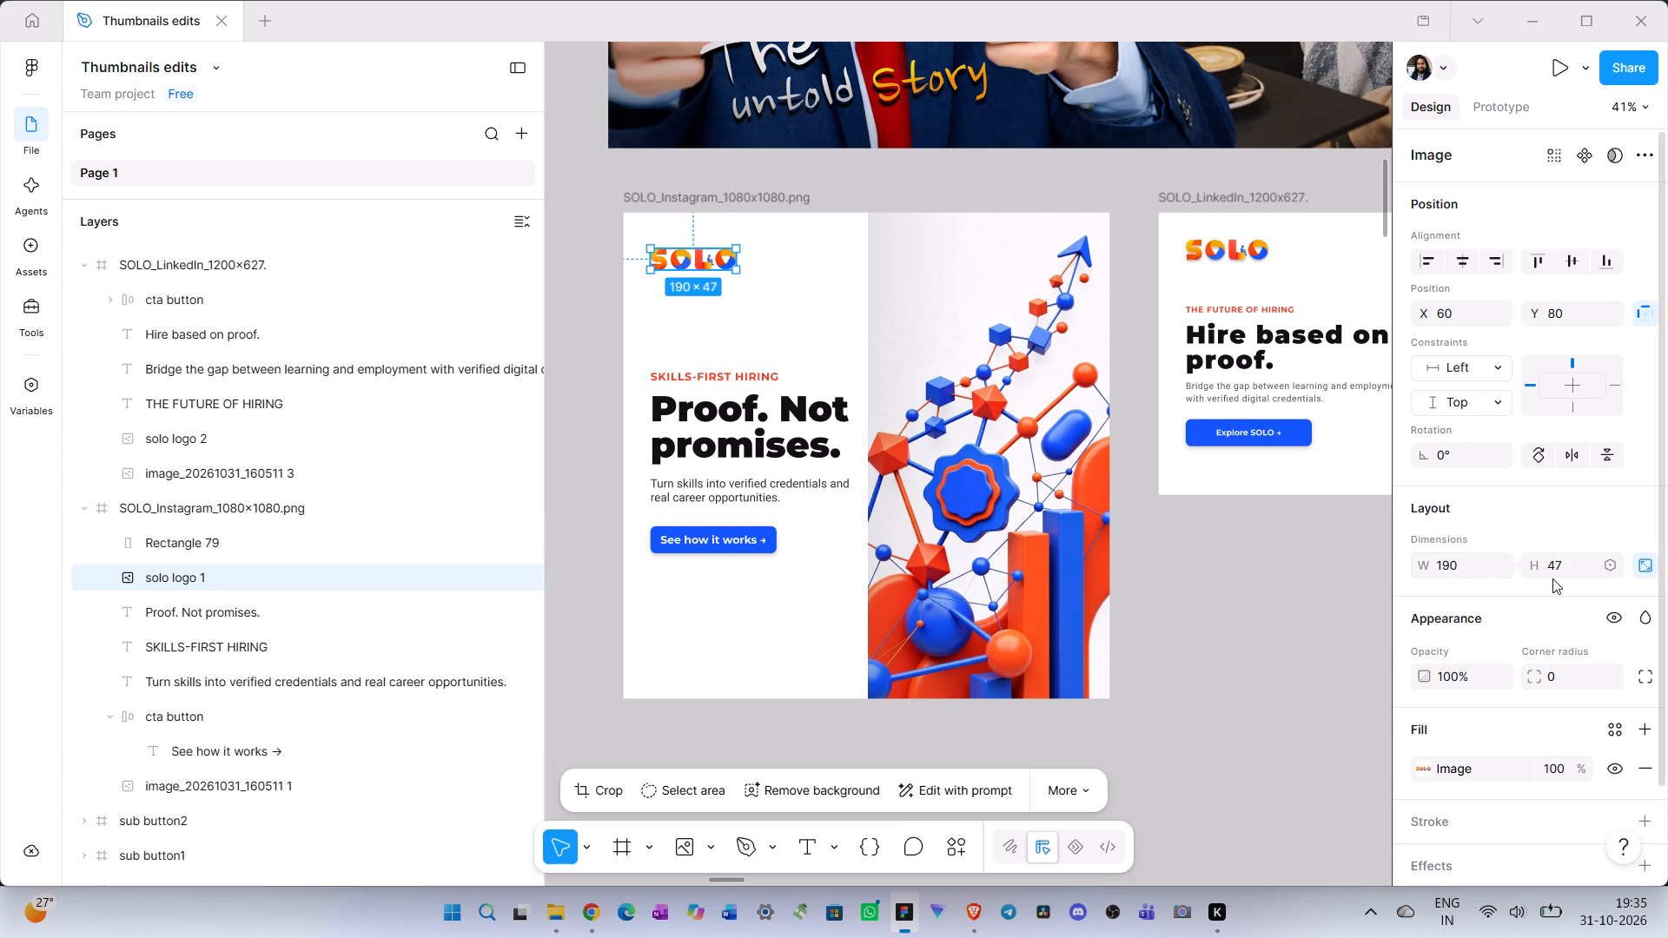
ctrl+scroll(746, 271, up, 4)
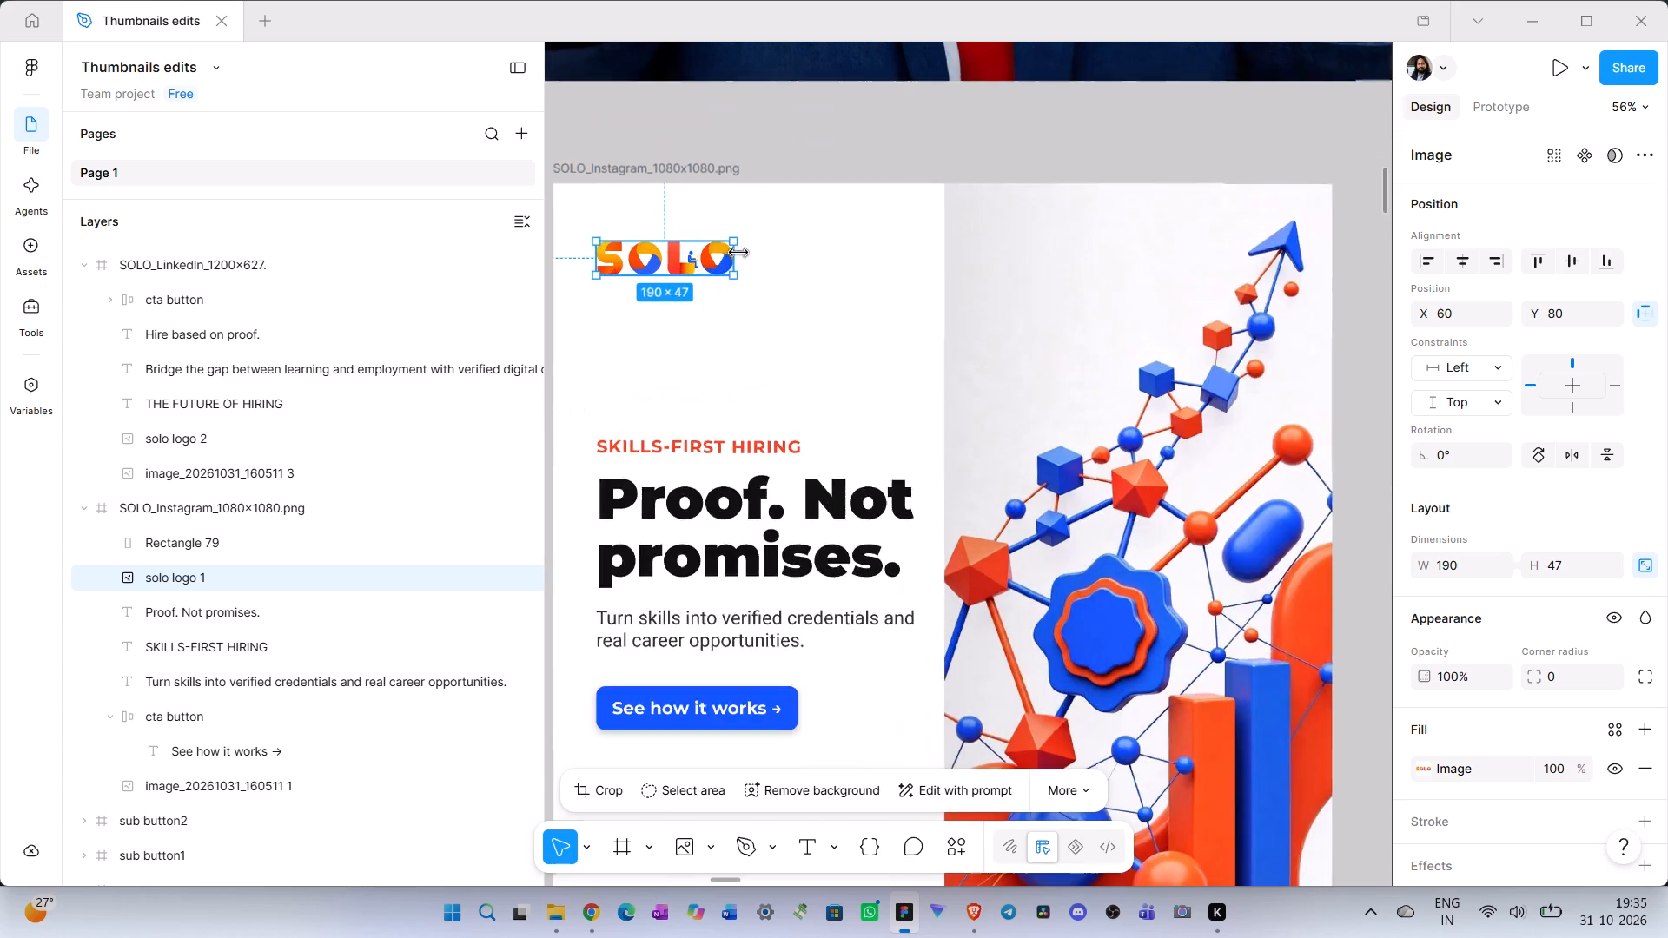
ctrl+scroll(795, 277, up, 4)
scroll(683, 280, right, 1)
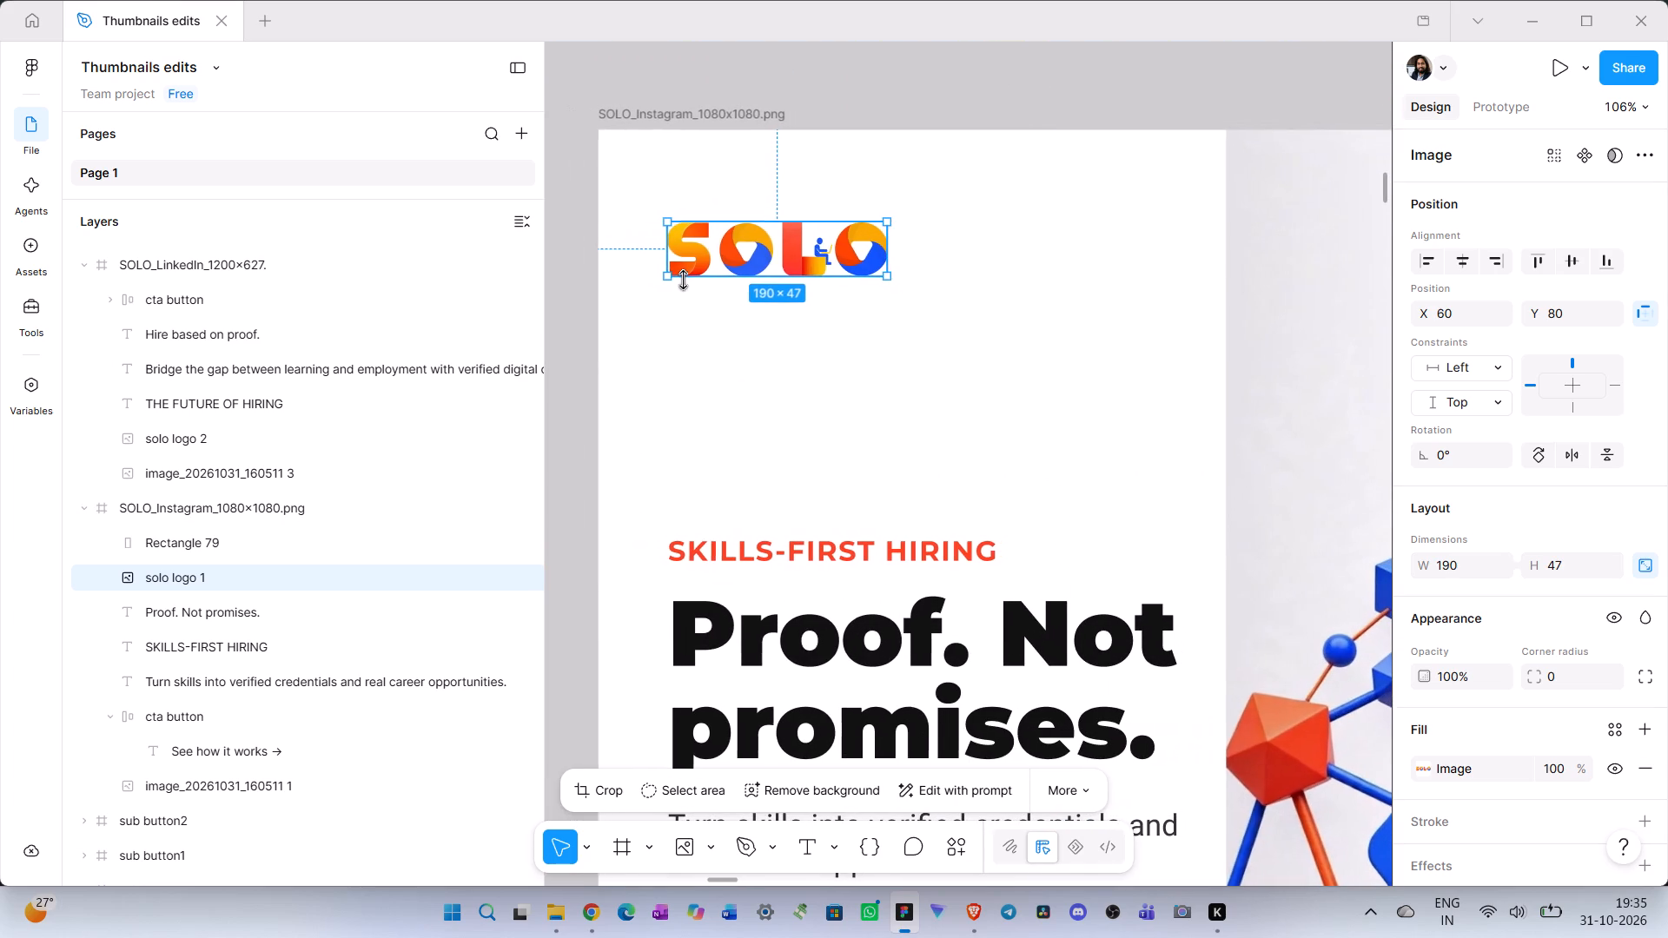
scroll(683, 280, right, 1)
scroll(1476, 569, down, 13)
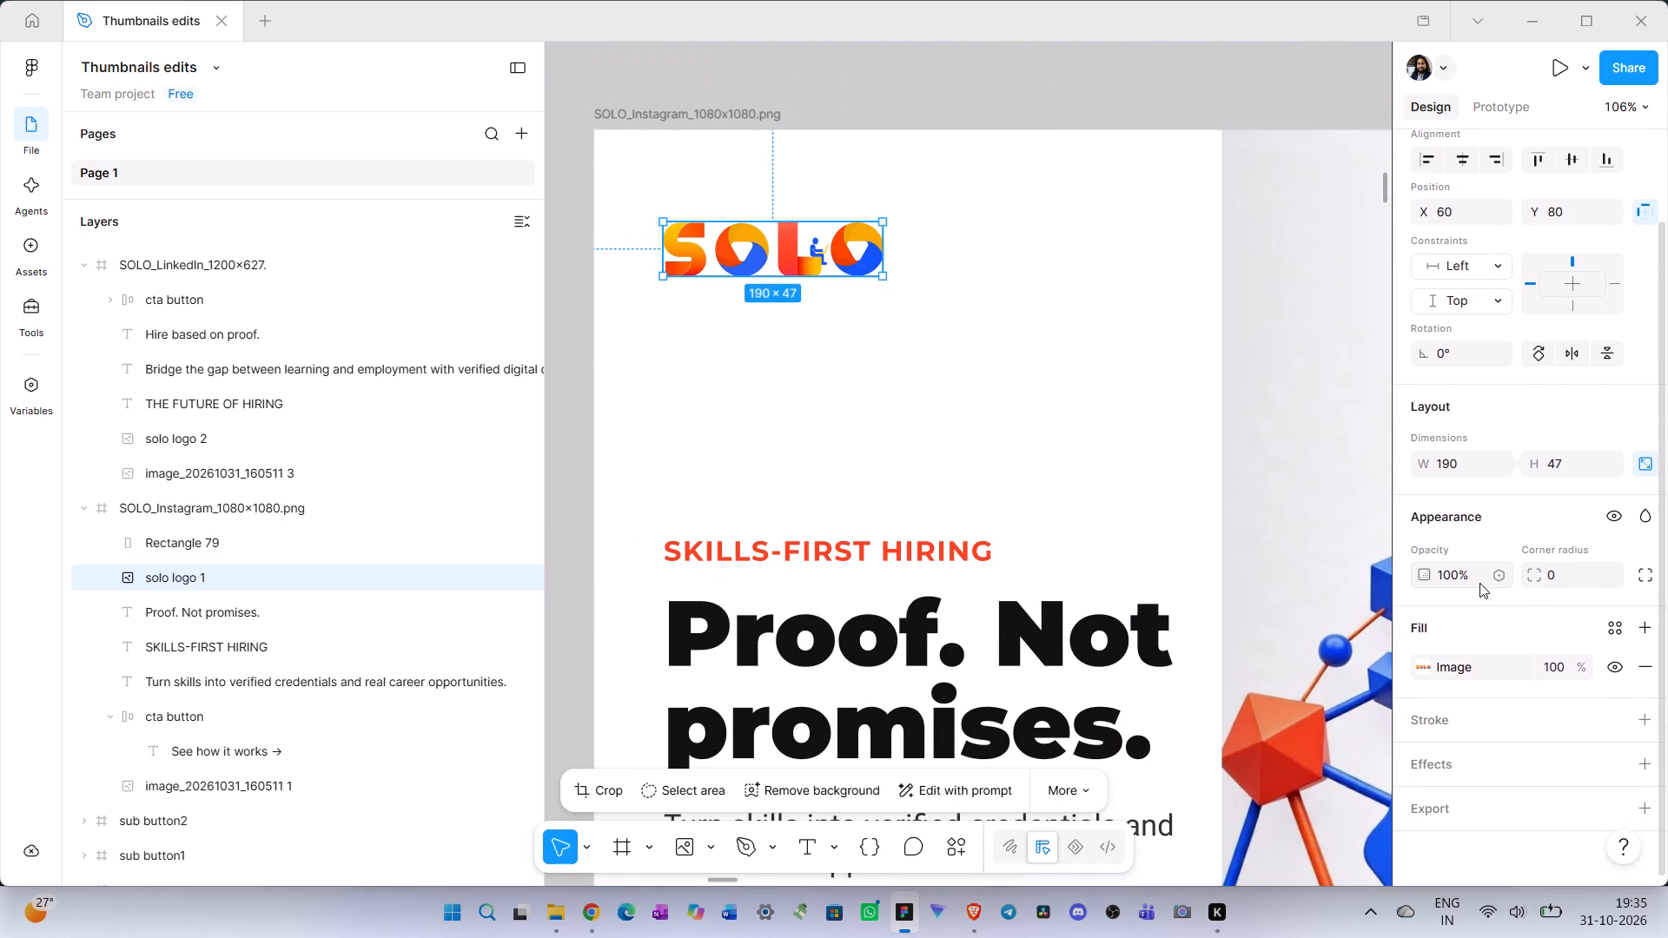
ctrl+scroll(1204, 567, down, 7)
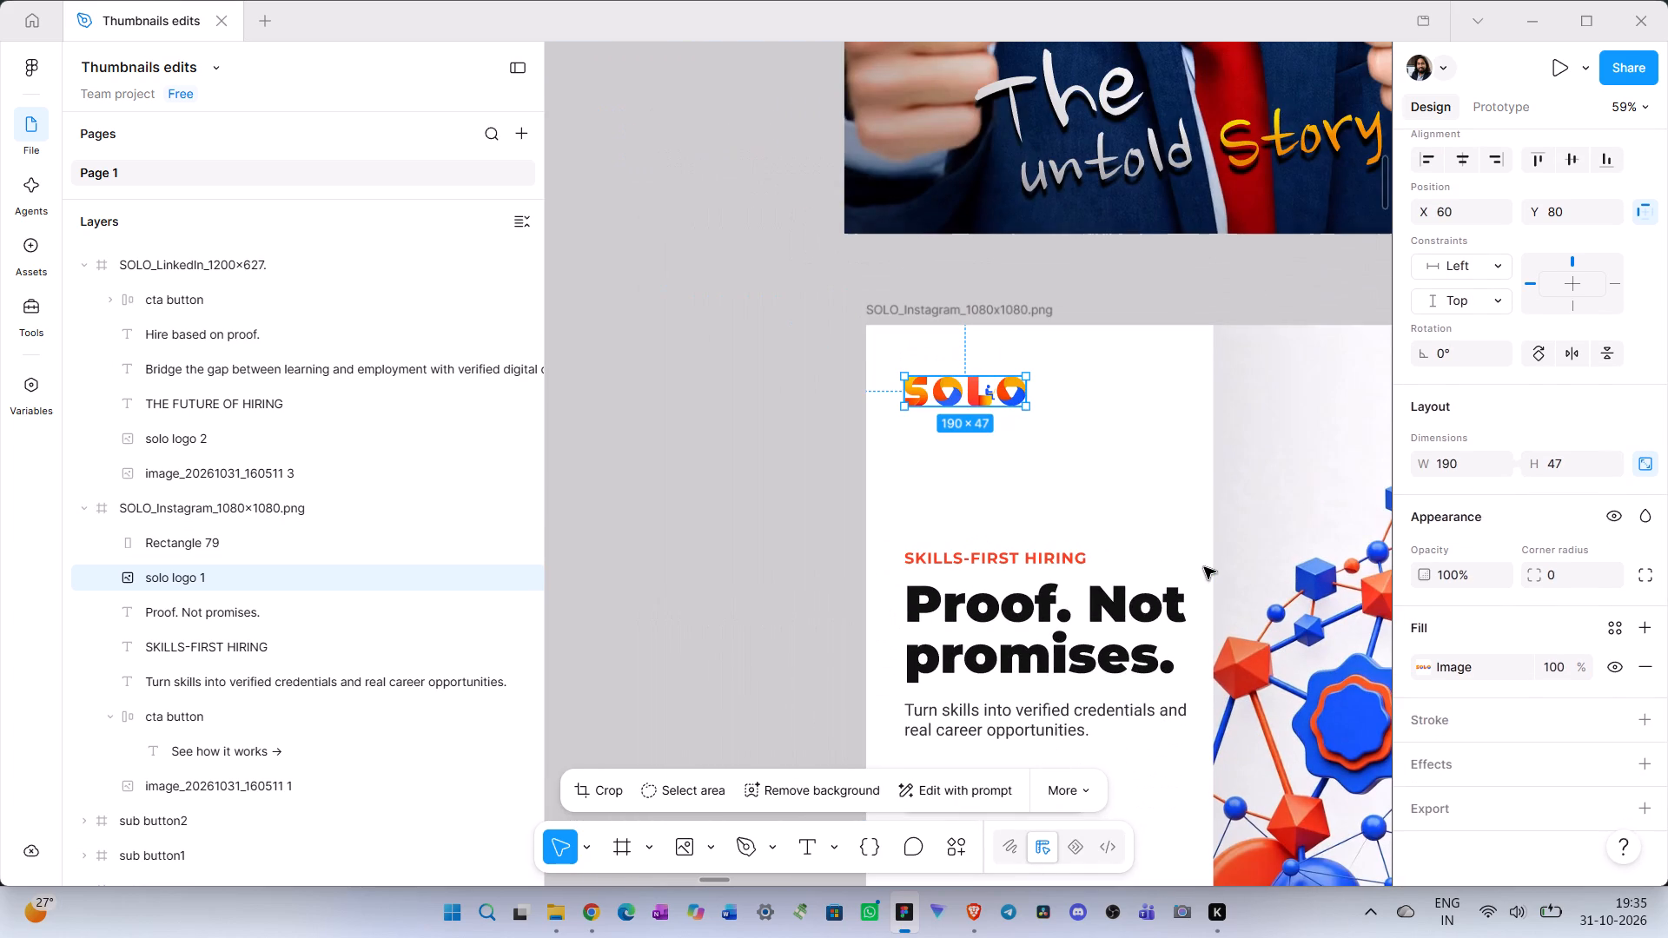
scroll(1025, 507, left, 1)
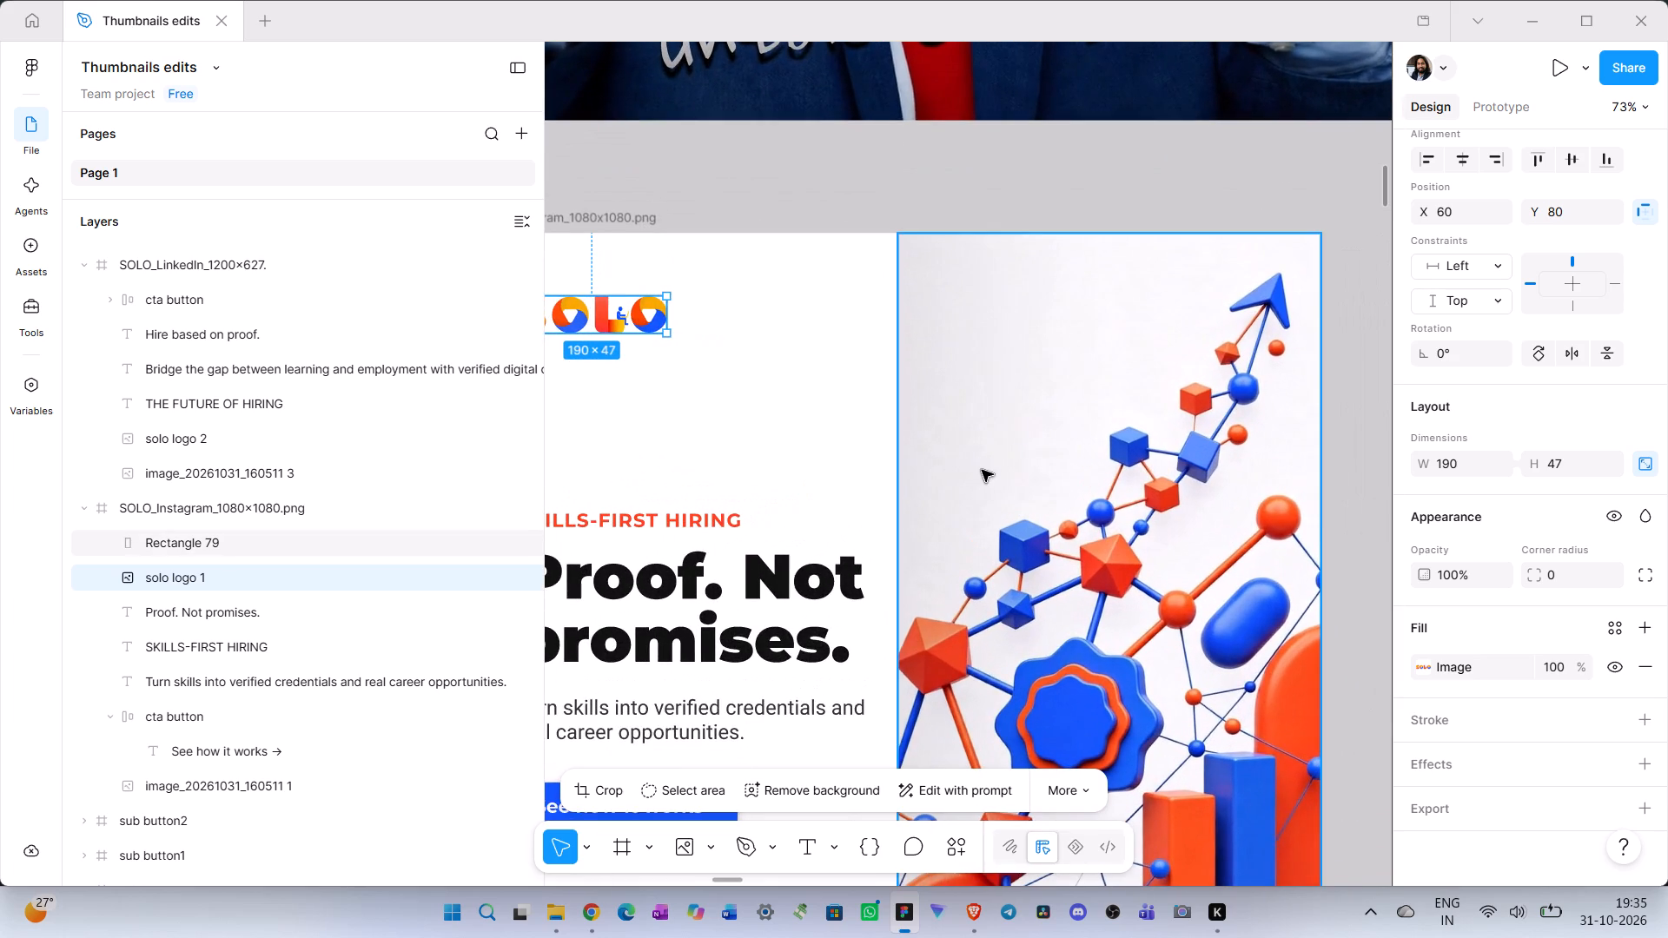
scroll(982, 470, down, 1)
Lower the linear gradient fill opacity of Rectangle 79, over the Instagram artwork, to about 17%.
click(973, 374)
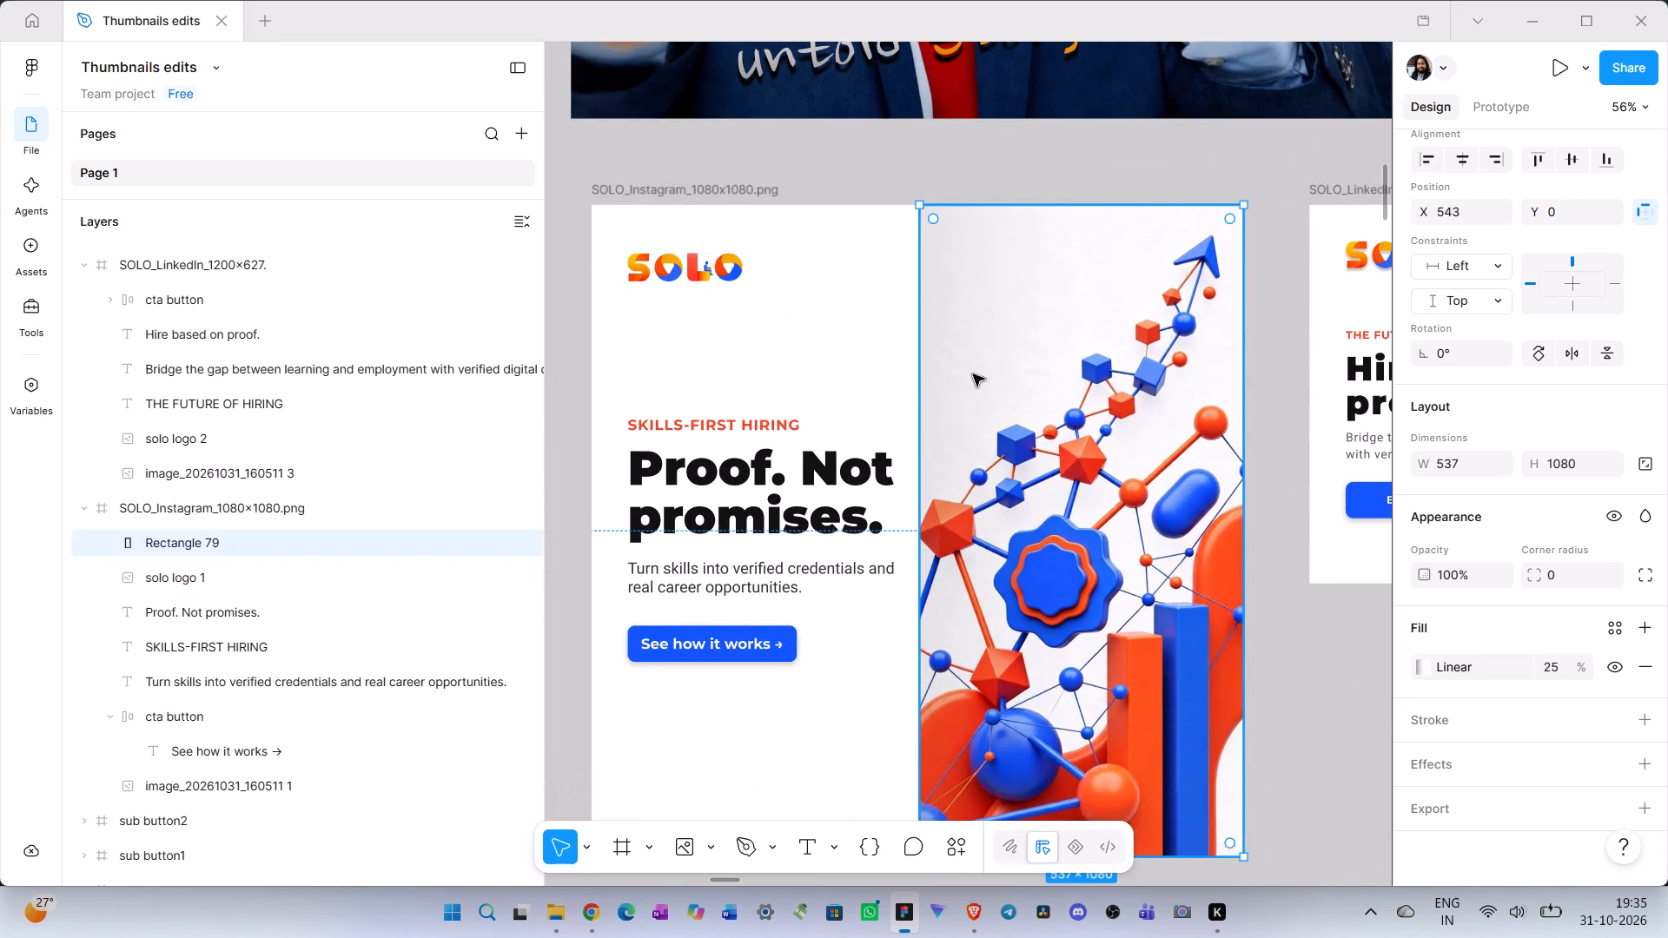
drag(1584, 668, 812, 465)
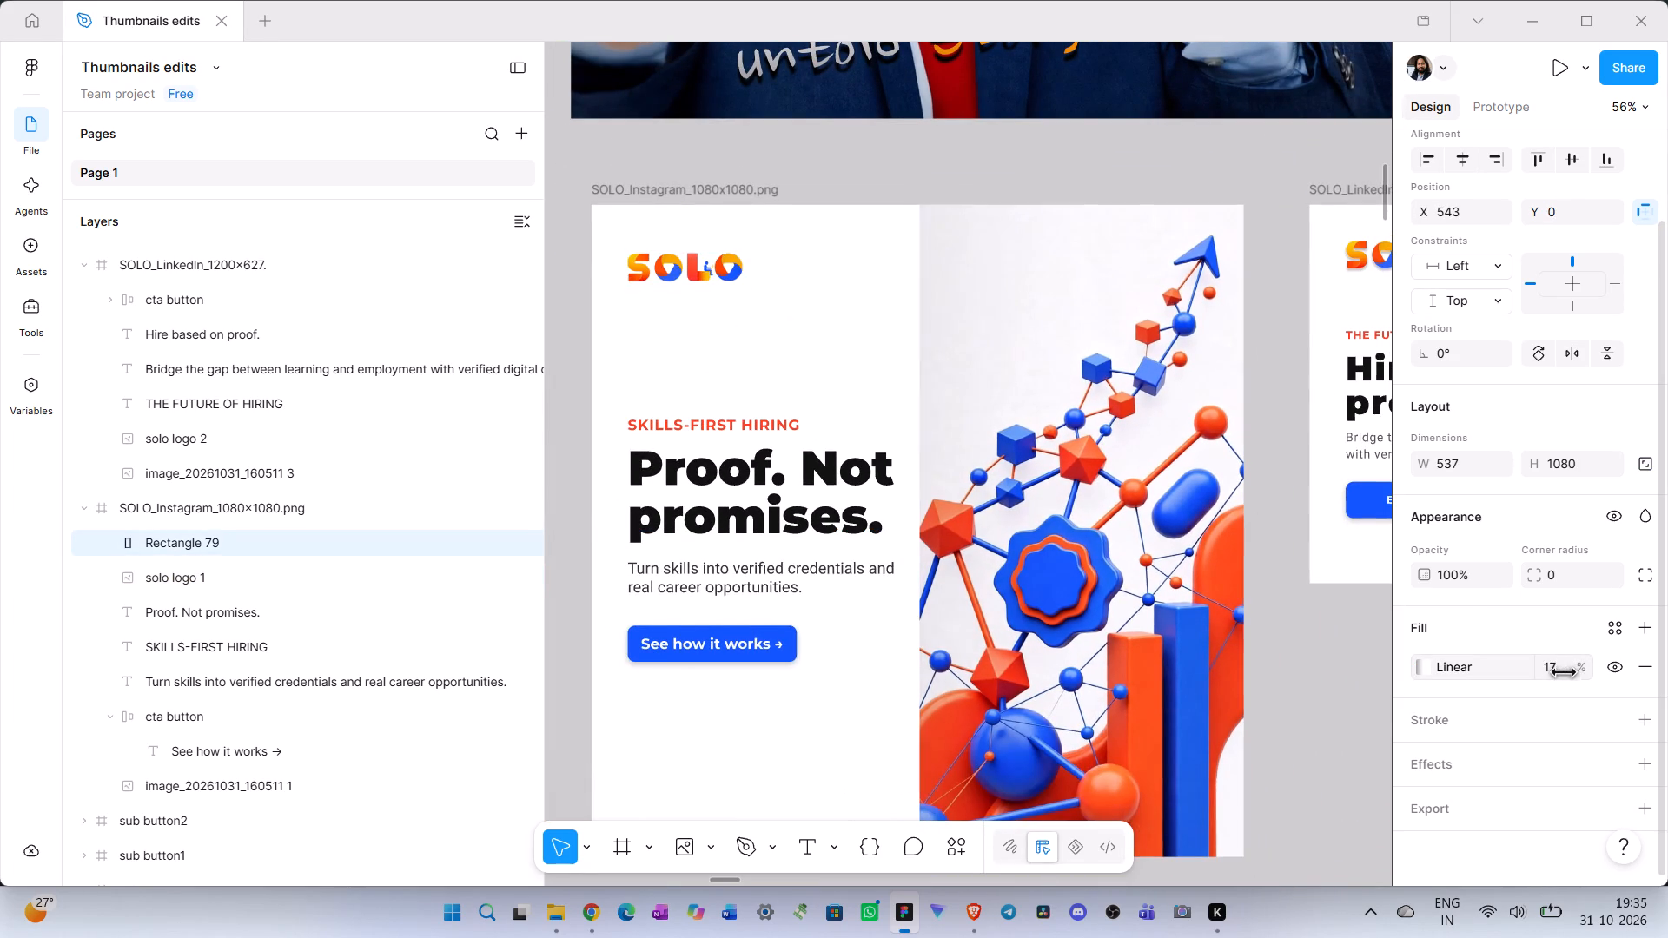
drag(812, 465, 804, 475)
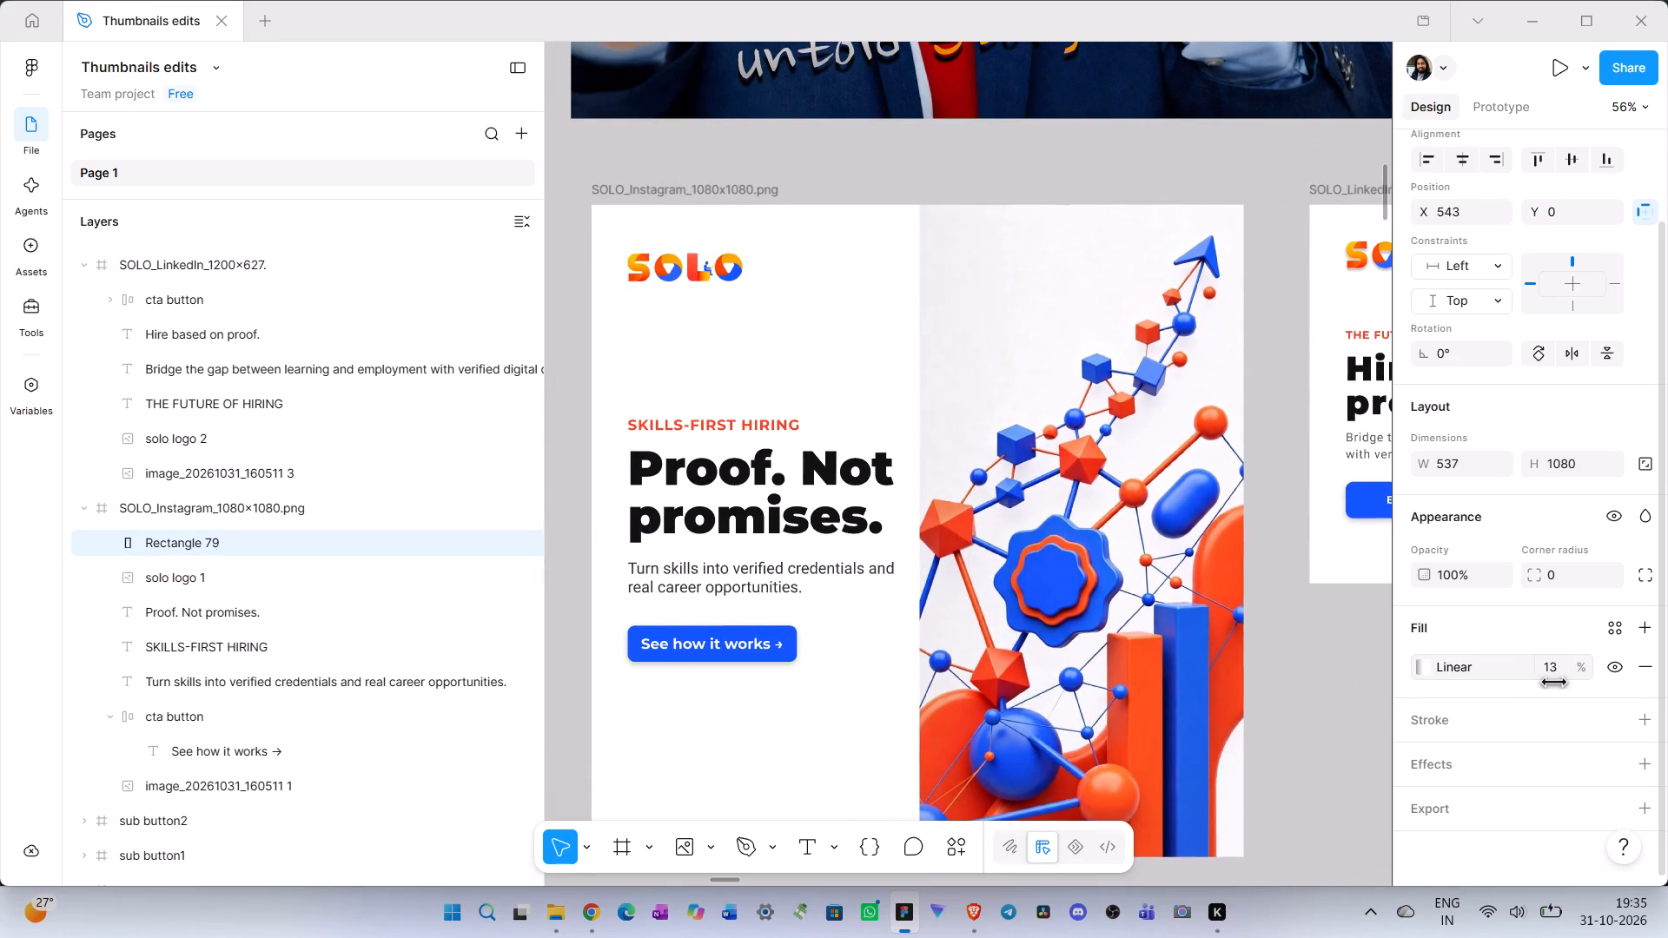
drag(804, 475, 813, 479)
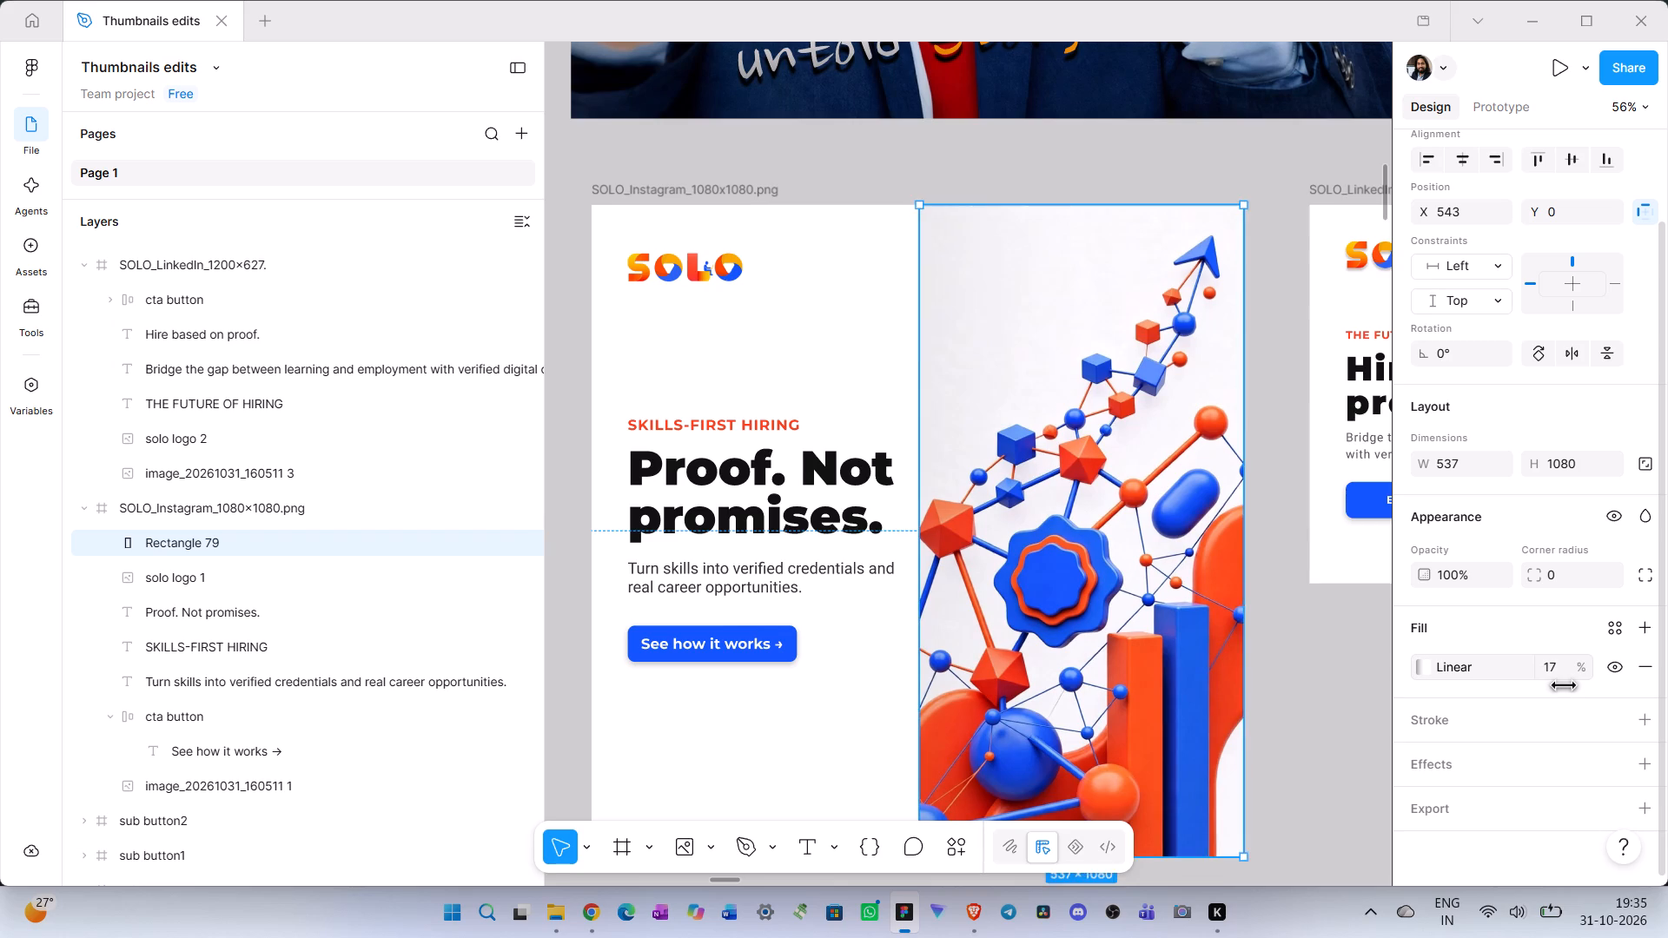
drag(813, 479, 816, 481)
click(1300, 656)
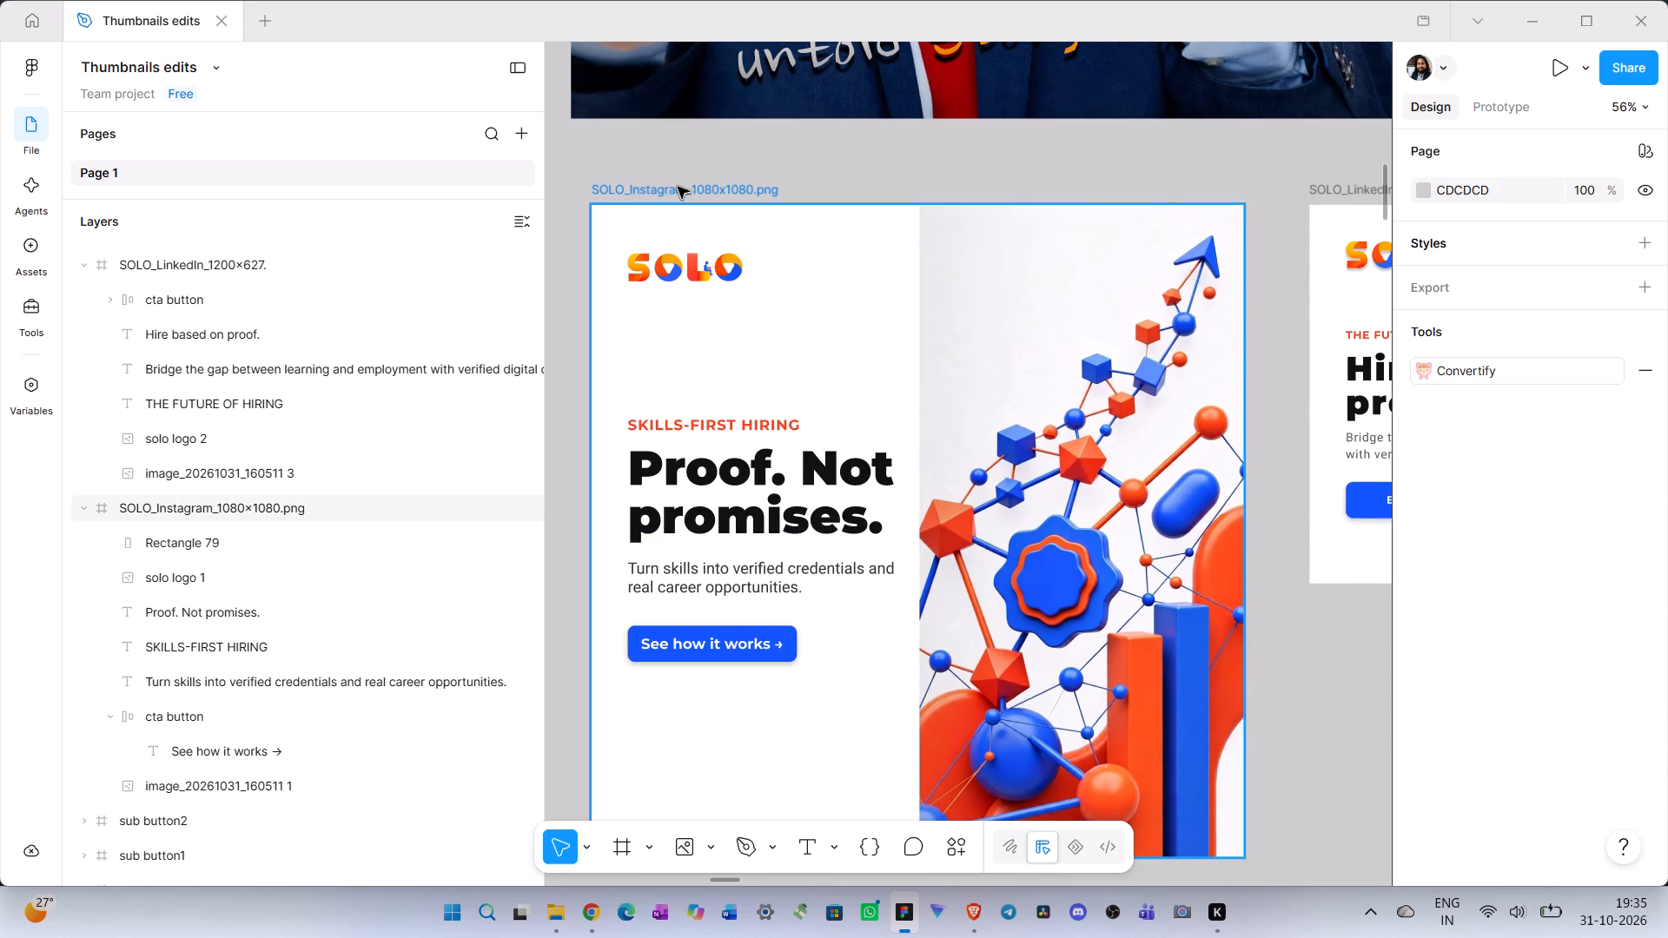
Check the placement and spacing of the logo, body text, headline and button in the Instagram frame.
click(712, 275)
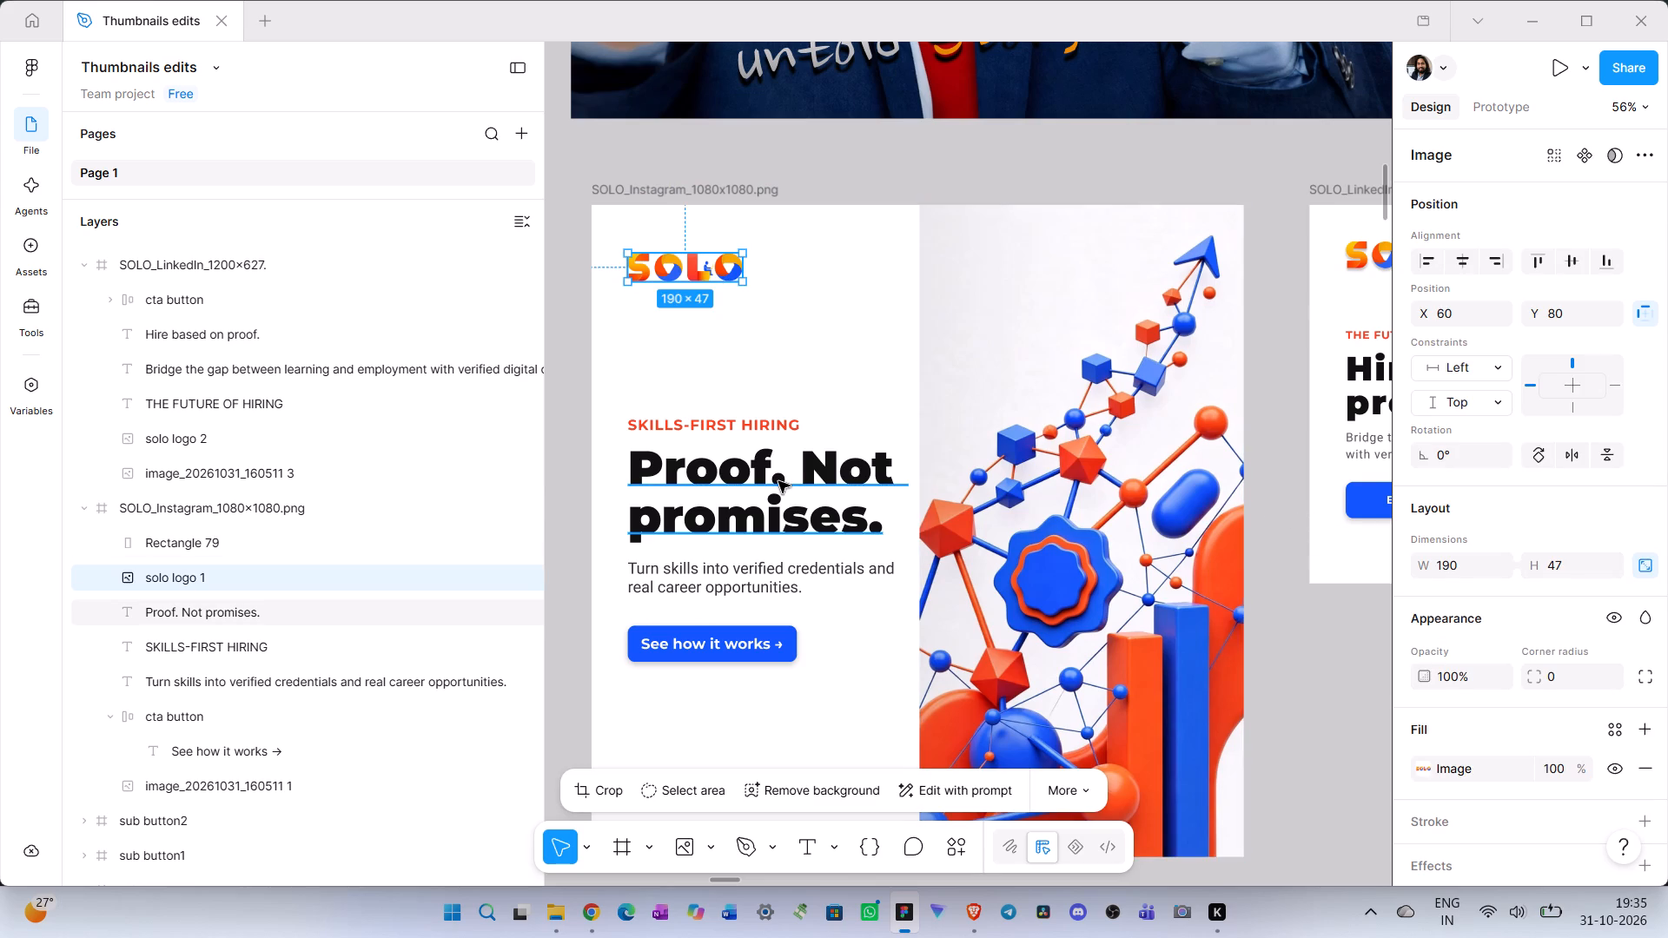
click(747, 582)
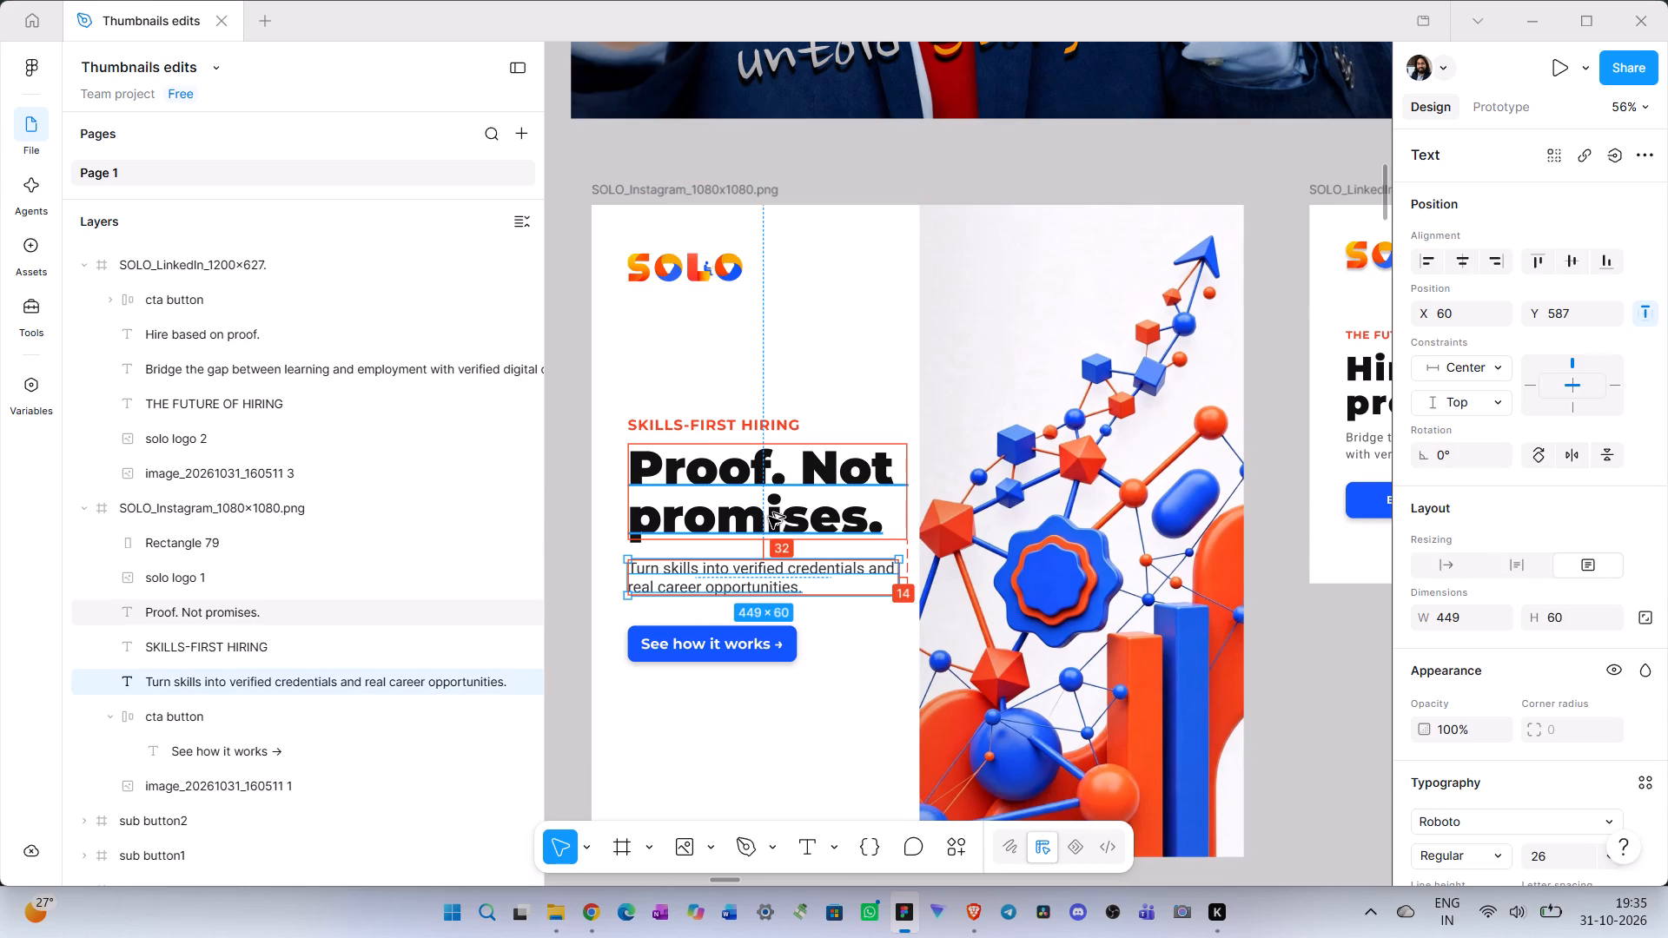
click(775, 487)
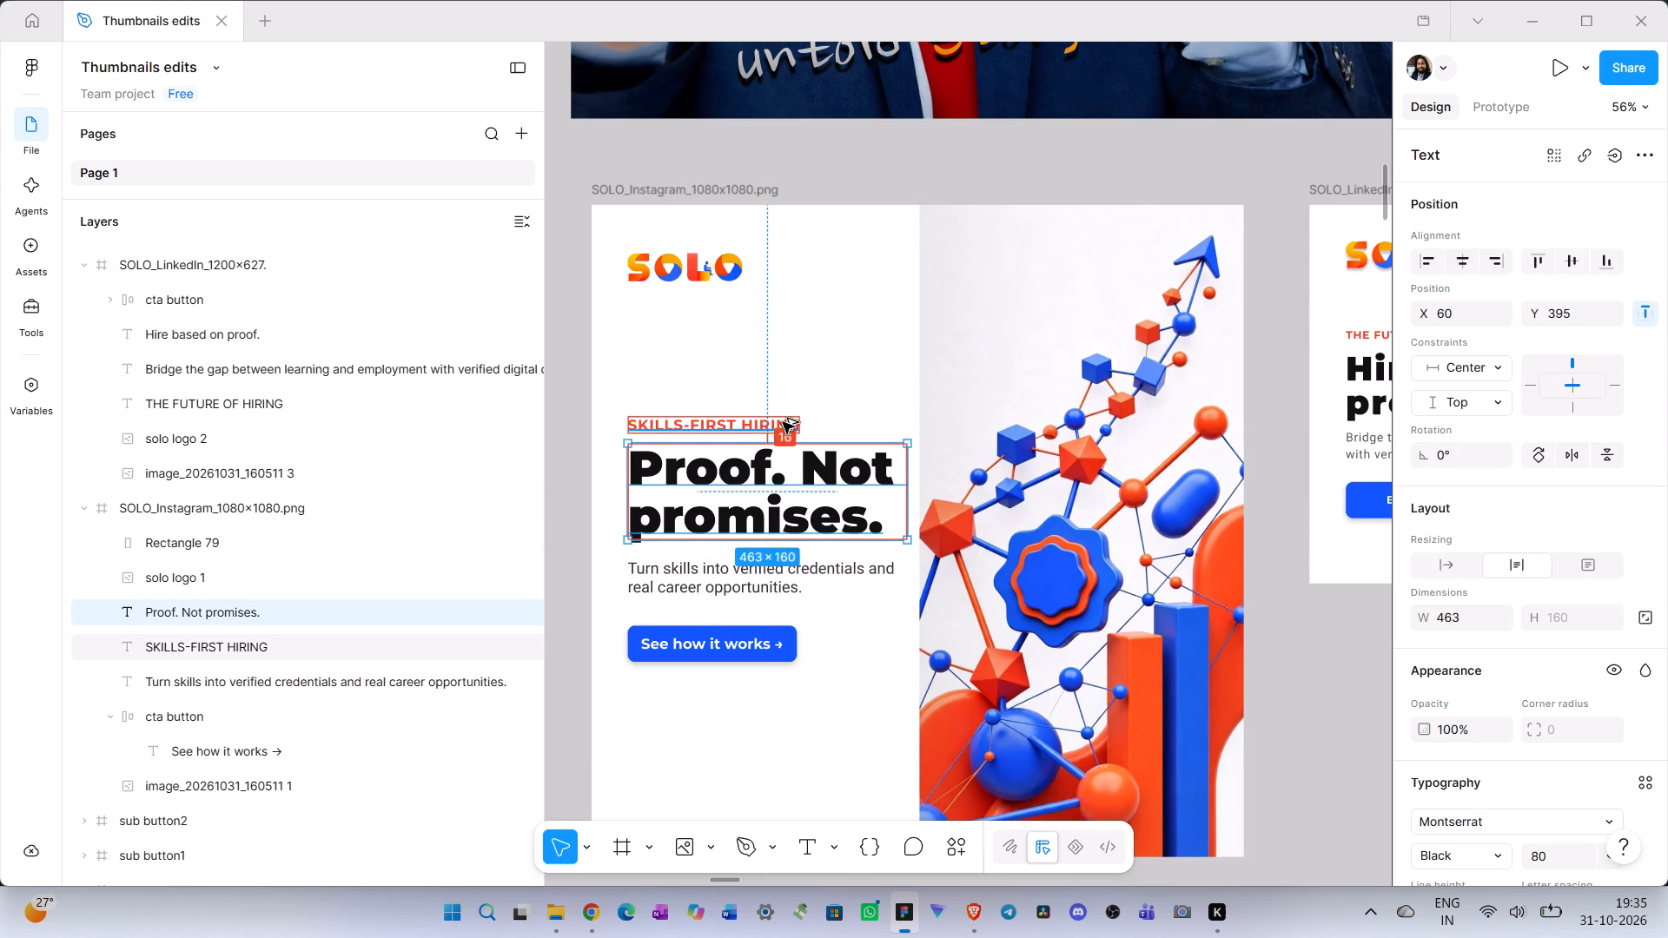
click(755, 640)
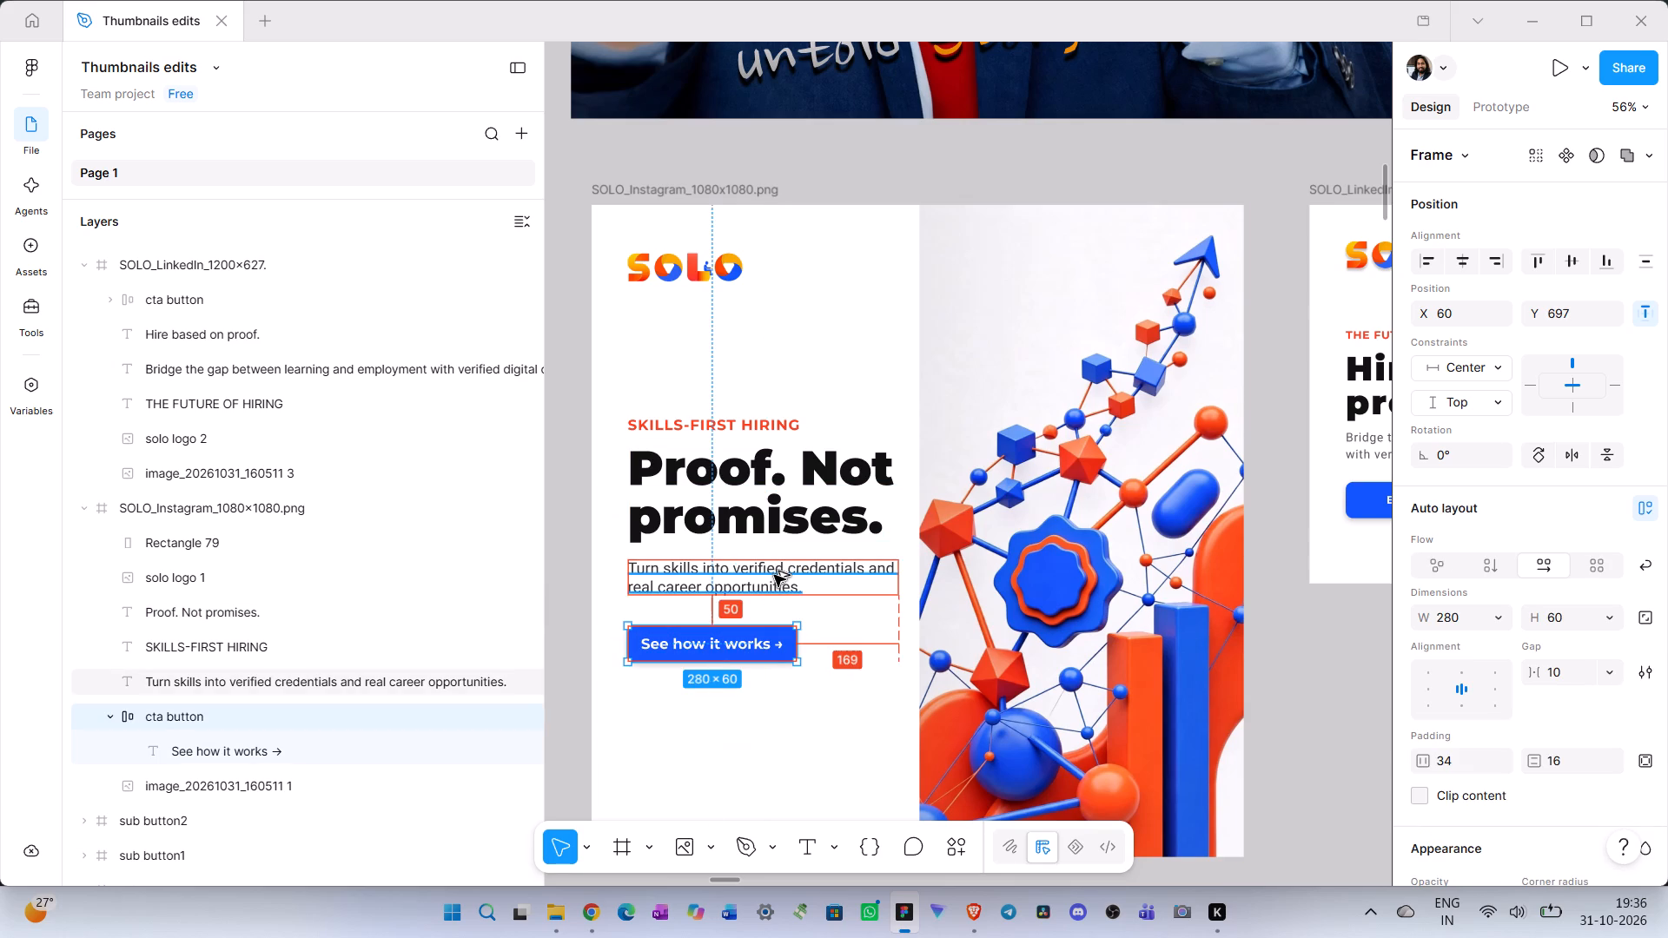
Add a drop shadow with a blur of 12 to the SOLO logo in the Instagram frame.
click(711, 264)
scroll(1562, 692, down, 5)
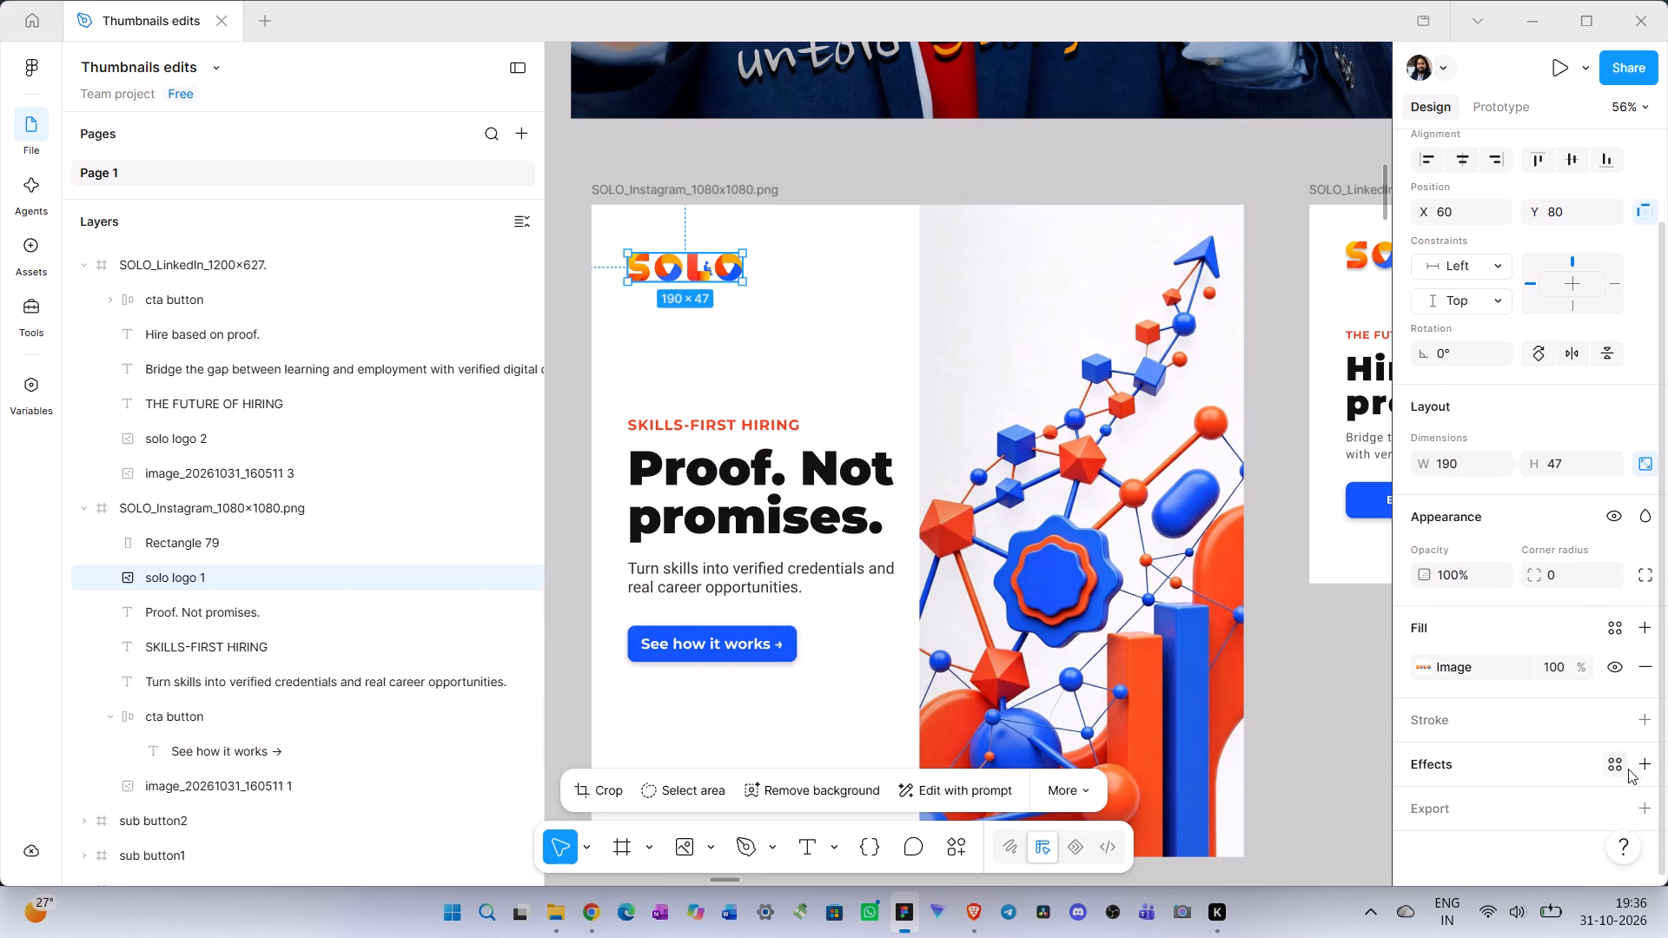
click(1645, 767)
click(1561, 576)
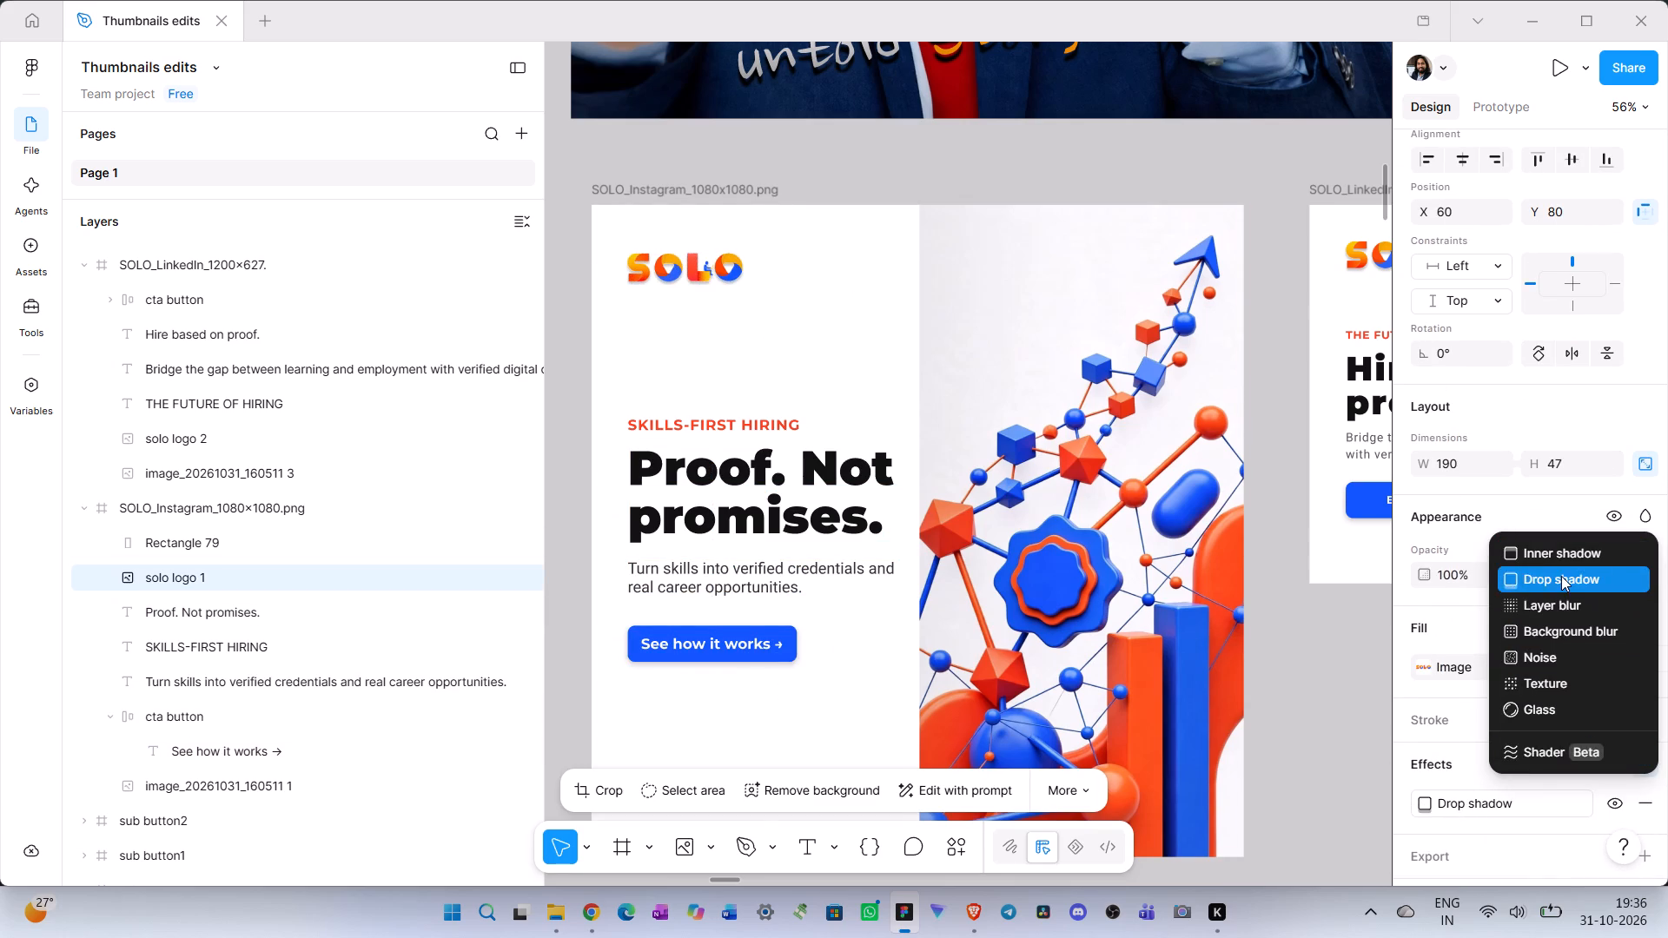
click(1280, 716)
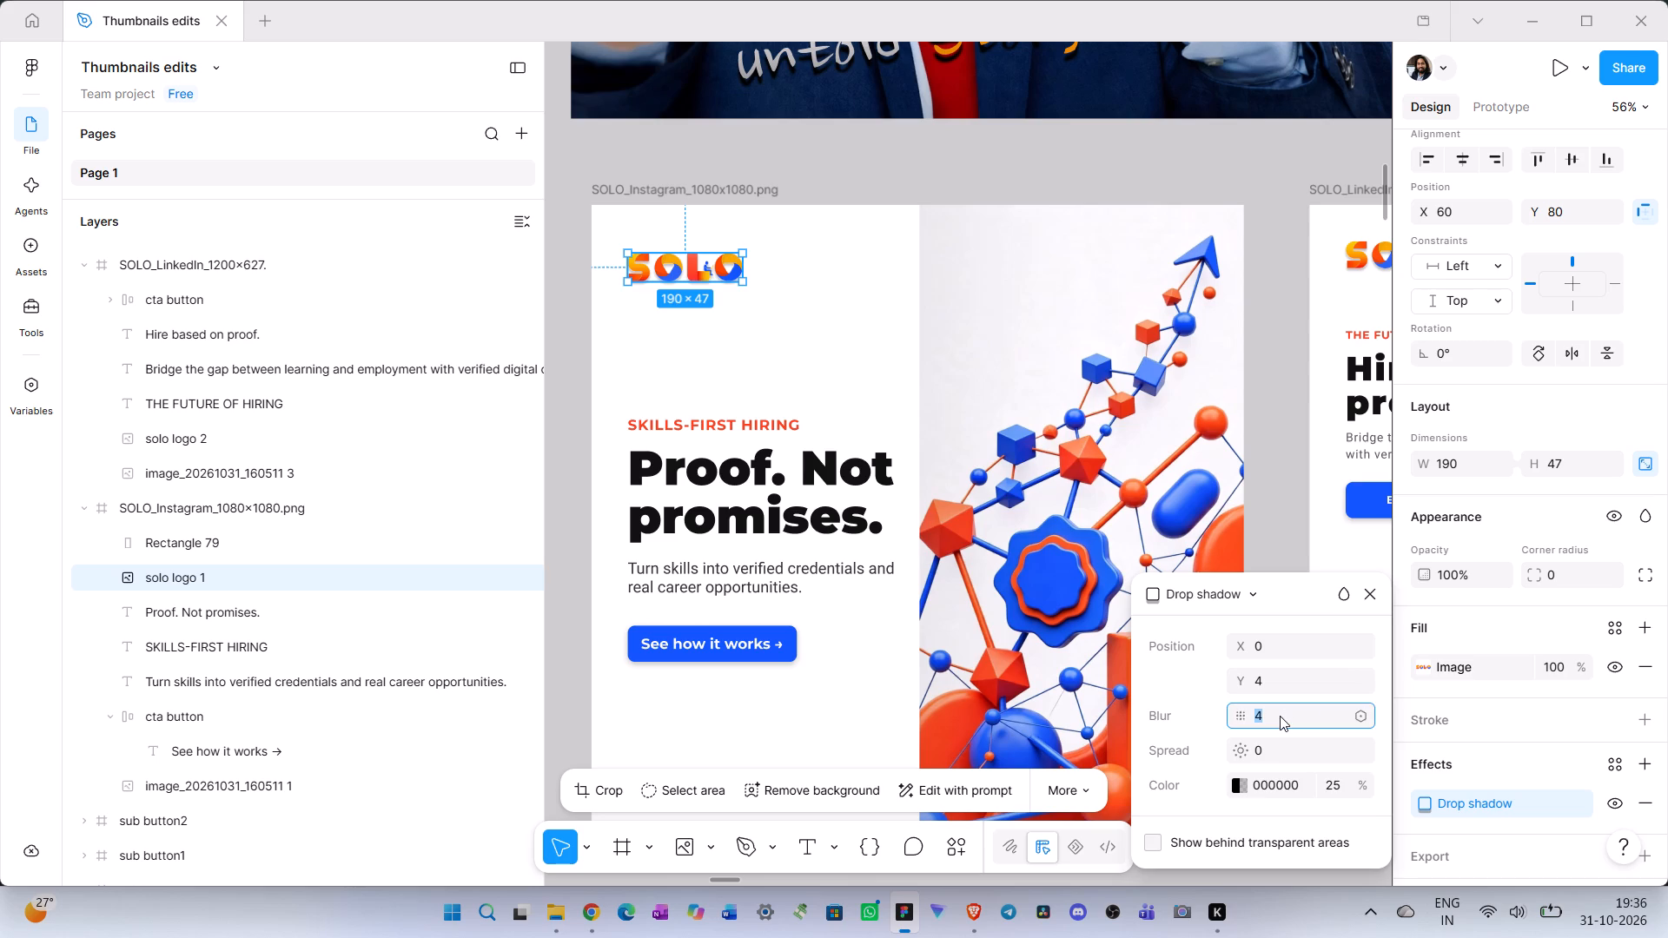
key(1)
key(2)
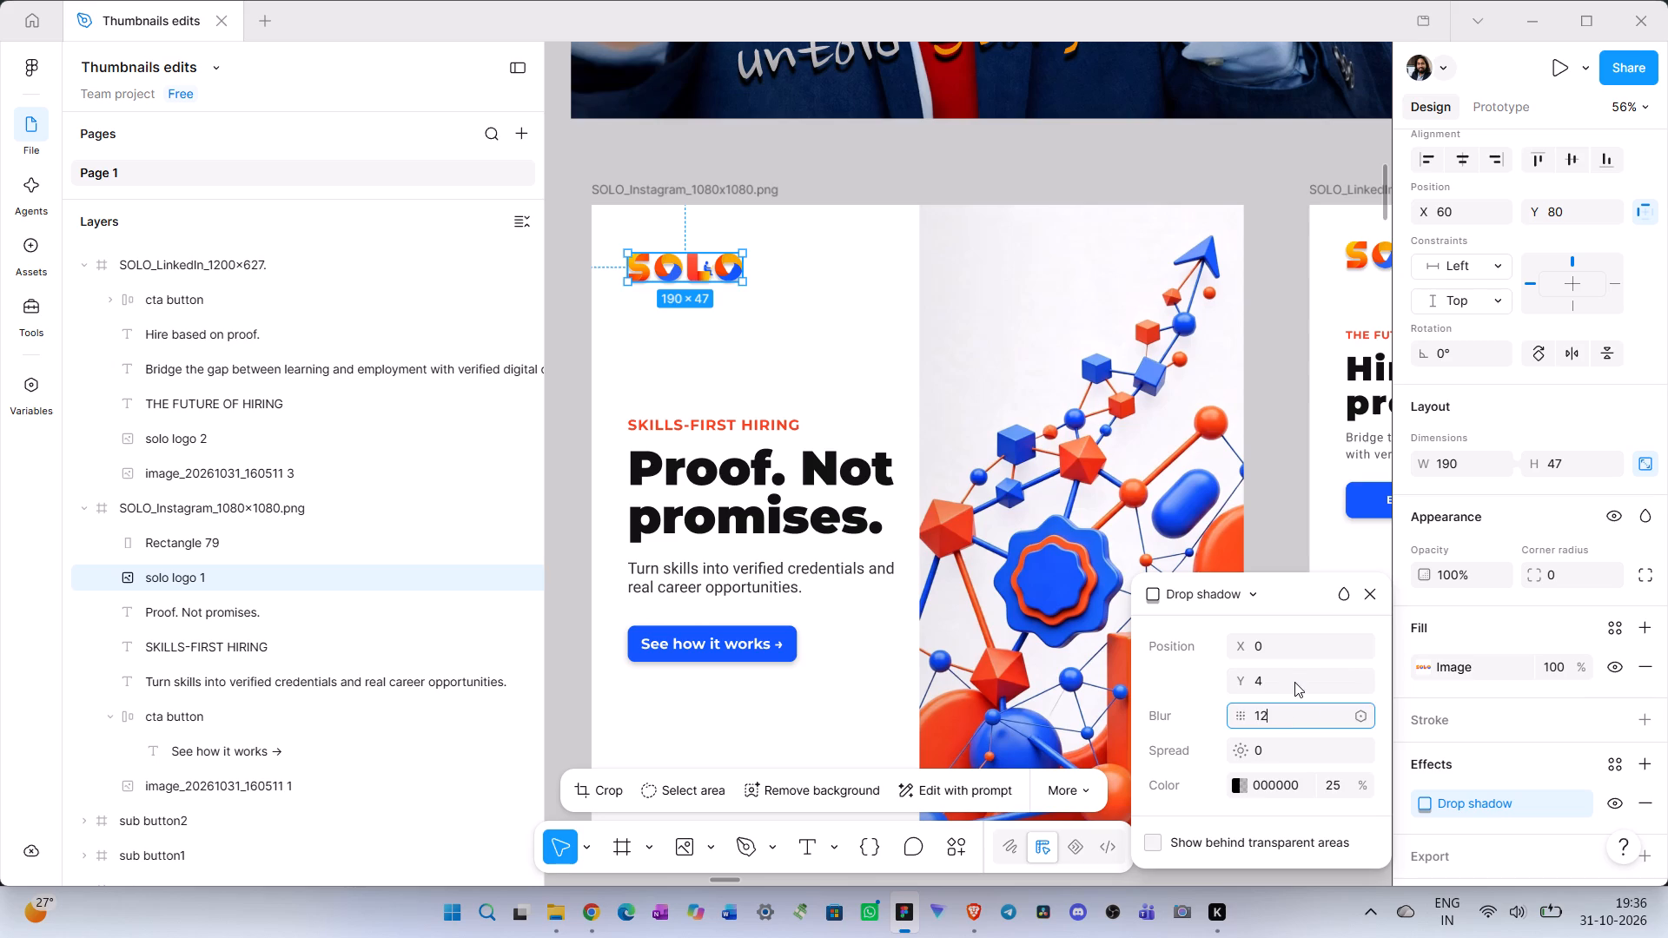
click(1293, 680)
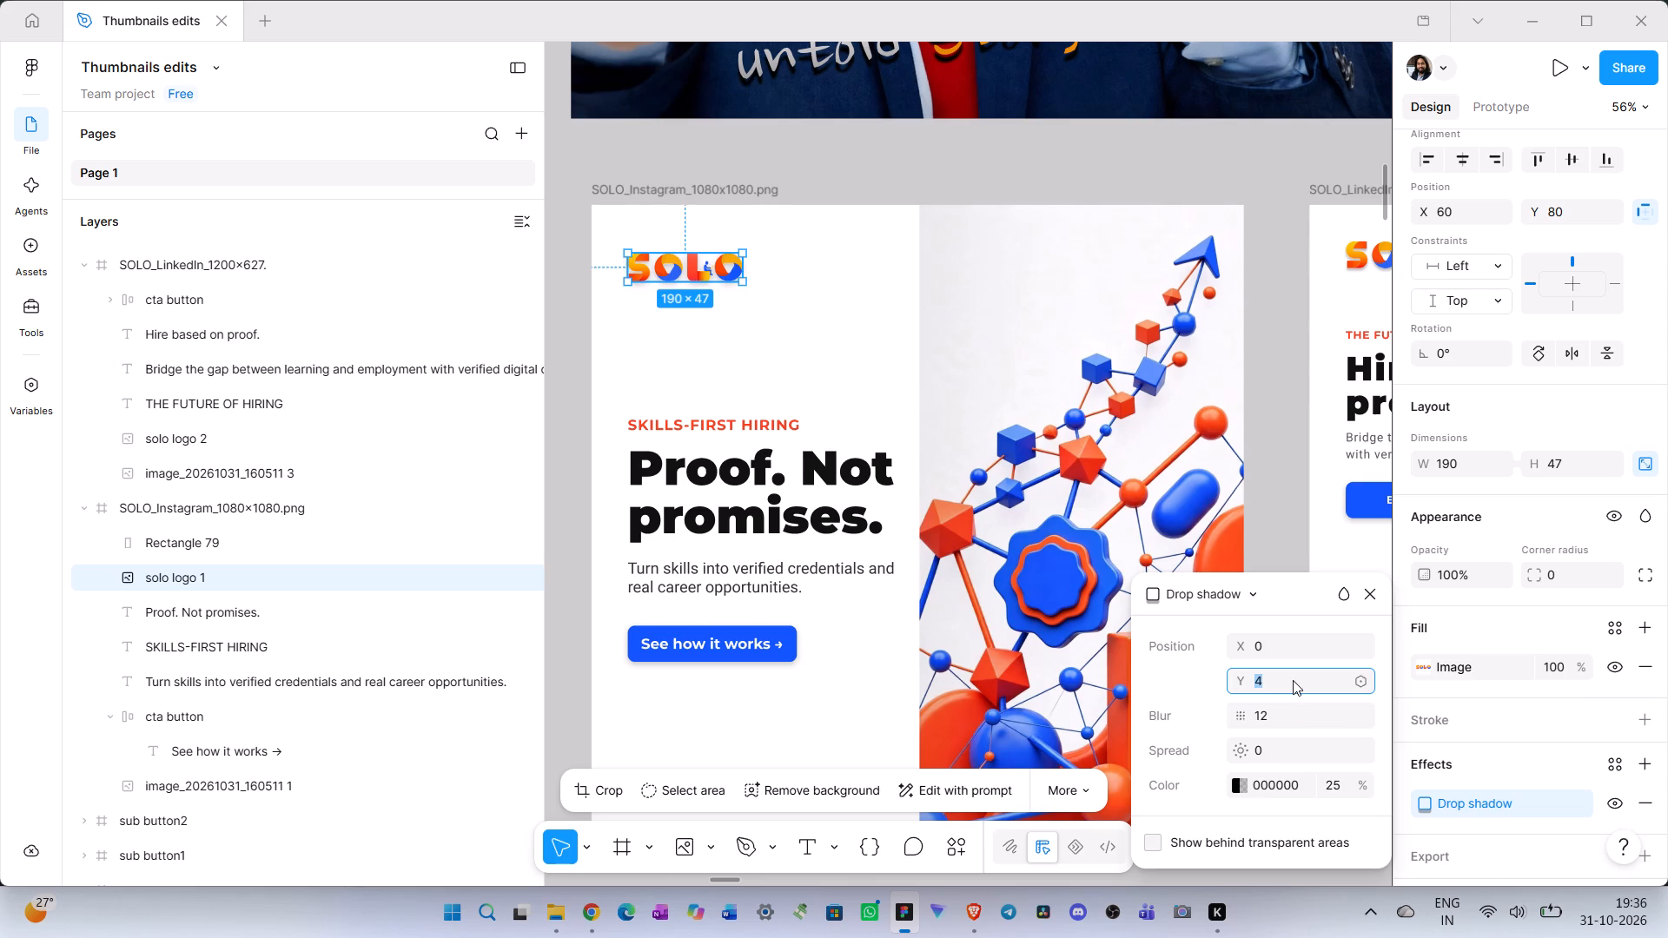
click(568, 434)
Review the drop shadow settings of the Instagram frame's "See how it works" button against the logo's new shadow.
click(732, 643)
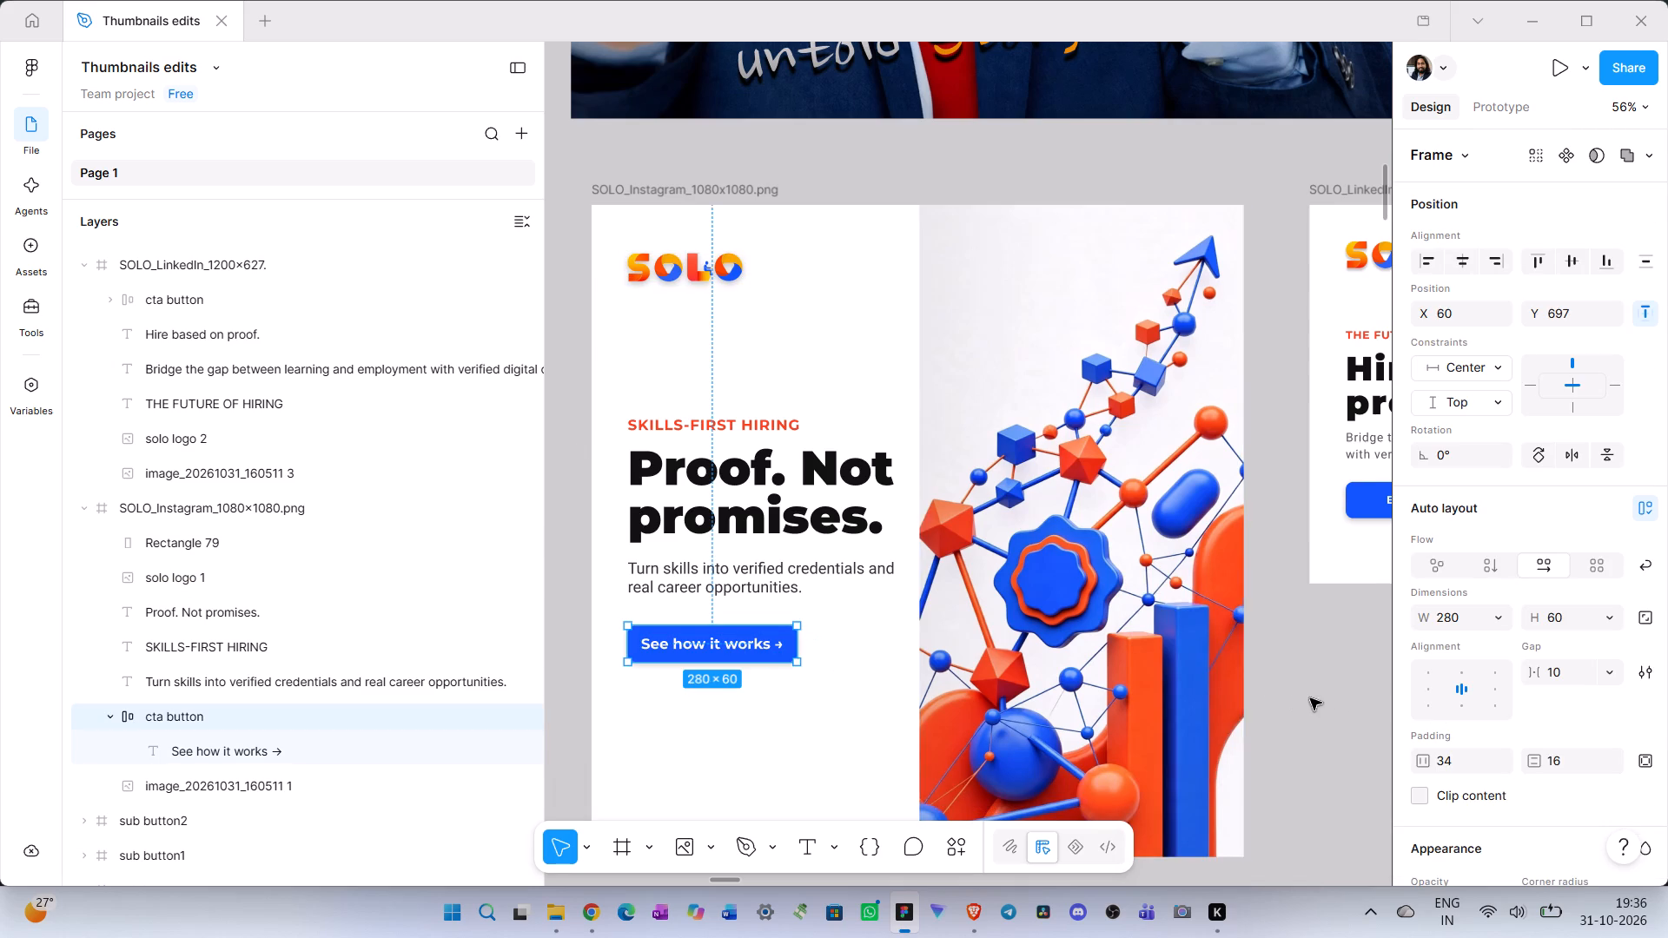
scroll(1513, 641, down, 2)
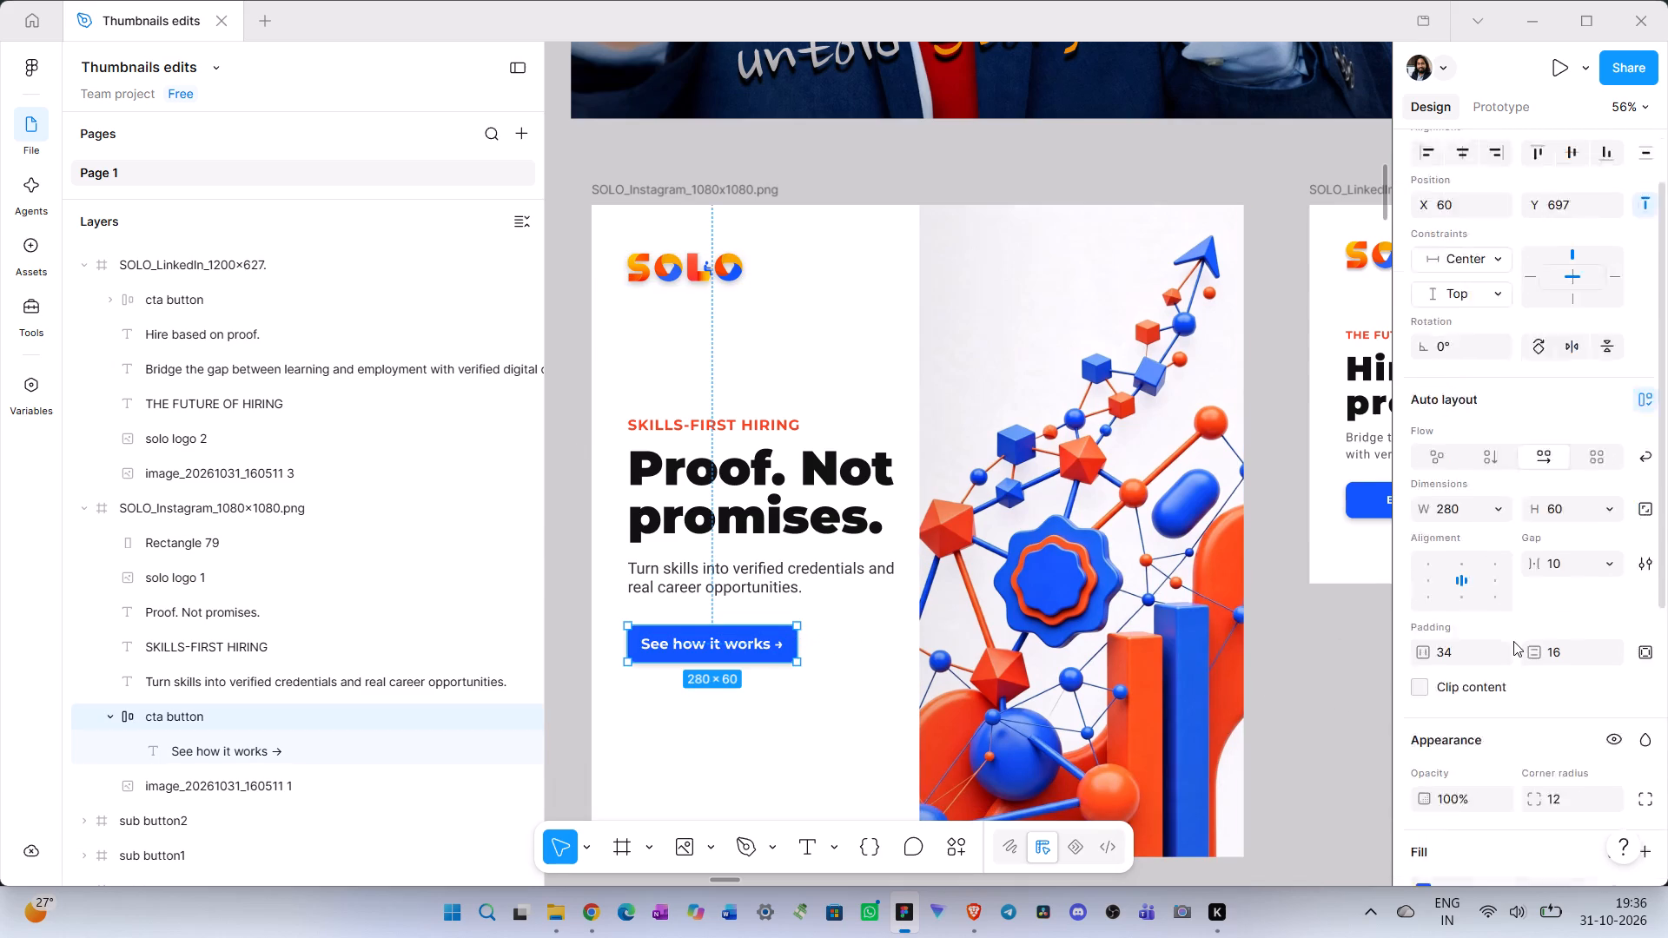
scroll(1489, 794, down, 2)
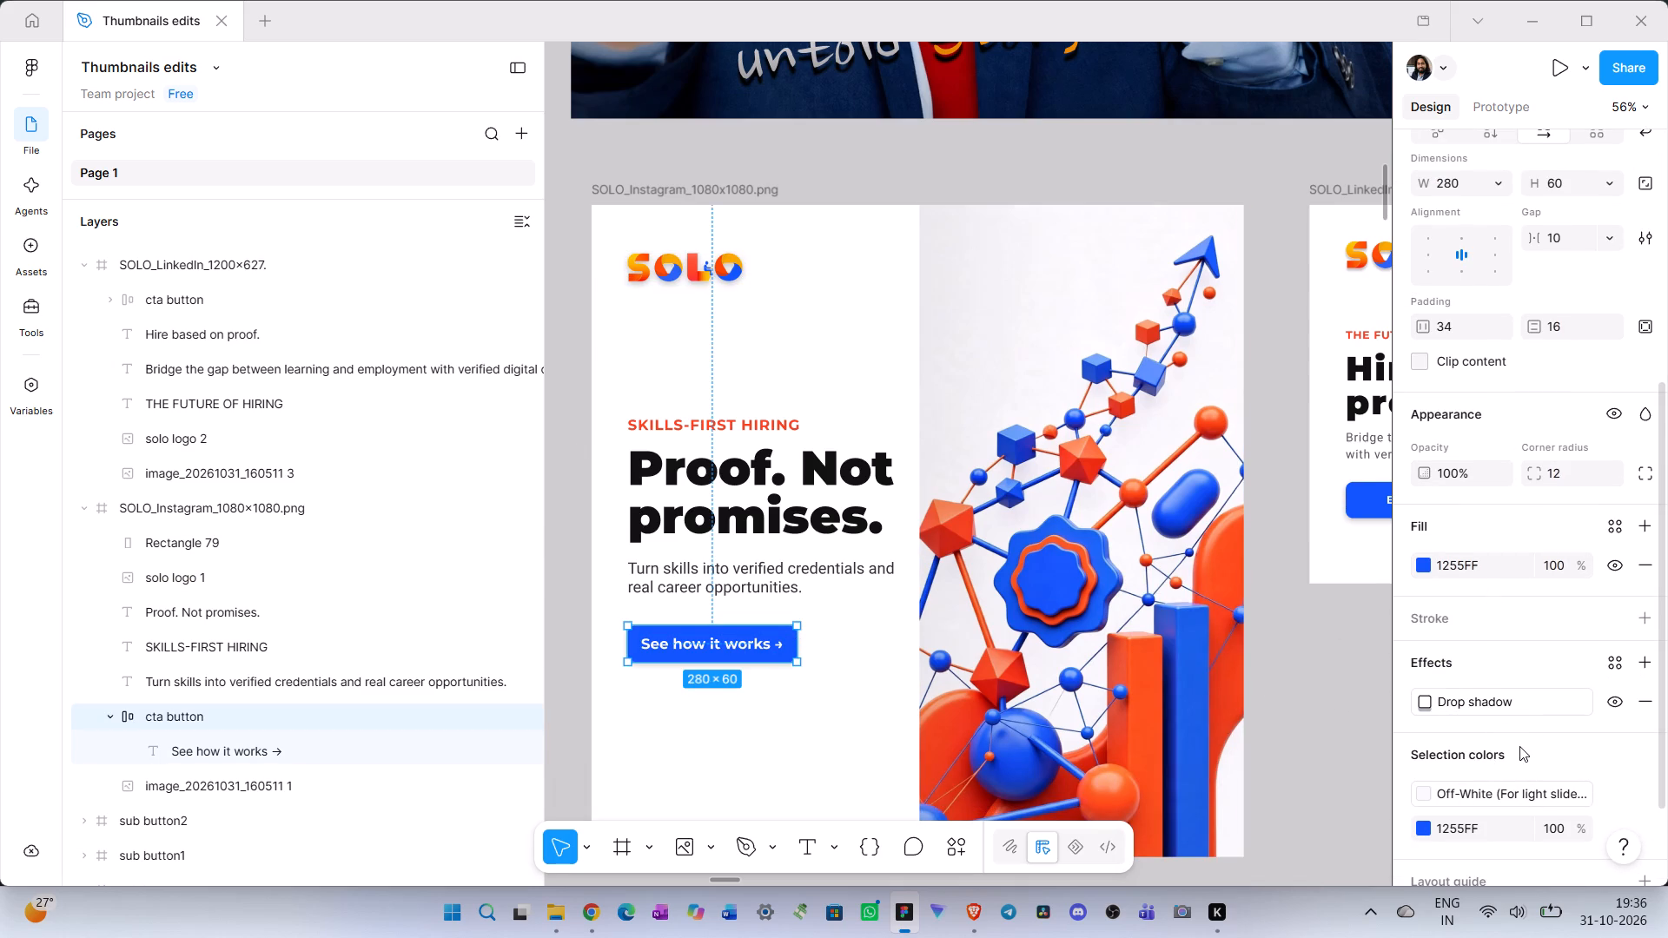
click(1499, 703)
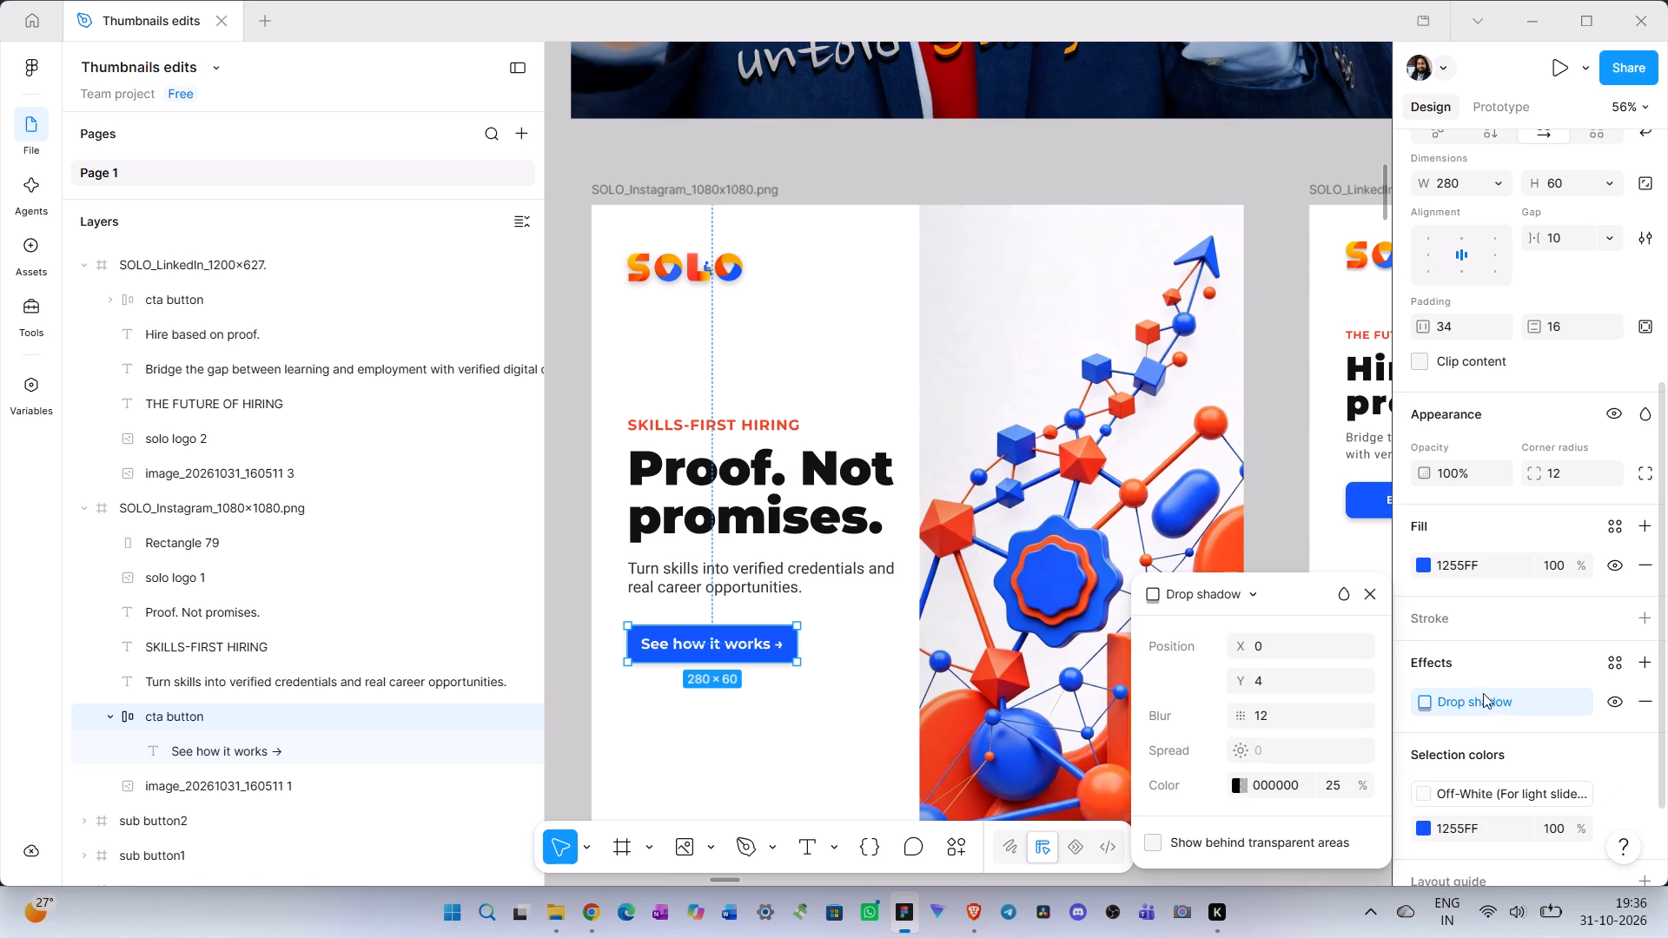
click(645, 329)
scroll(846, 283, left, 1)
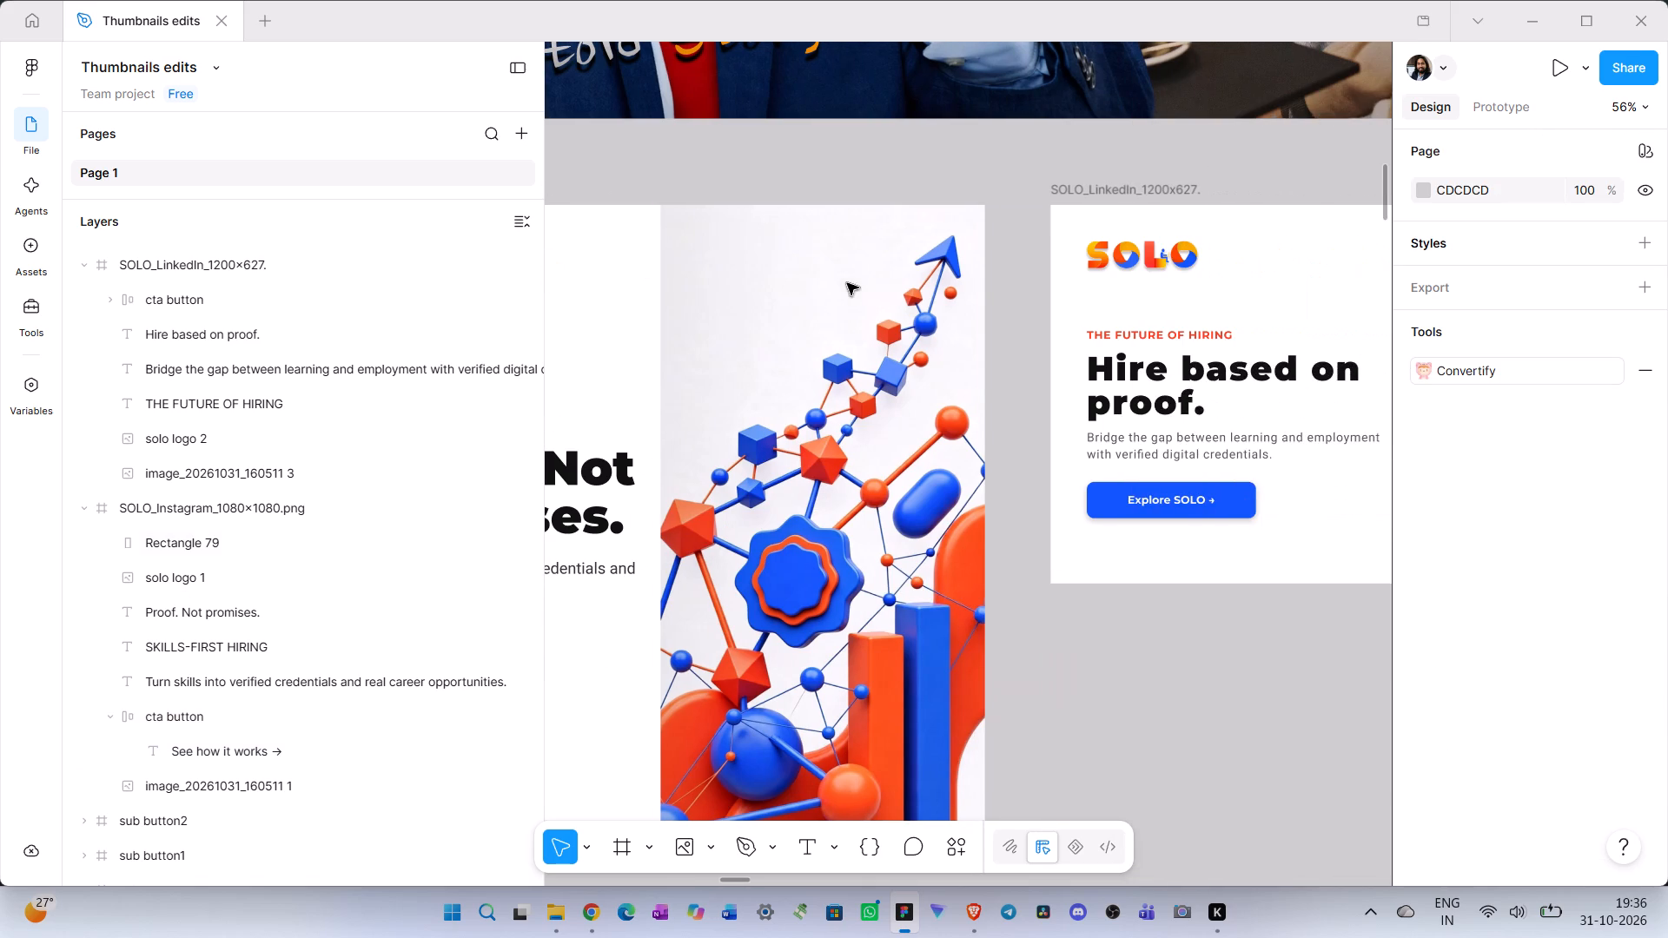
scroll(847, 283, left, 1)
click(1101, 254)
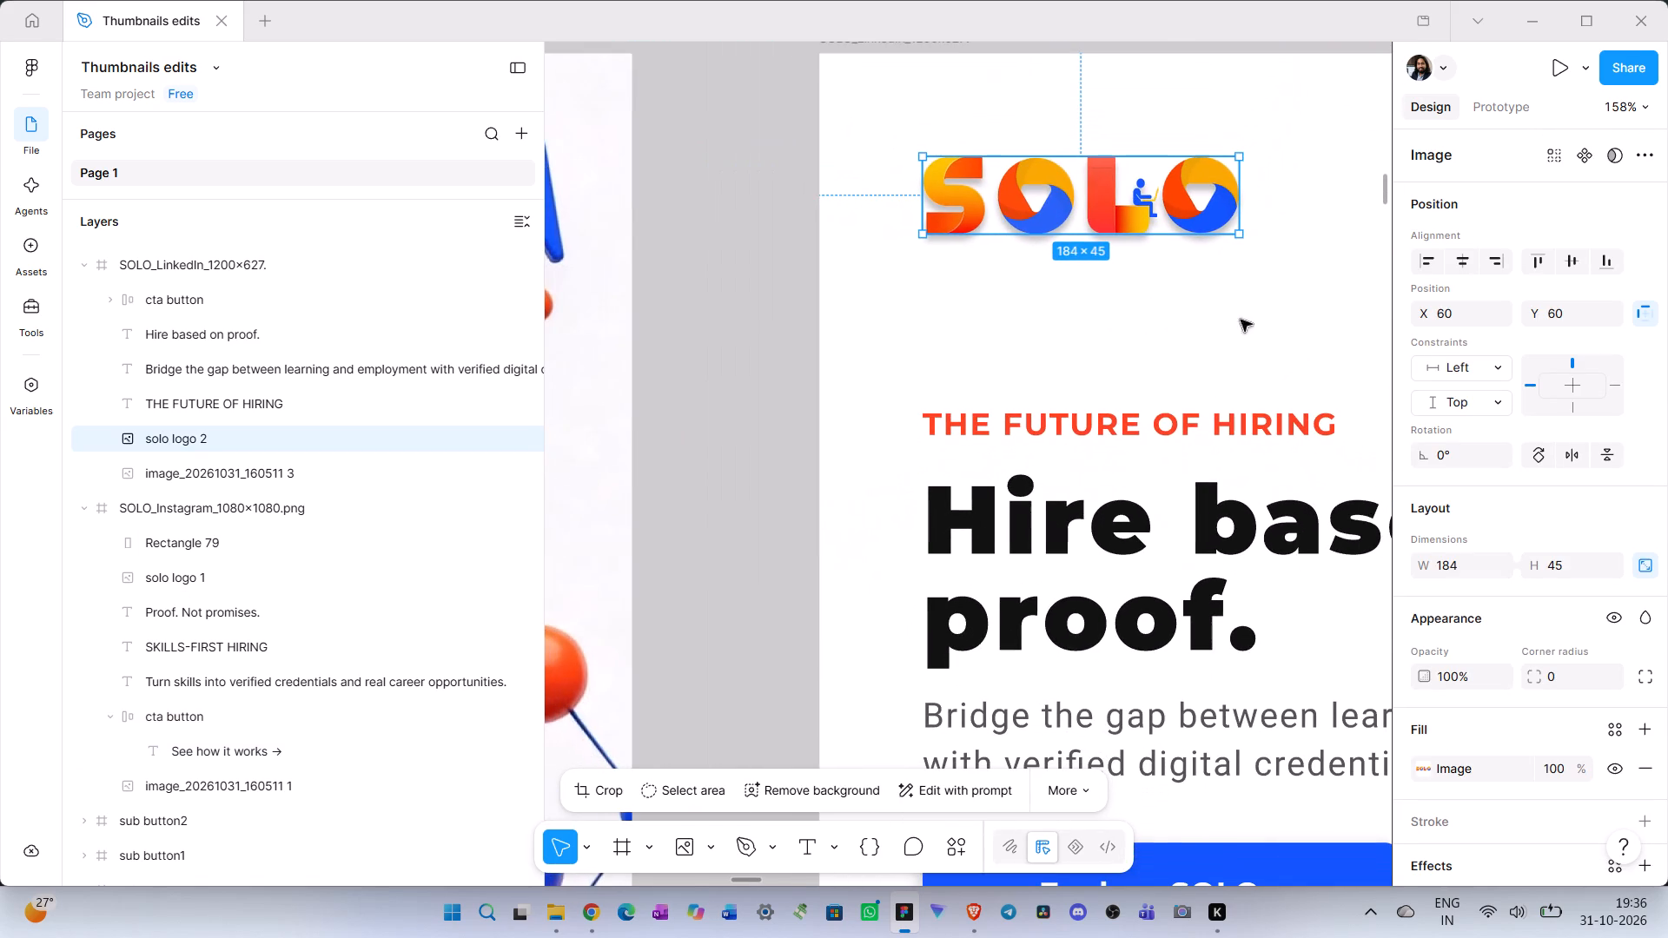
Check the drop shadow settings of the SOLO logo in the LinkedIn creative.
click(1471, 768)
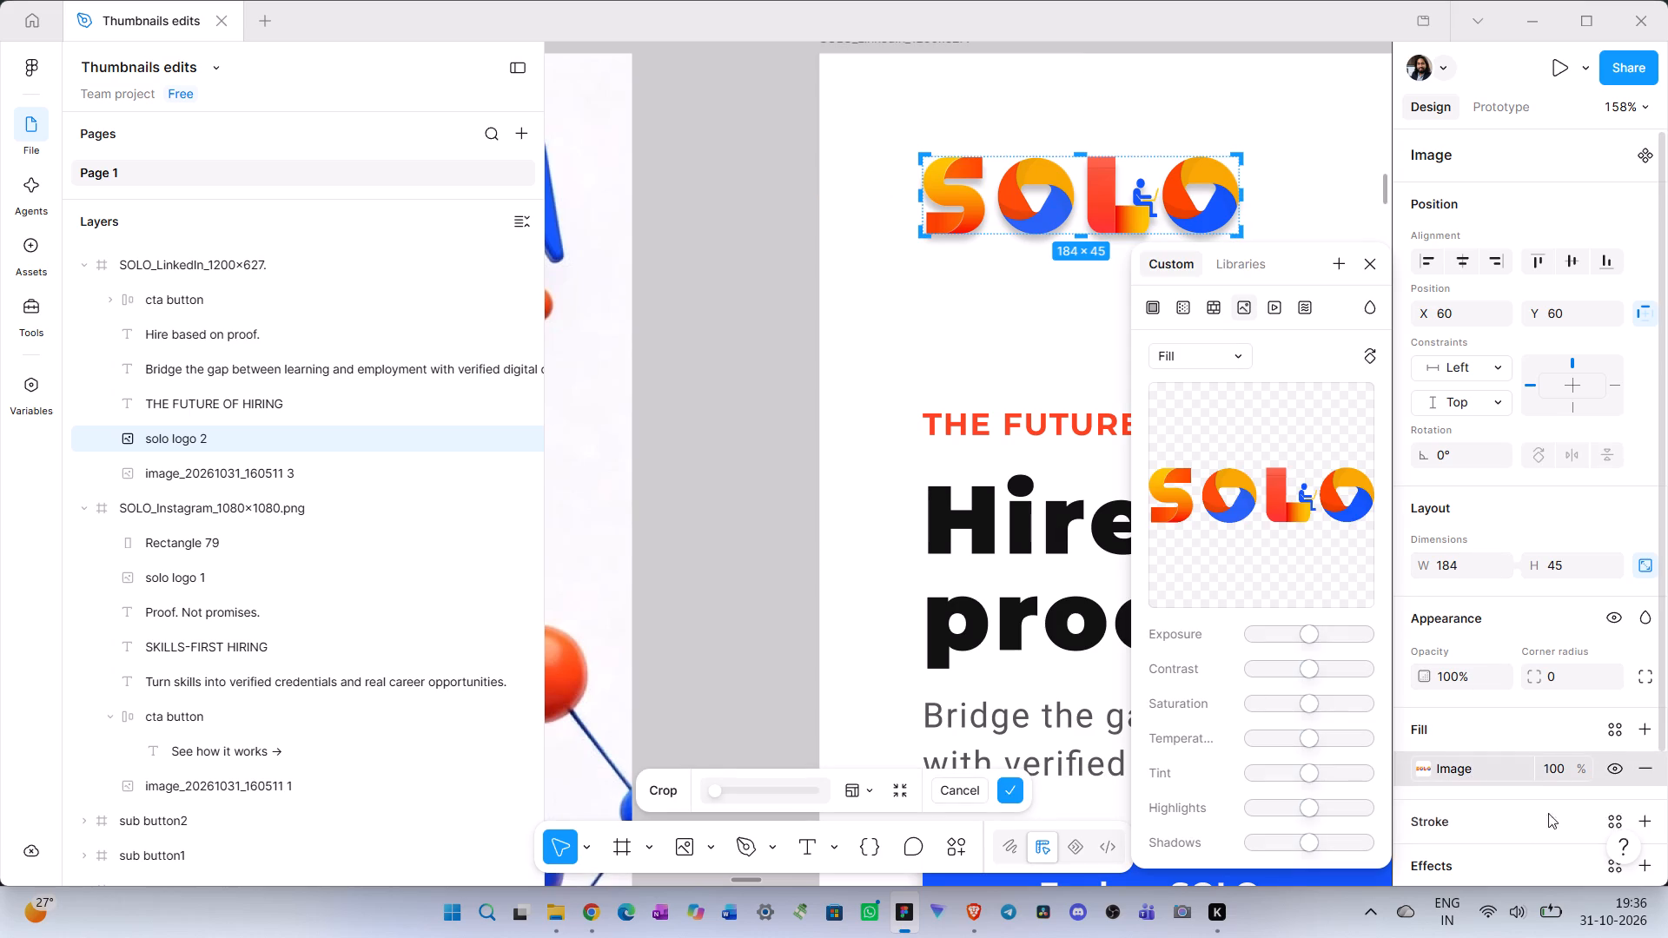
scroll(1571, 766, down, 4)
click(1505, 753)
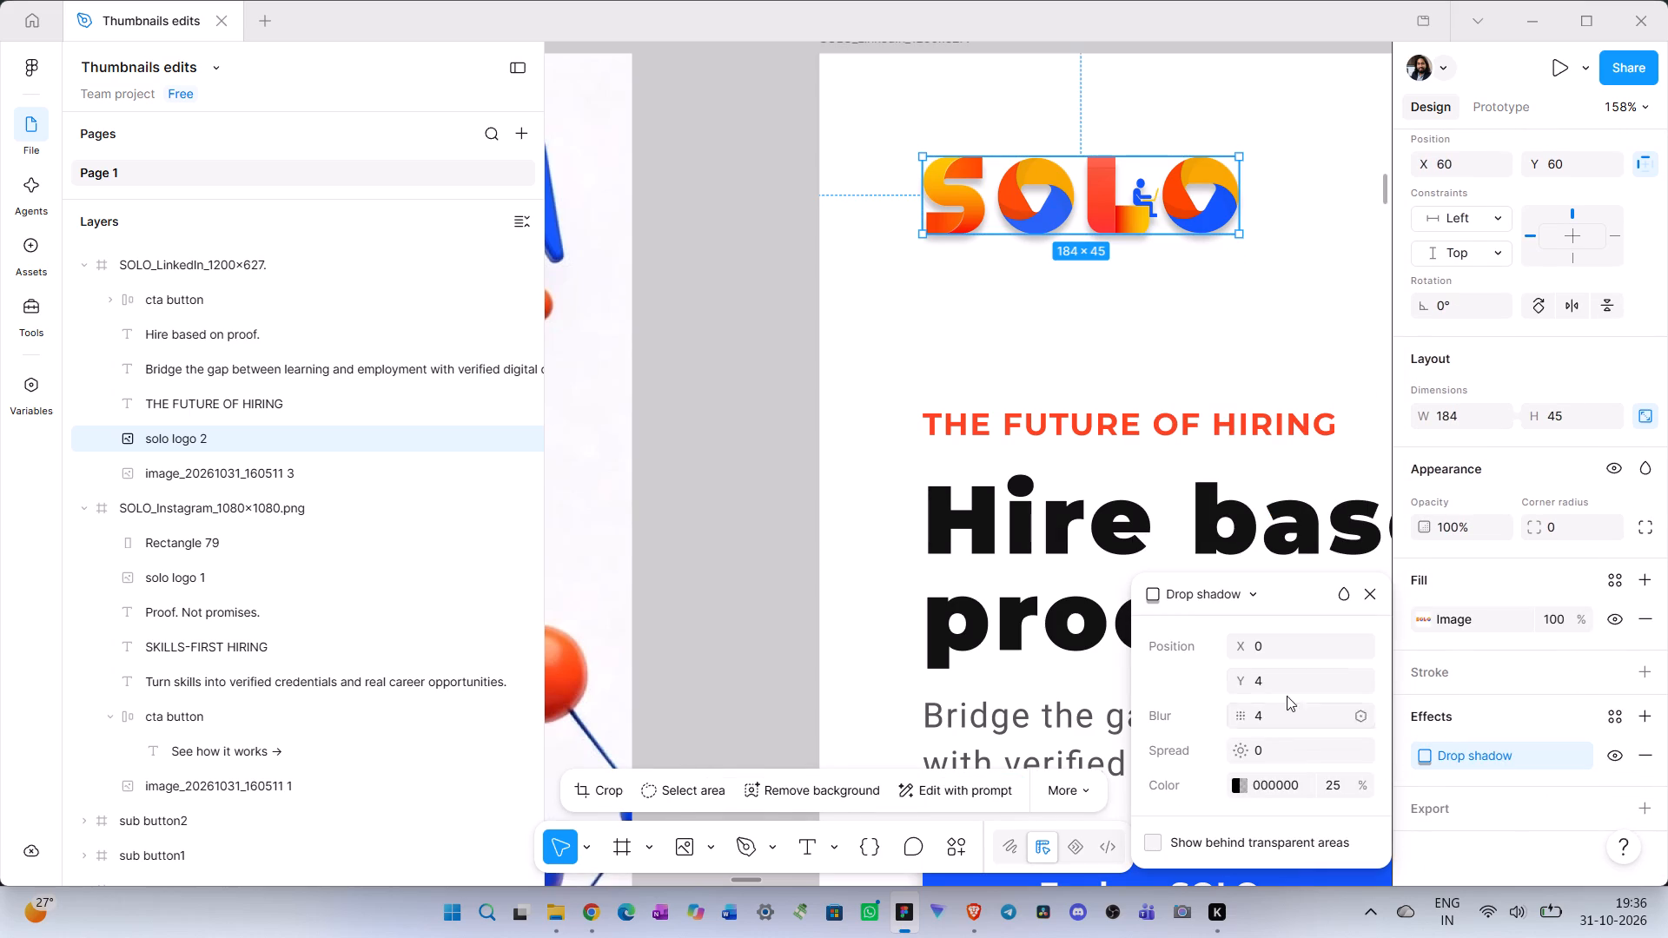
Set the drop shadow blur of the SOLO logo in the Instagram creative to 4.
scroll(776, 399, right, 10)
scroll(790, 348, left, 3)
click(1117, 333)
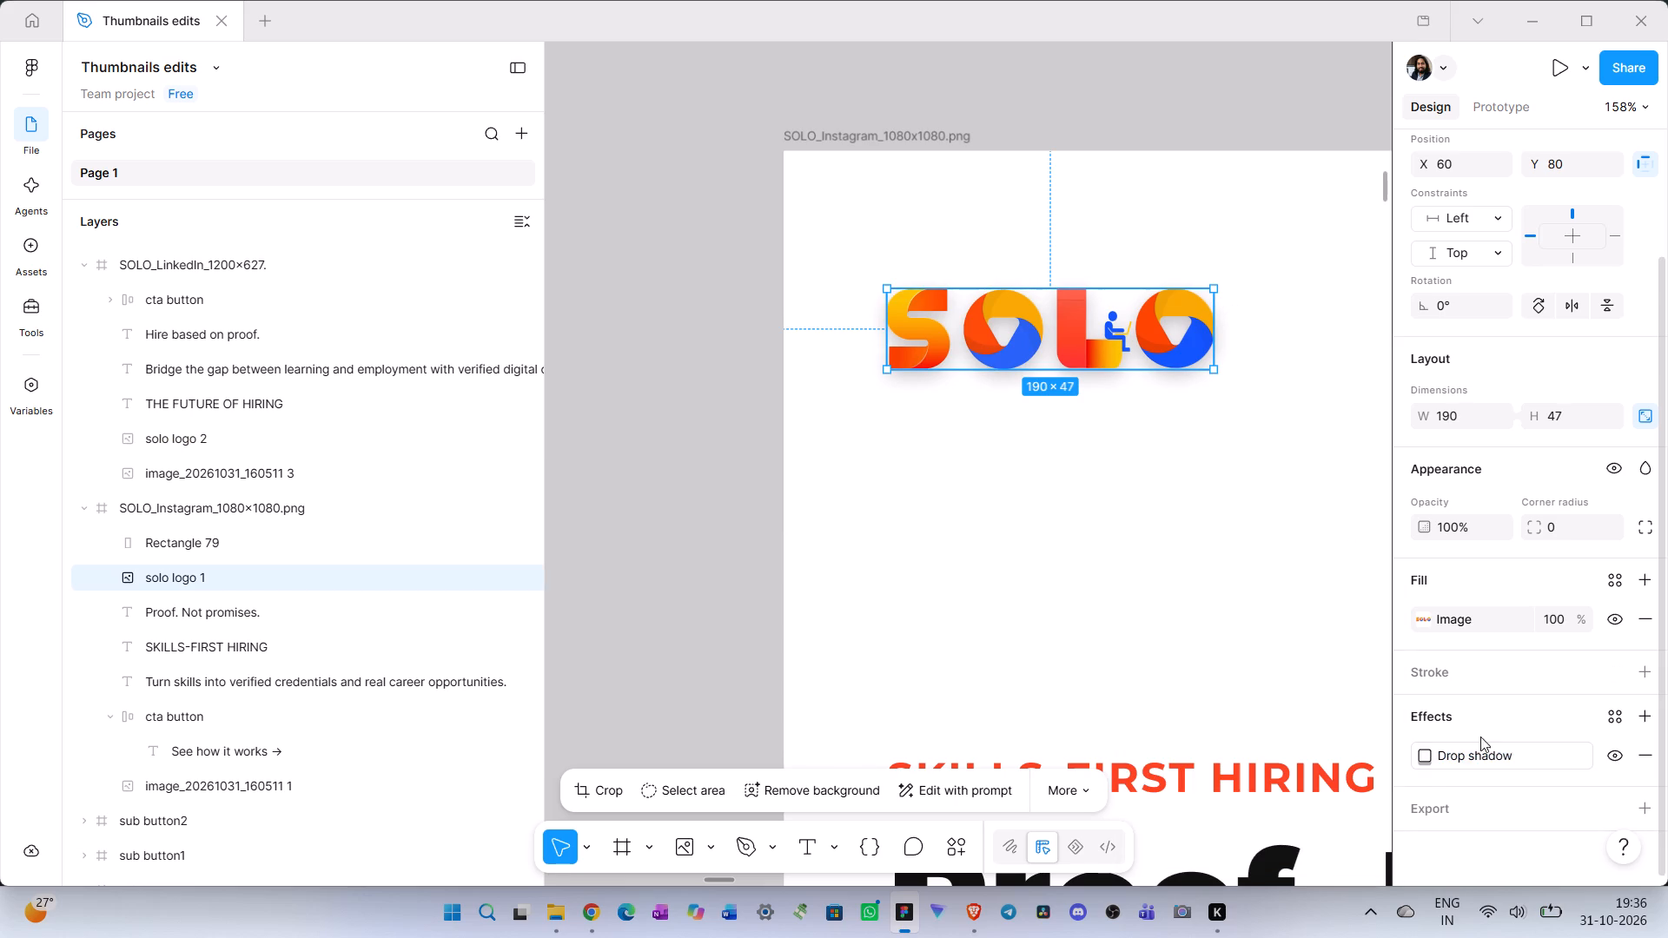
scroll(1472, 703, down, 10)
scroll(1201, 603, left, 2)
scroll(1197, 597, up, 1)
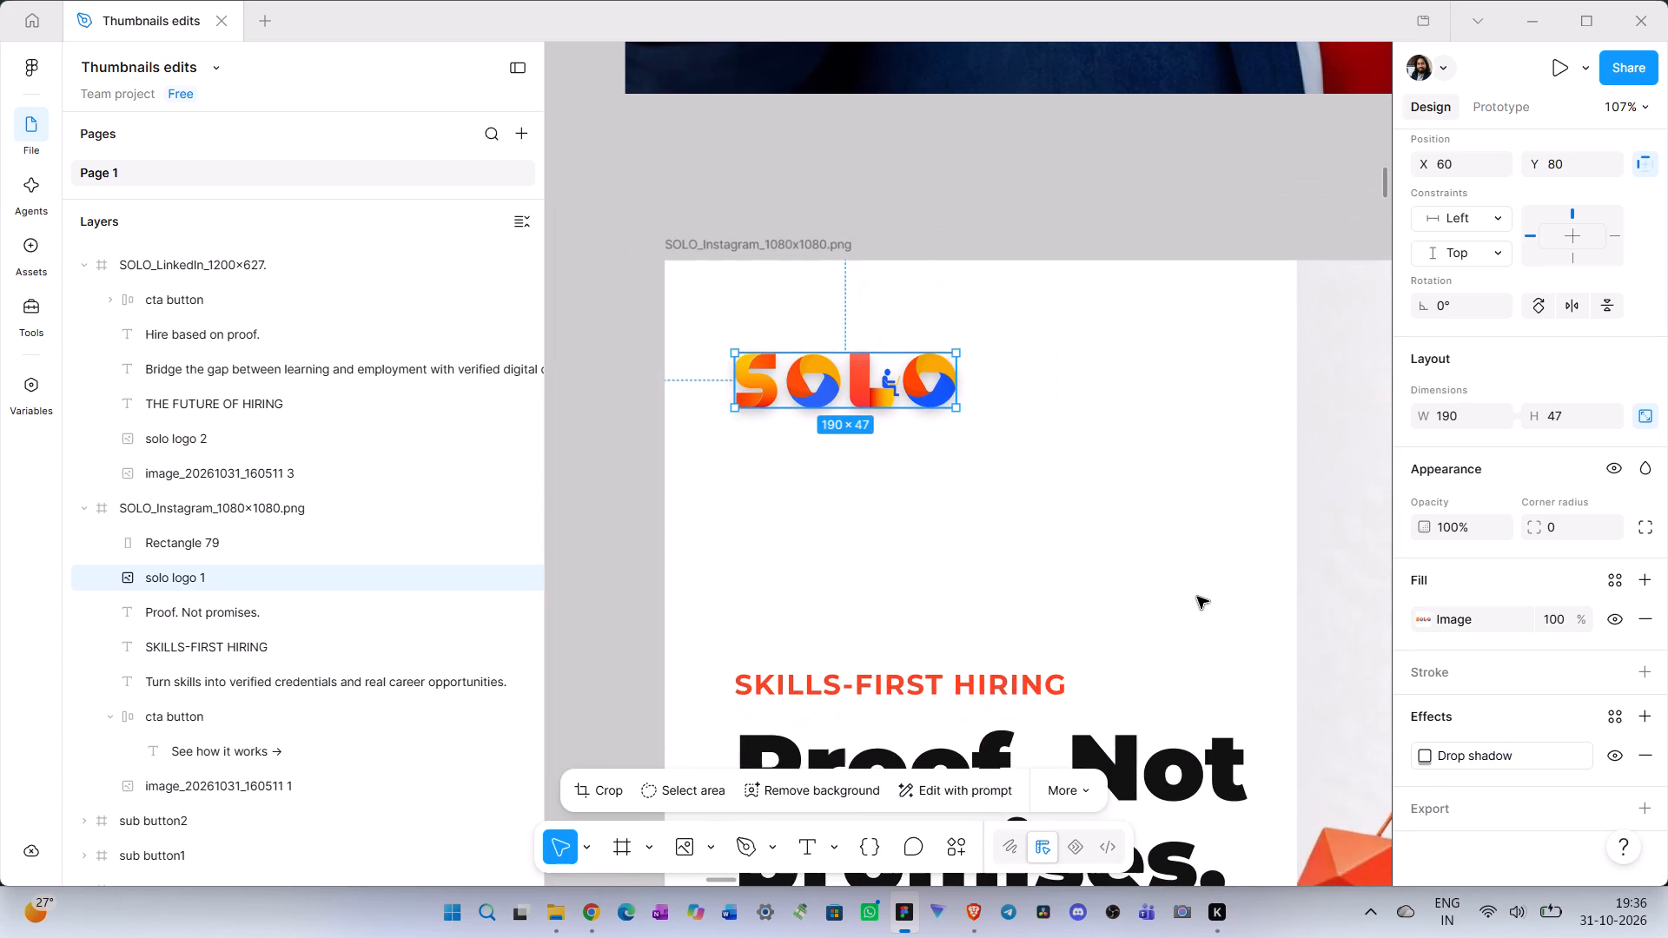
scroll(1197, 597, up, 1)
click(1486, 751)
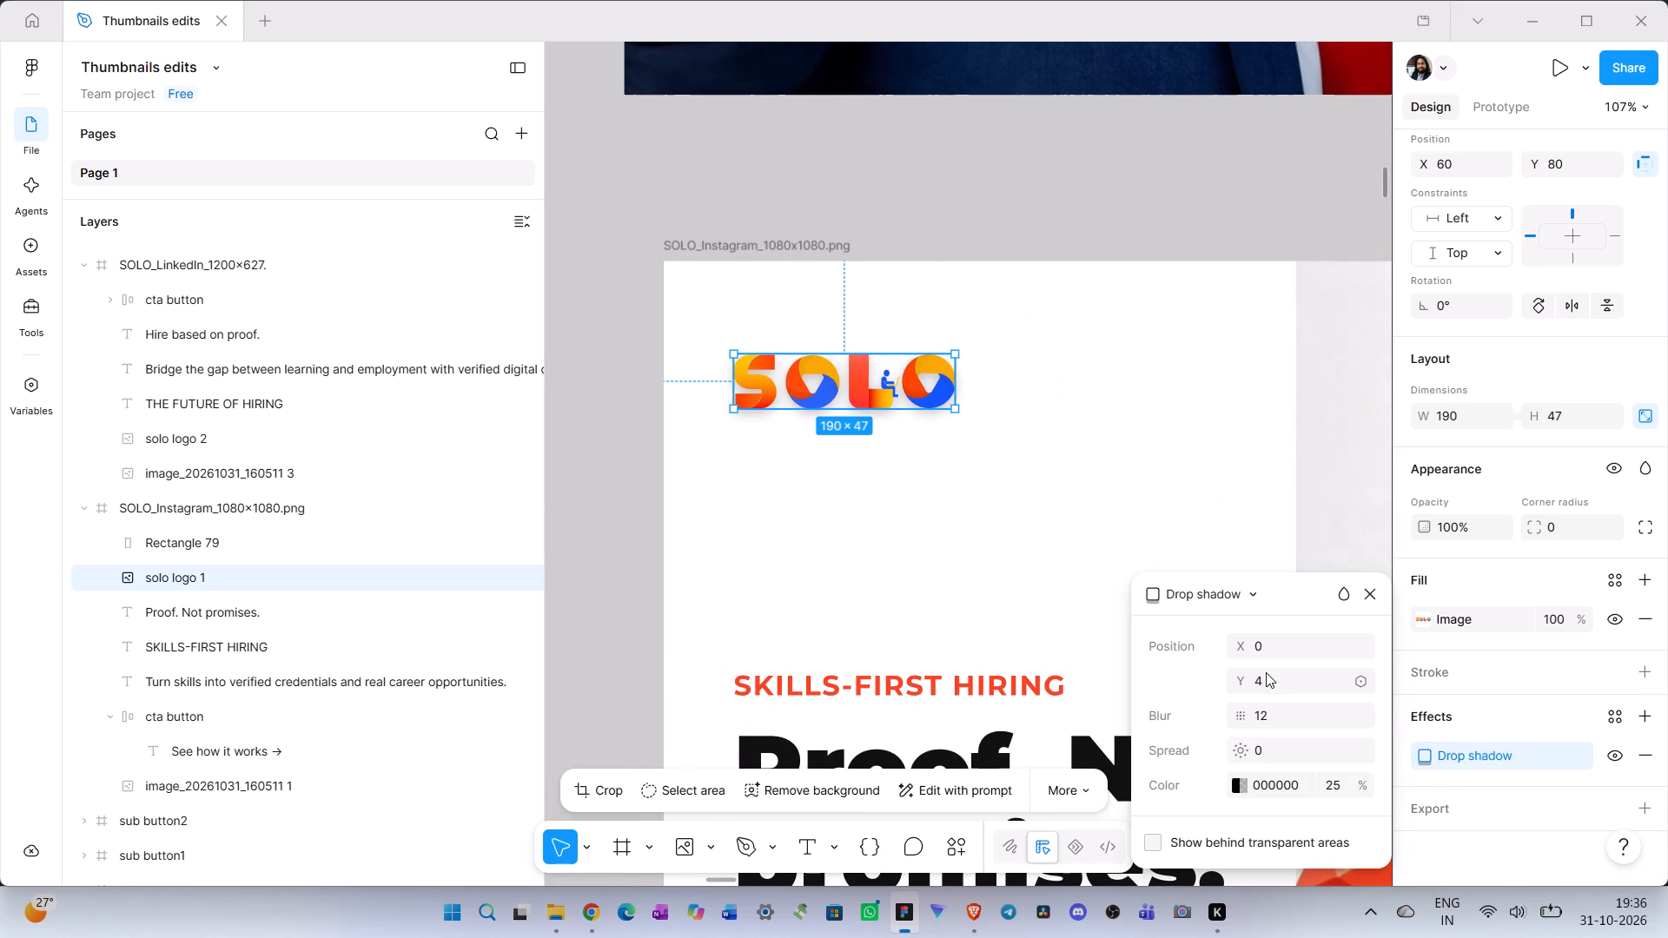
click(1261, 684)
click(1301, 719)
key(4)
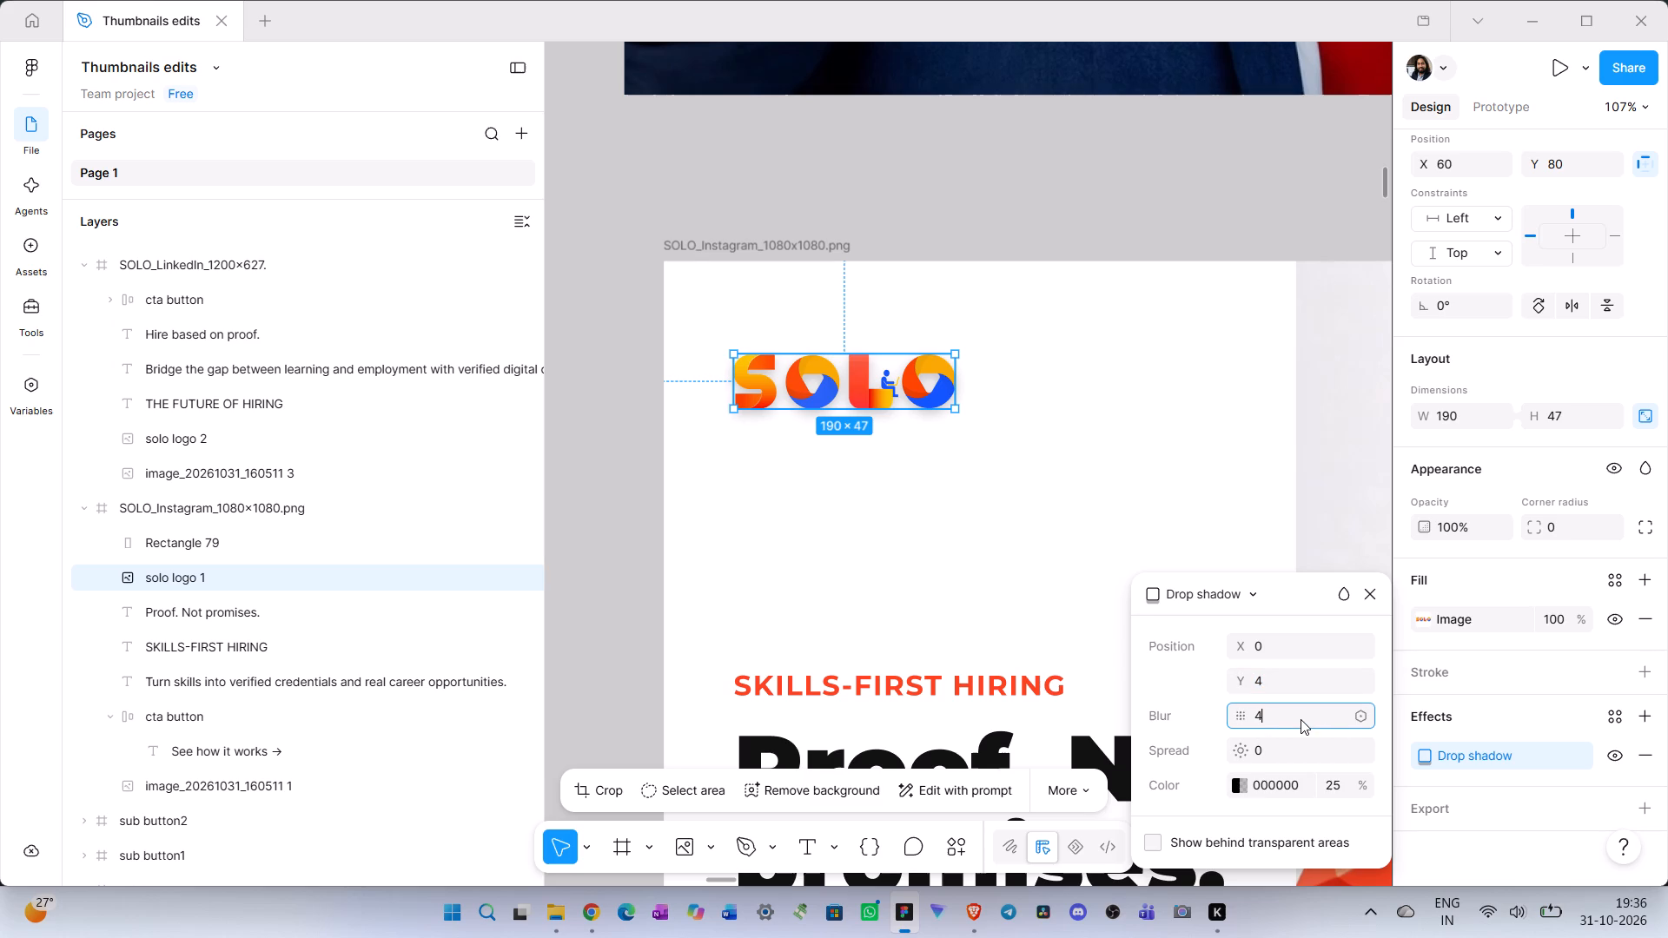
key(Return)
click(603, 561)
Select the SOLO_Instagram_1080x1080.png frame and start a screen capture.
scroll(603, 561, down, 2)
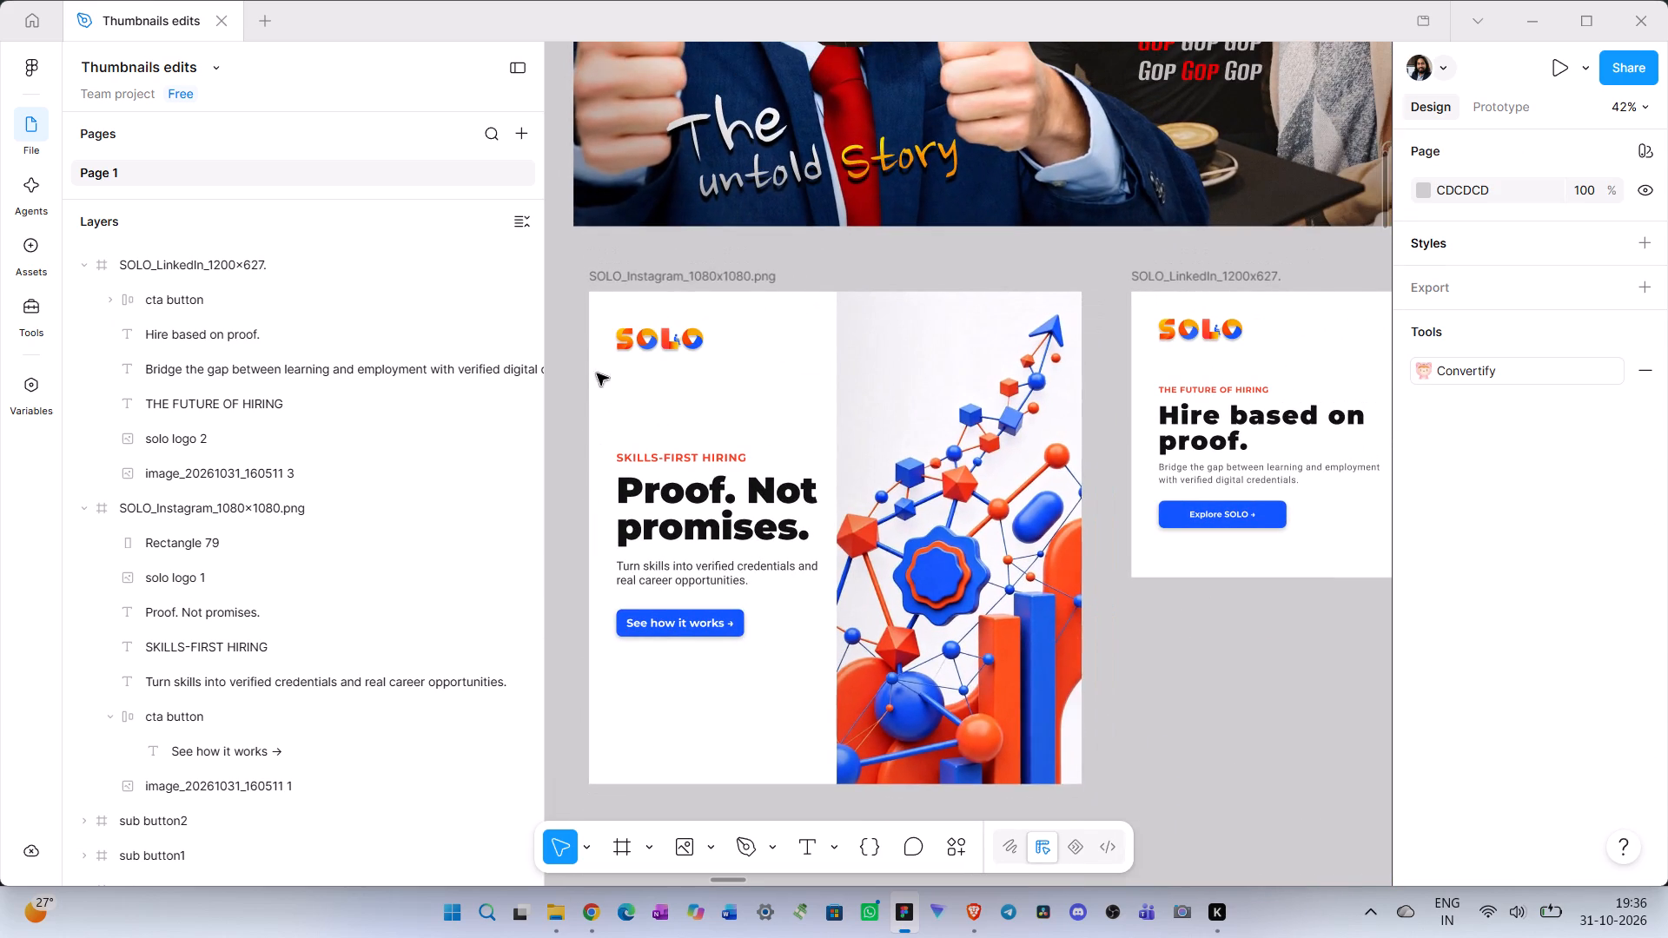
click(706, 277)
scroll(706, 281, left, 1)
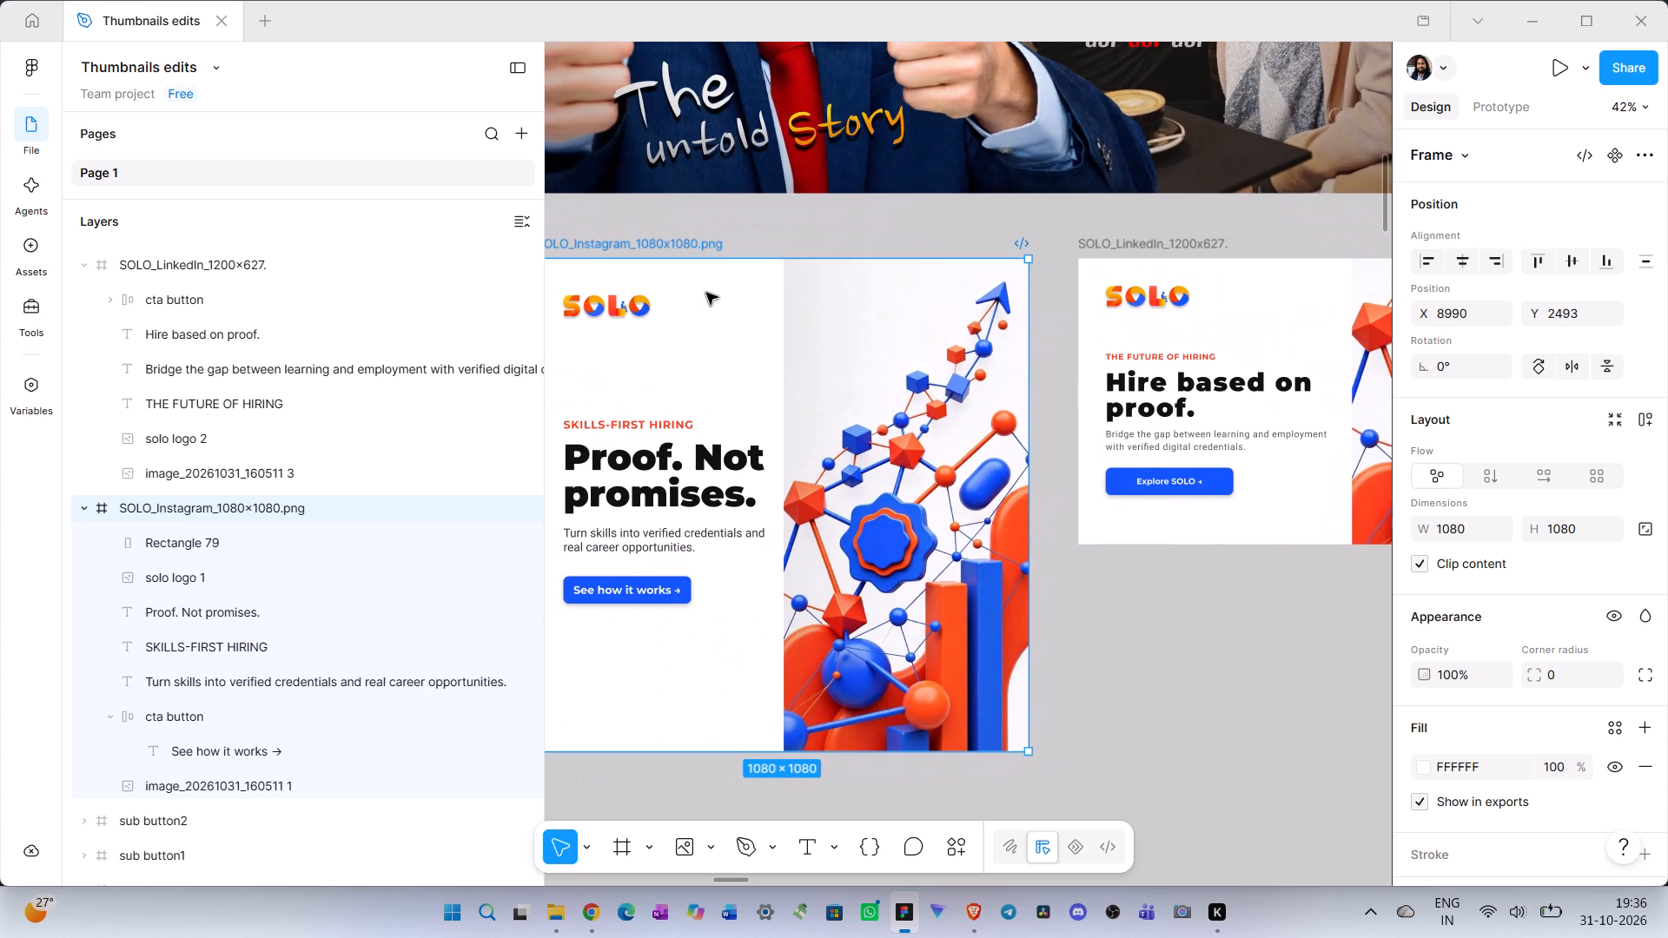
scroll(706, 293, left, 1)
scroll(706, 293, right, 1)
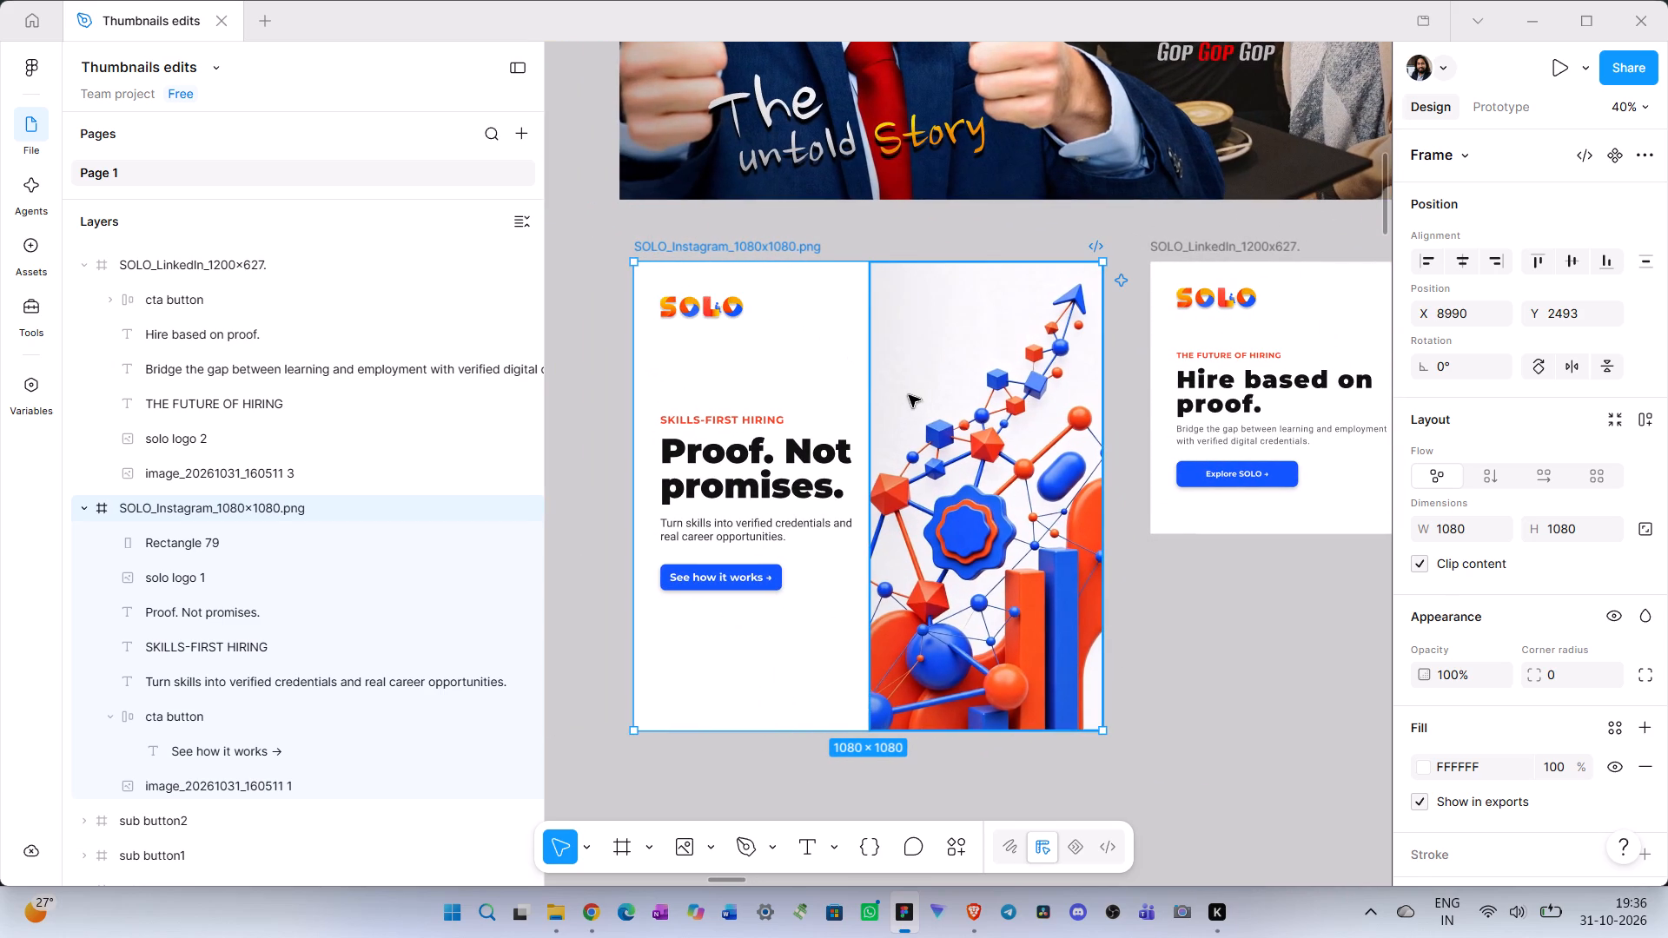
click(731, 252)
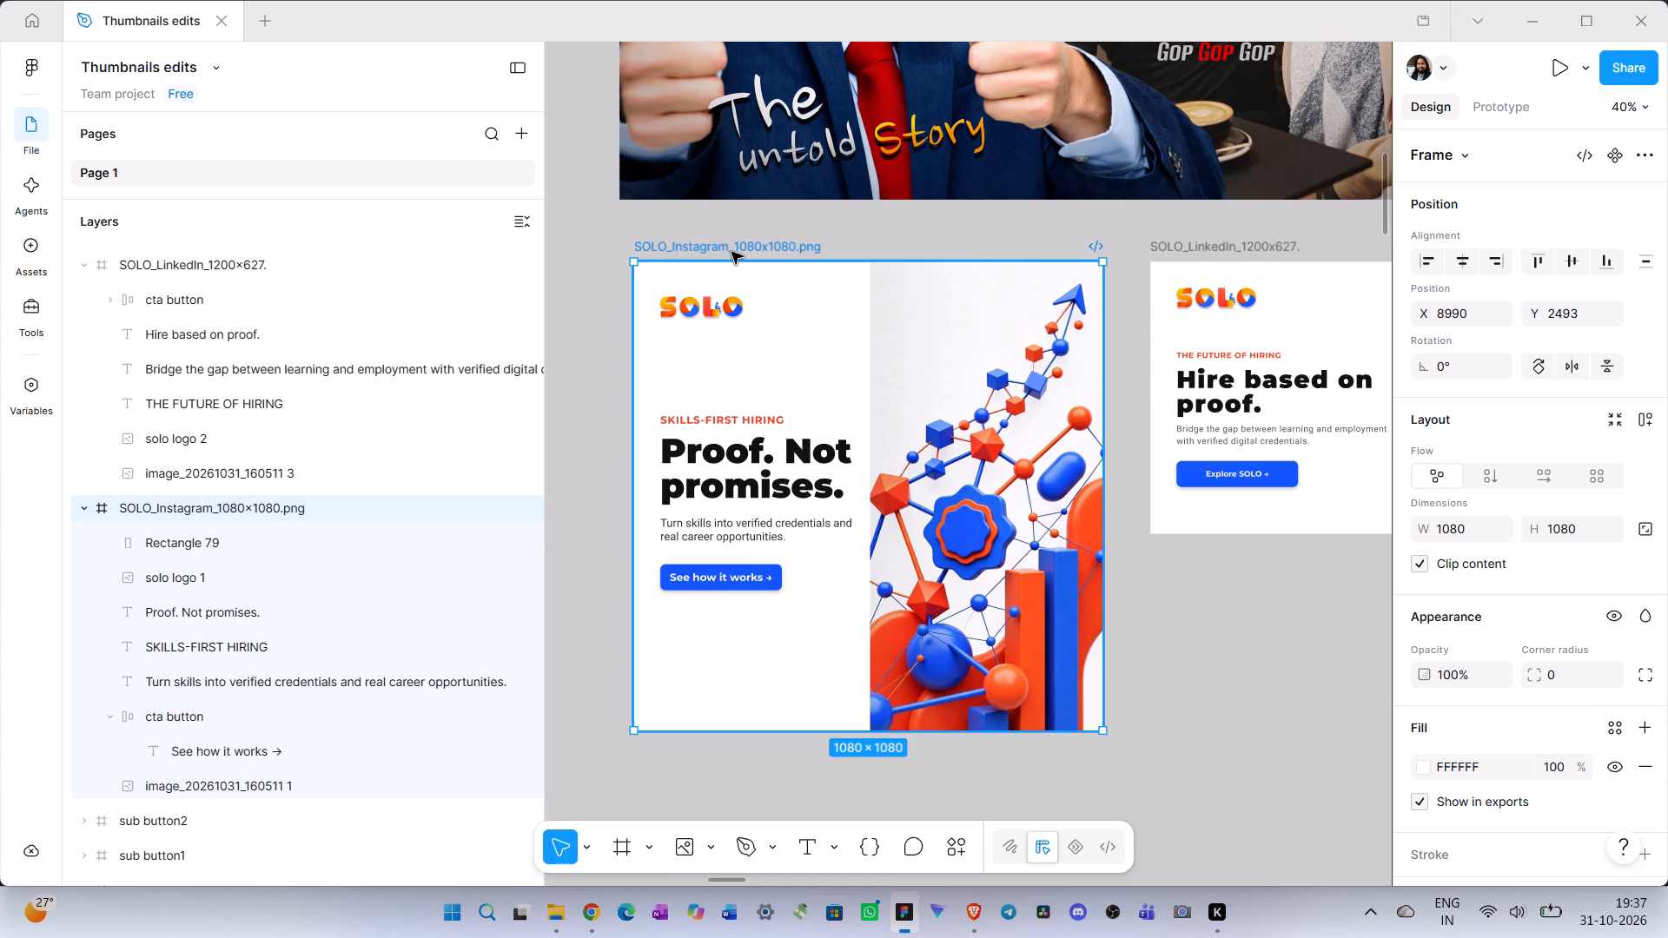